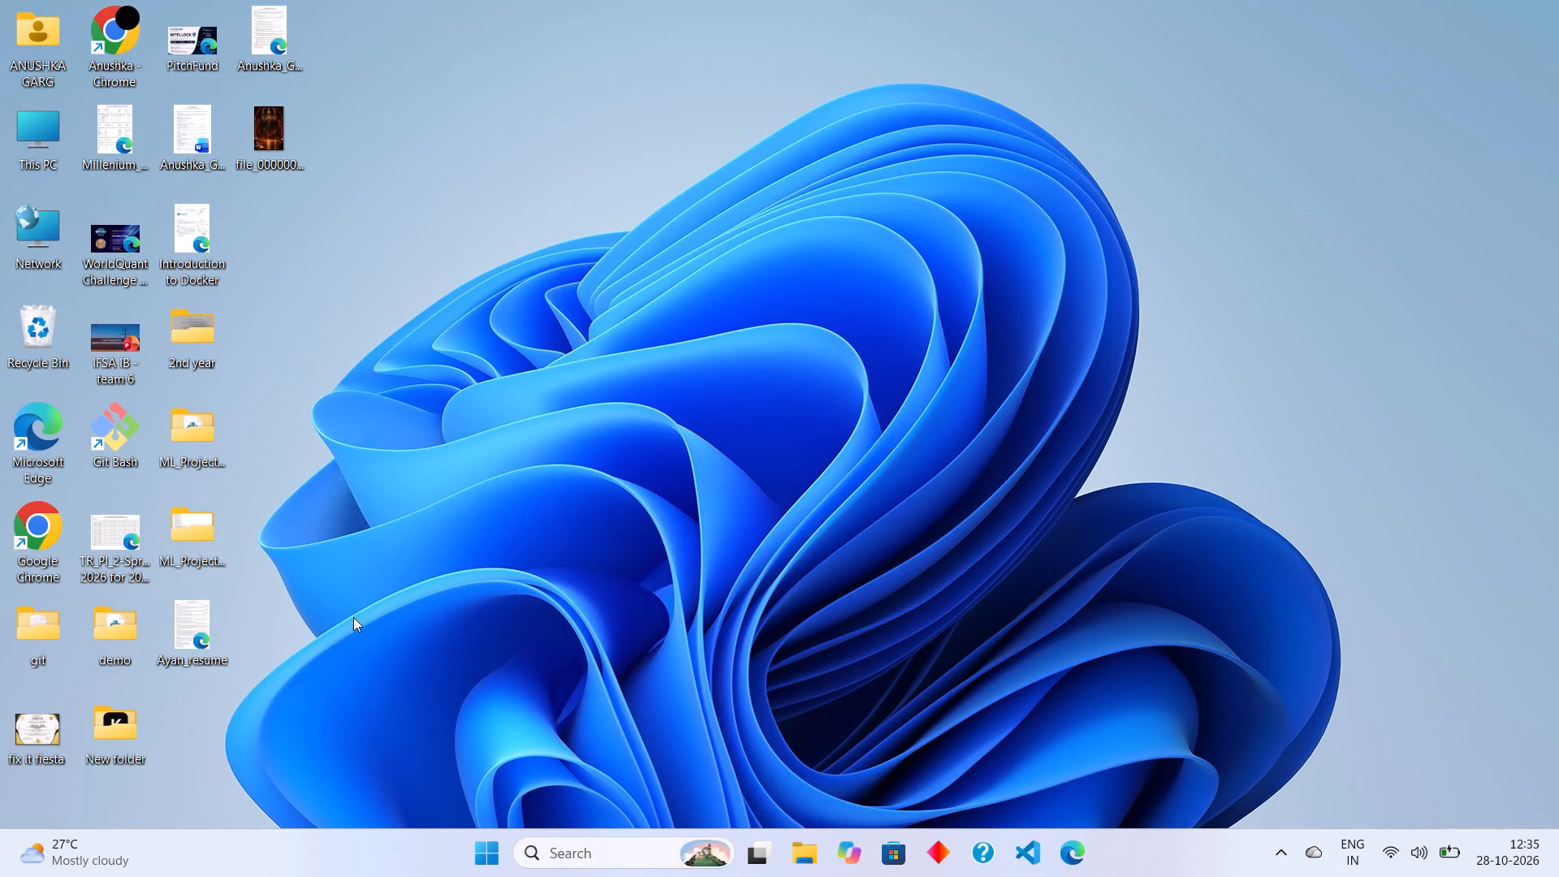
Launch WhatsApp from the installed apps.
click(494, 860)
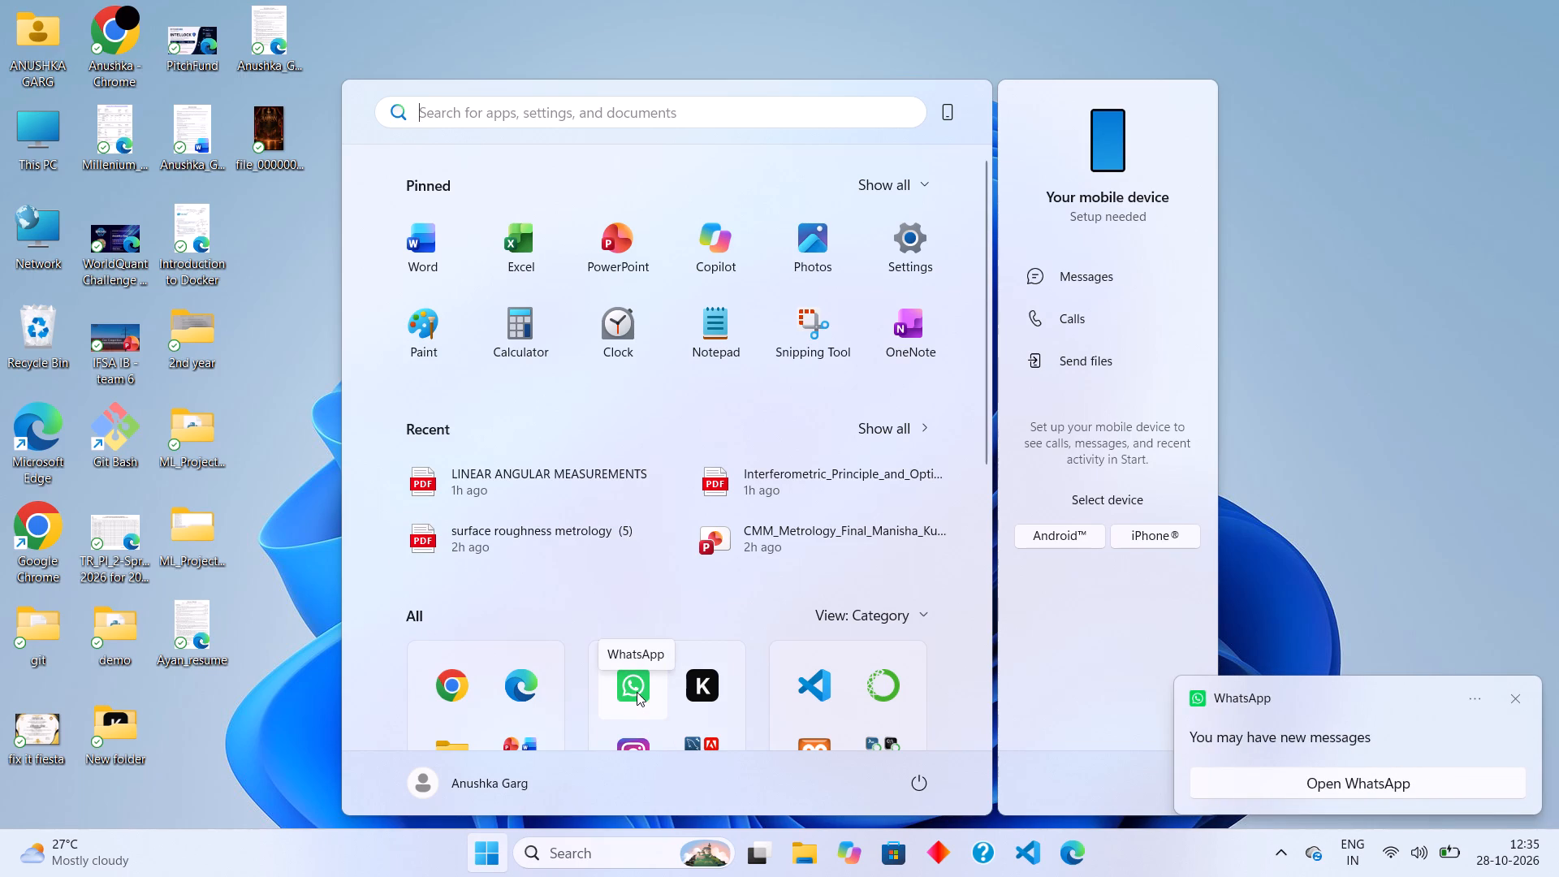
click(637, 692)
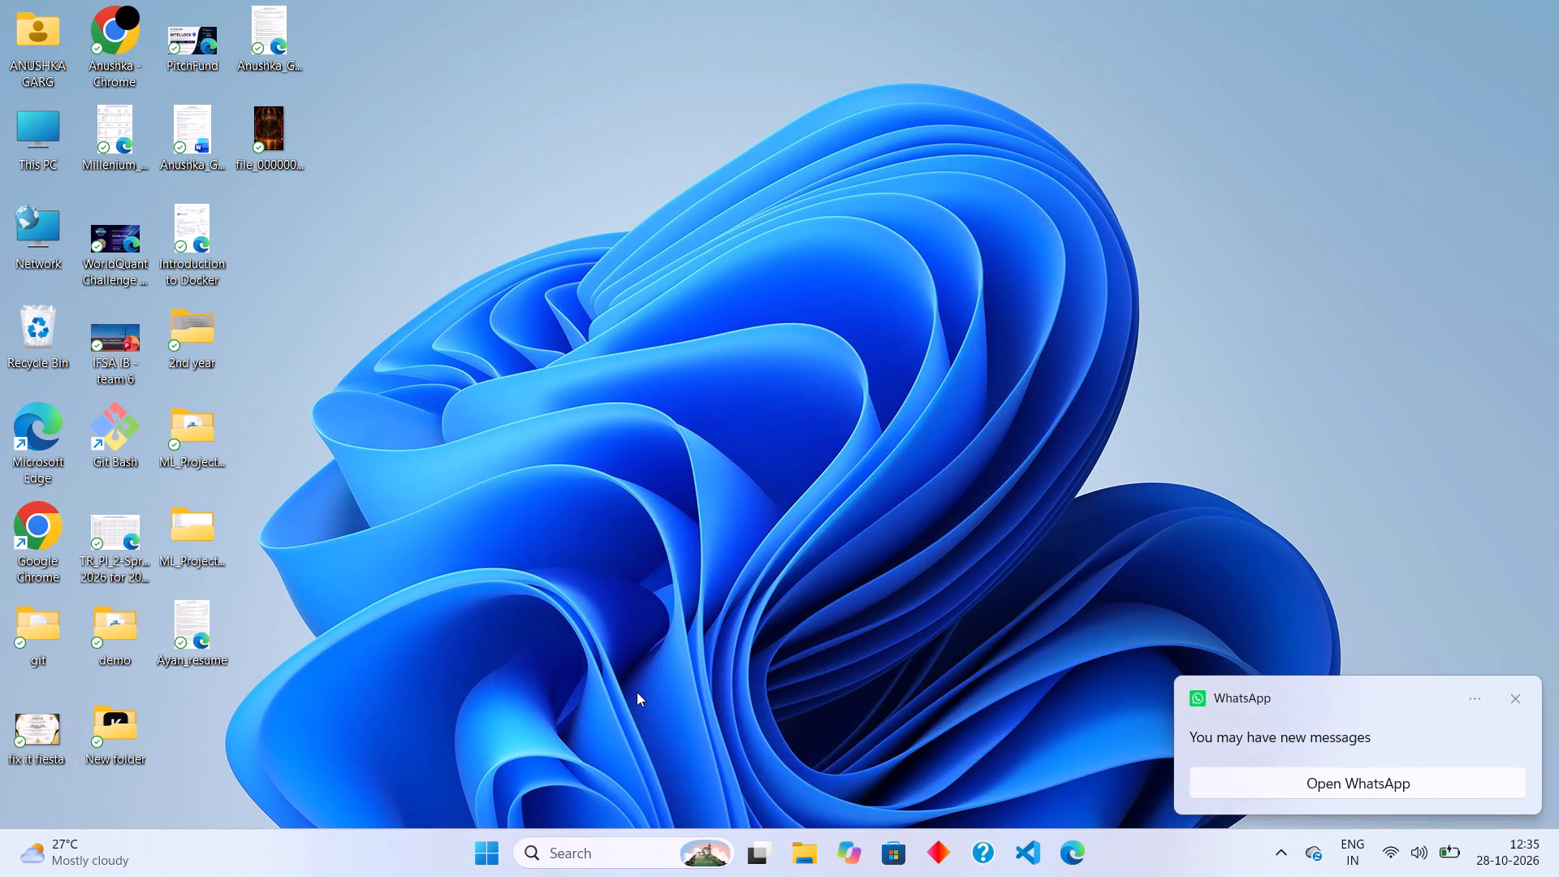
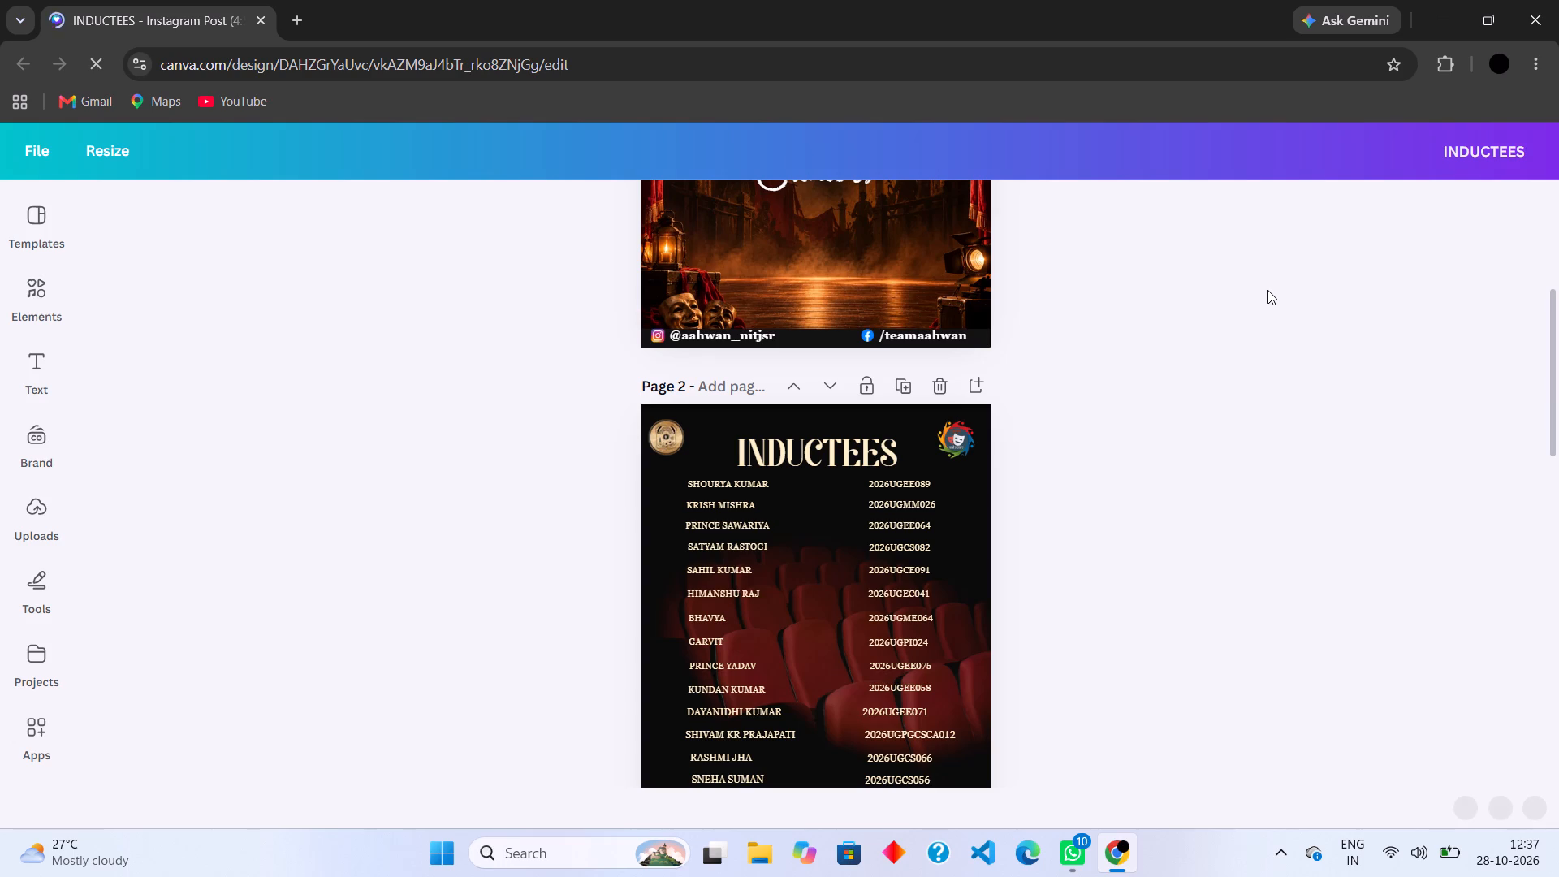
Review all four pages of the INDUCTEES Instagram post design, from the inductee lists back to the welcome cover.
scroll(1267, 290, down, 5)
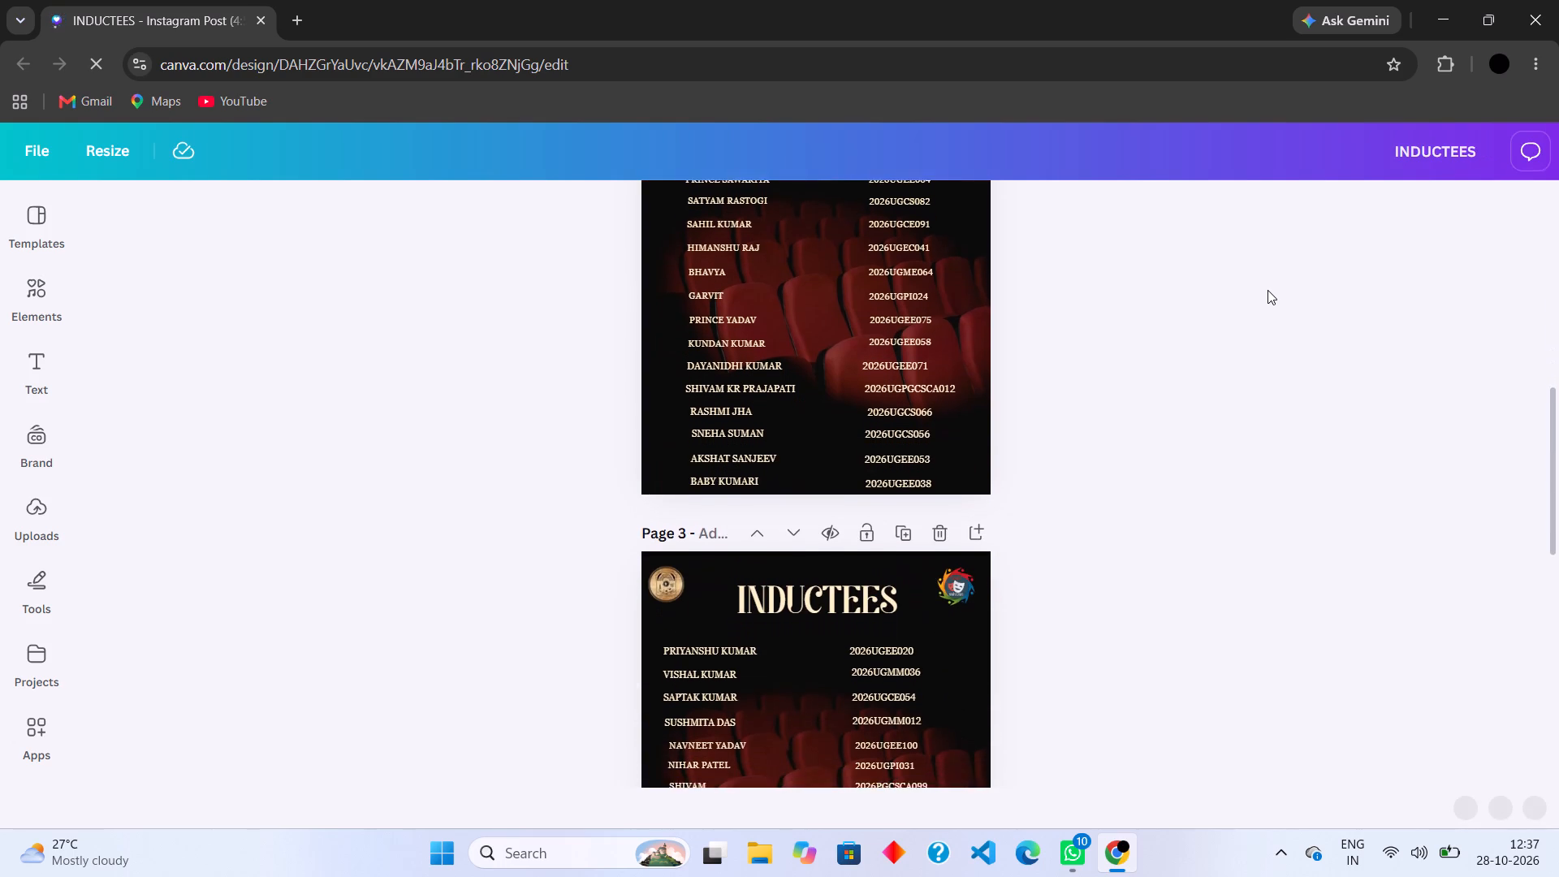
scroll(1267, 290, down, 10)
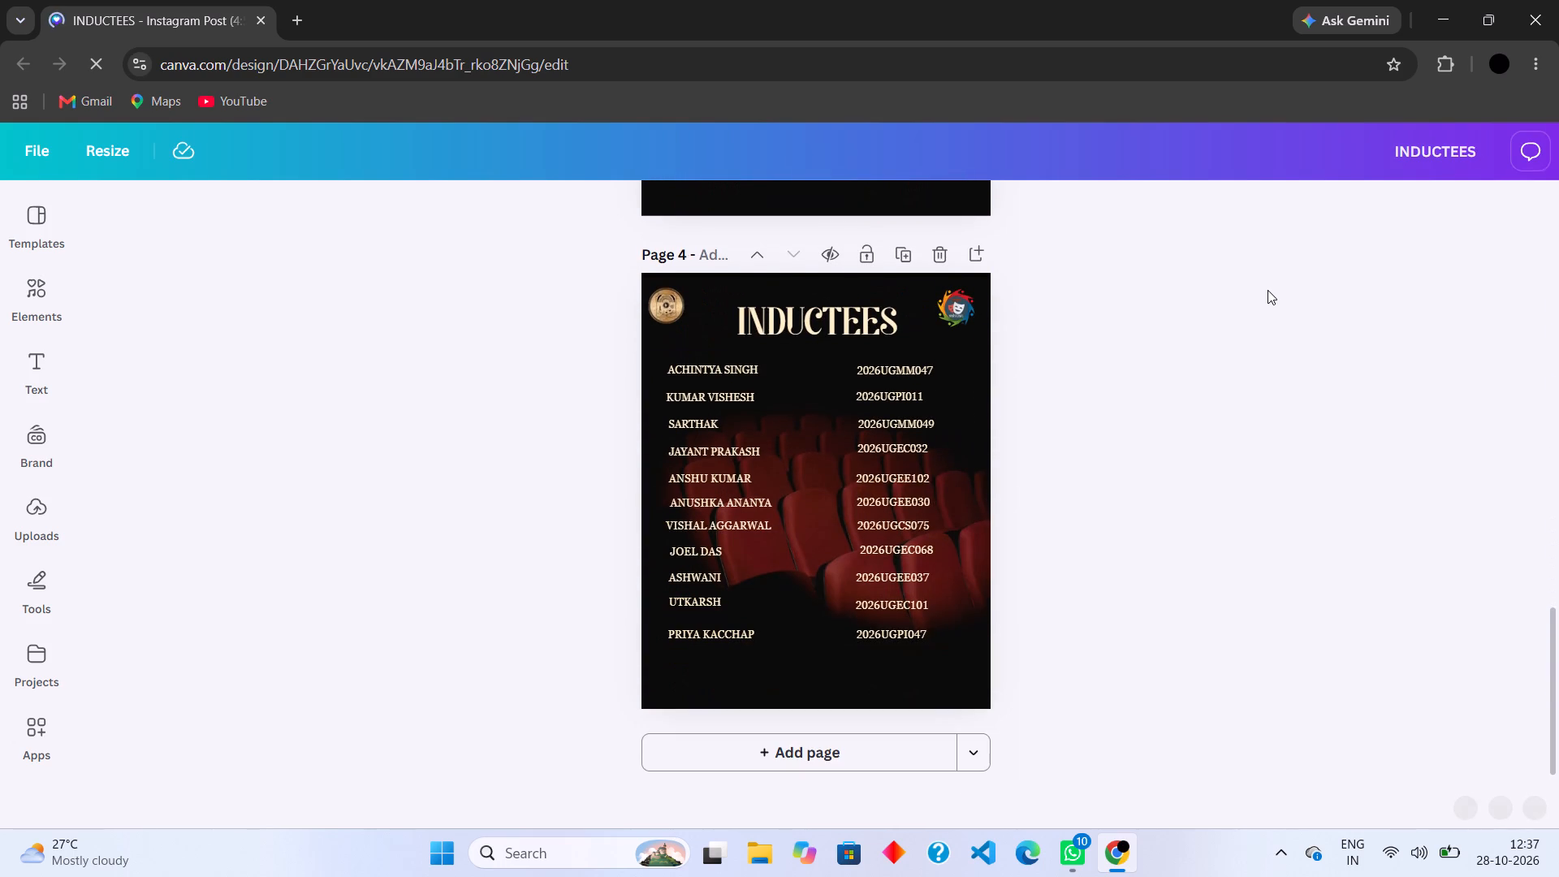
scroll(1267, 290, up, 3)
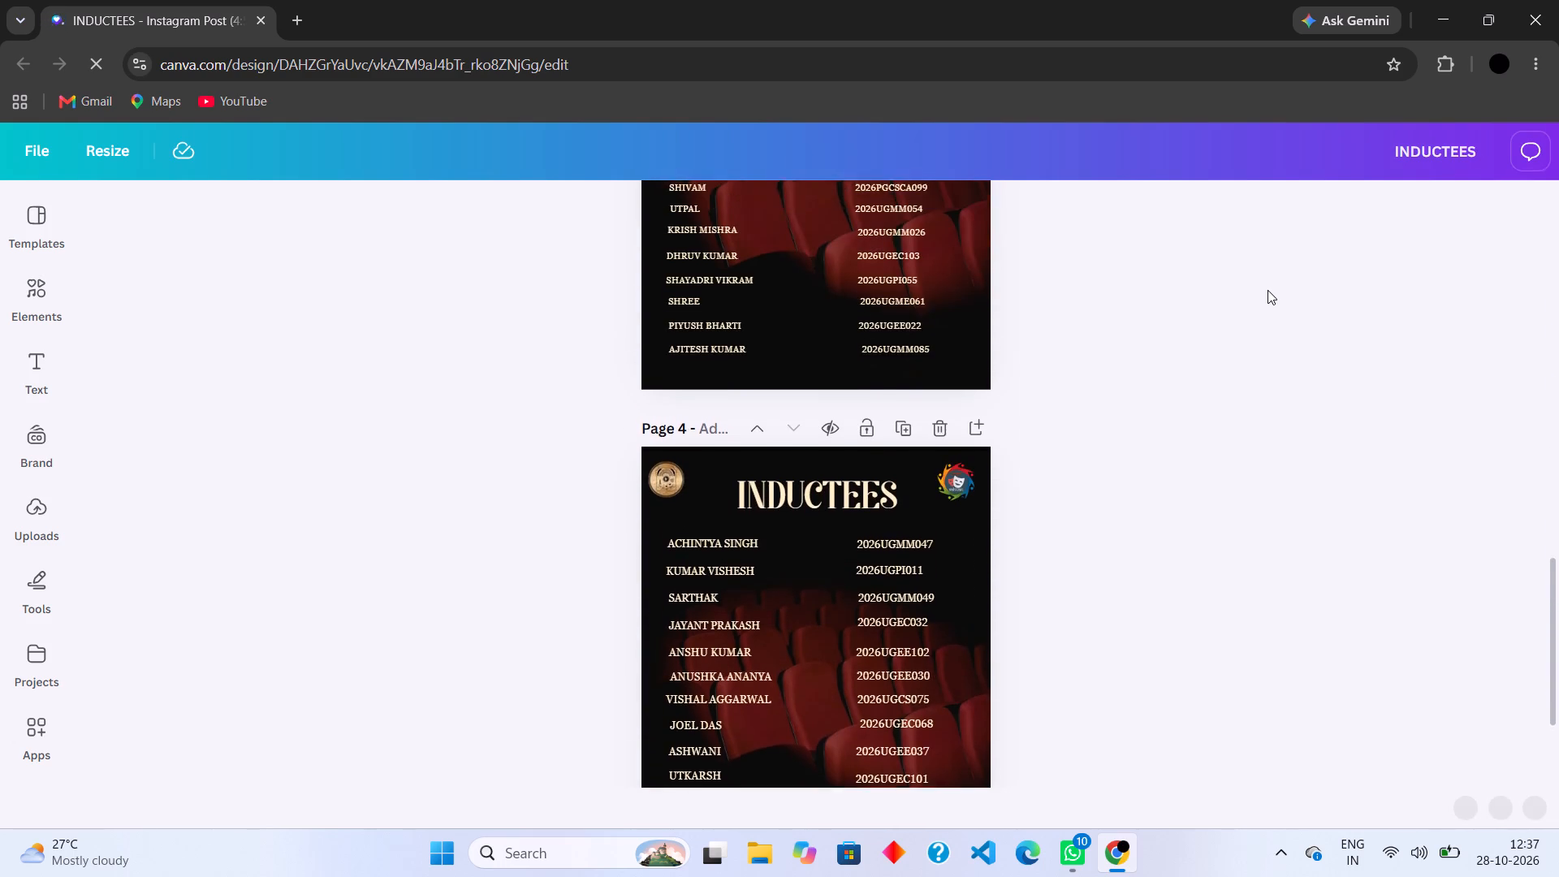
scroll(1267, 290, up, 7)
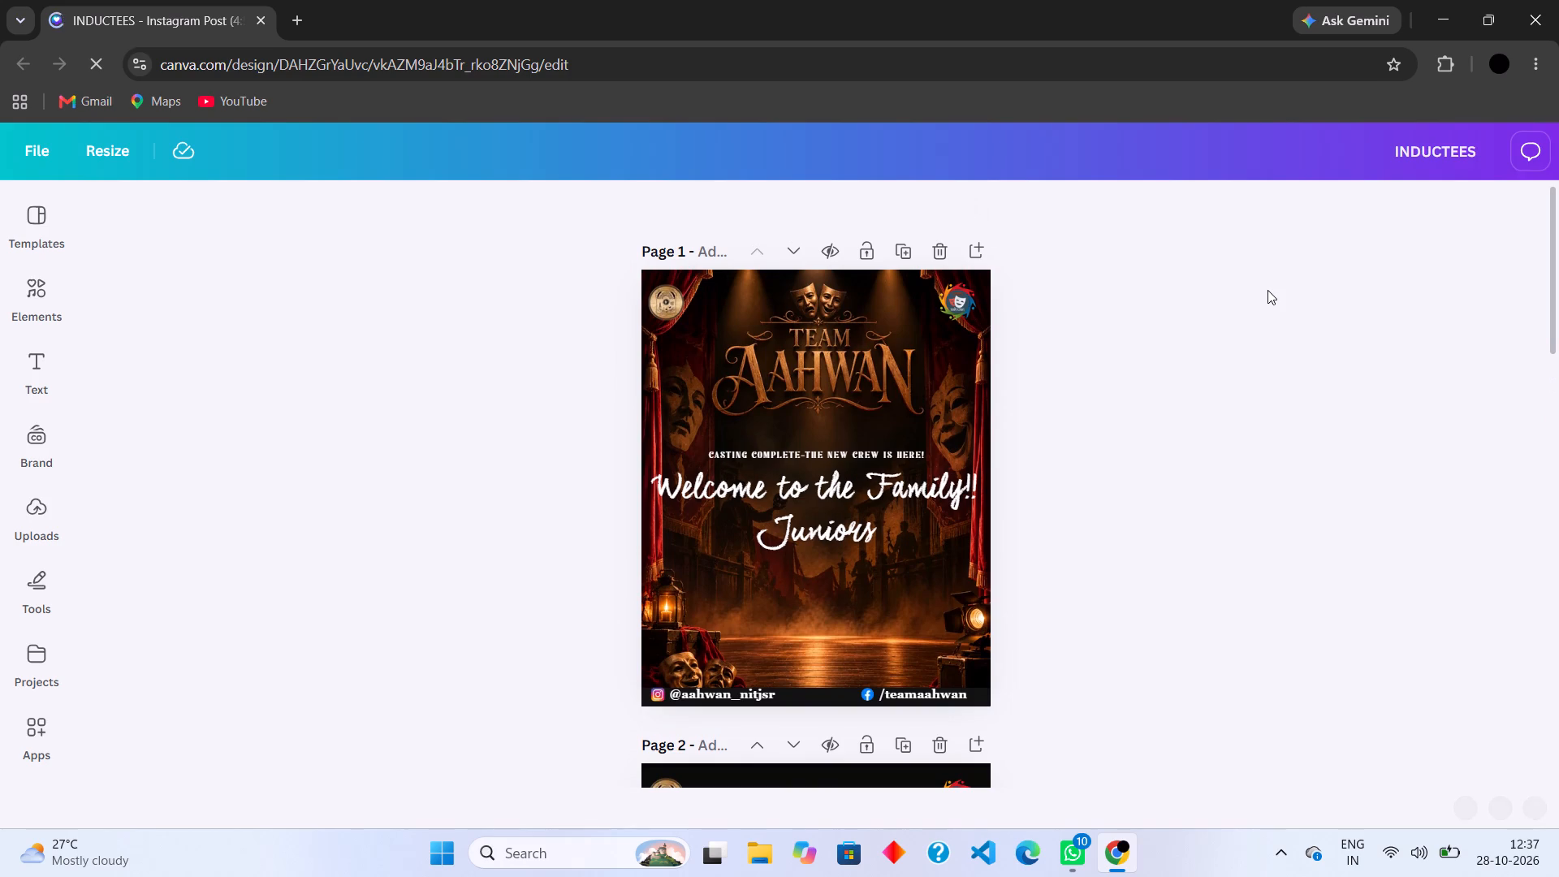
scroll(1267, 290, up, 1)
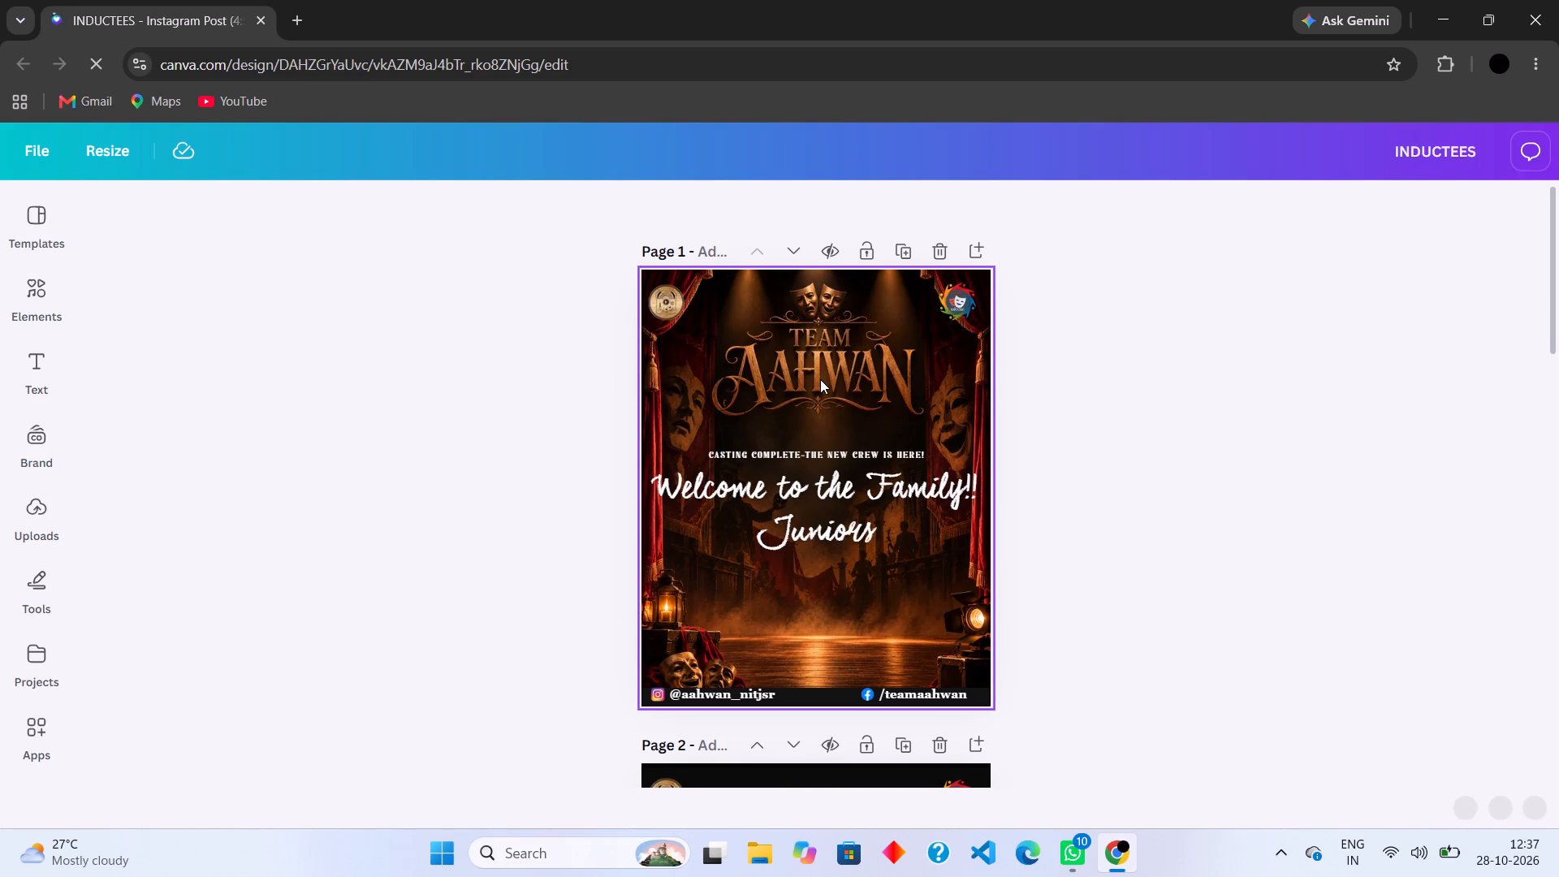
click(297, 20)
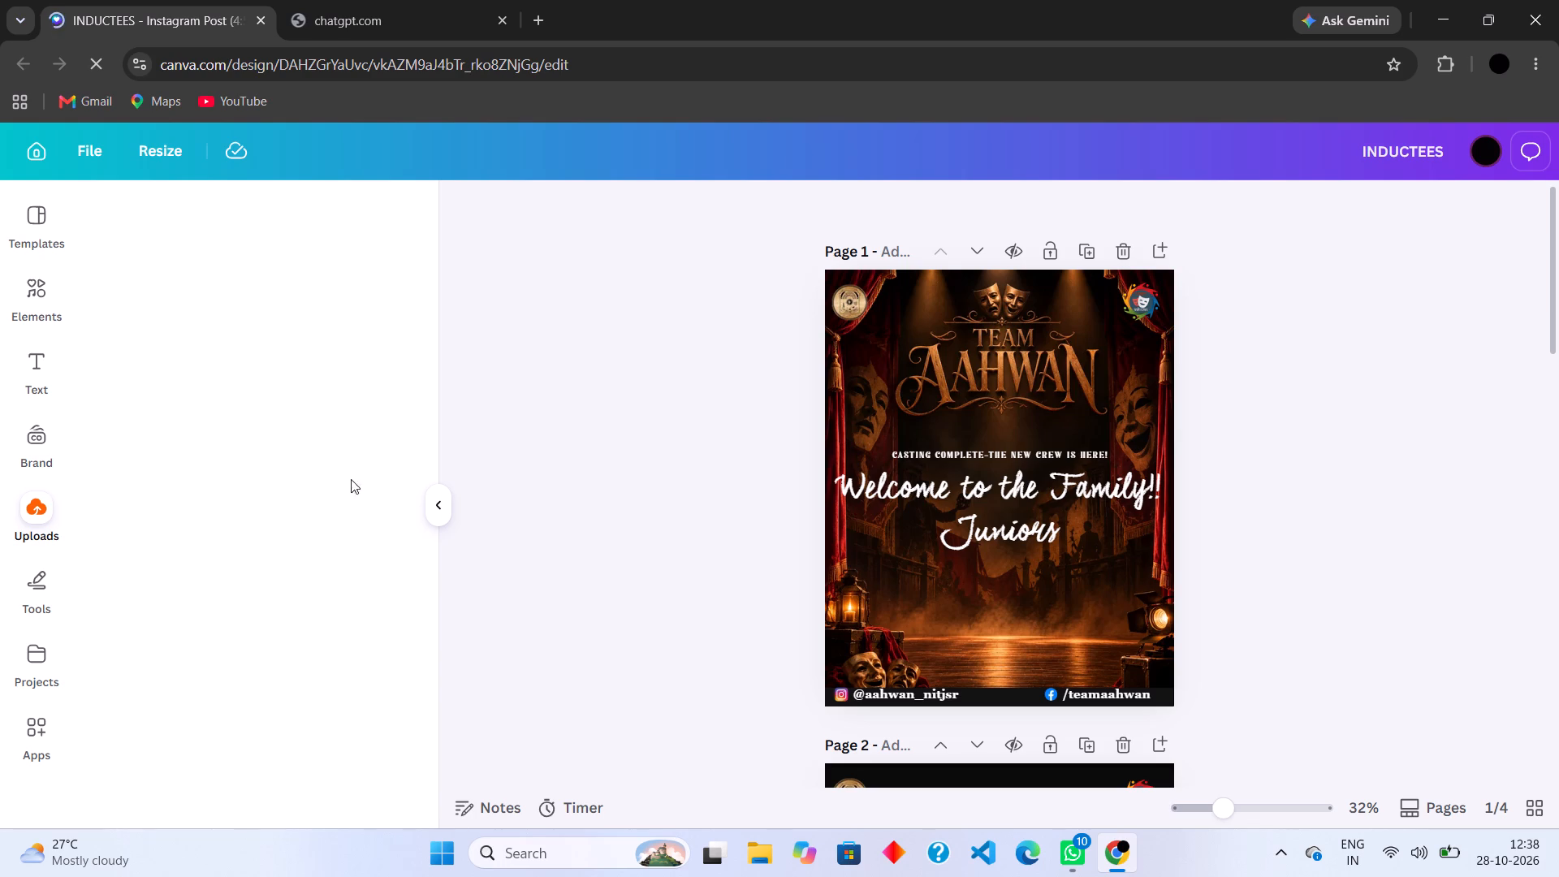
click(438, 504)
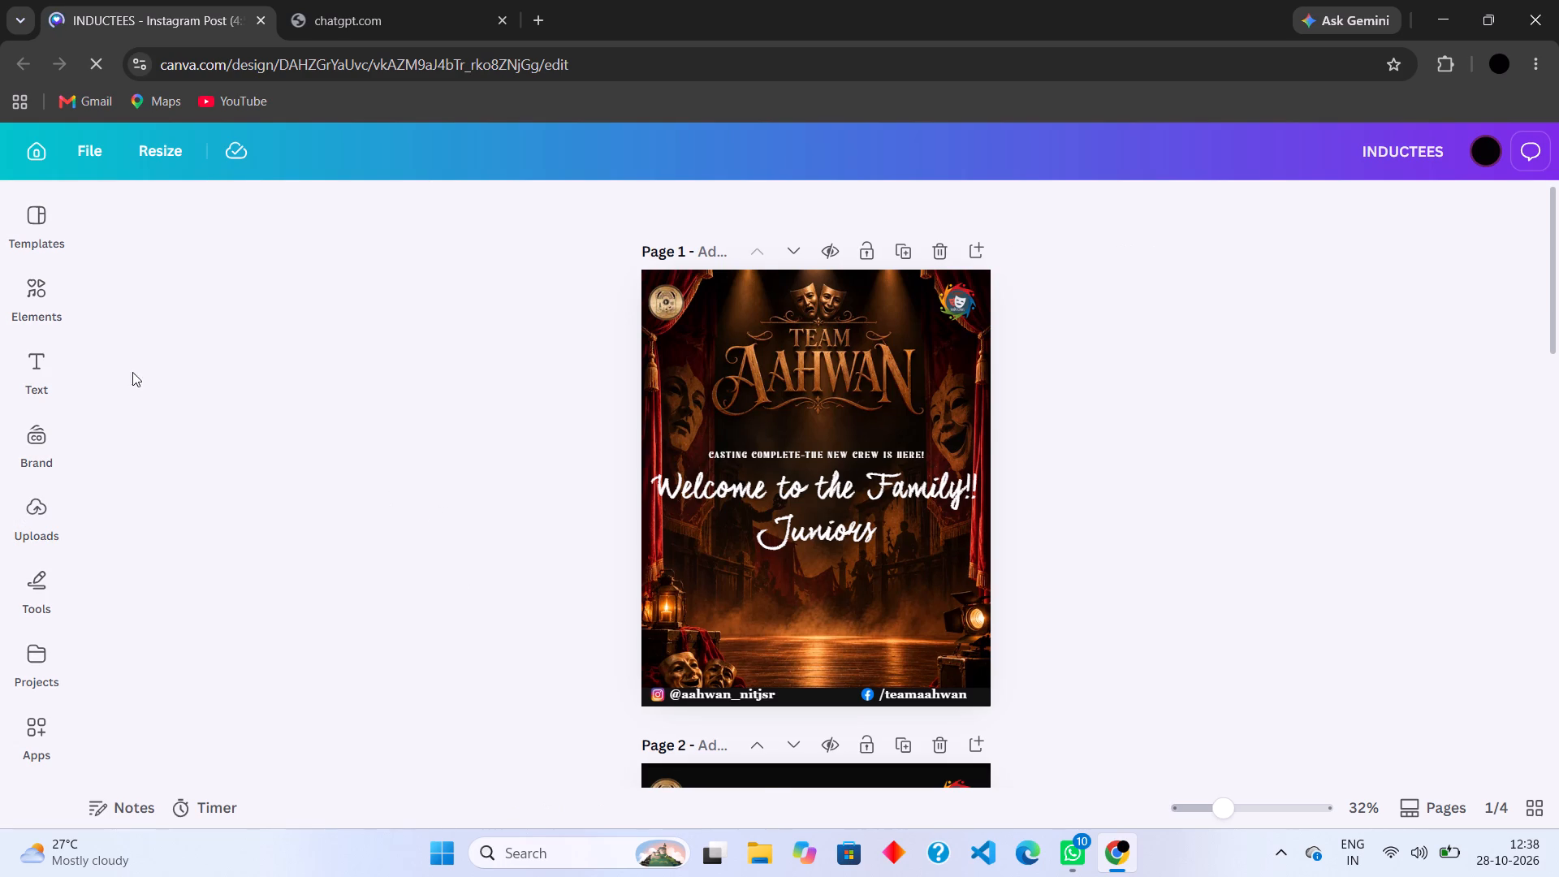
click(33, 504)
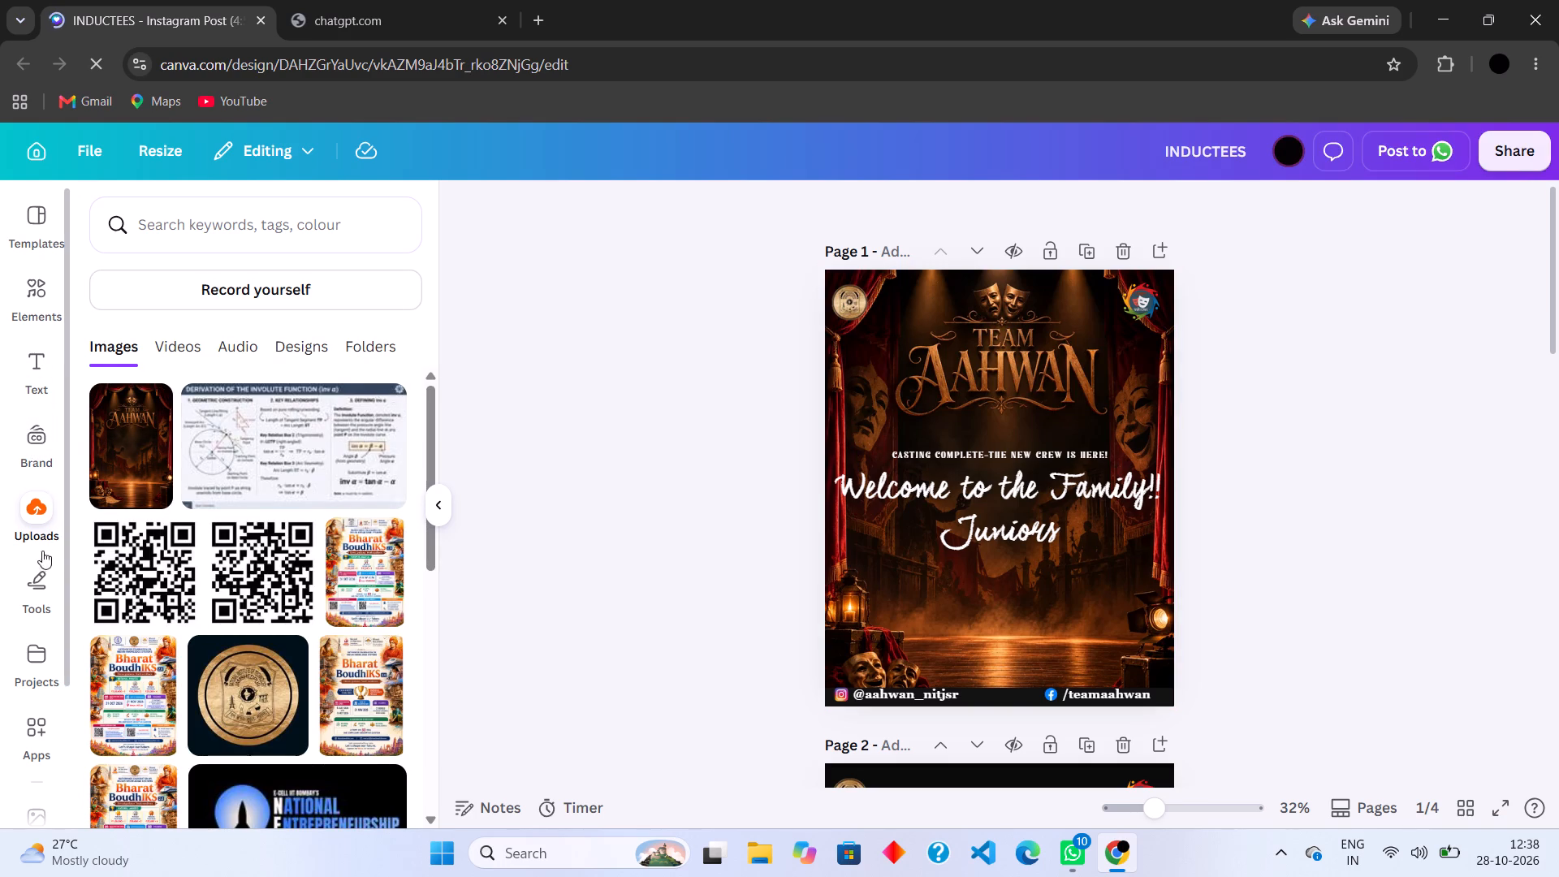
click(41, 525)
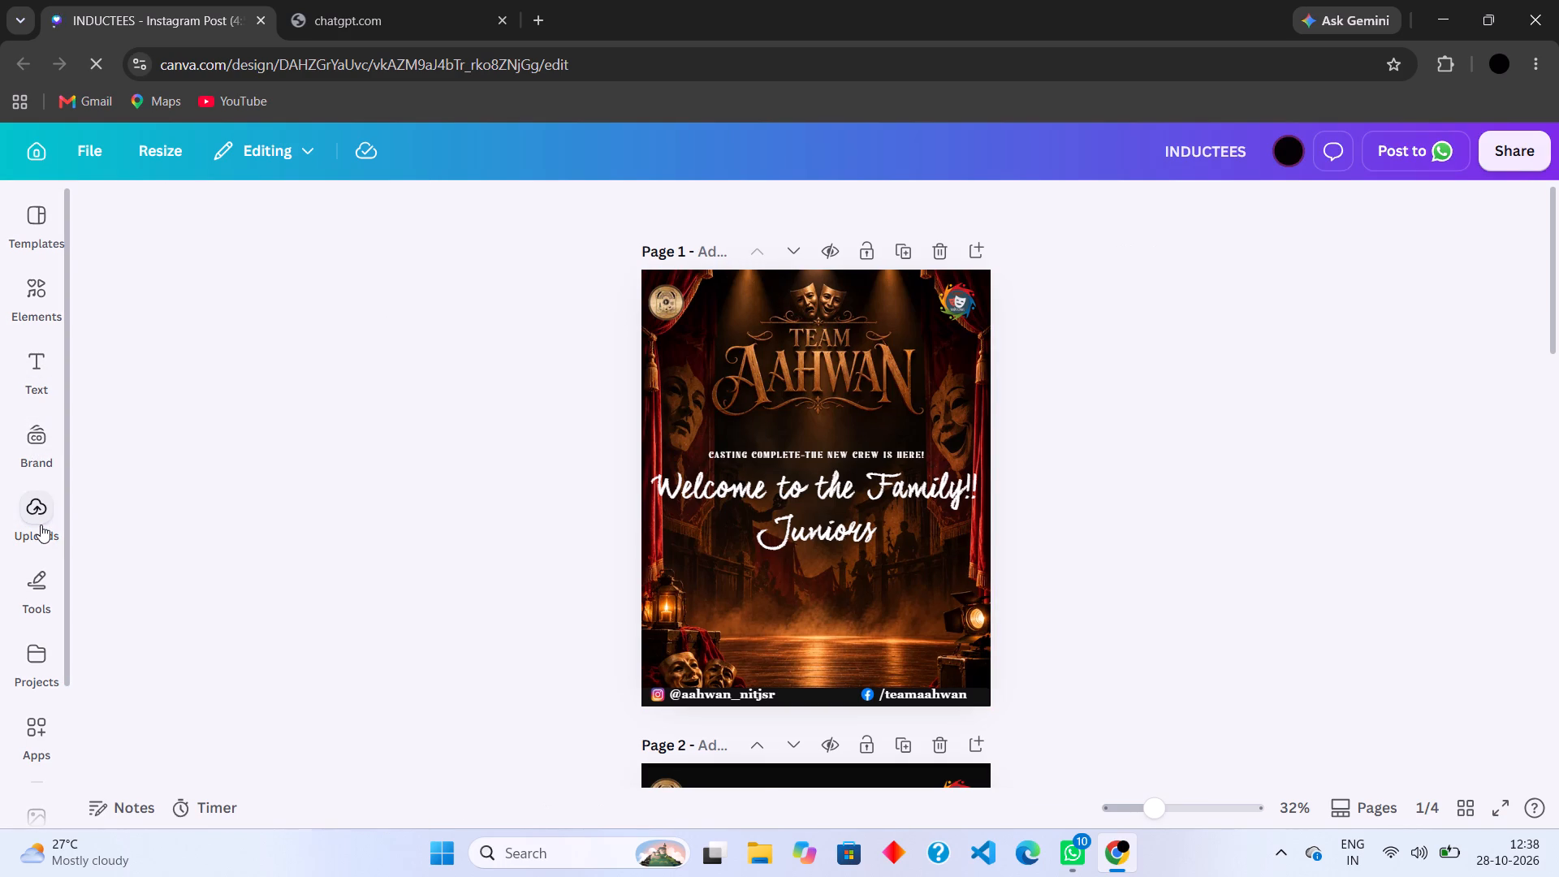
click(41, 525)
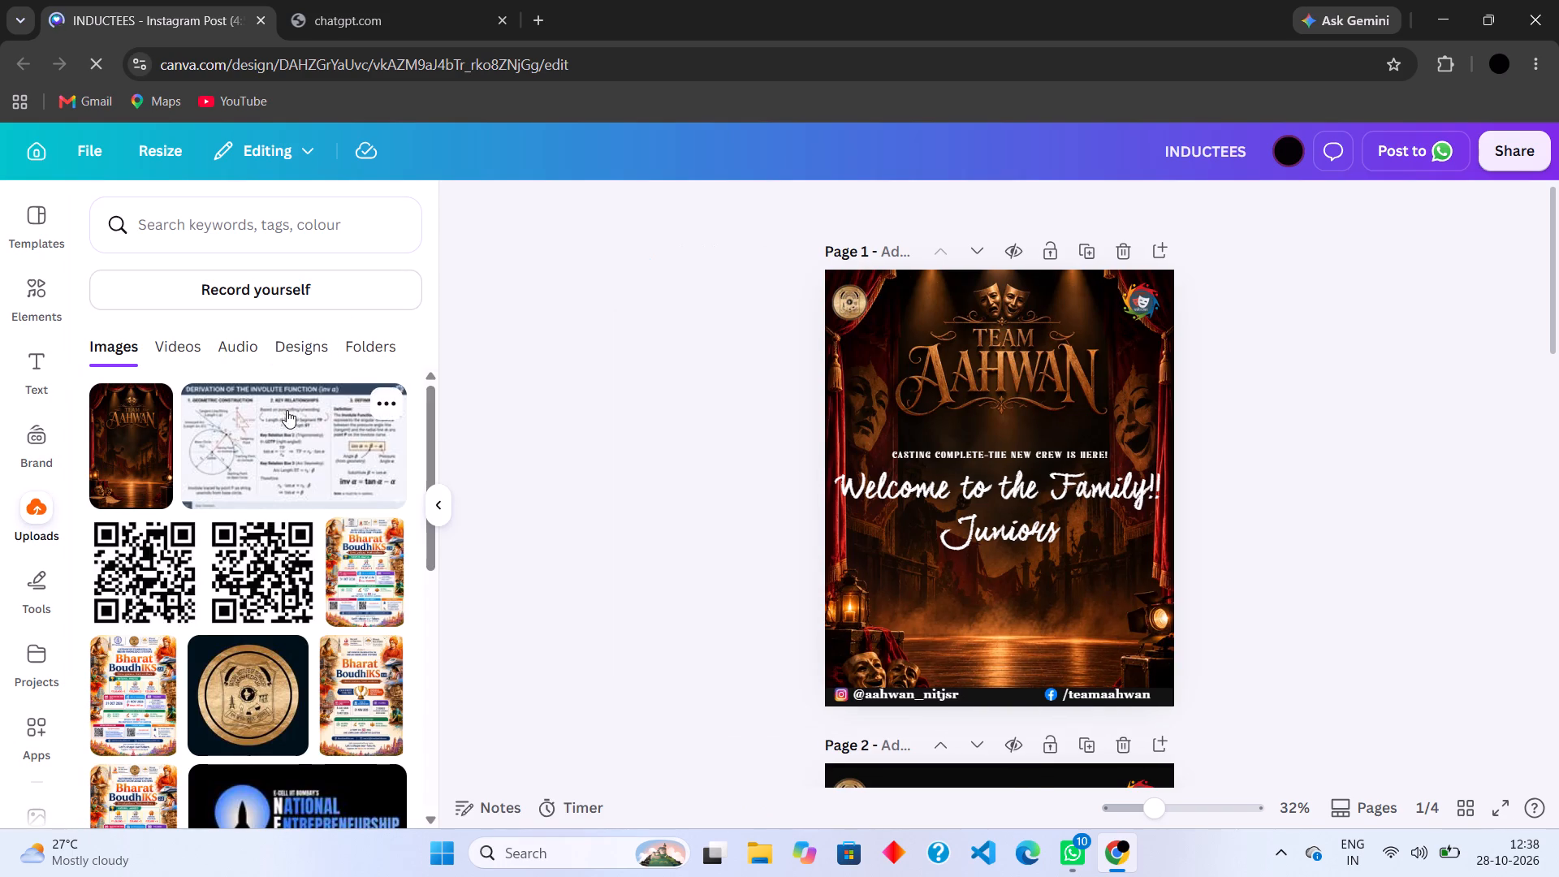
scroll(253, 453, up, 2)
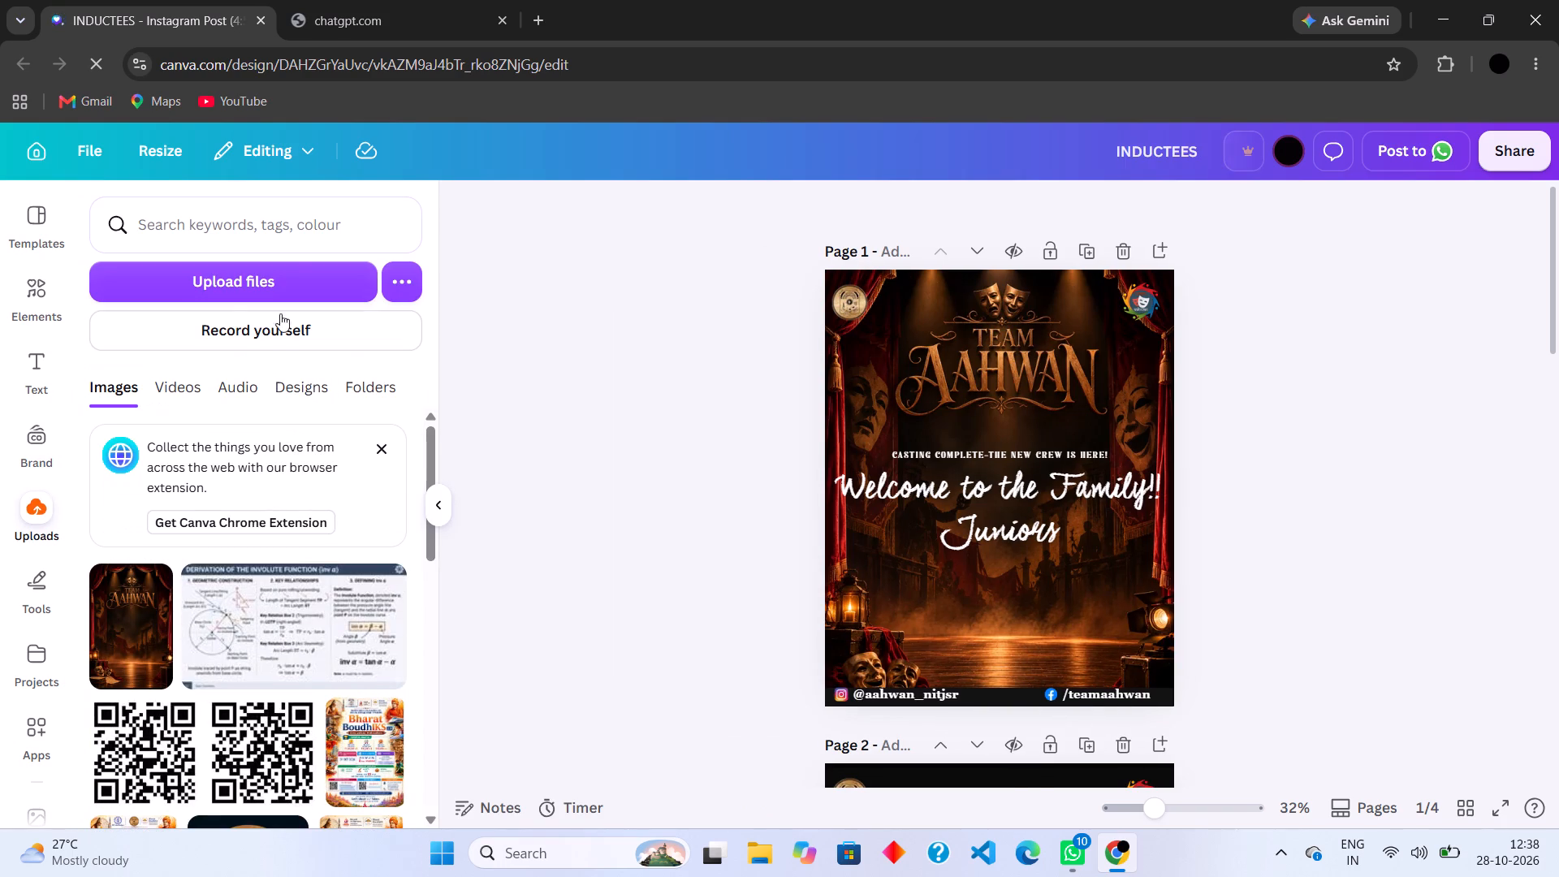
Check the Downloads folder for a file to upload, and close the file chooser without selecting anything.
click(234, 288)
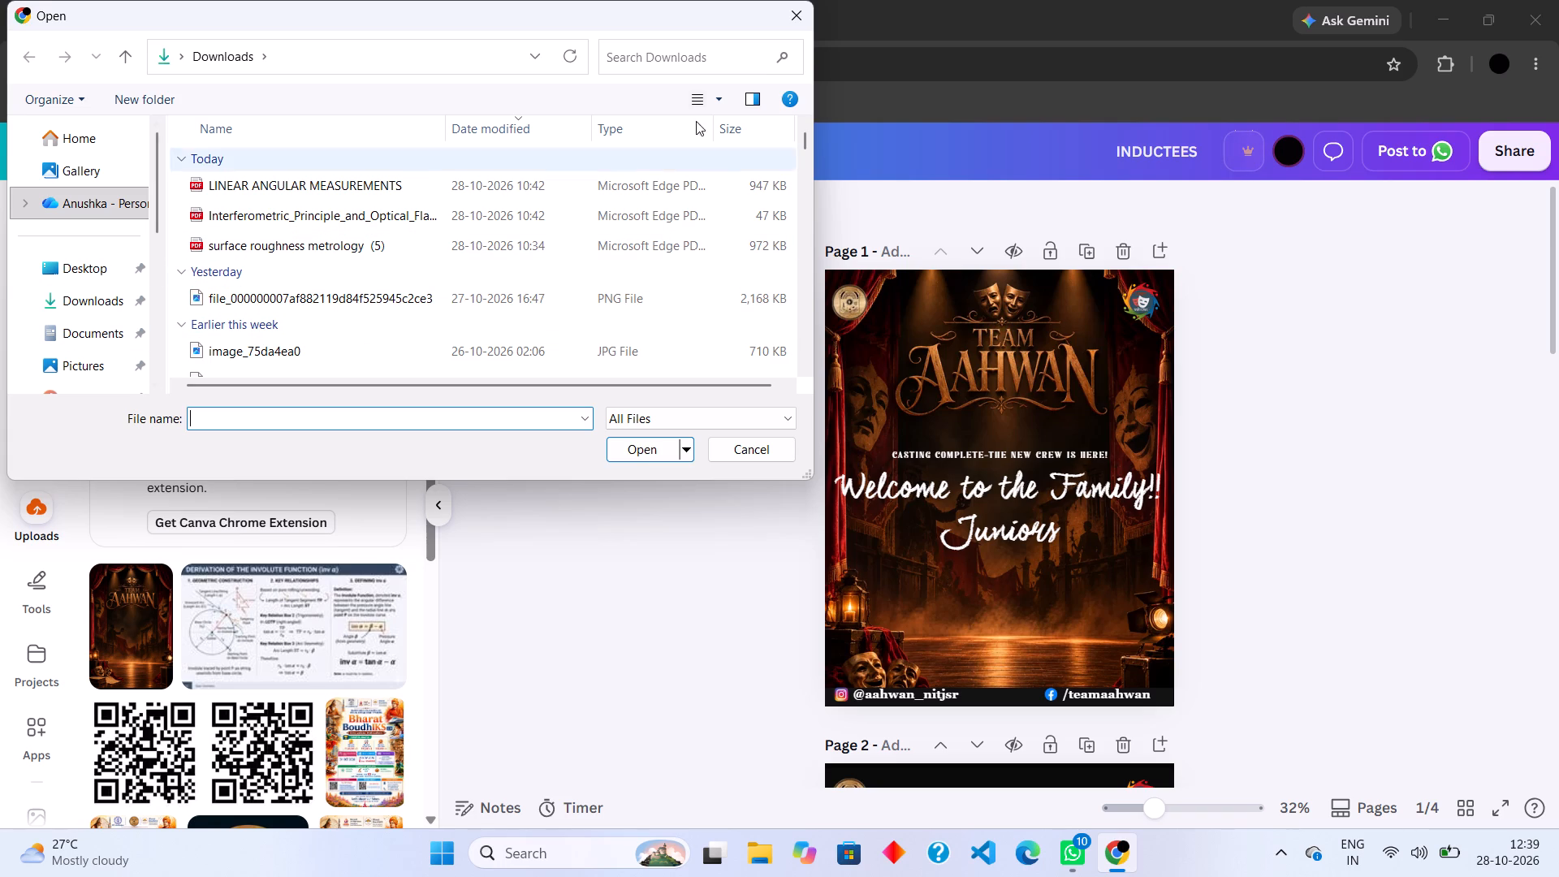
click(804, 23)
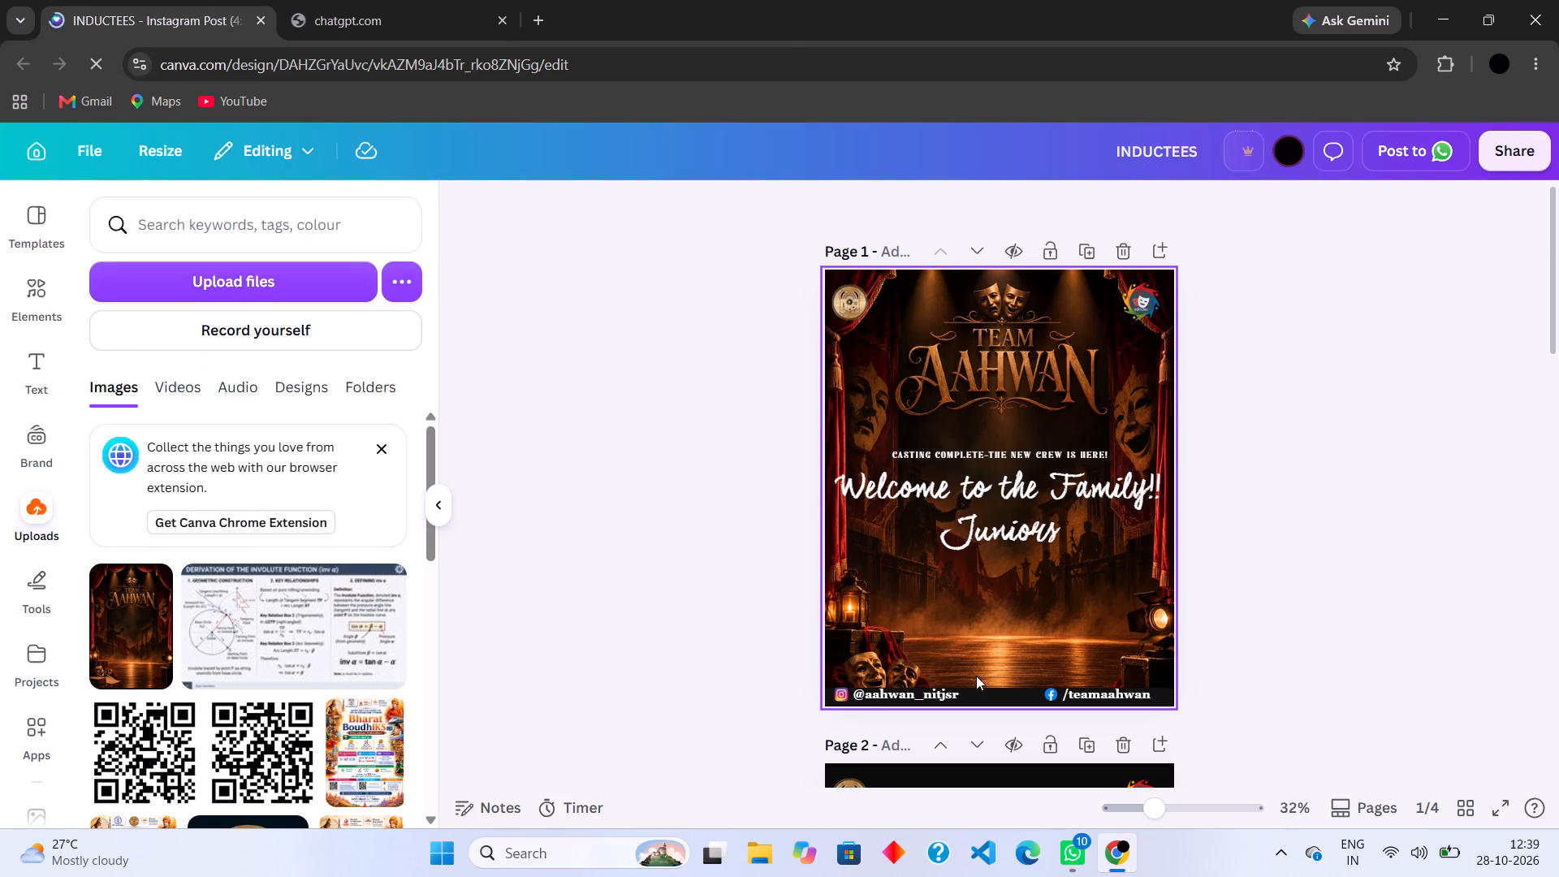
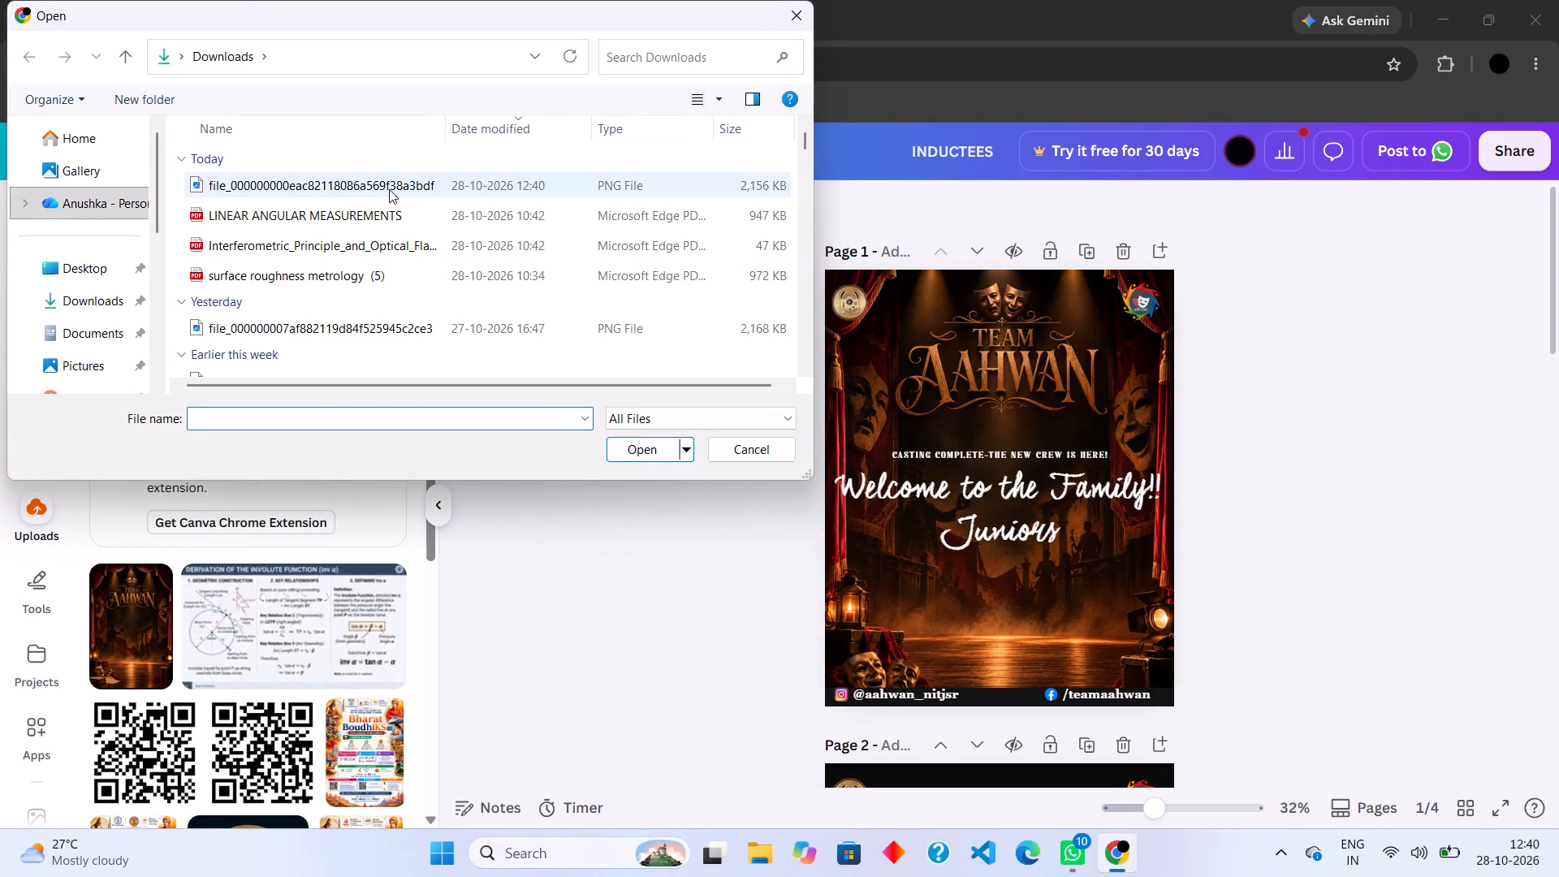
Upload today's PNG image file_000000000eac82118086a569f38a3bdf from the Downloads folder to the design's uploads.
click(389, 189)
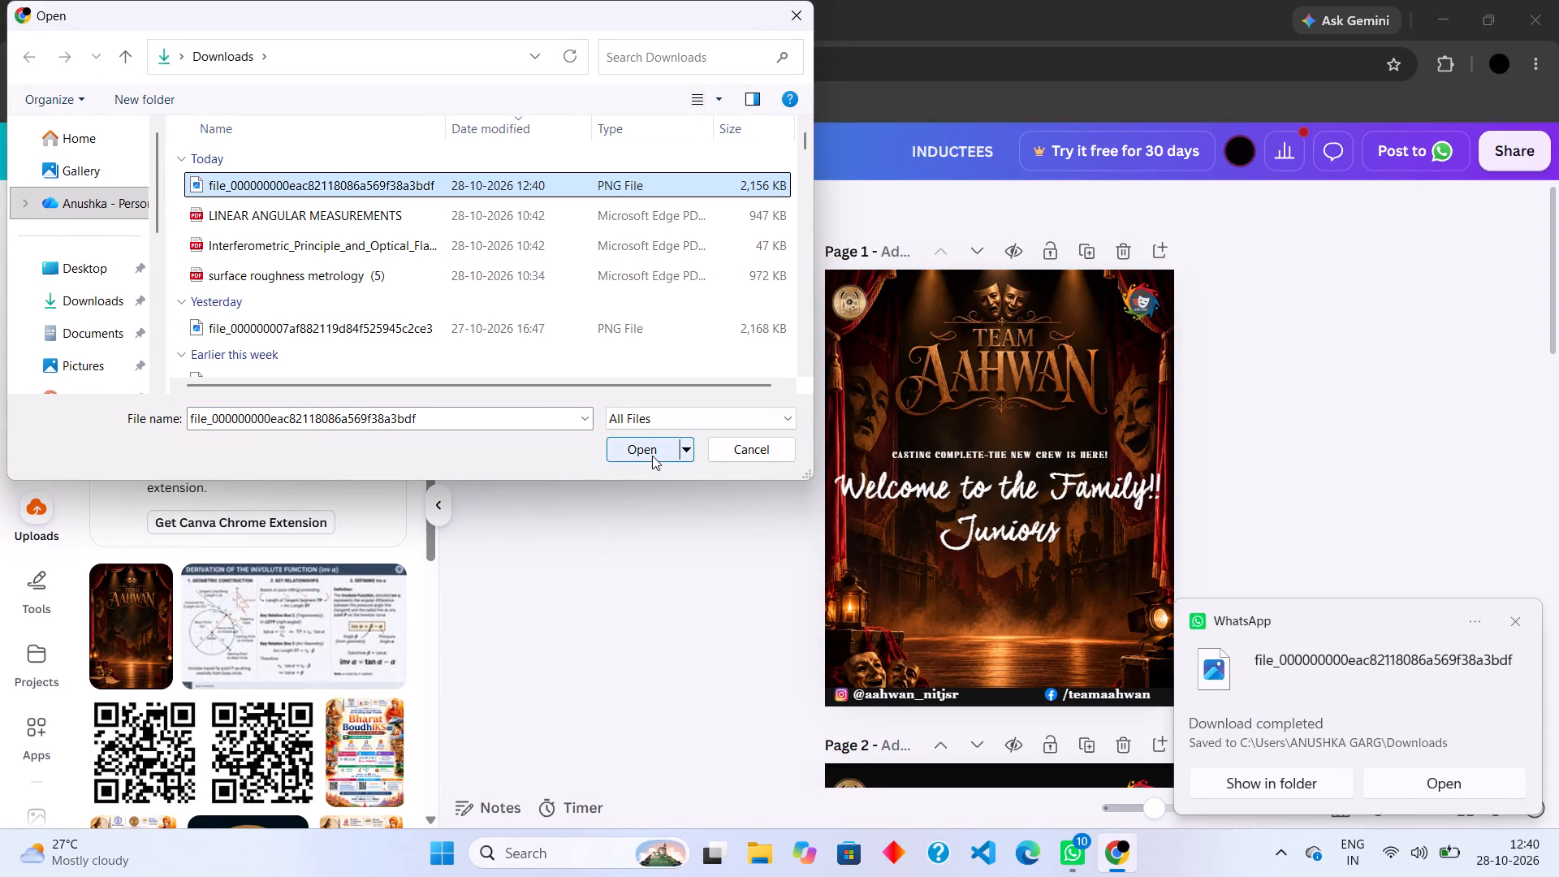
click(652, 456)
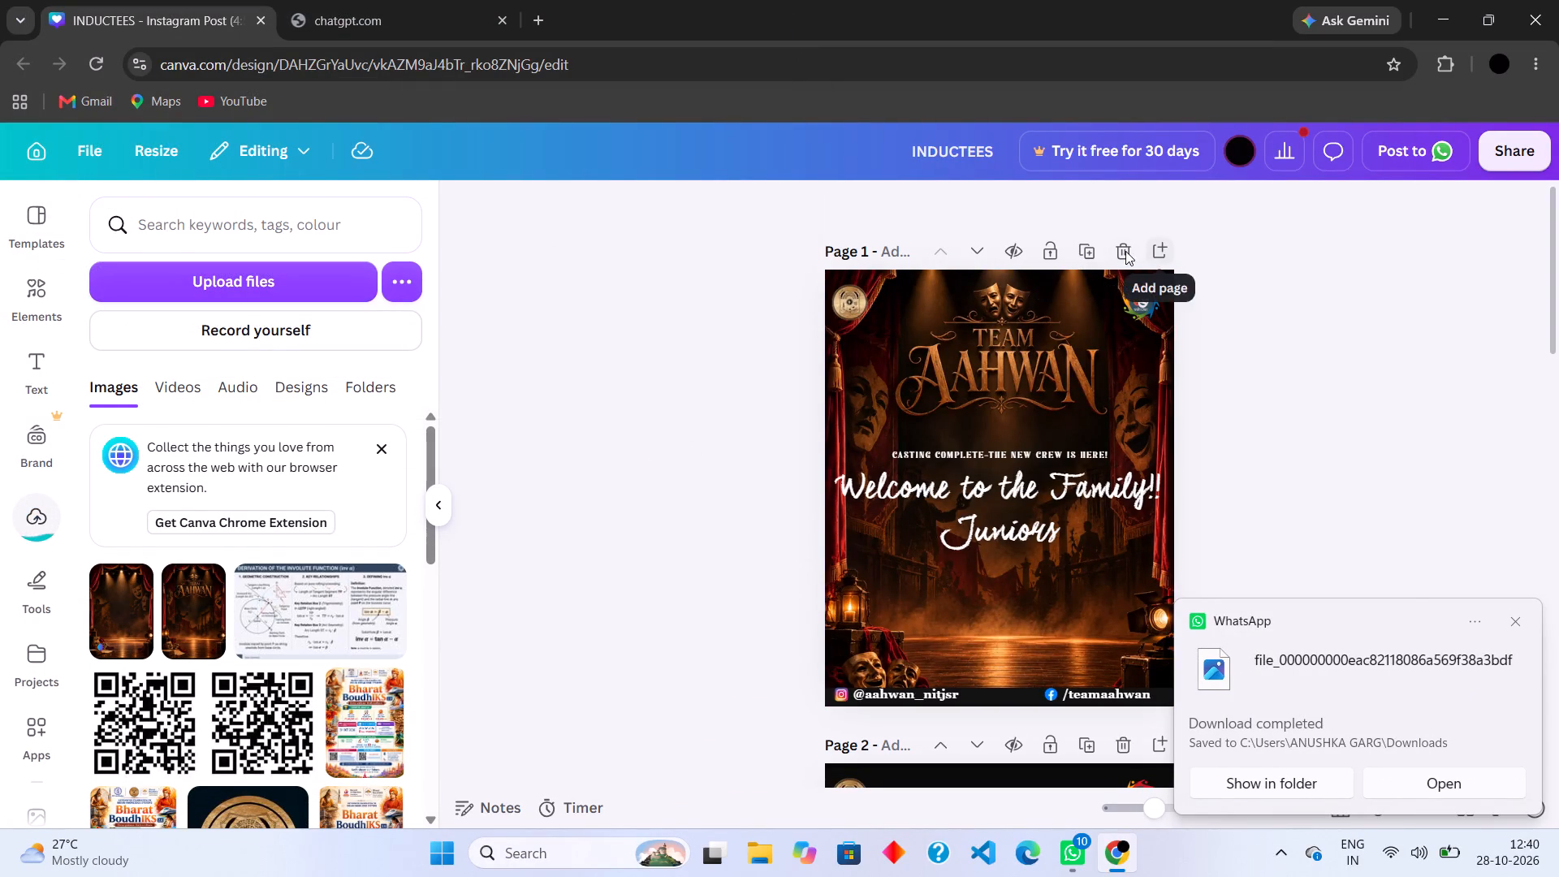
Duplicate page 1, the "Welcome to the Family!! Juniors" cover page.
click(1090, 249)
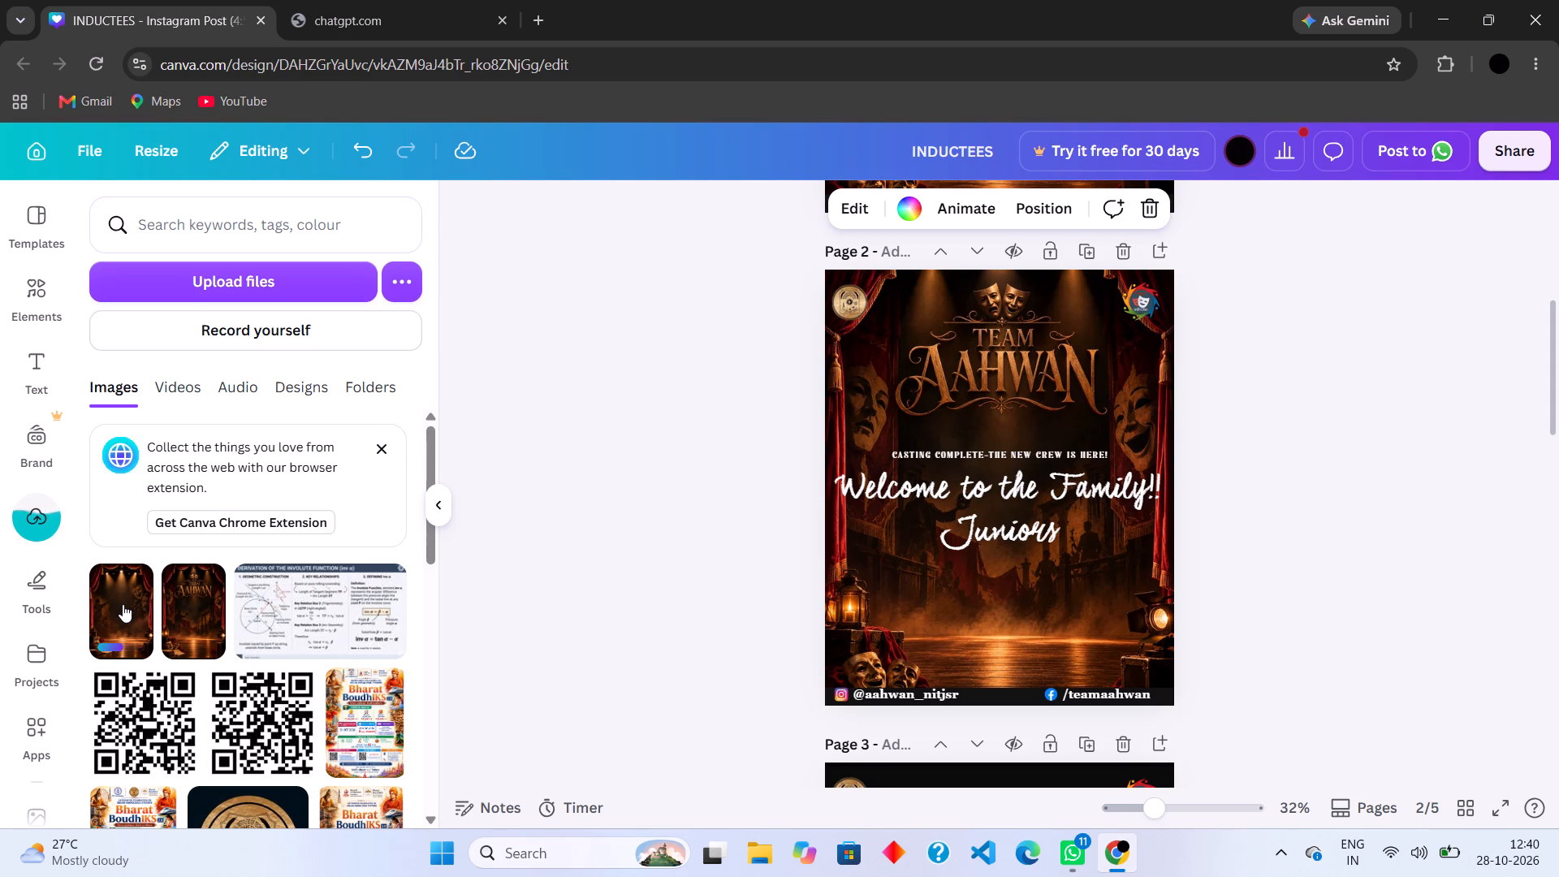
Add the newly uploaded stage-curtain background image without the title to the duplicated page 2.
click(123, 604)
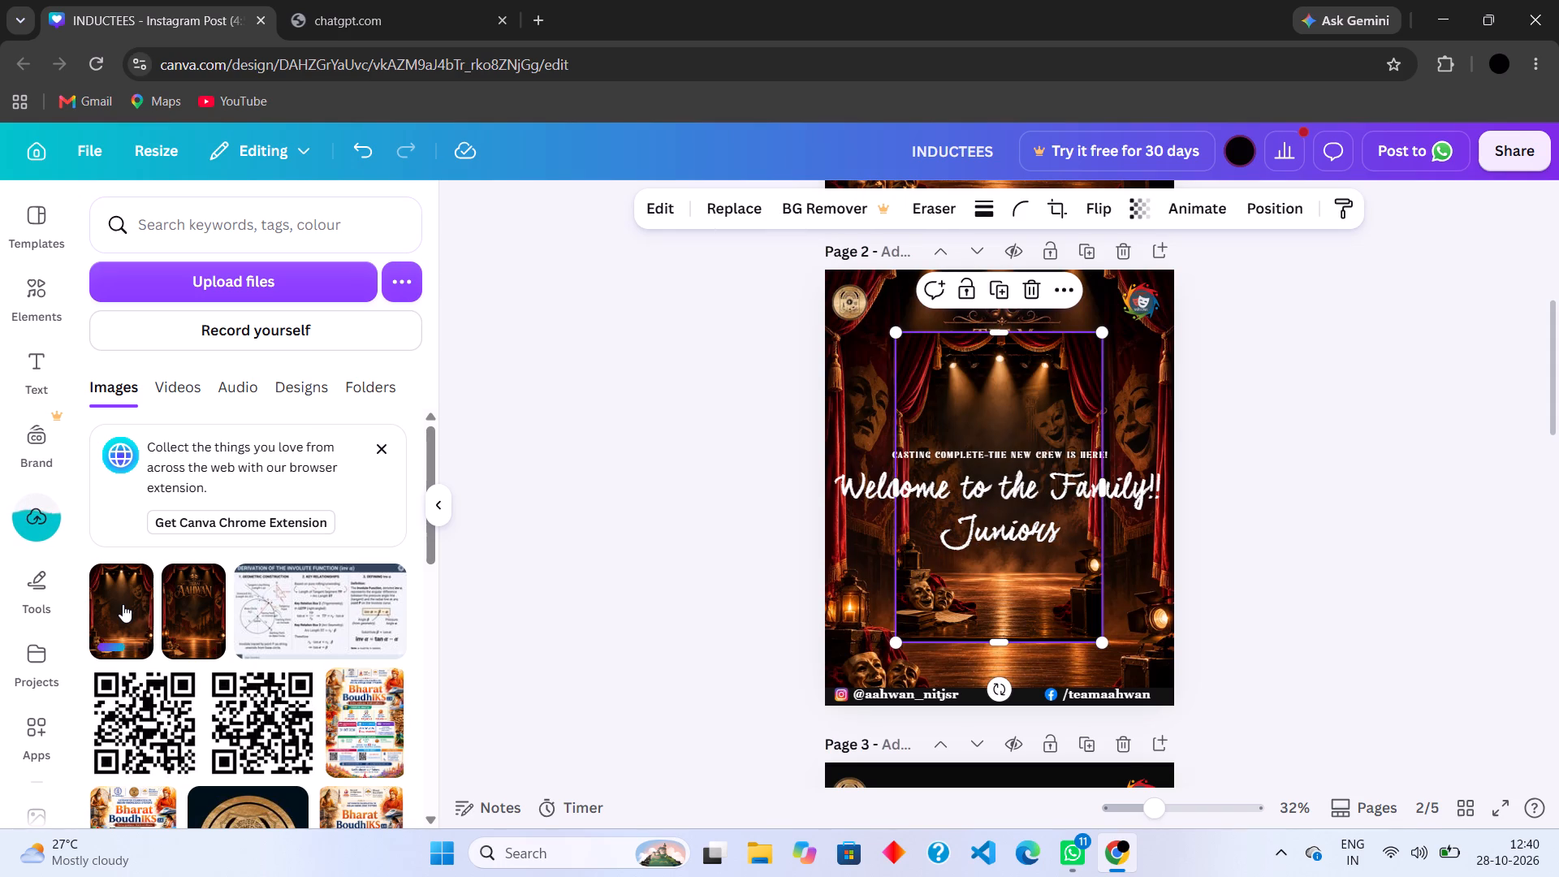
Replace the page 2 background with the newly uploaded image of the empty theatre stage.
click(1069, 281)
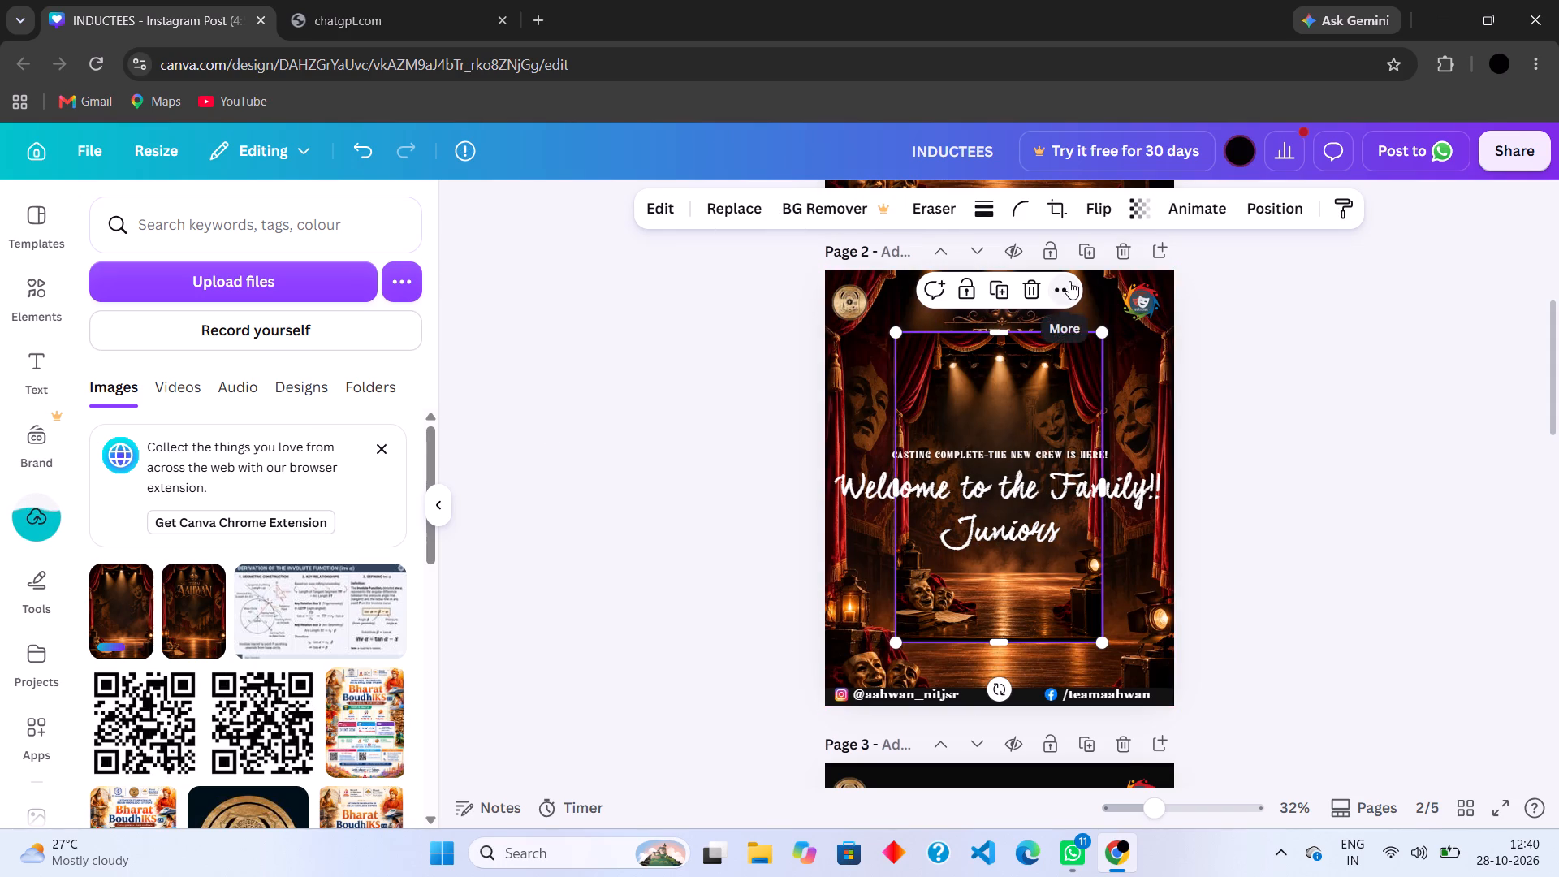
scroll(1082, 598, down, 1)
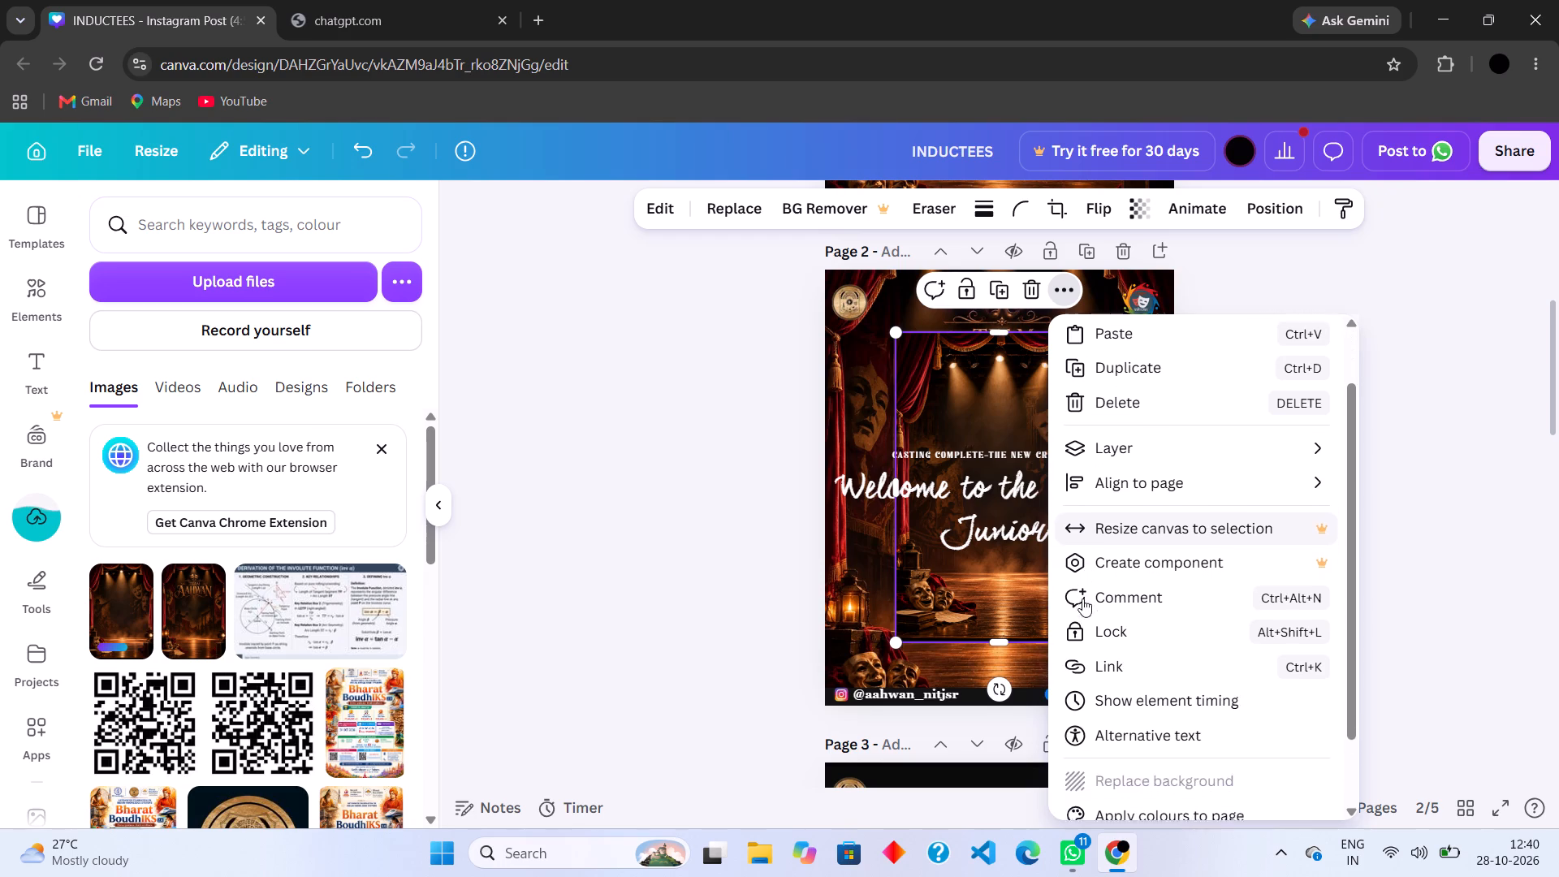
scroll(1082, 598, down, 1)
scroll(1172, 750, down, 1)
scroll(1172, 750, up, 1)
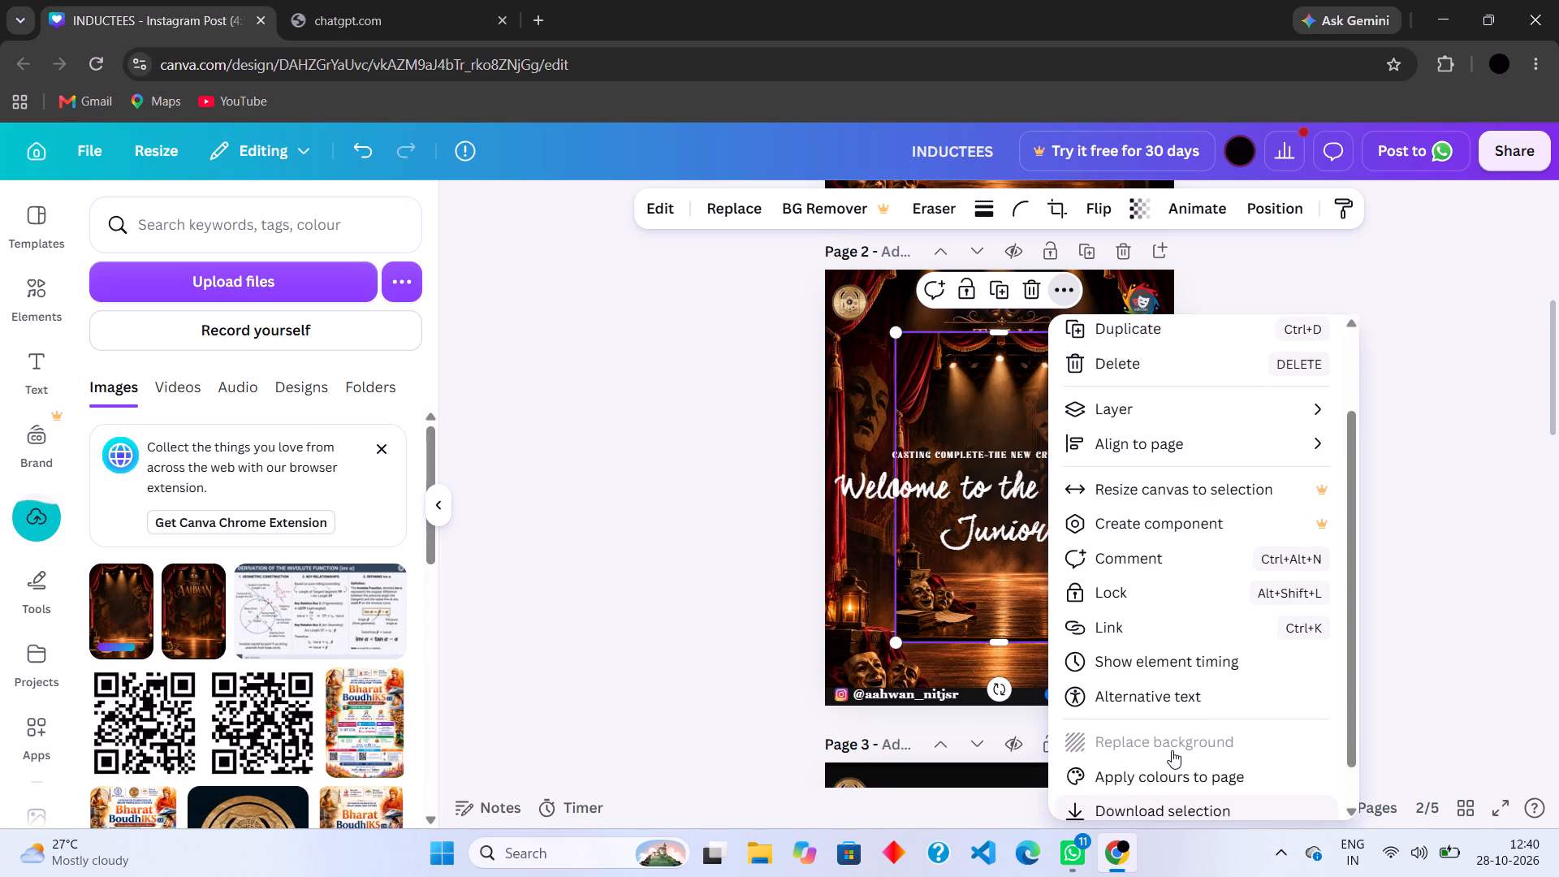
scroll(1172, 750, up, 1)
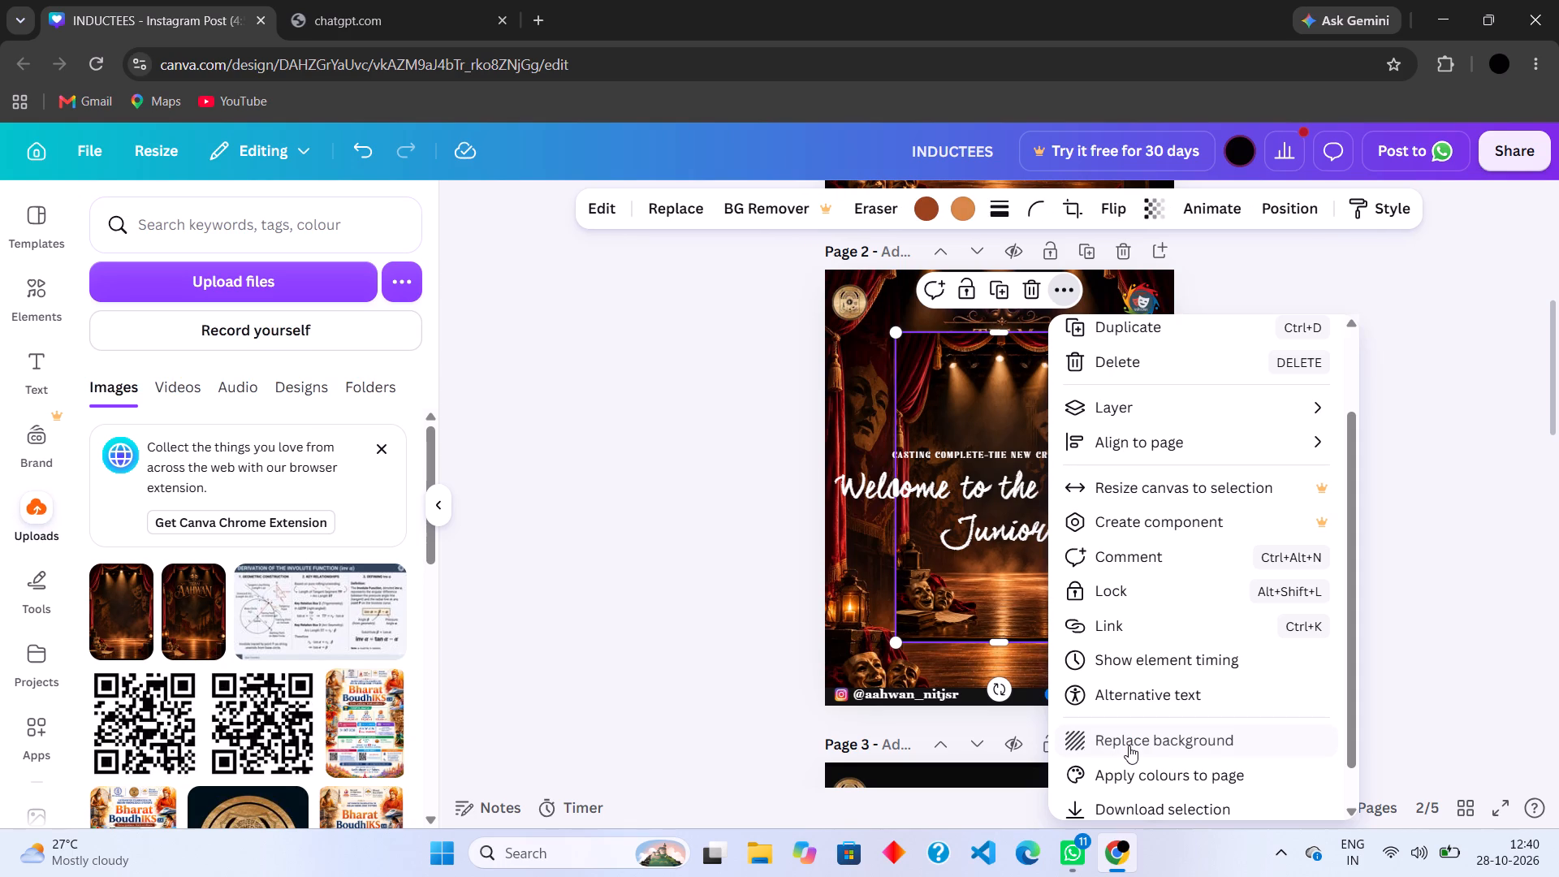
click(1146, 735)
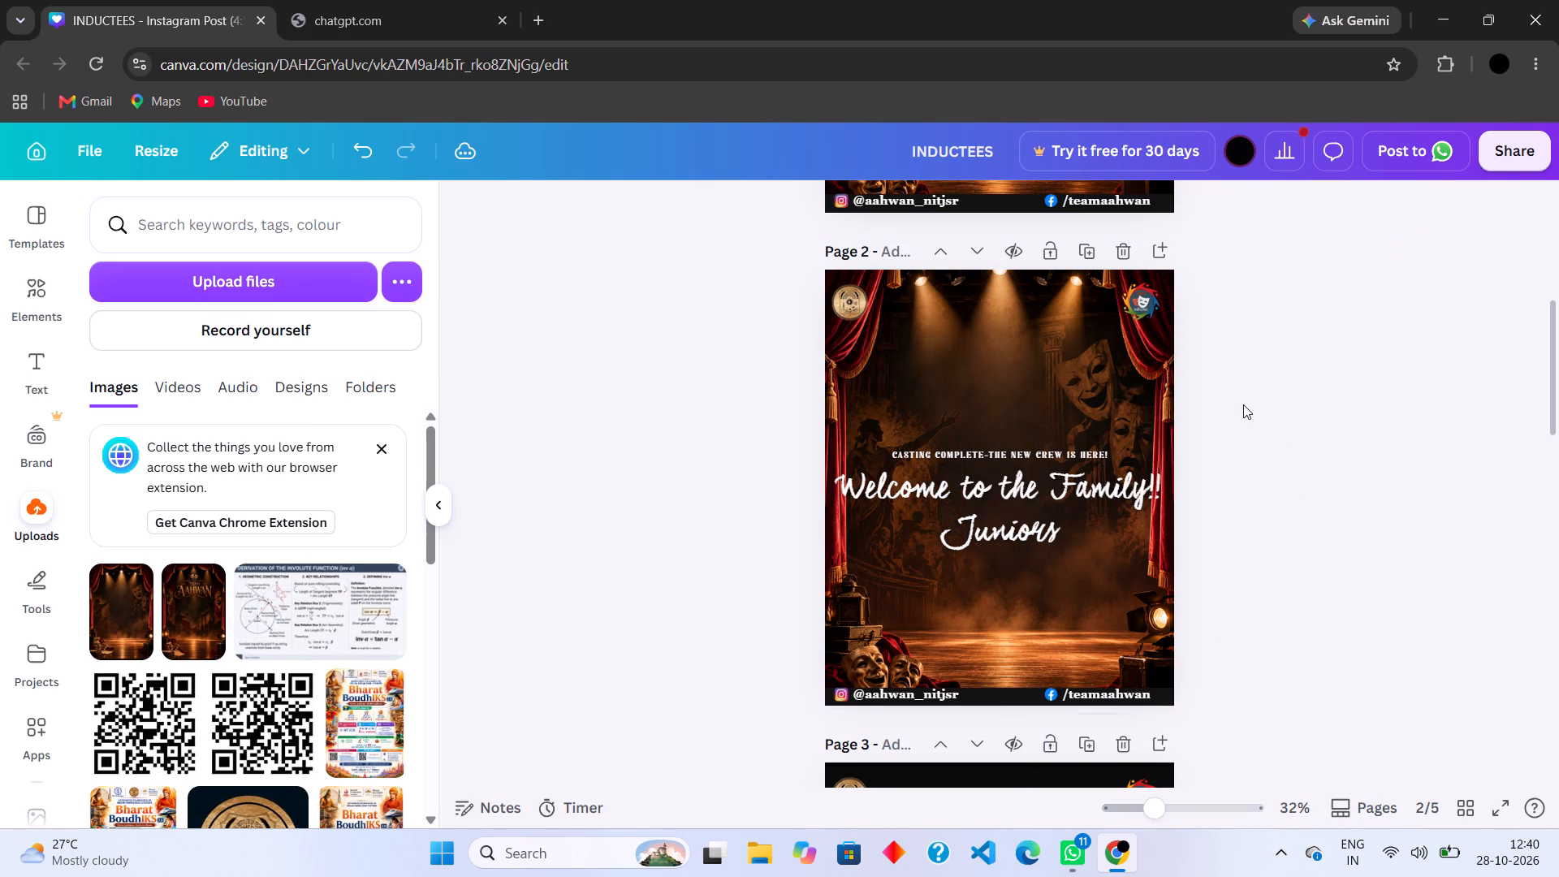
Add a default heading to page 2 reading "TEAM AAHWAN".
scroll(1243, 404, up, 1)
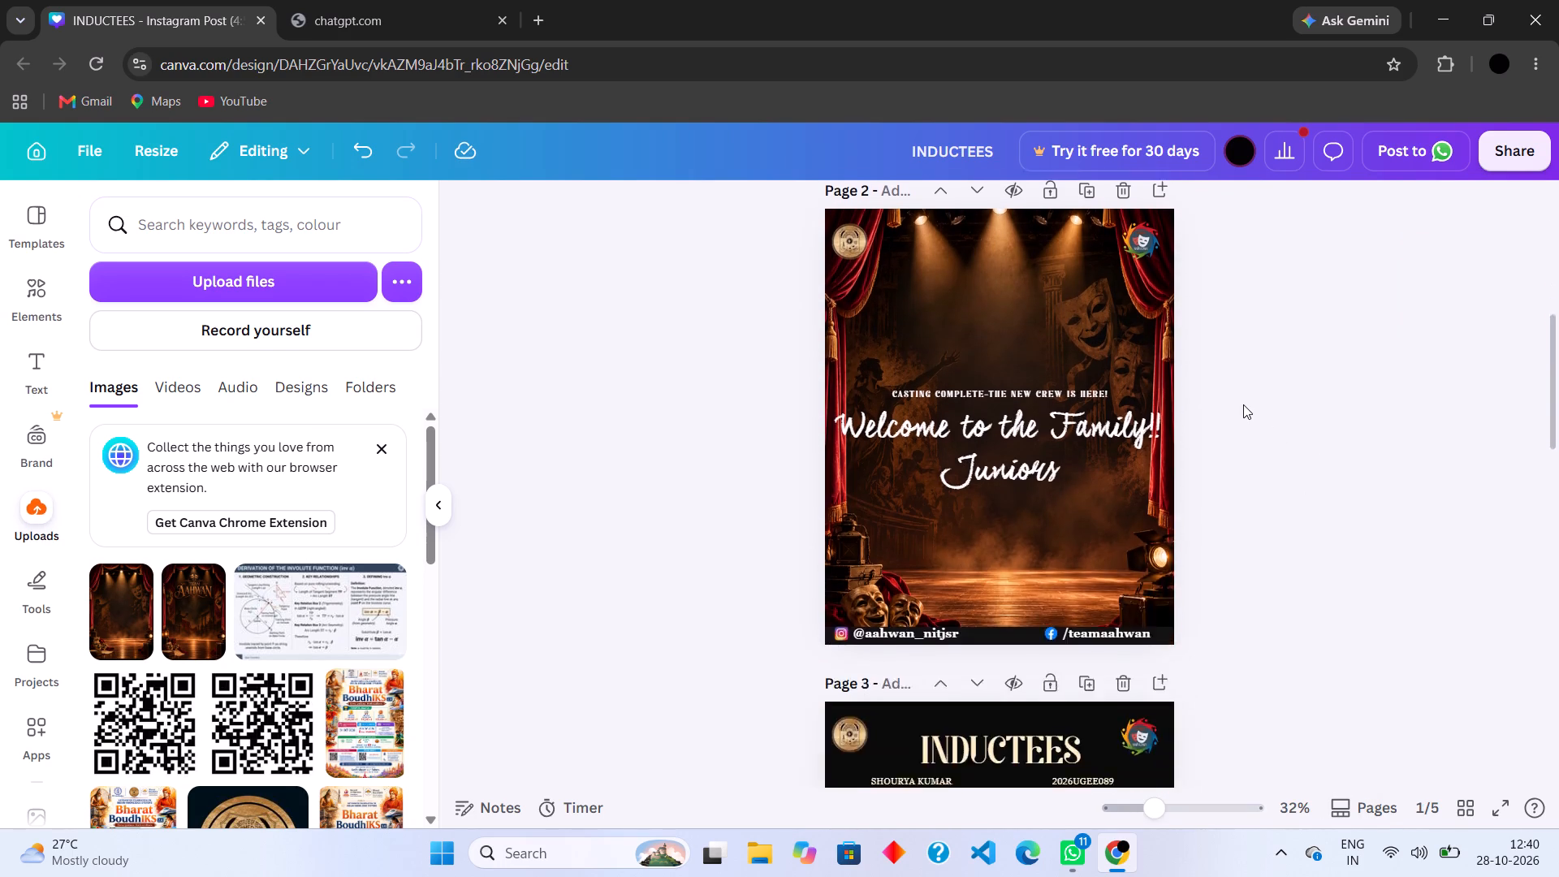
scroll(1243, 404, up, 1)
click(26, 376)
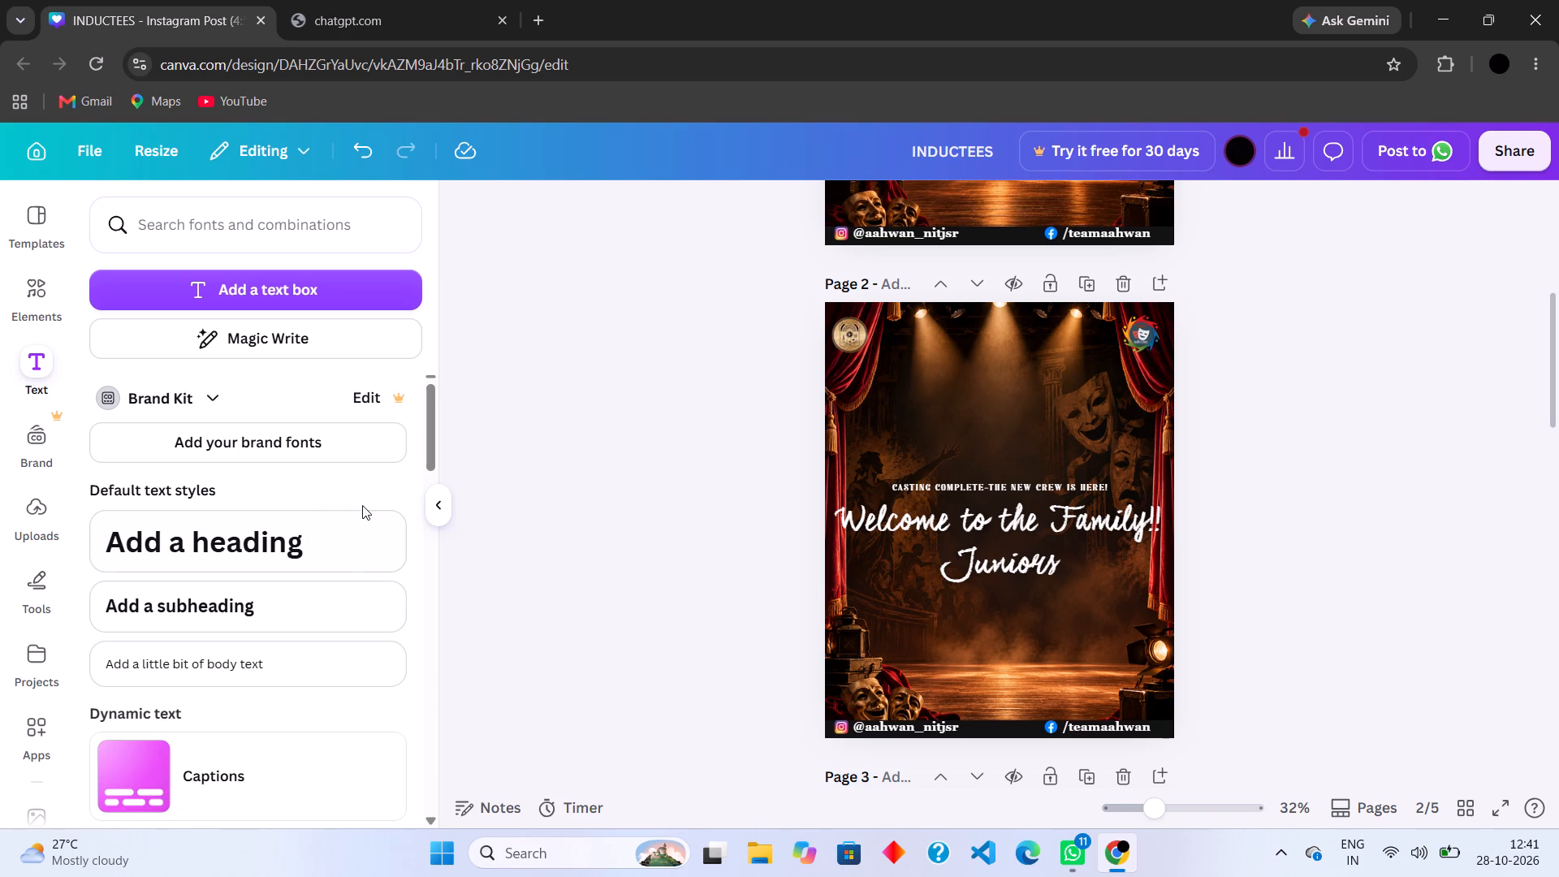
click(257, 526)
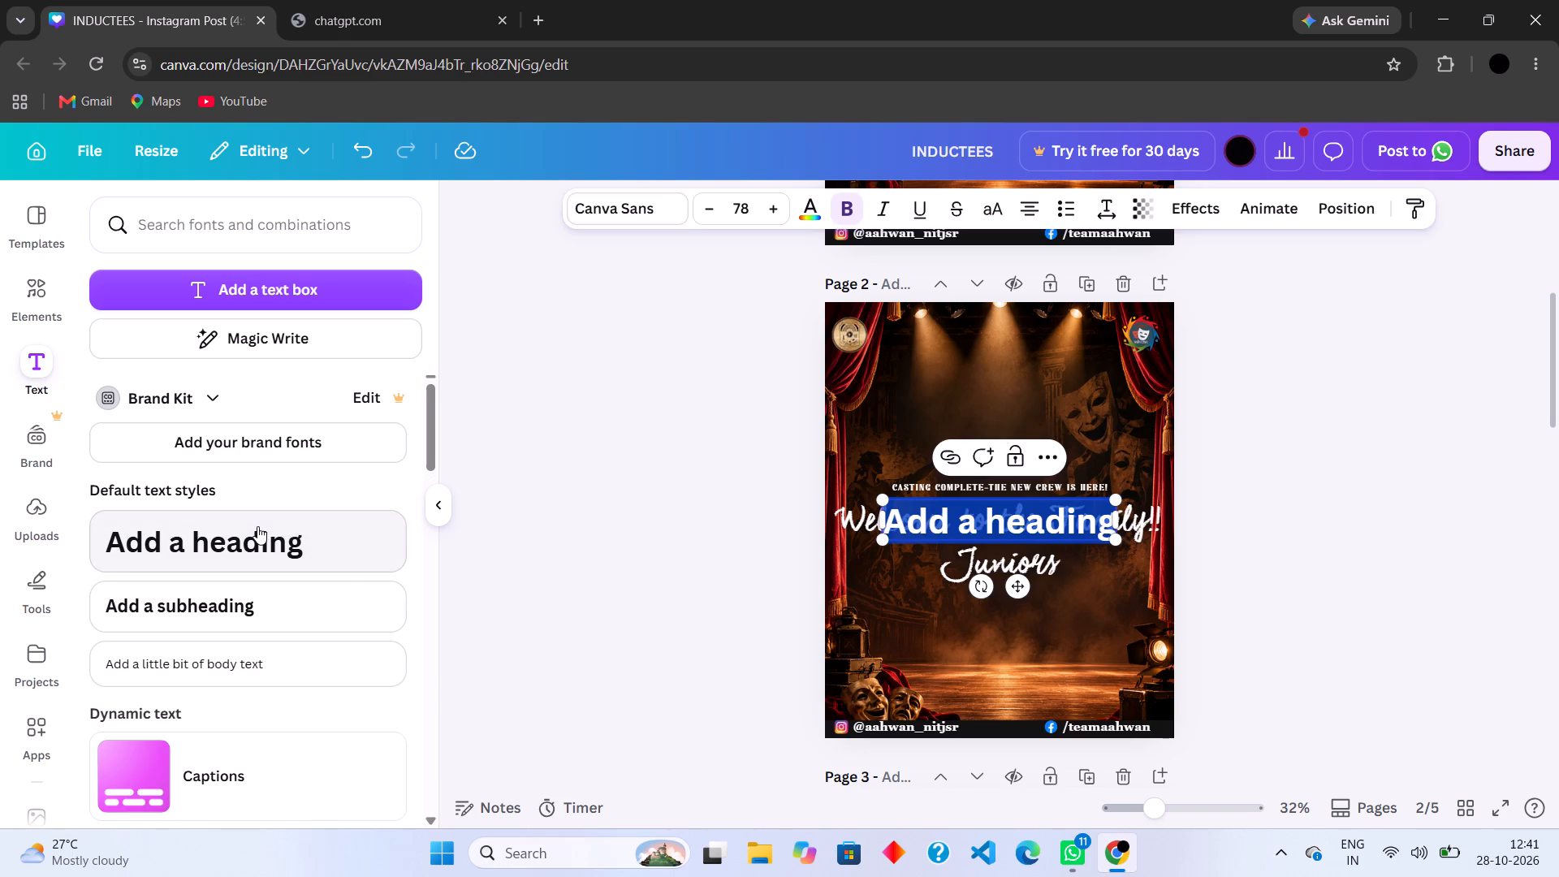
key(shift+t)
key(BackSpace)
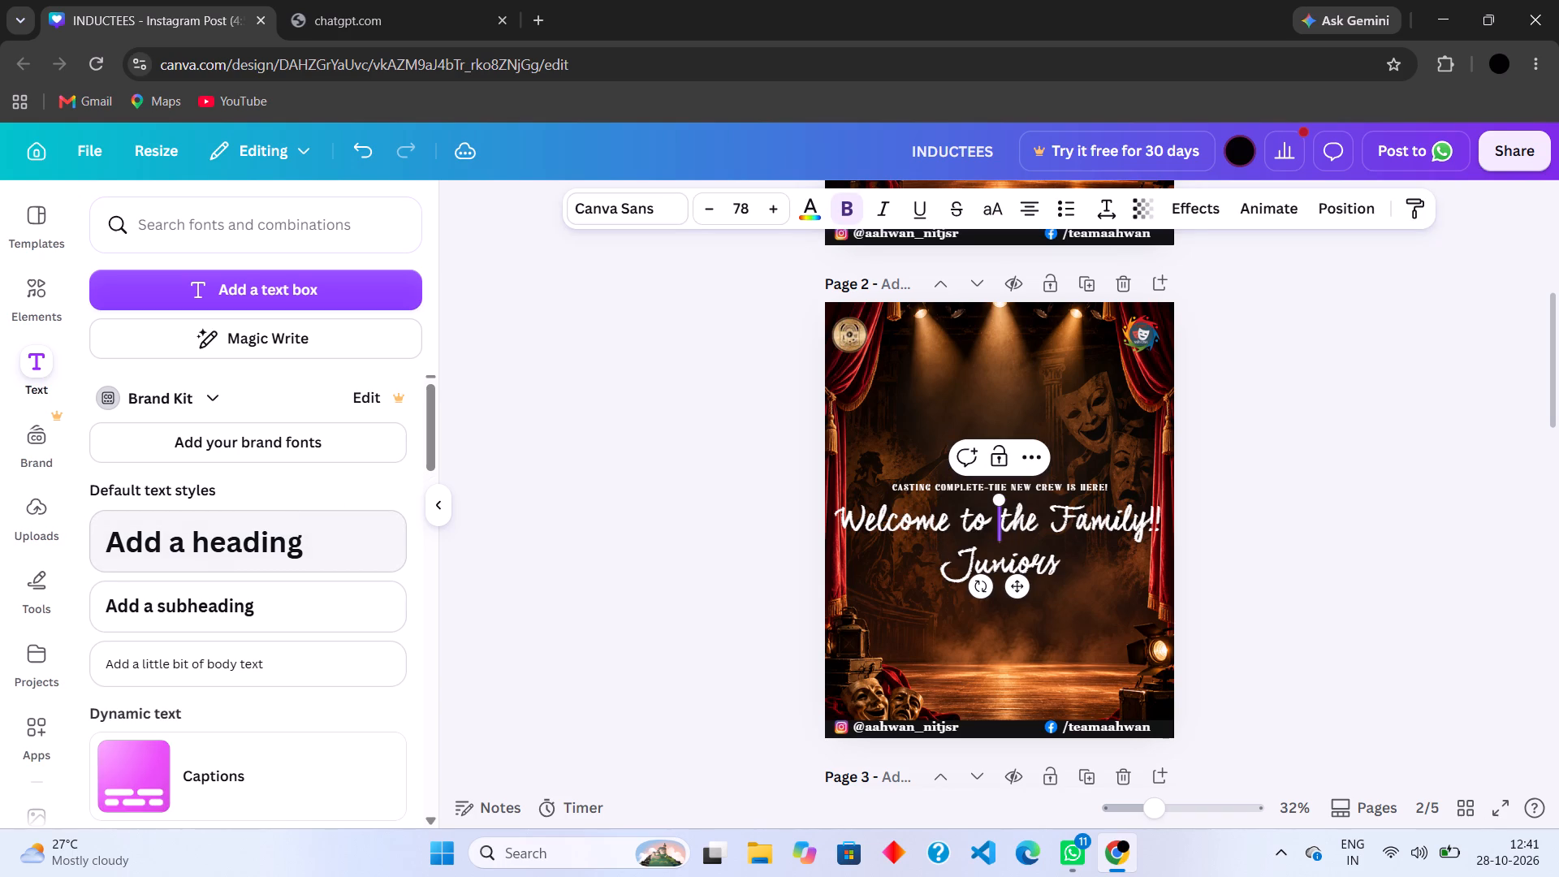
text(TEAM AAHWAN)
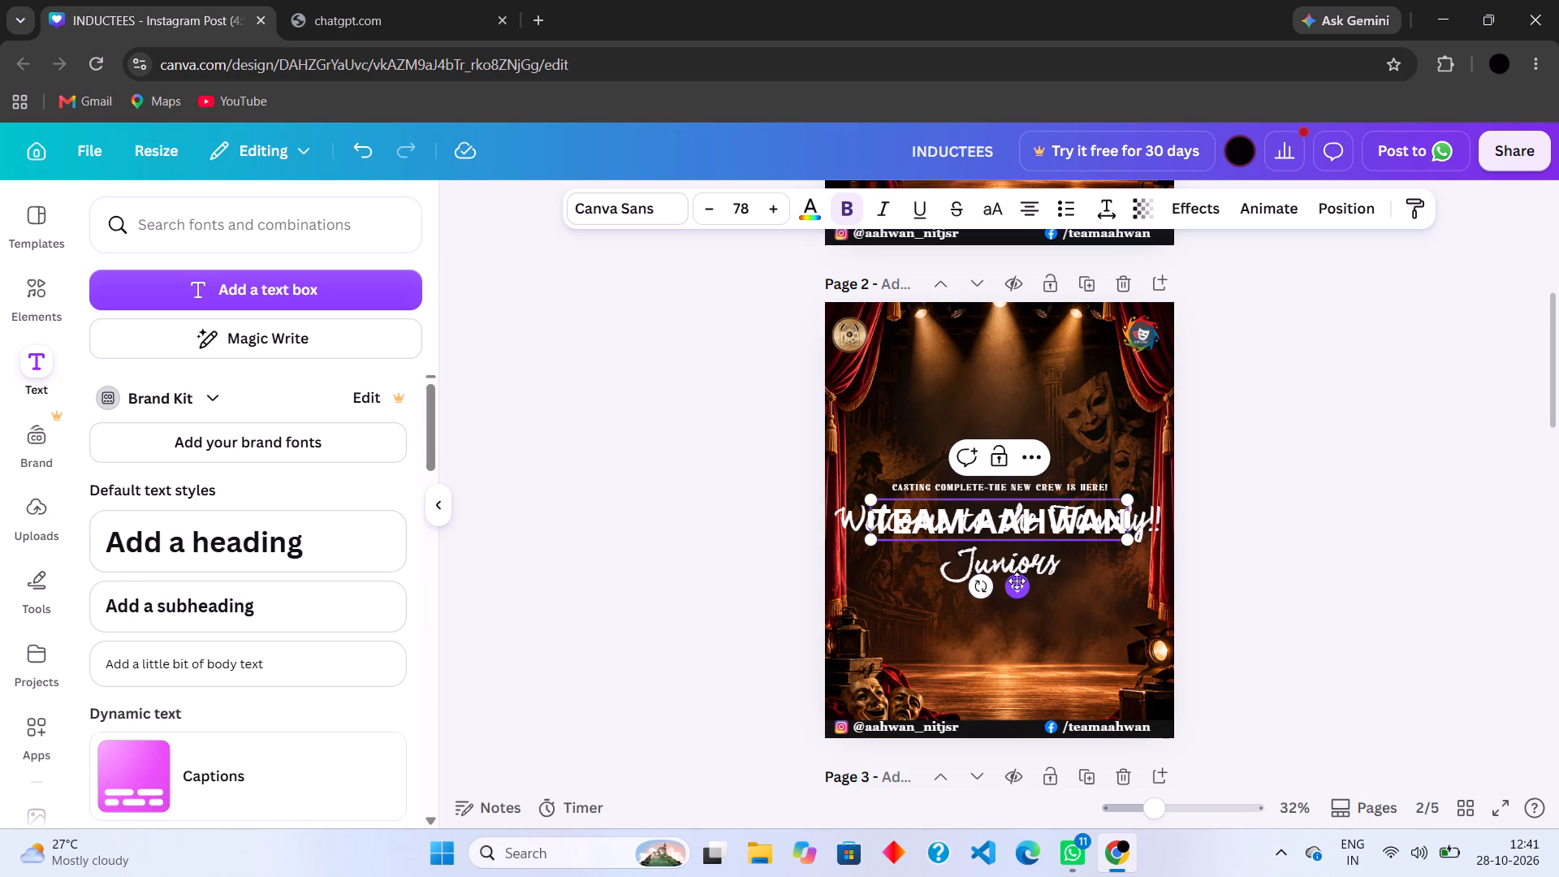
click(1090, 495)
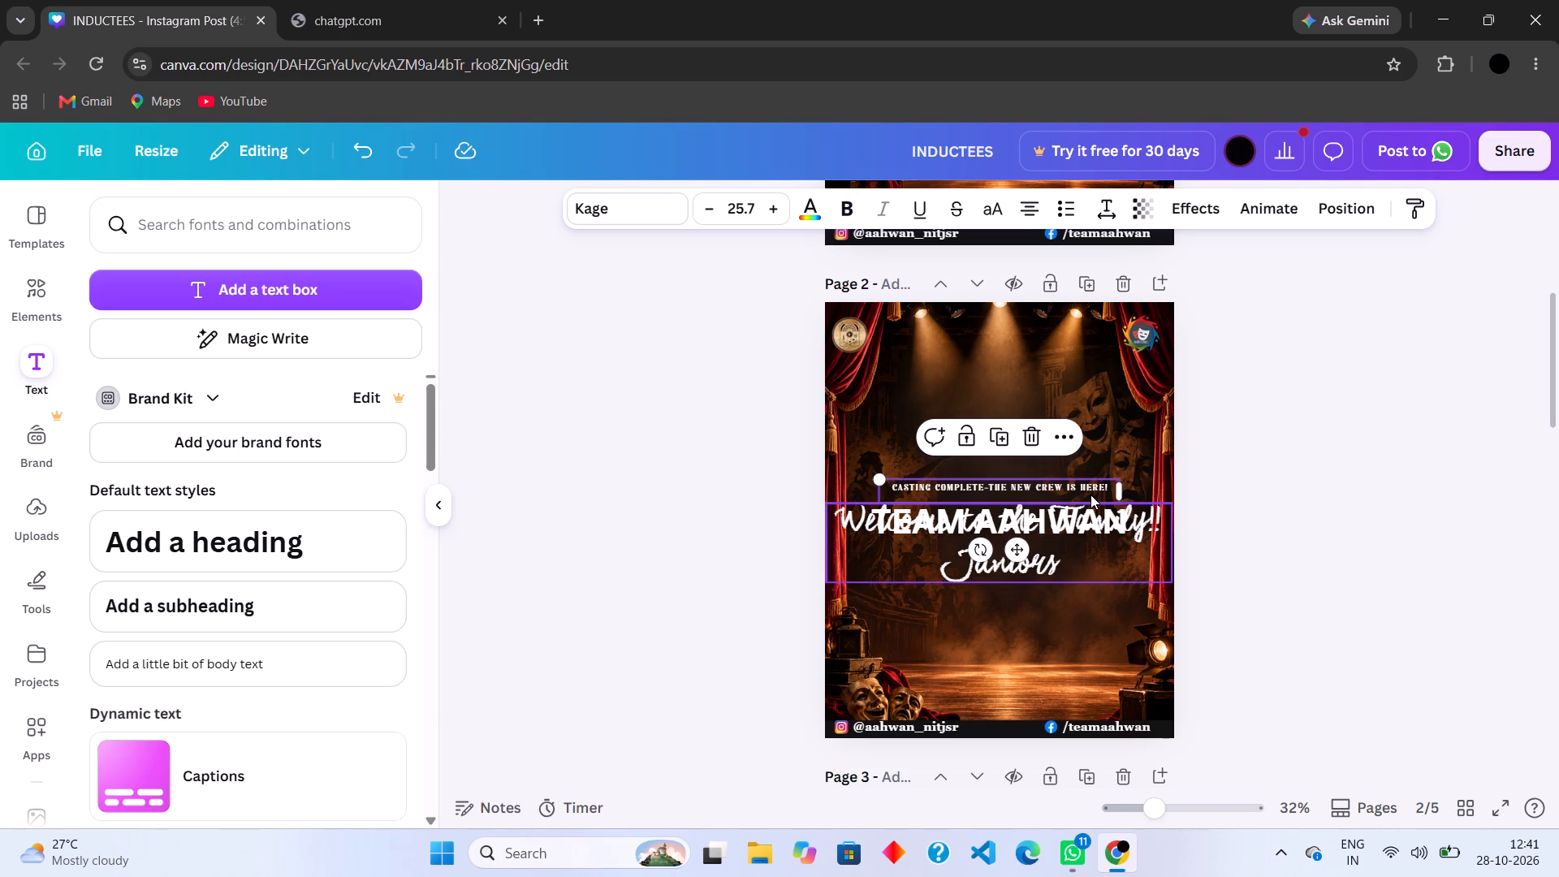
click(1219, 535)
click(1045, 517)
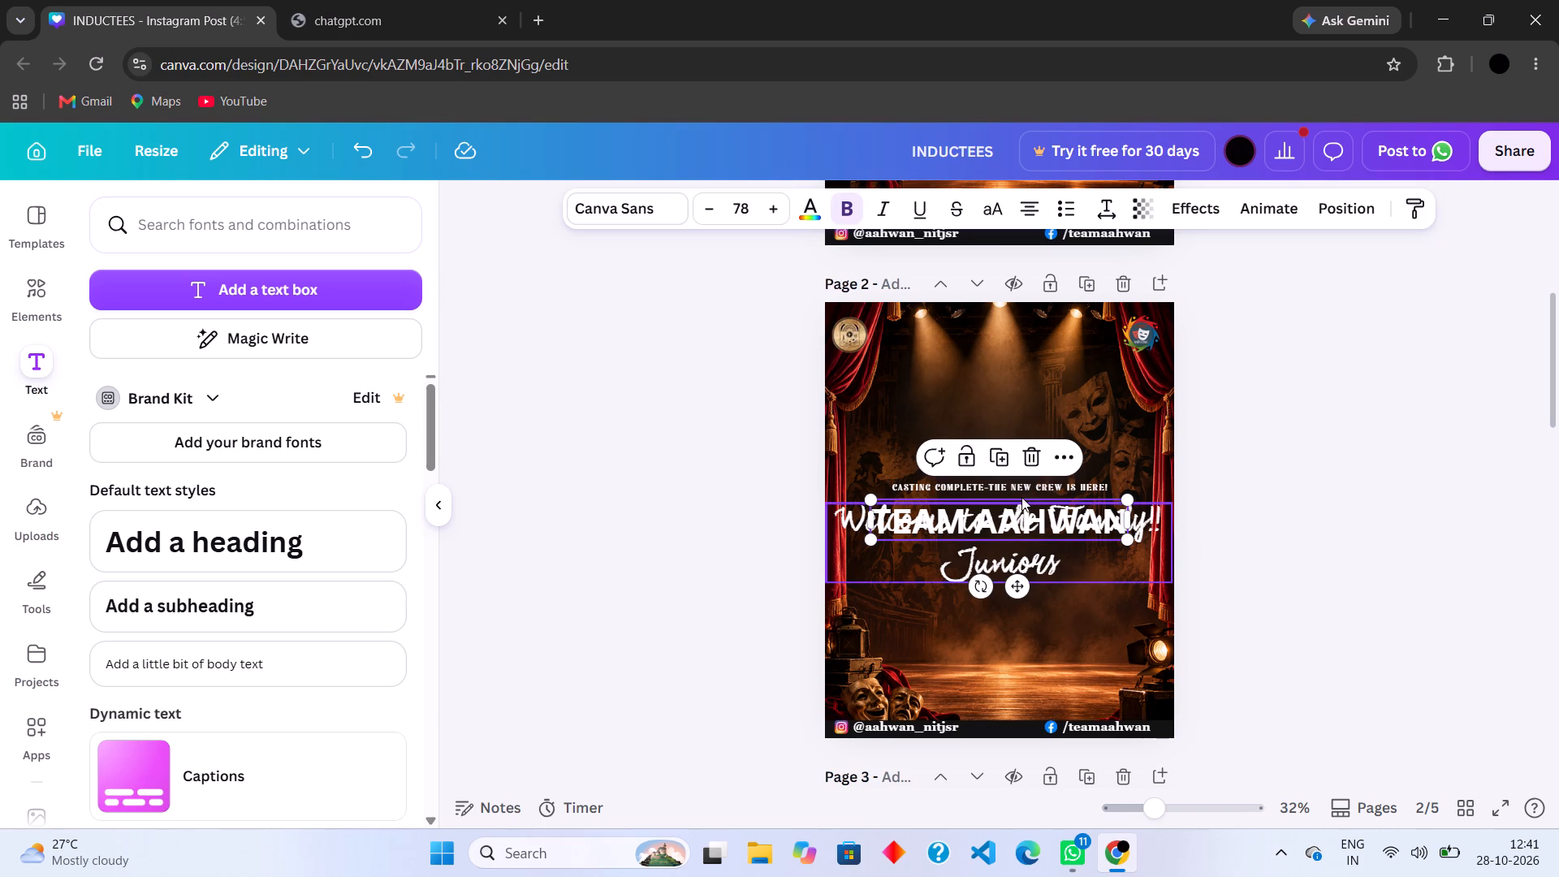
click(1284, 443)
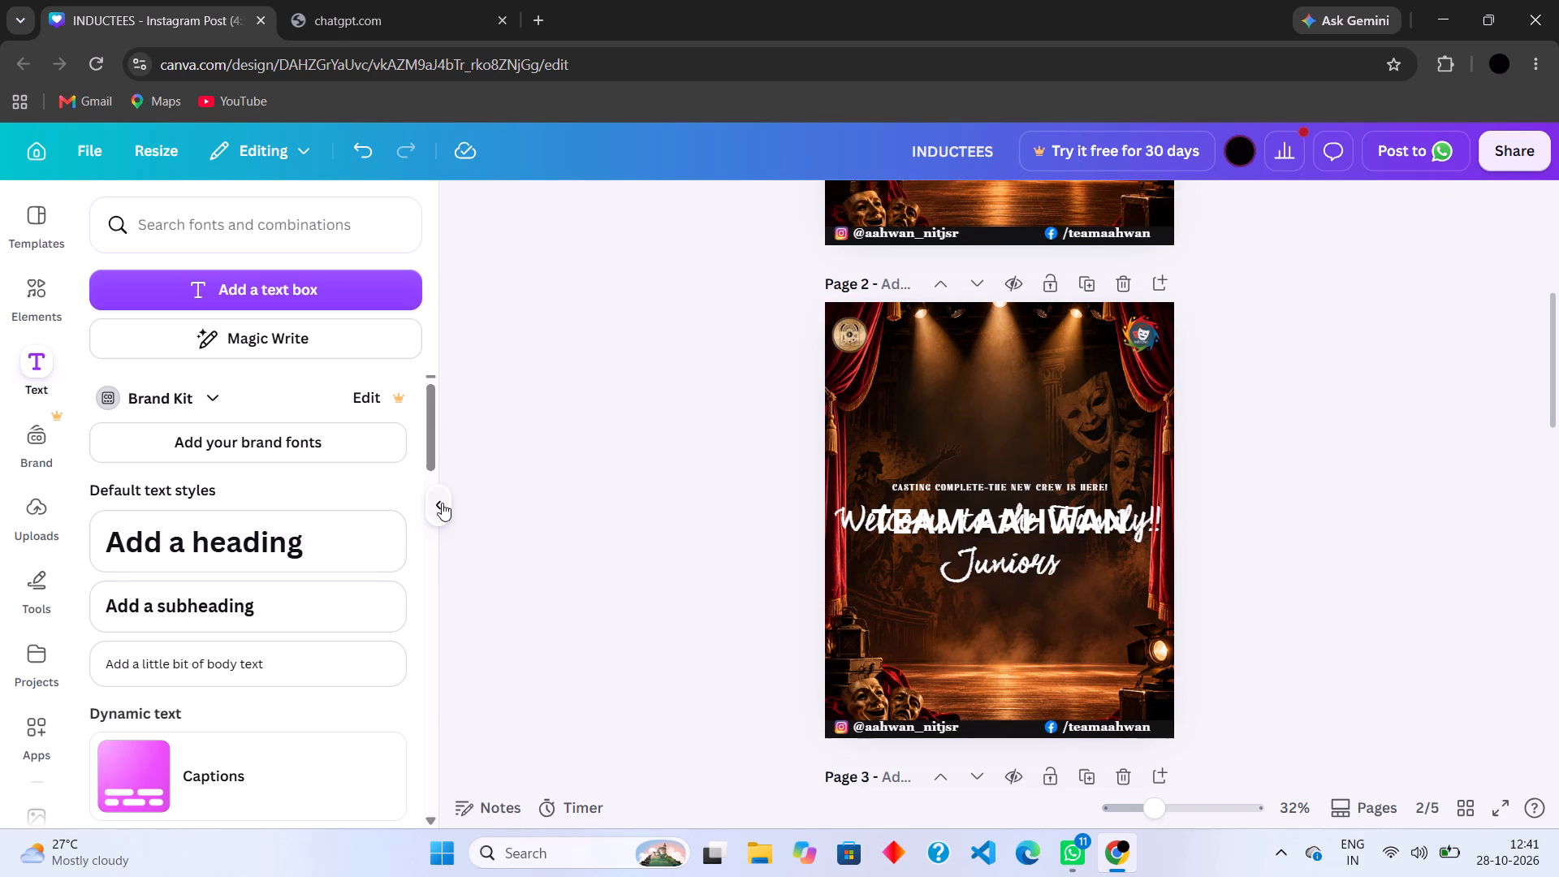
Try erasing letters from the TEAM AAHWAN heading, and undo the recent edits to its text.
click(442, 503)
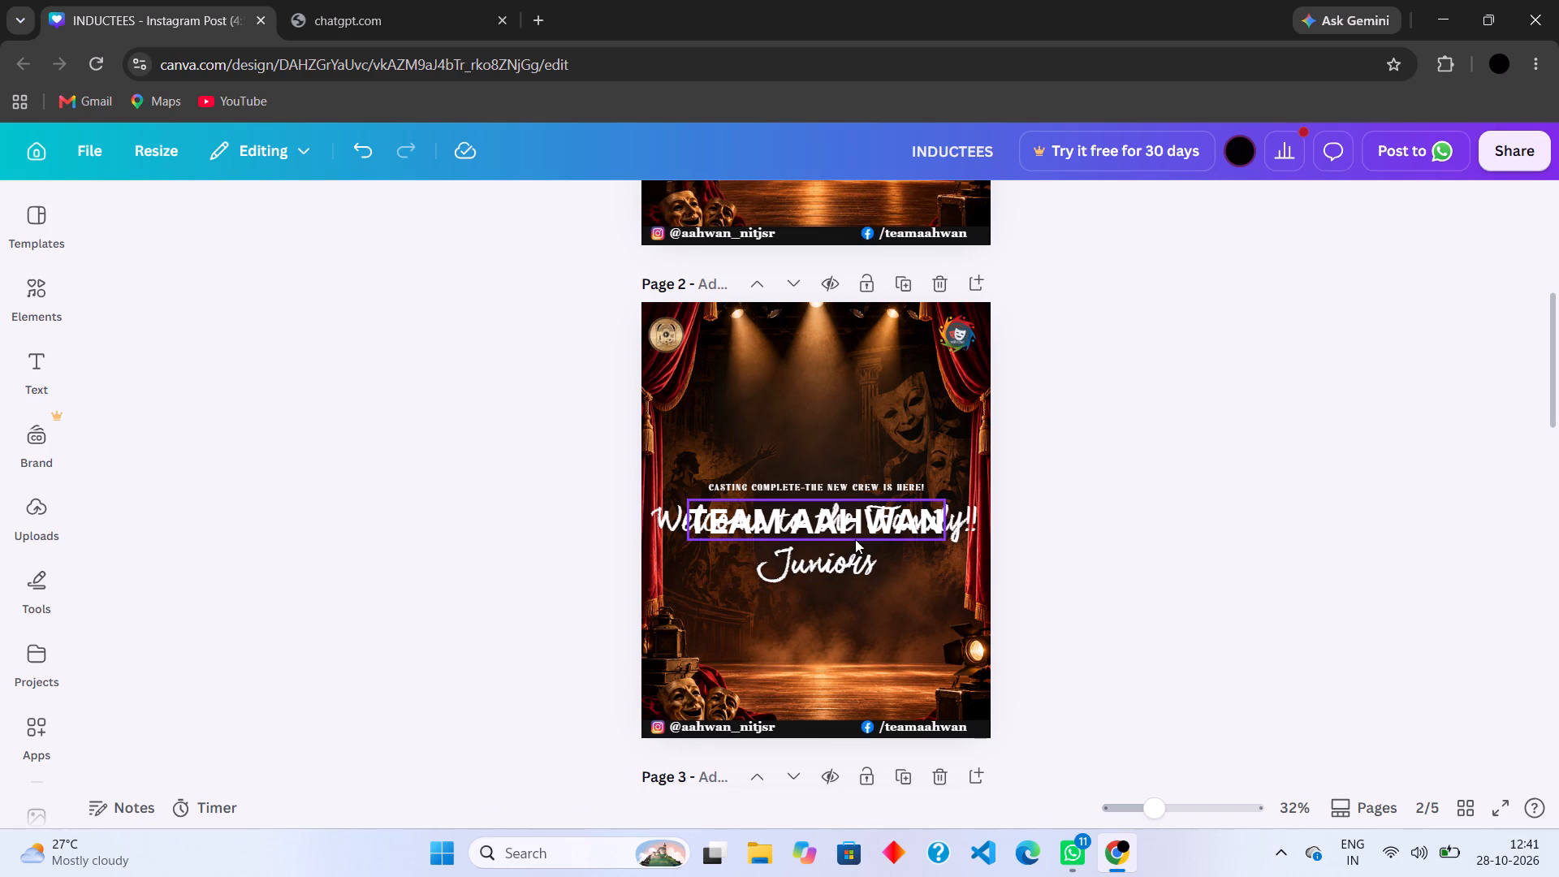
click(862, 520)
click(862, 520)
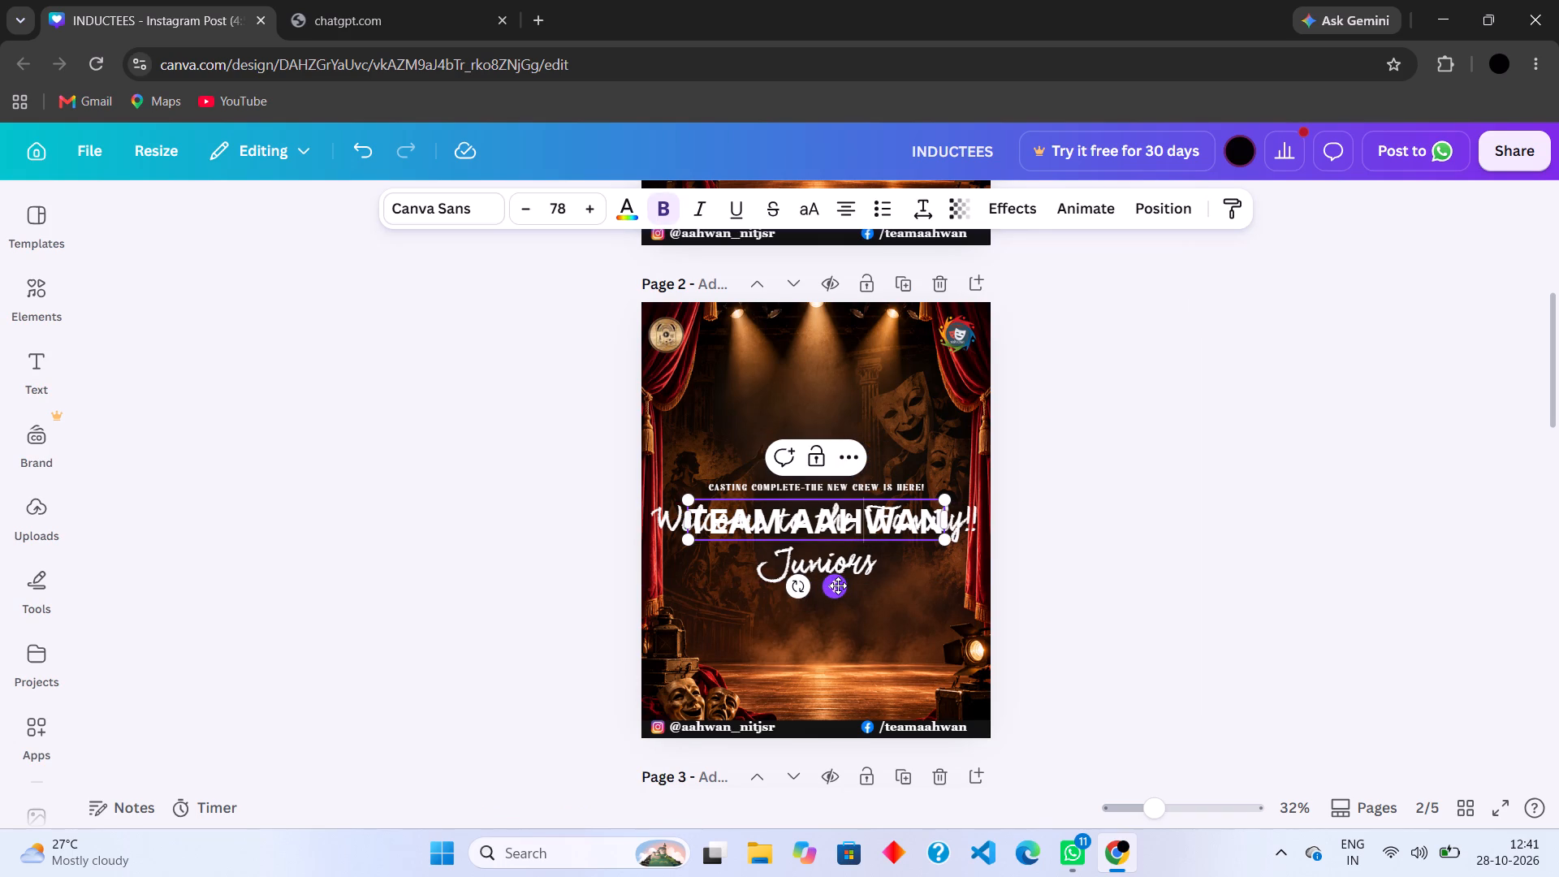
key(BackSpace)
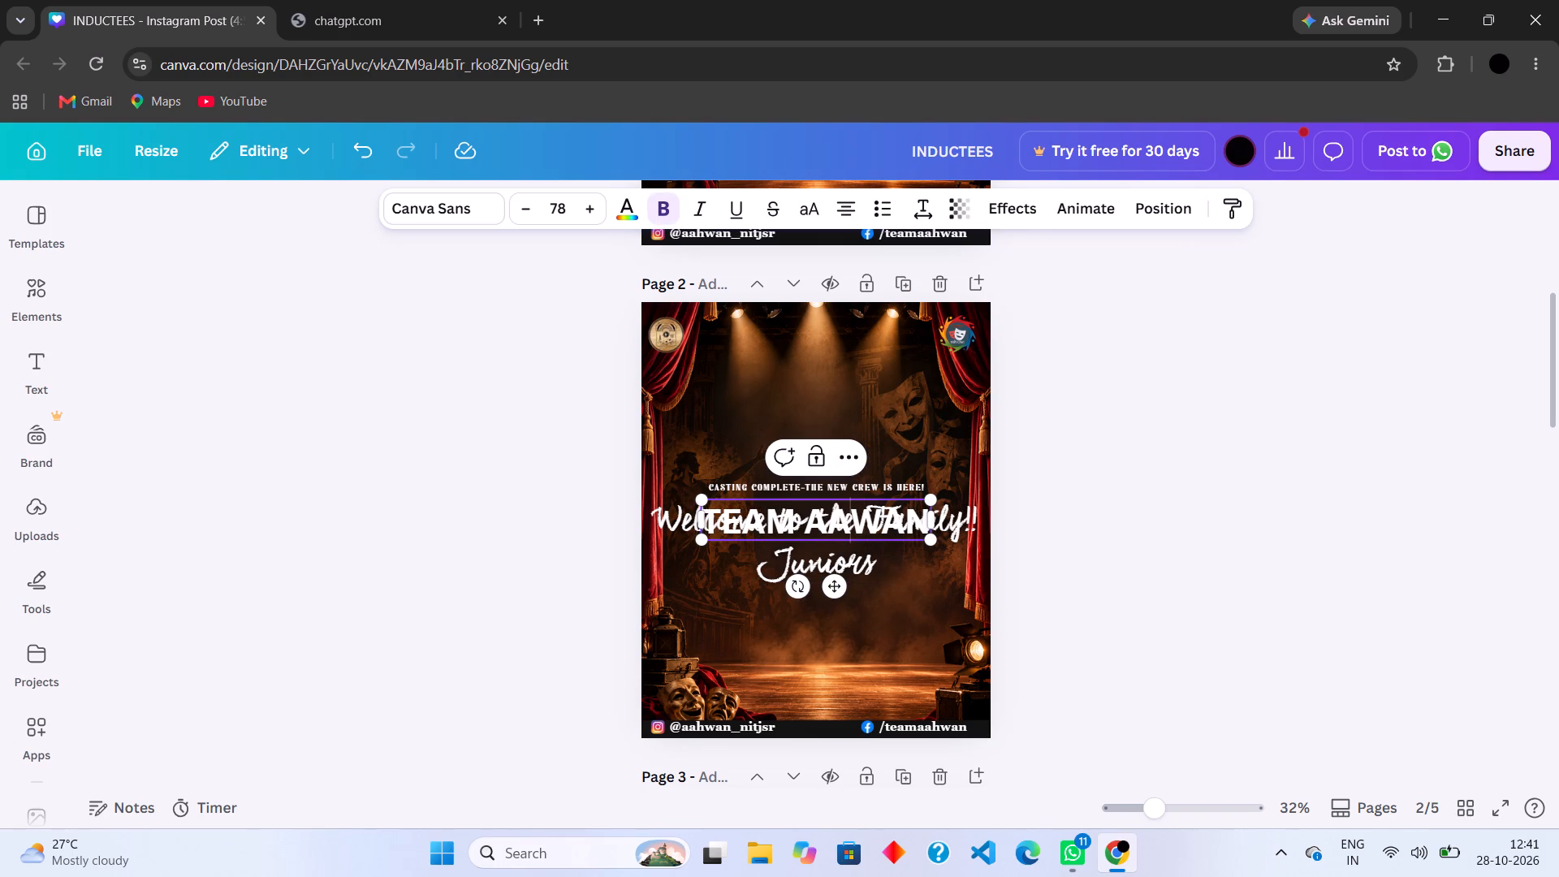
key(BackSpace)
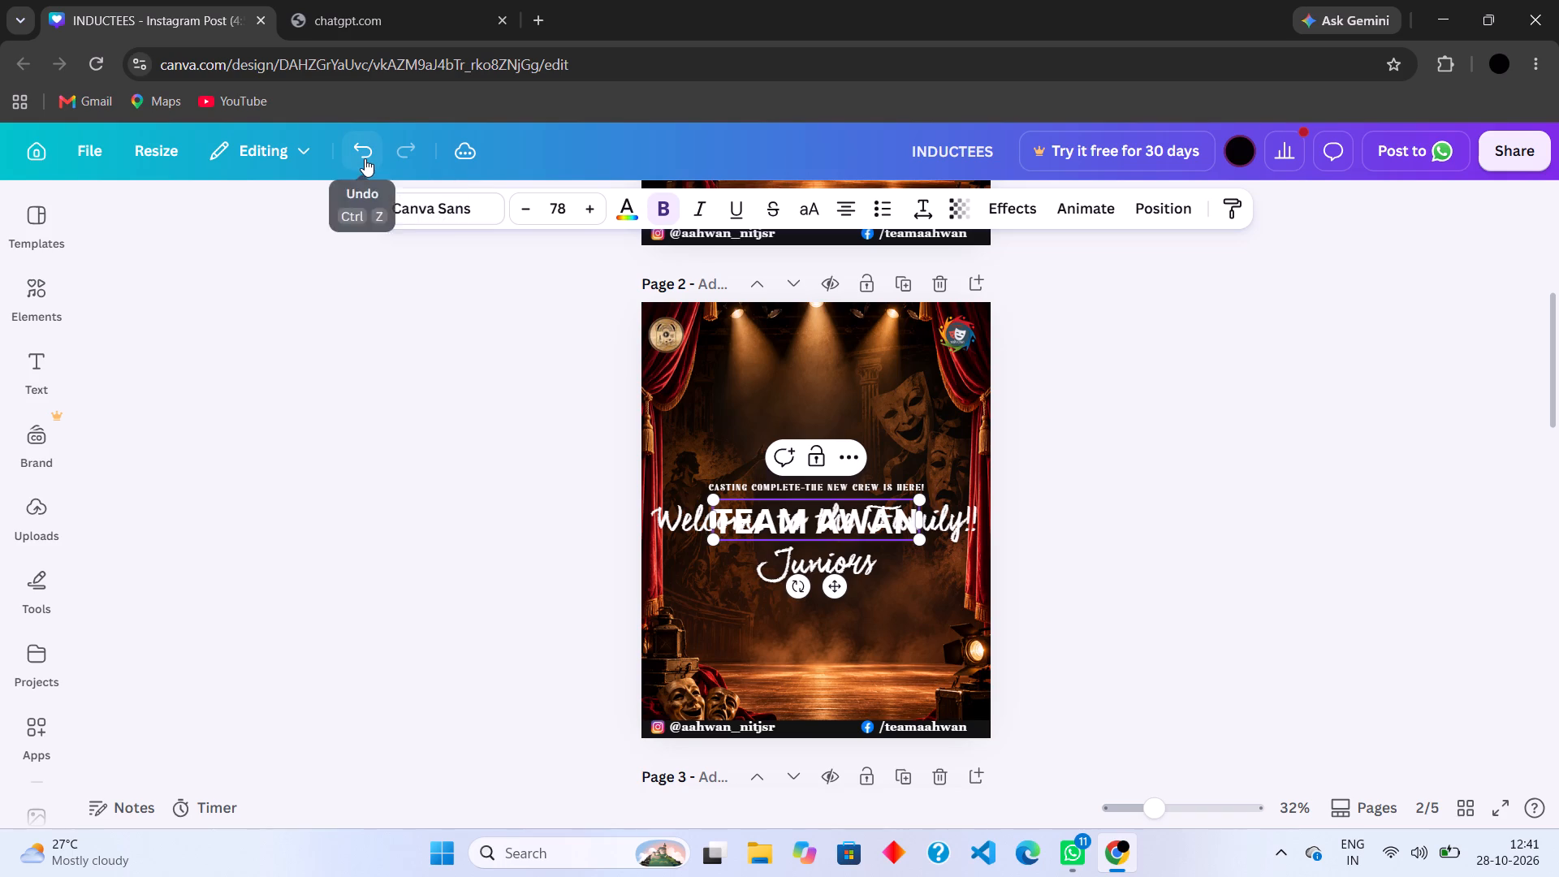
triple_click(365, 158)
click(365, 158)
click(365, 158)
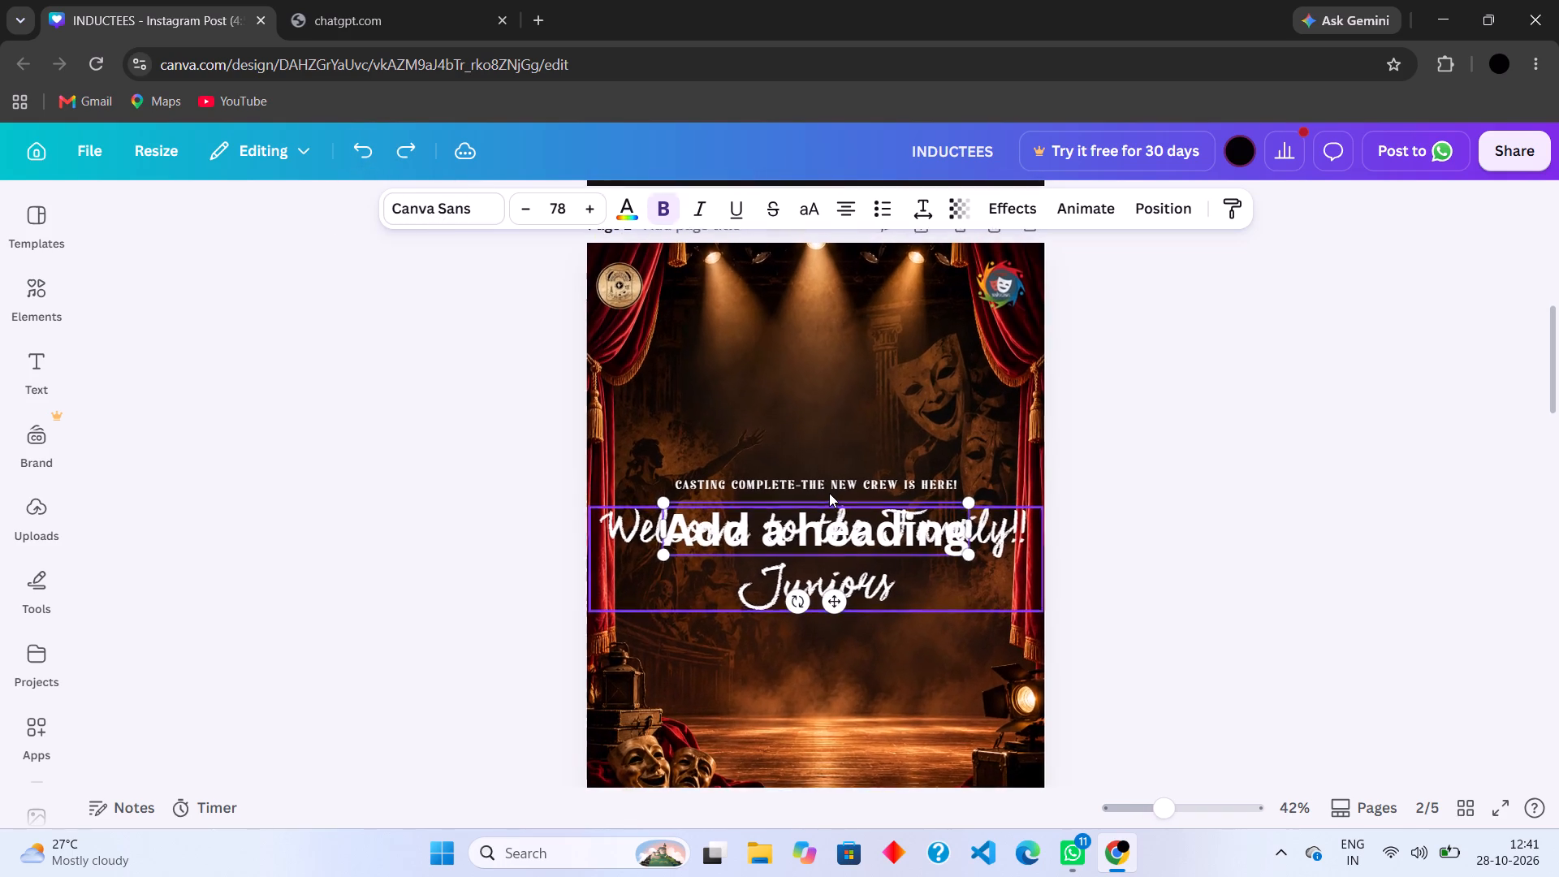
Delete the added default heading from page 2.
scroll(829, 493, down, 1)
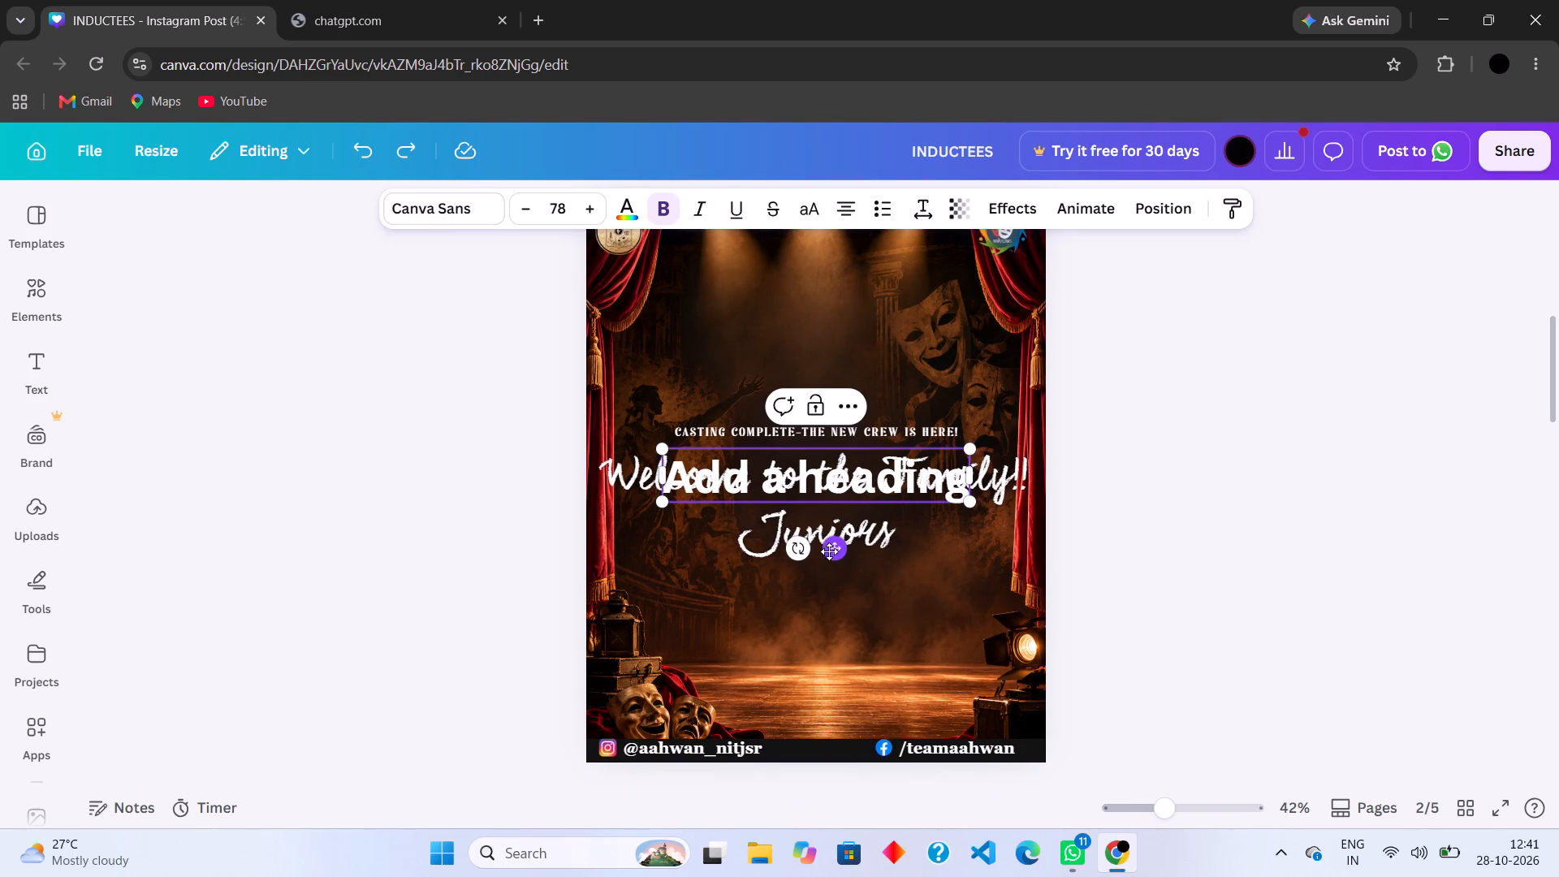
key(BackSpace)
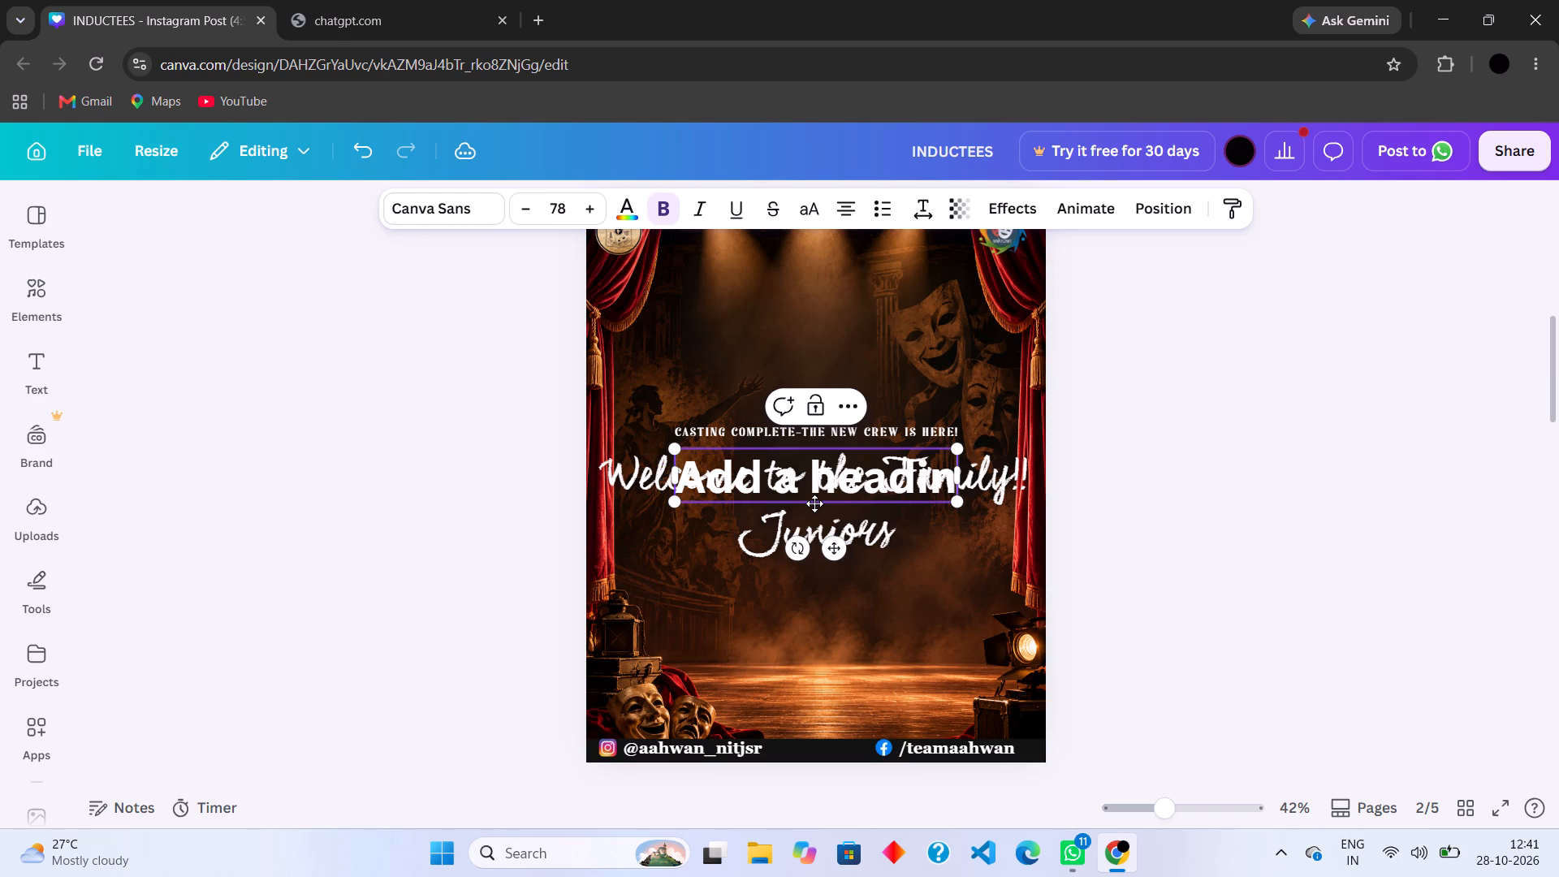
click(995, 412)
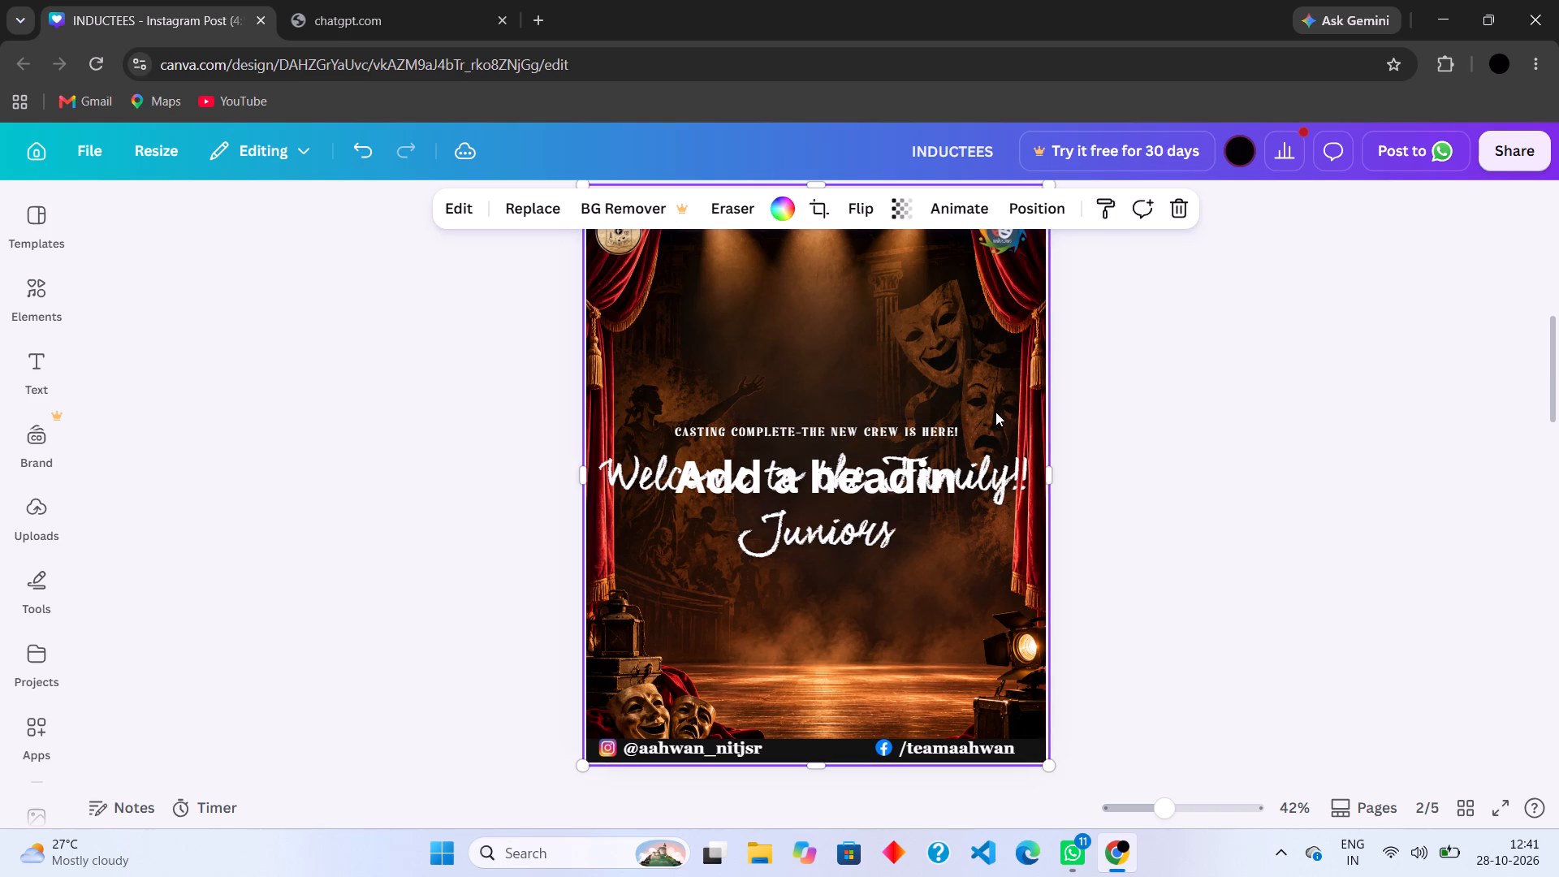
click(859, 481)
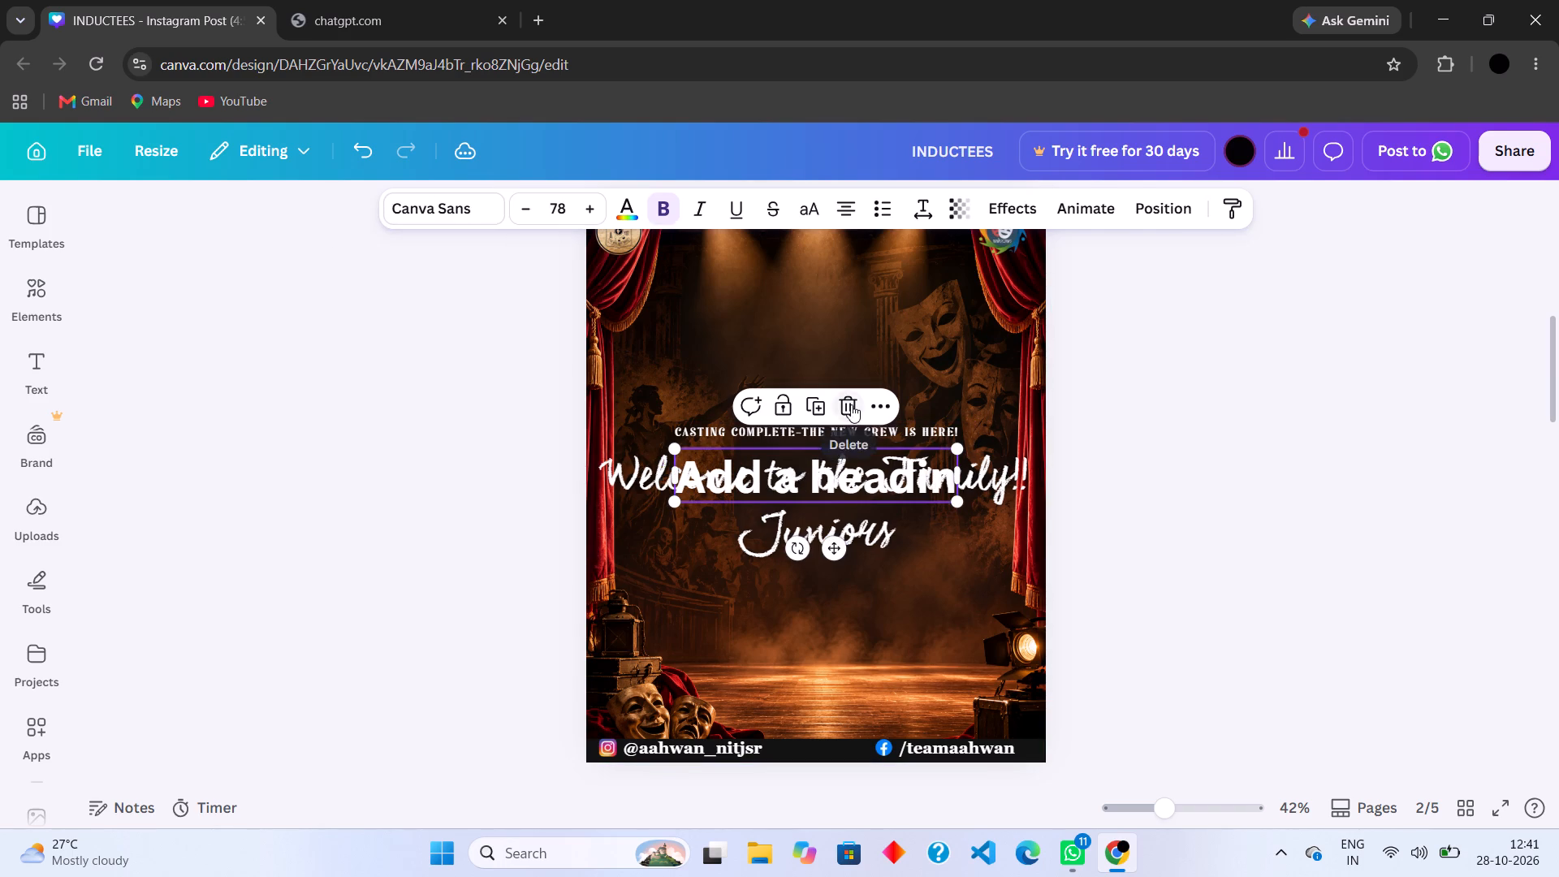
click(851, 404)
Duplicate the "Welcome to the Family!! Juniors" text, place the copy above the casting line, and change its wording to "TEAM AAHWAN".
click(783, 499)
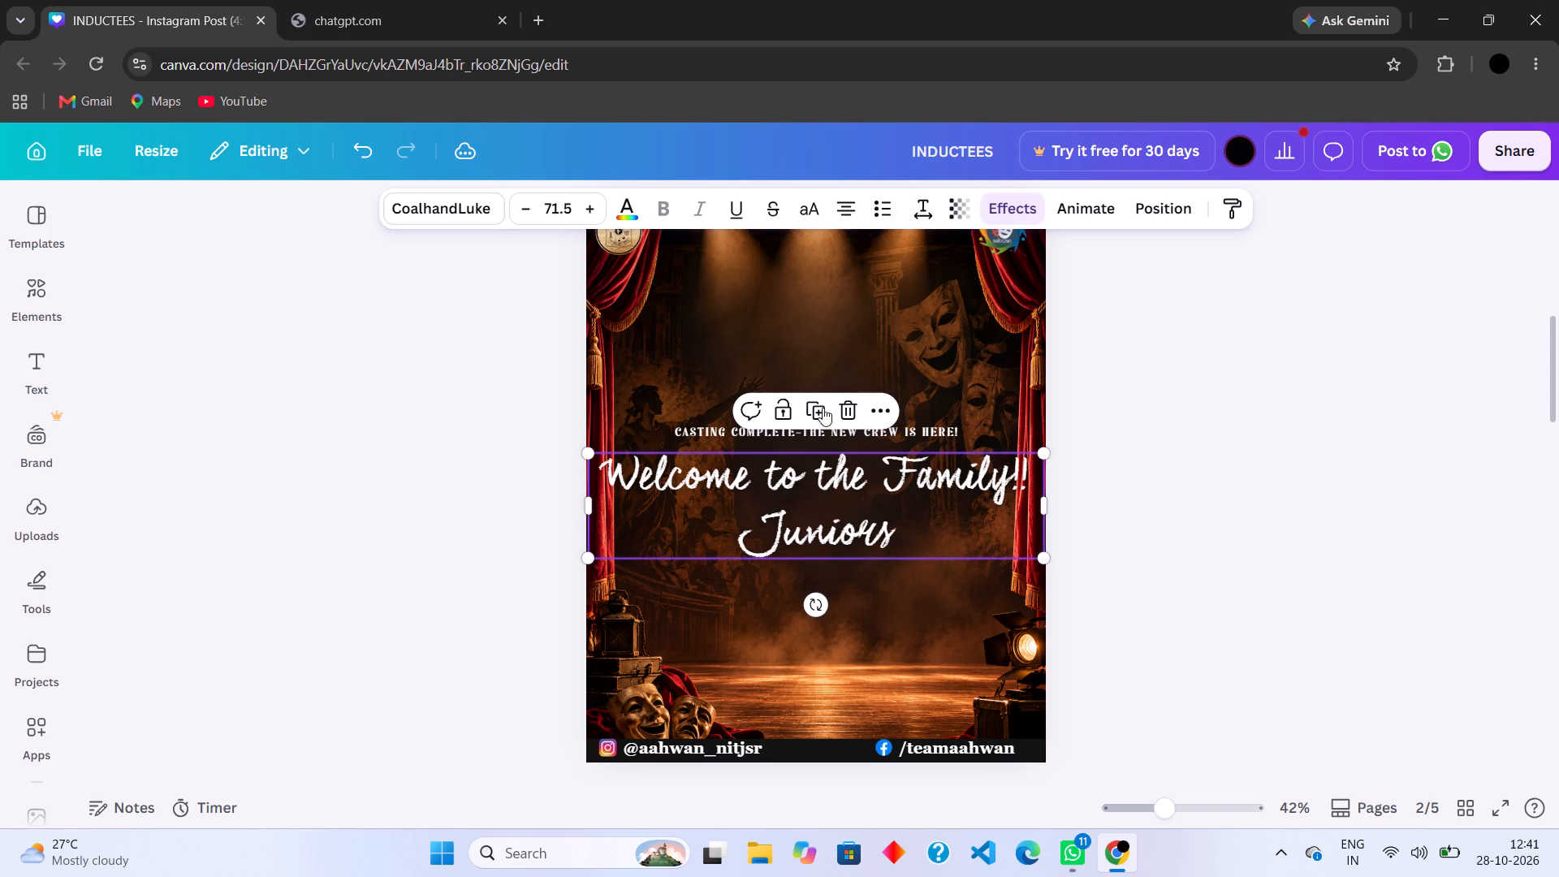
click(819, 400)
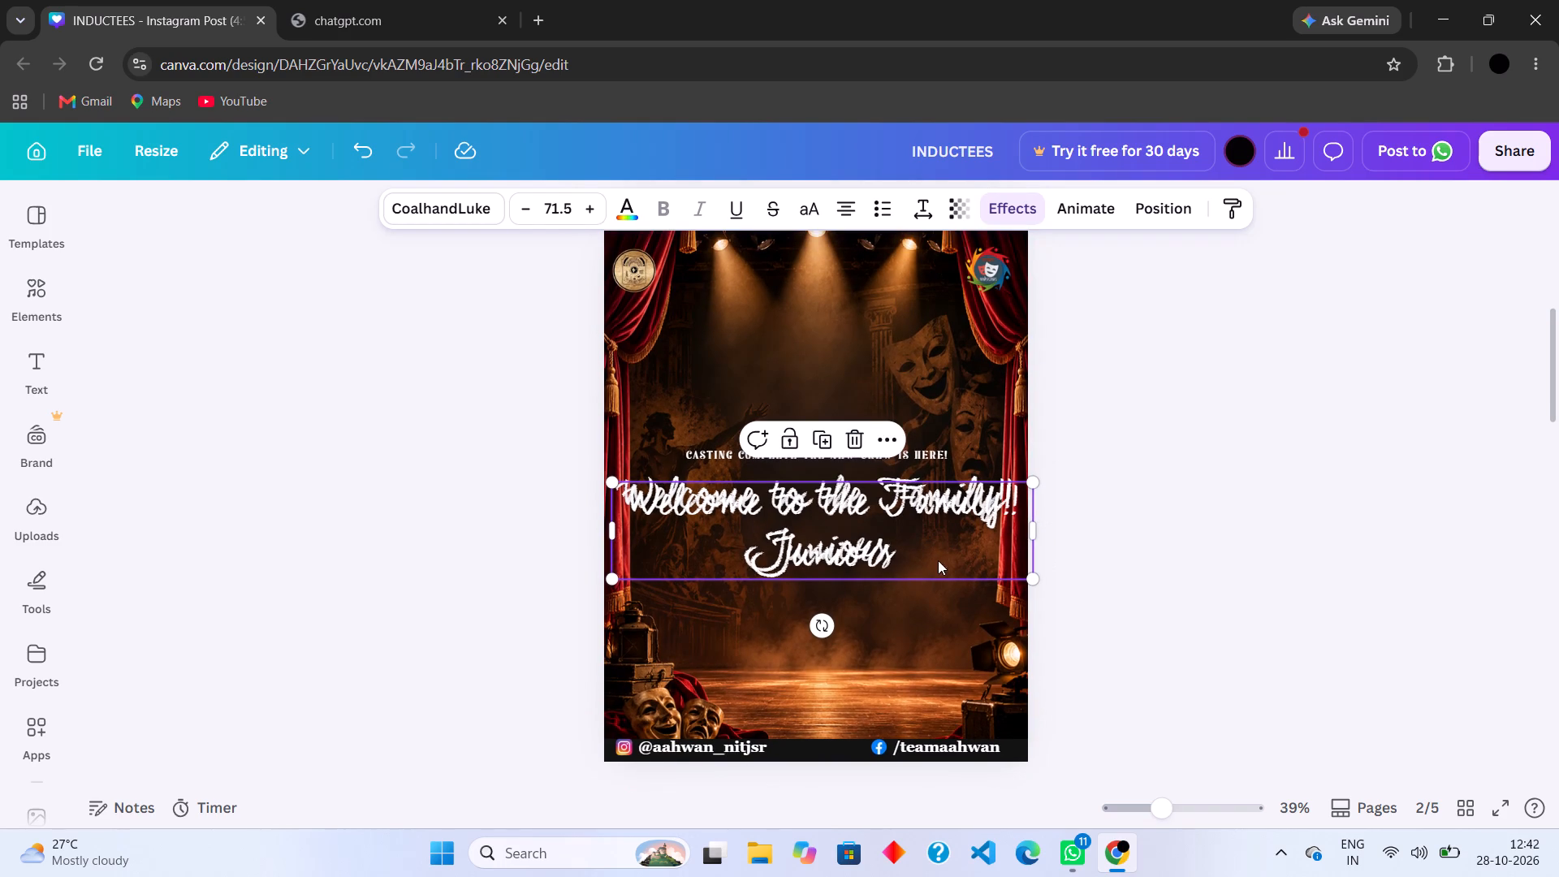
drag(915, 567, 904, 401)
click(904, 401)
text(TEAM AAHWAN)
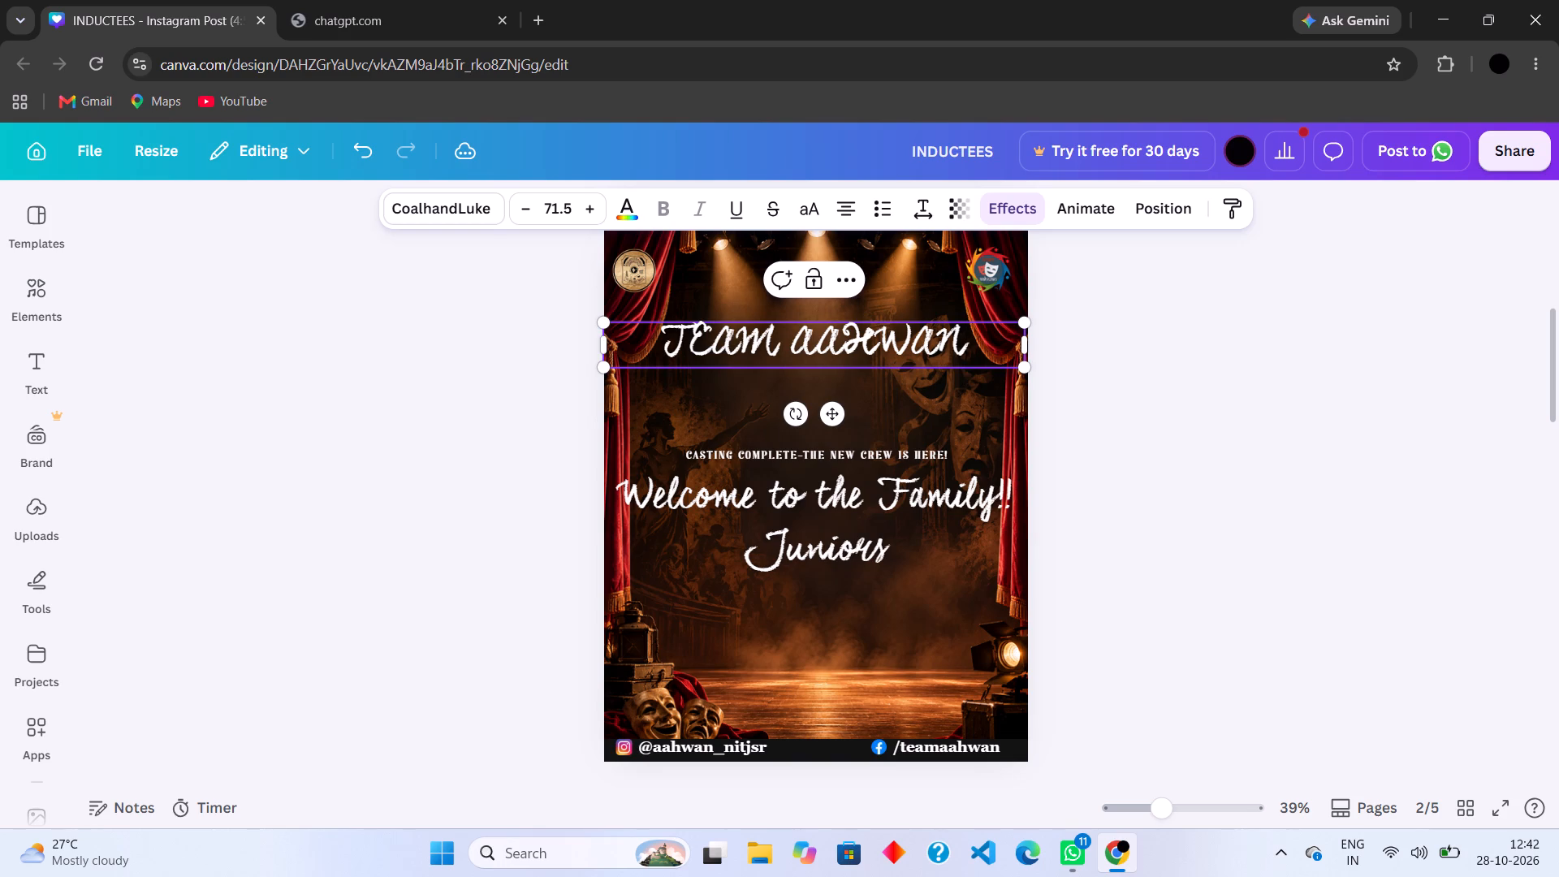
Try the whole TEAM AAHWAN title in Georgia Pro, and change its font to Sigher.
double_click(972, 334)
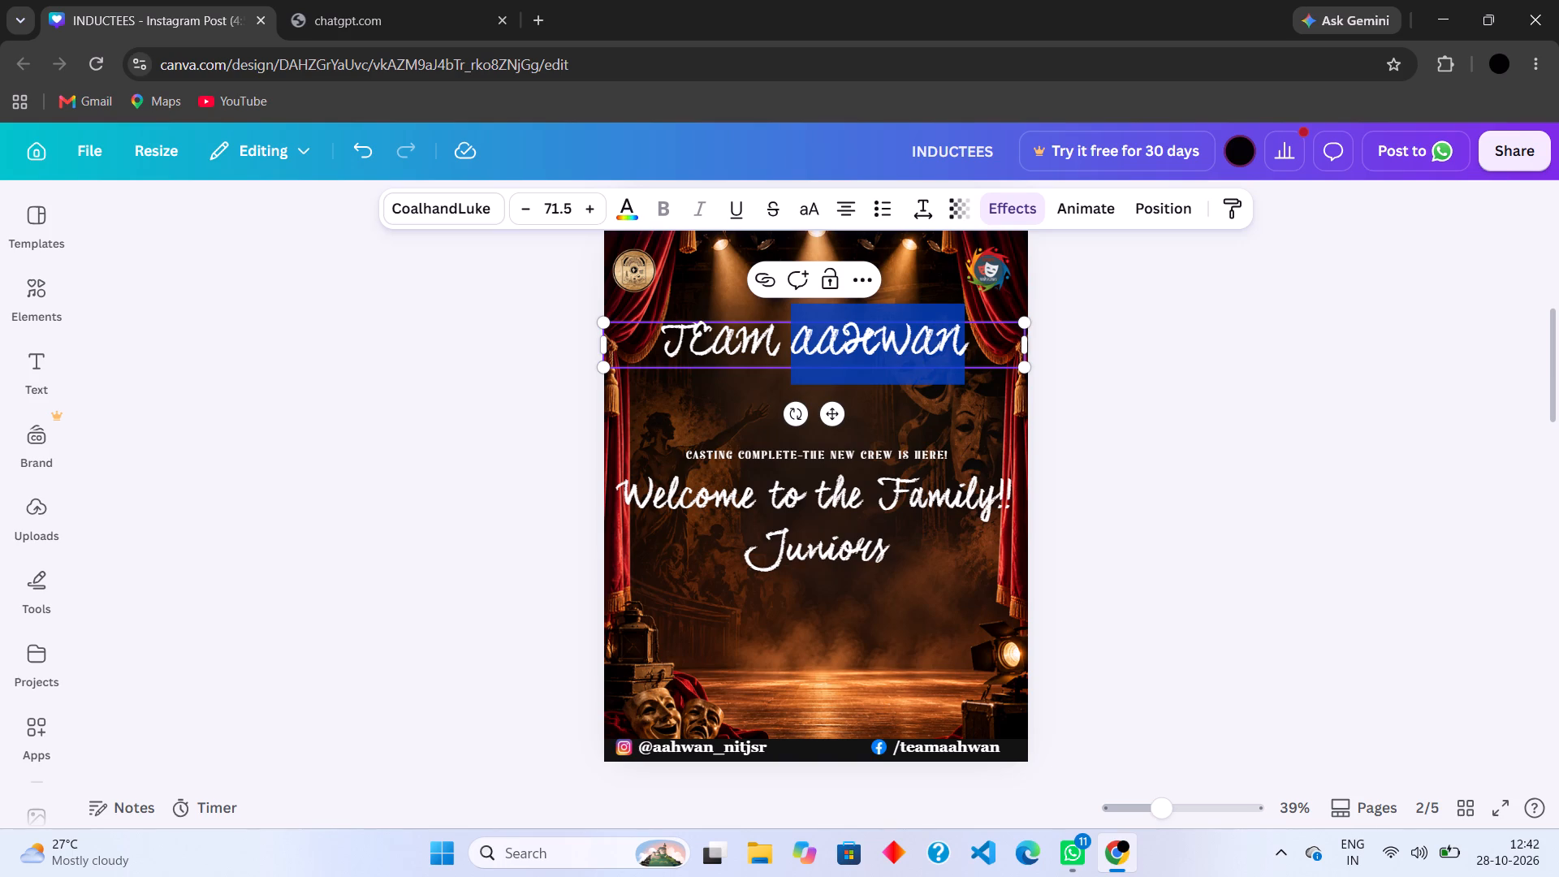
click(961, 338)
drag(961, 338, 681, 345)
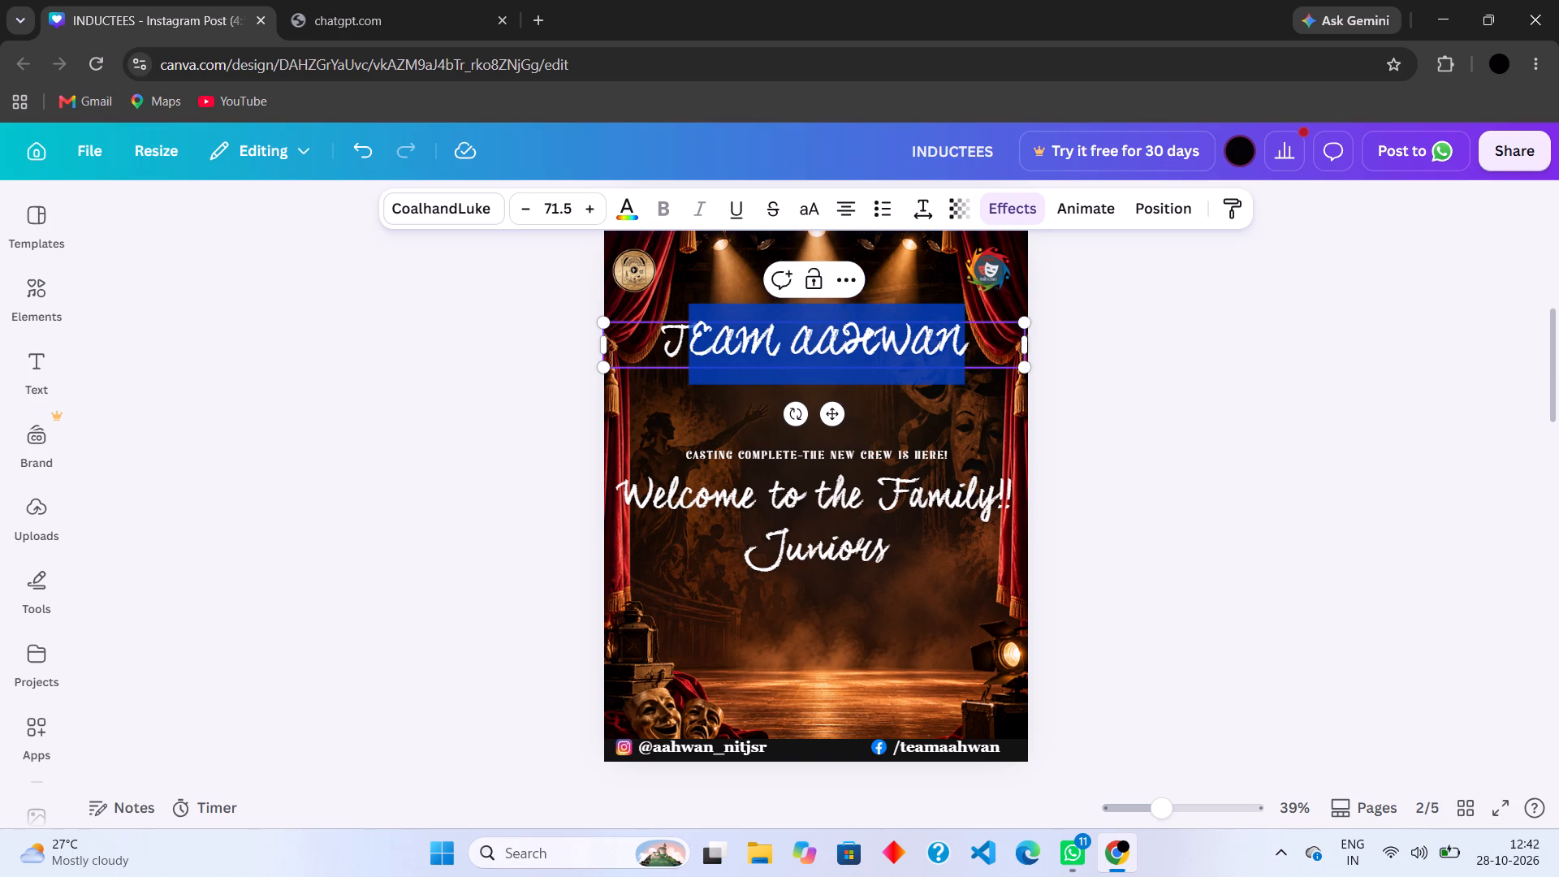
drag(681, 345, 670, 343)
click(496, 214)
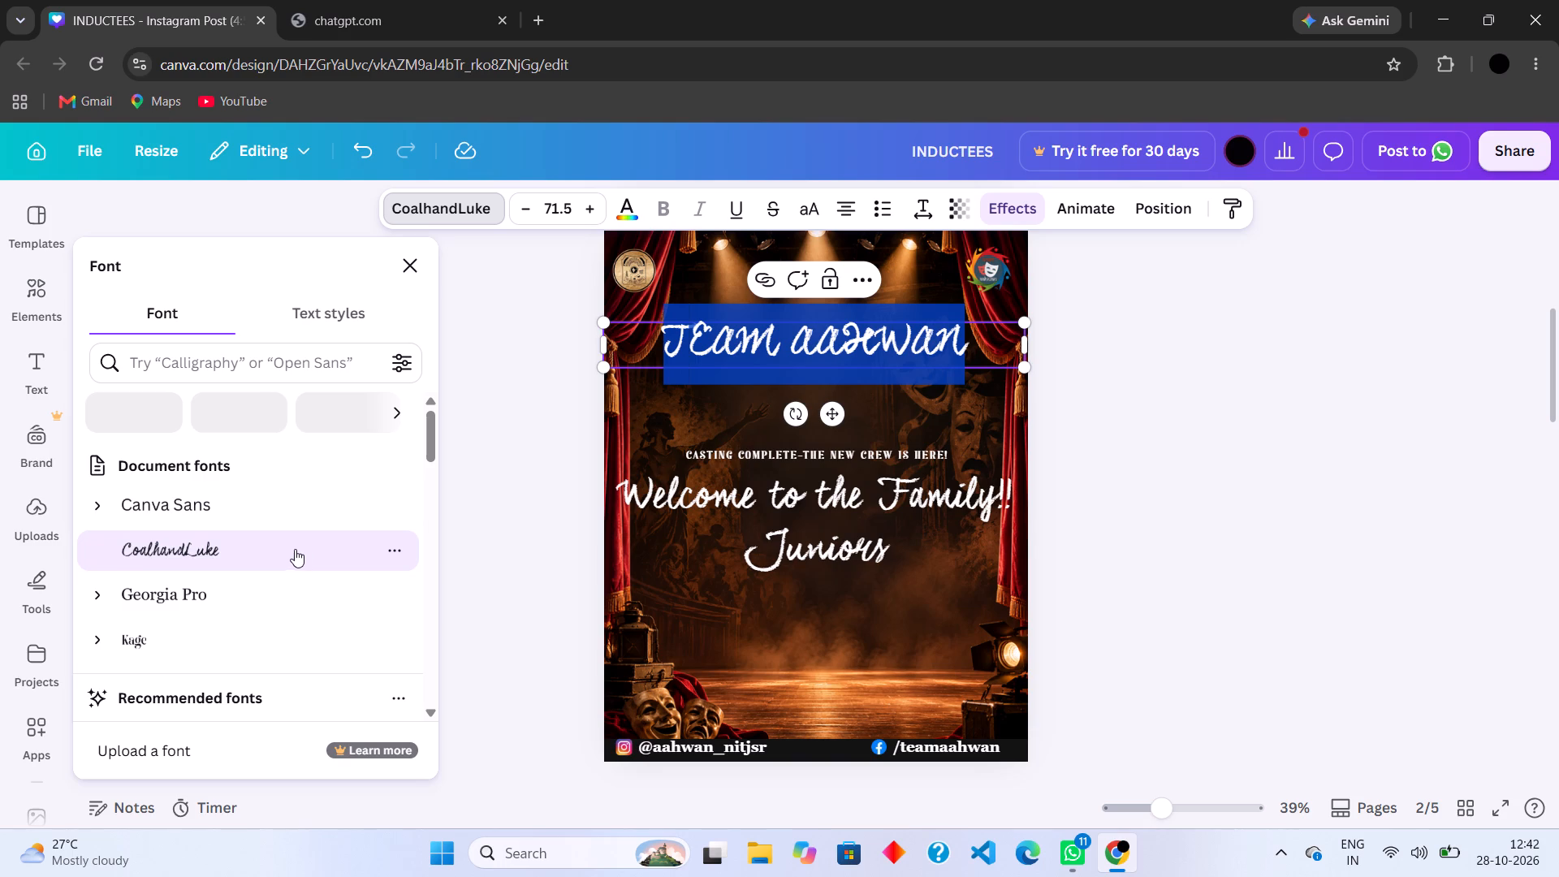
click(231, 549)
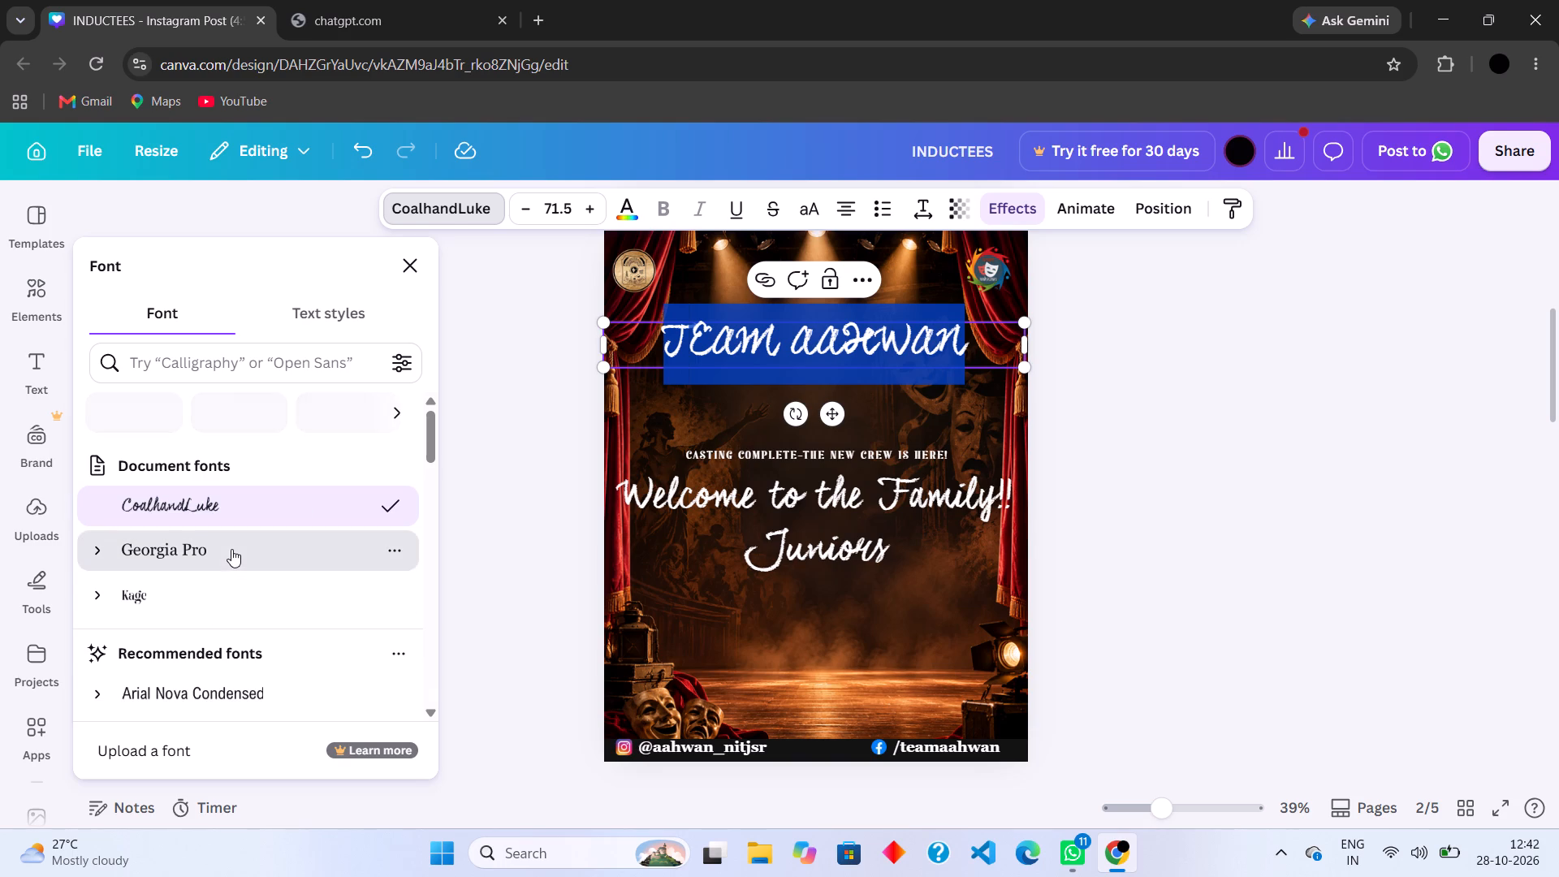
scroll(231, 549, down, 2)
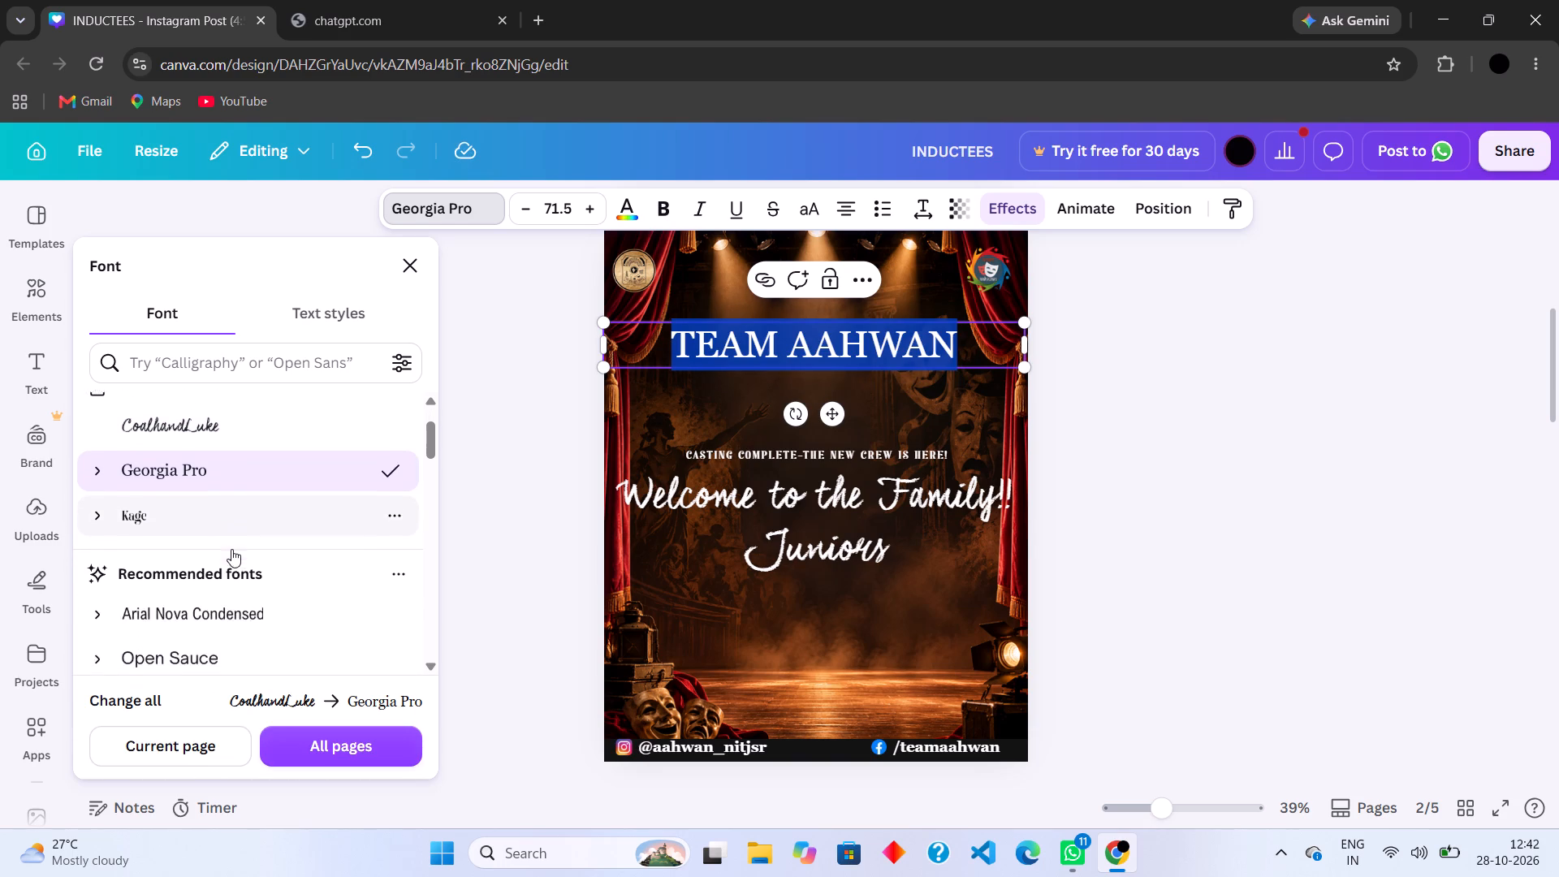
scroll(231, 549, down, 1)
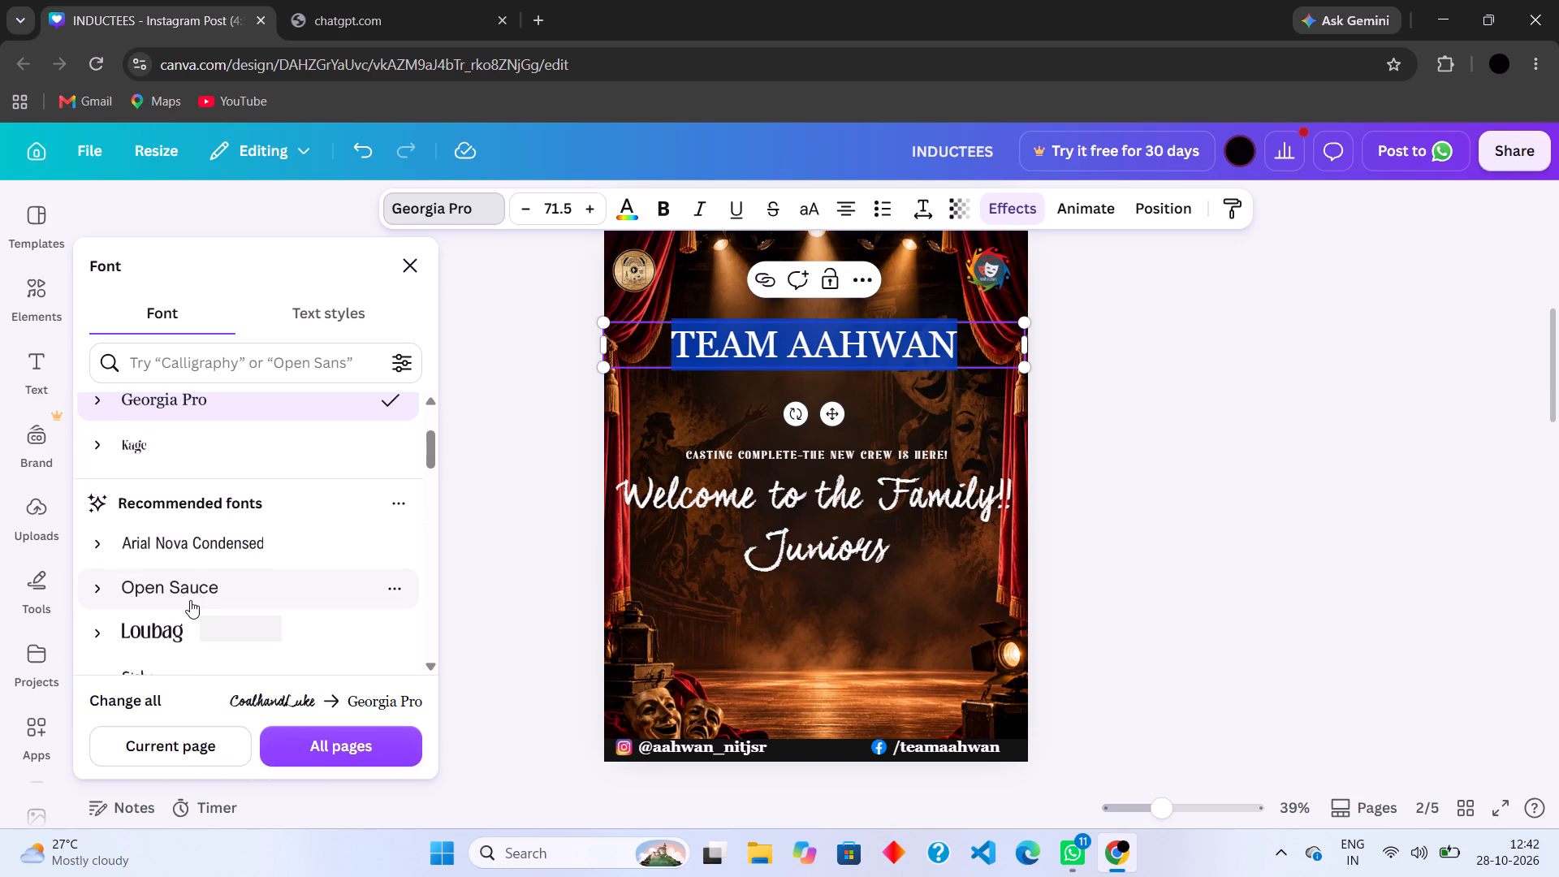
scroll(190, 600, down, 1)
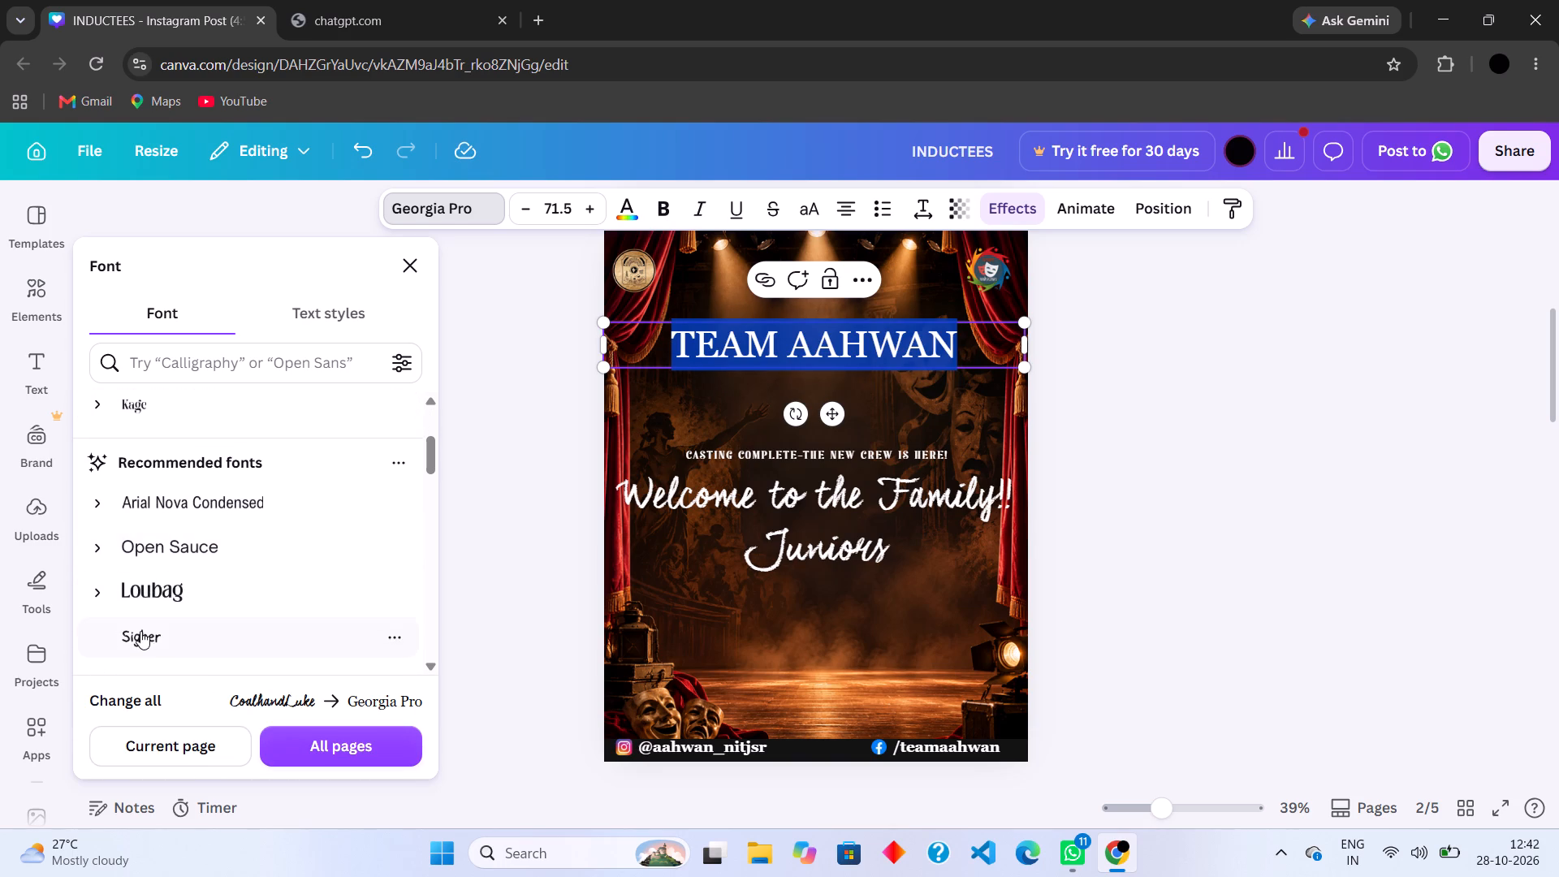
click(140, 631)
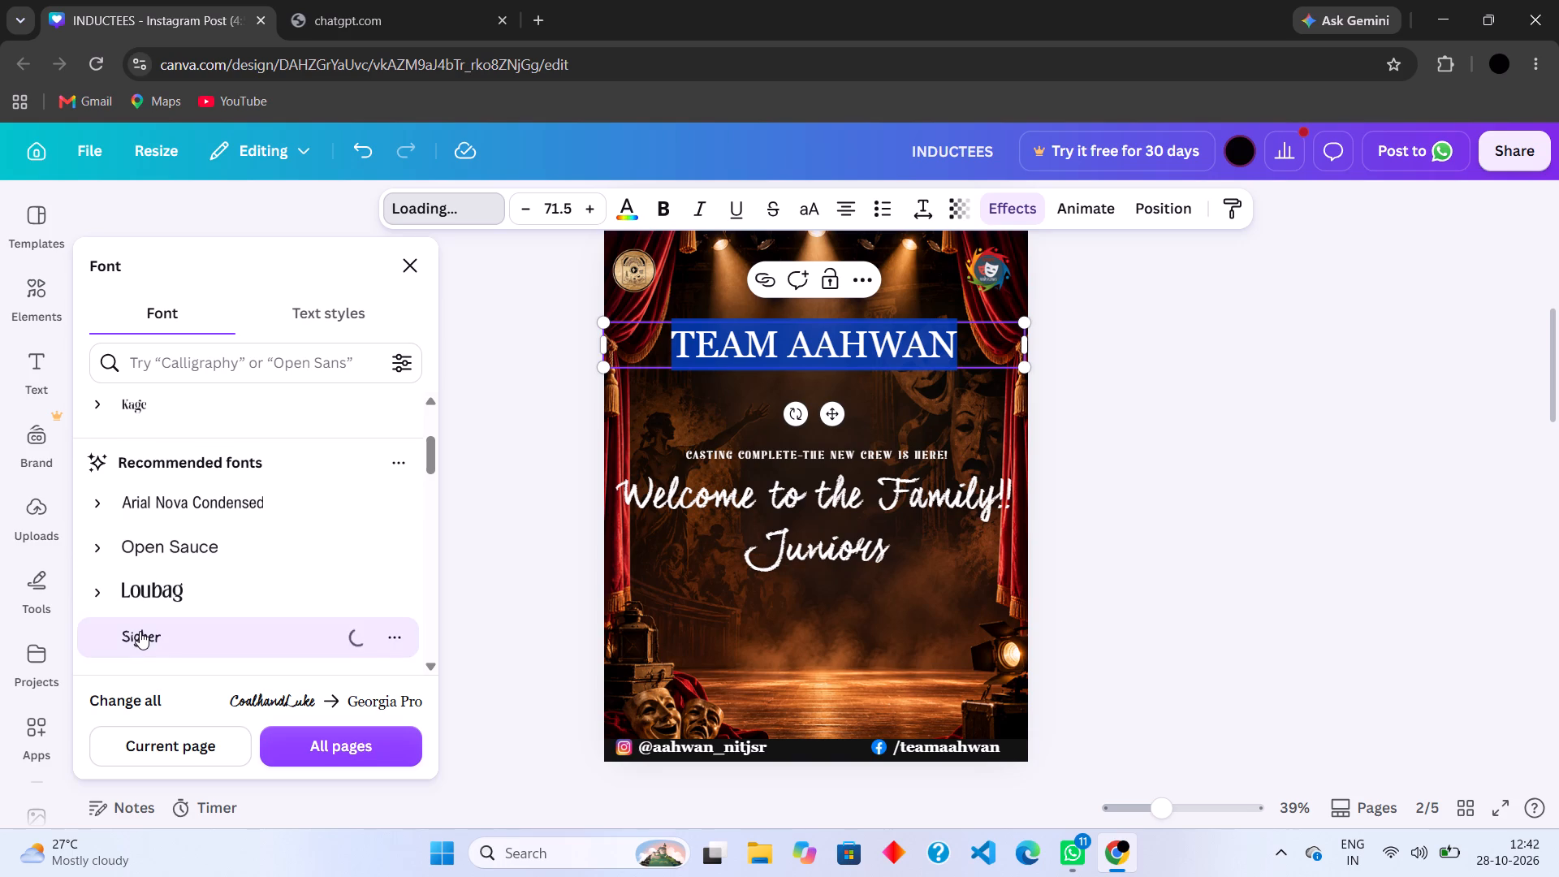
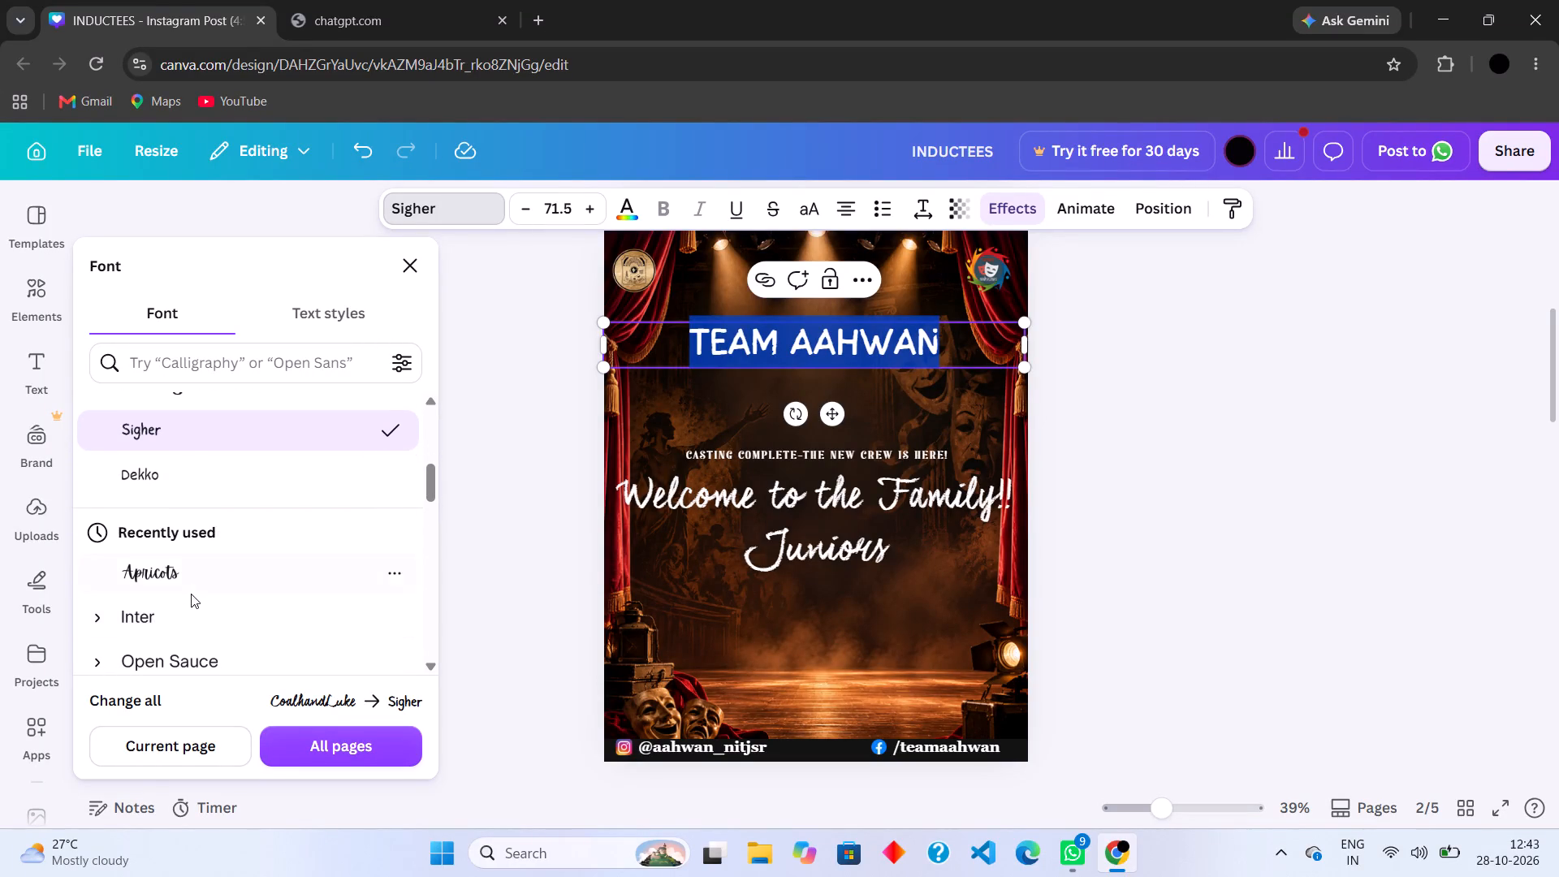
Change the font of the selected TEAM AAHWAN title to Inter.
click(194, 608)
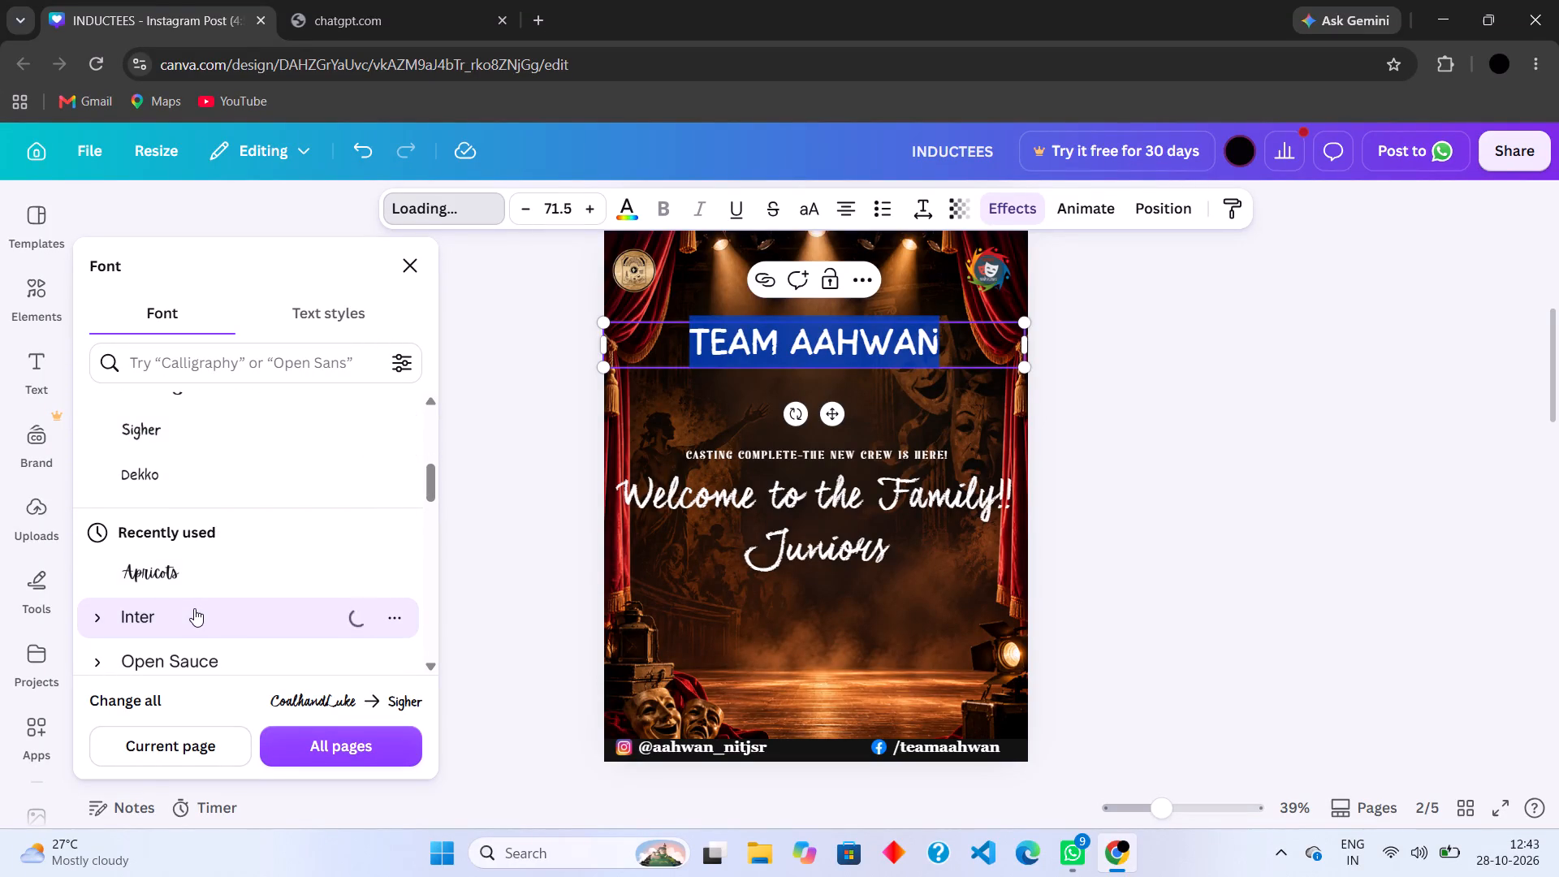
Browse the available fonts for the TEAM AAHWAN title and narrow them to the Headings category.
scroll(194, 608, down, 1)
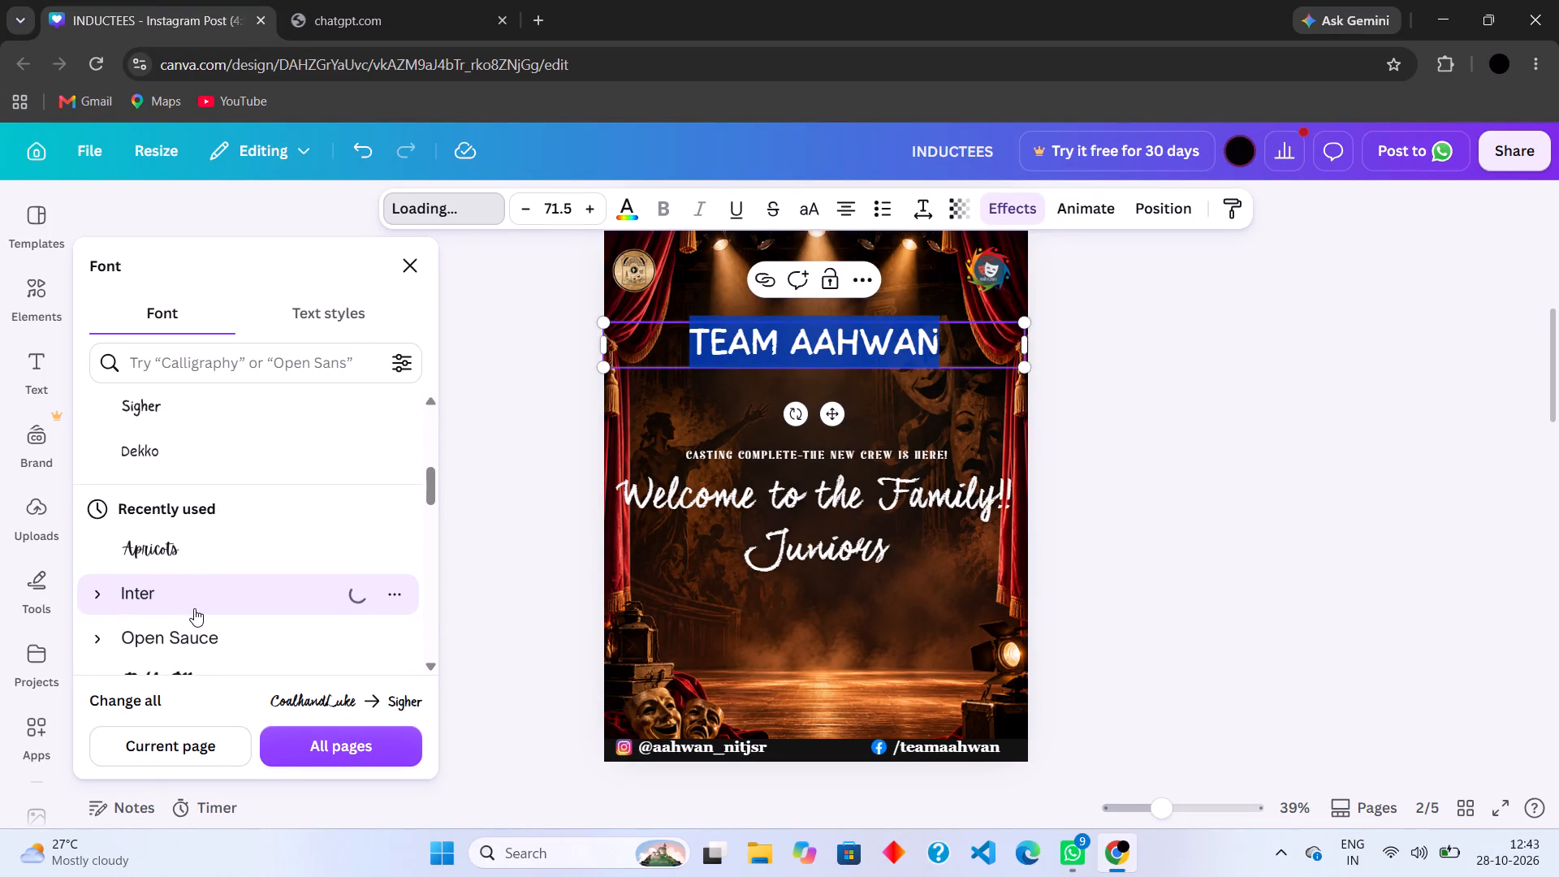
scroll(194, 608, down, 1)
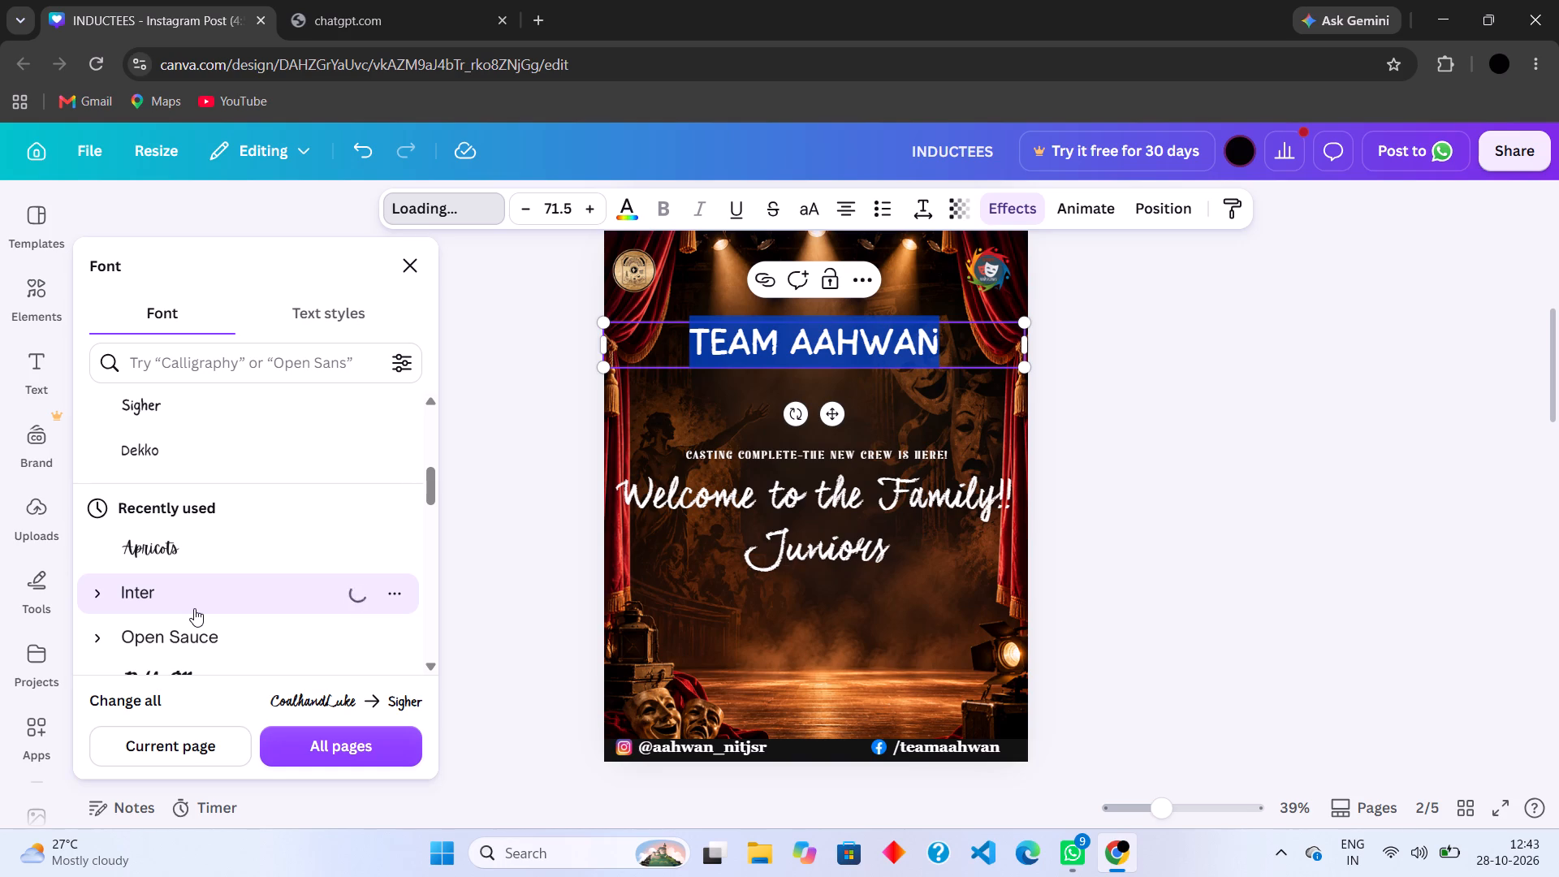
scroll(194, 608, down, 1)
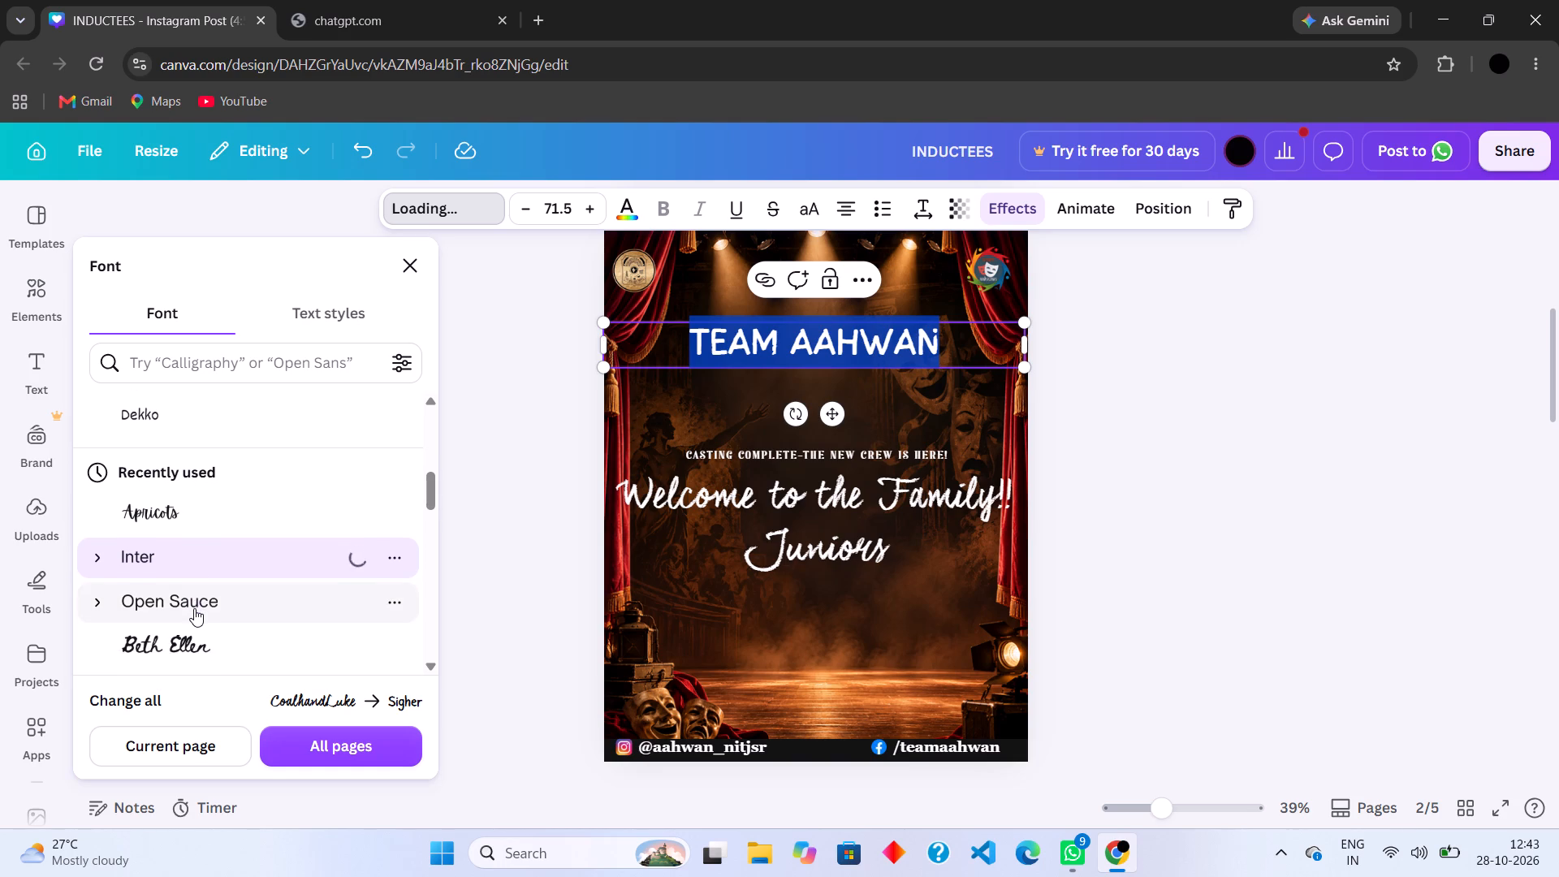
scroll(194, 608, down, 2)
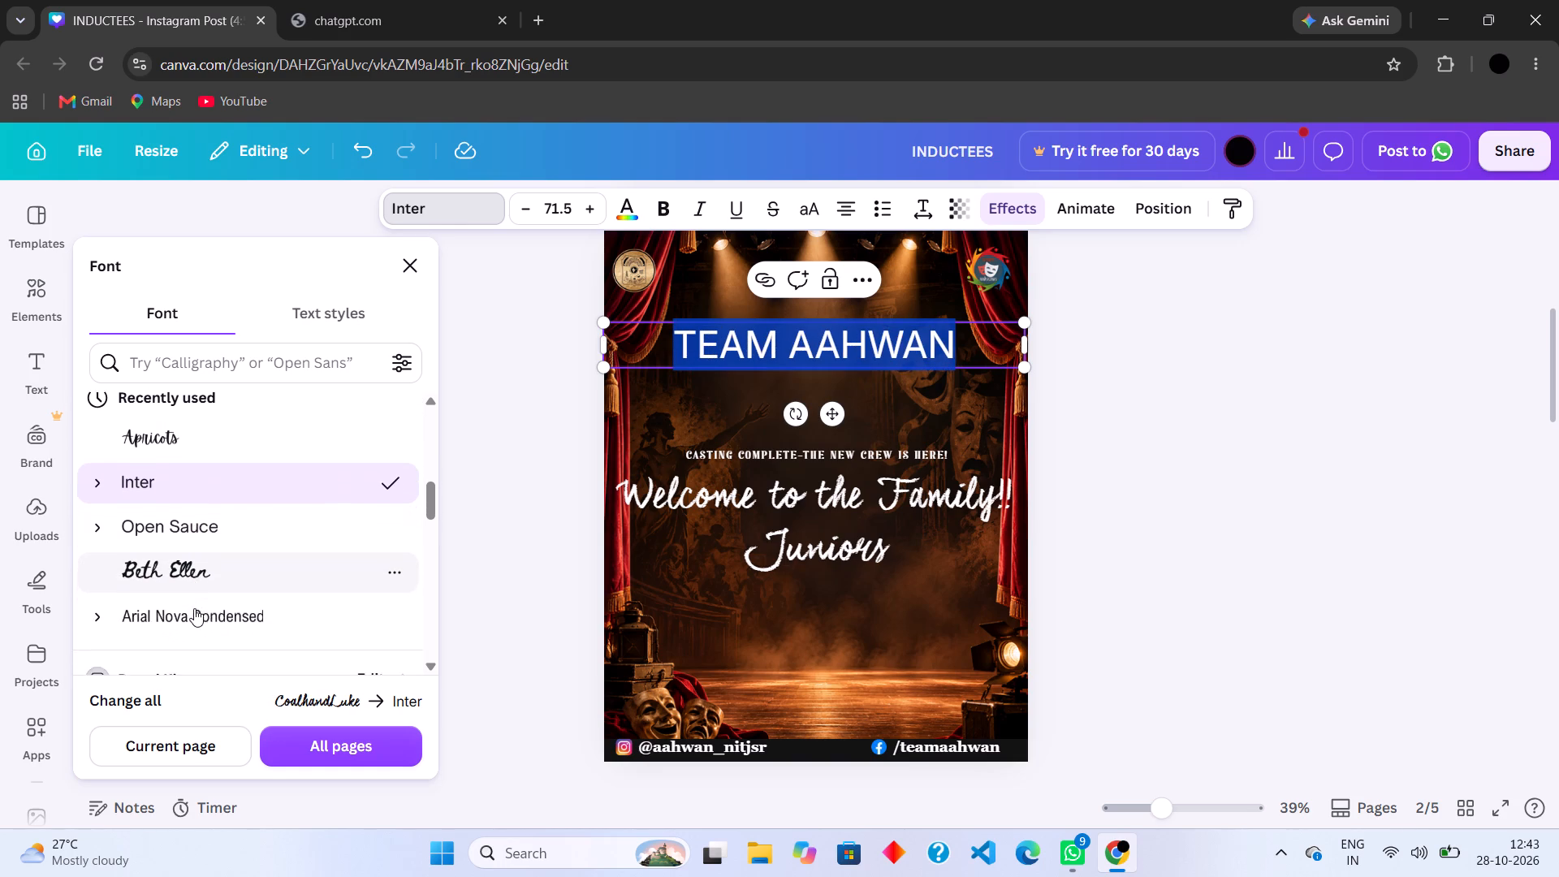
scroll(194, 608, down, 2)
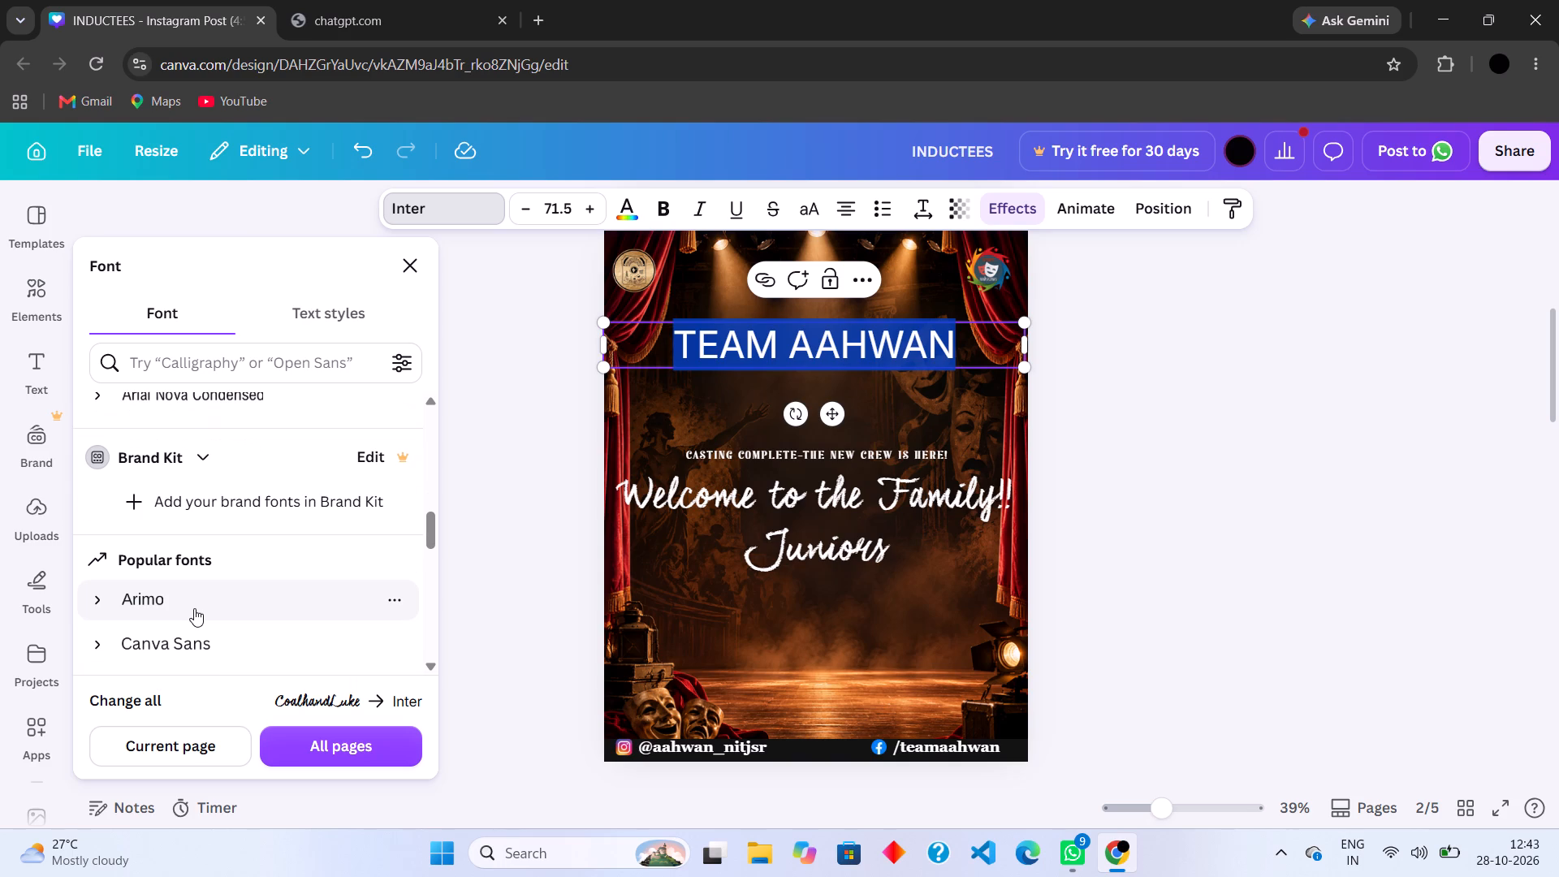
scroll(194, 608, up, 10)
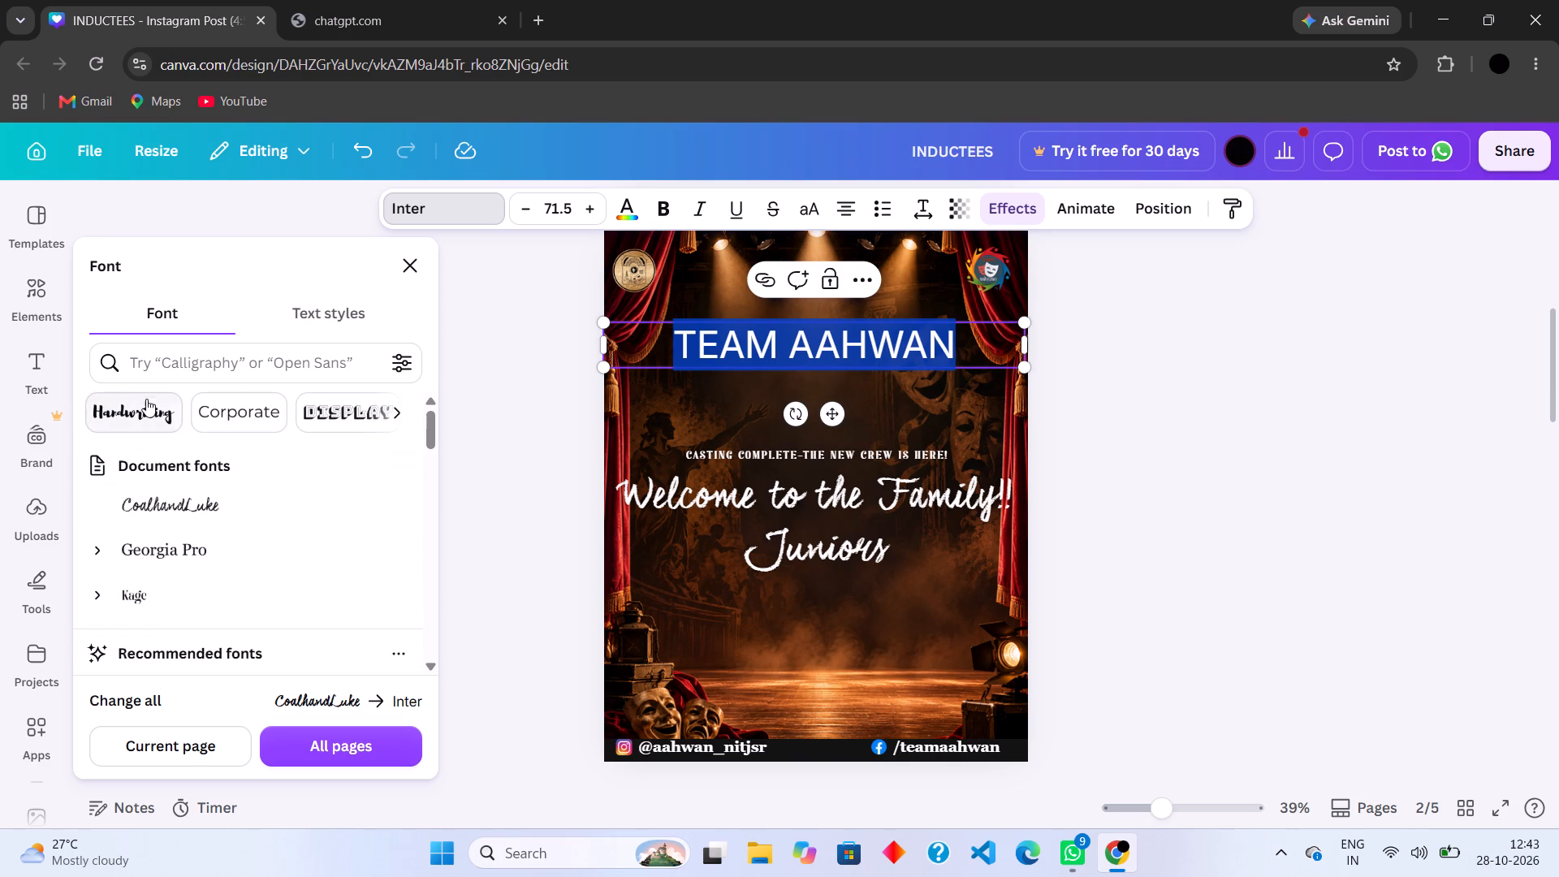
scroll(329, 423, left, 2)
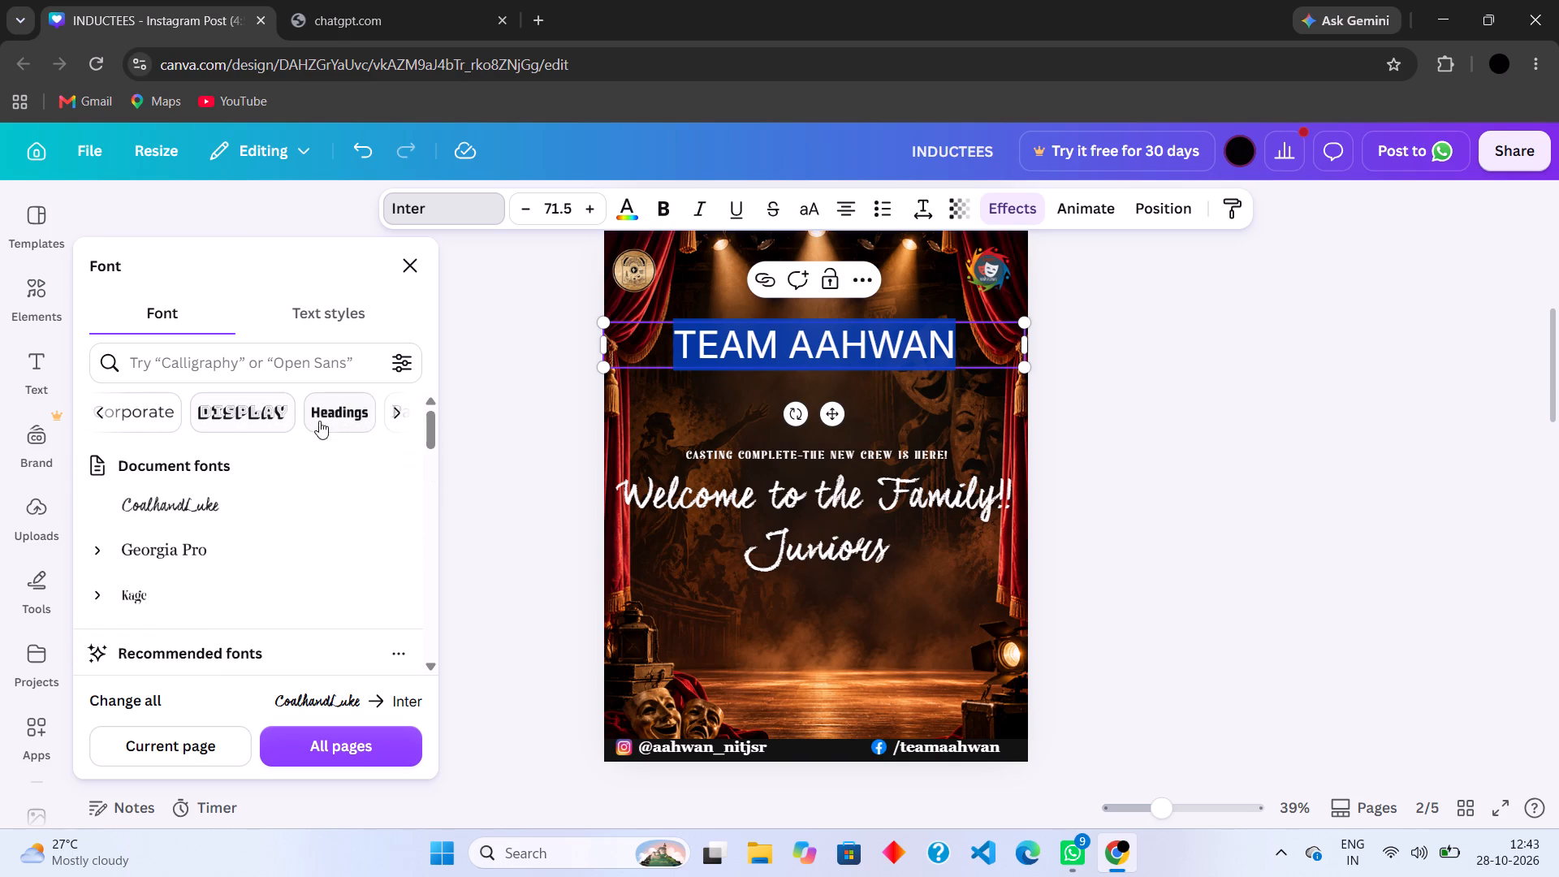
click(338, 413)
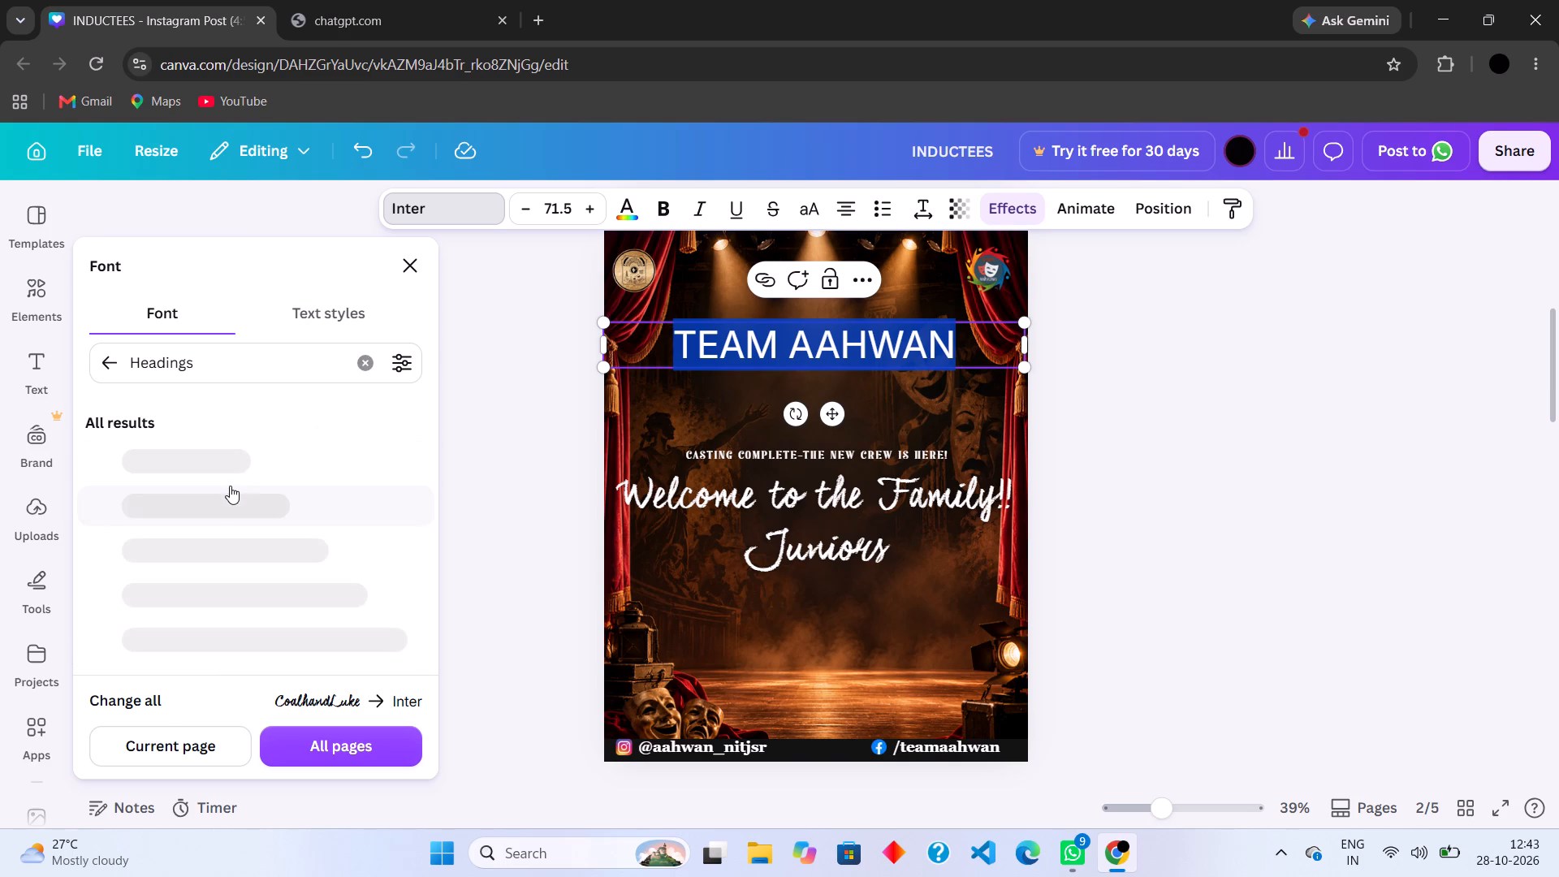
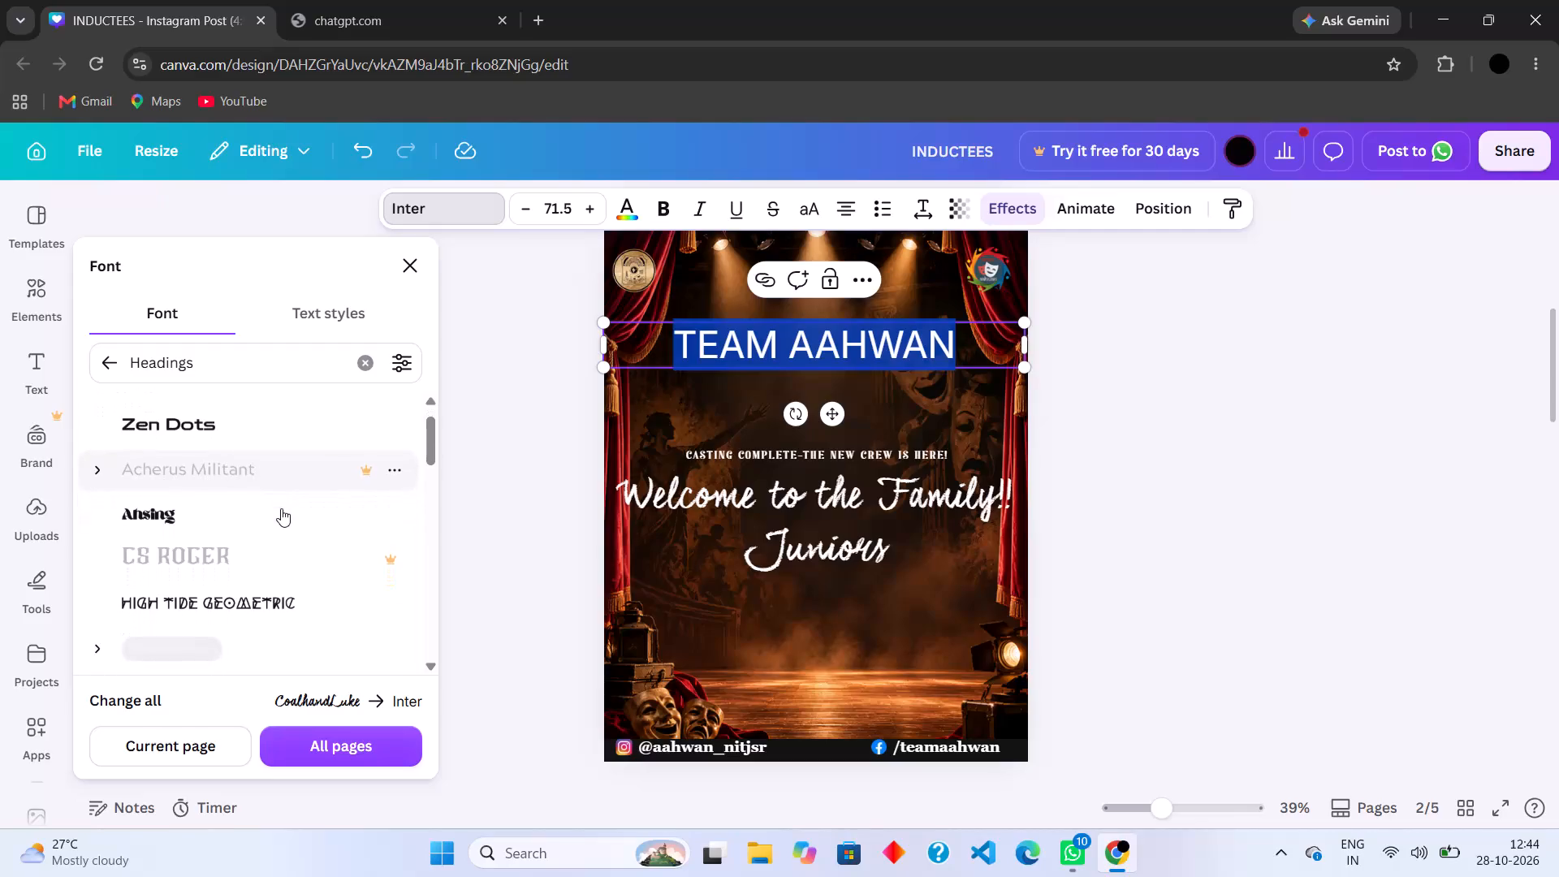
Apply the Elika Gorica font from the Headings category to the selected TEAM AAHWAN title.
scroll(281, 508, down, 1)
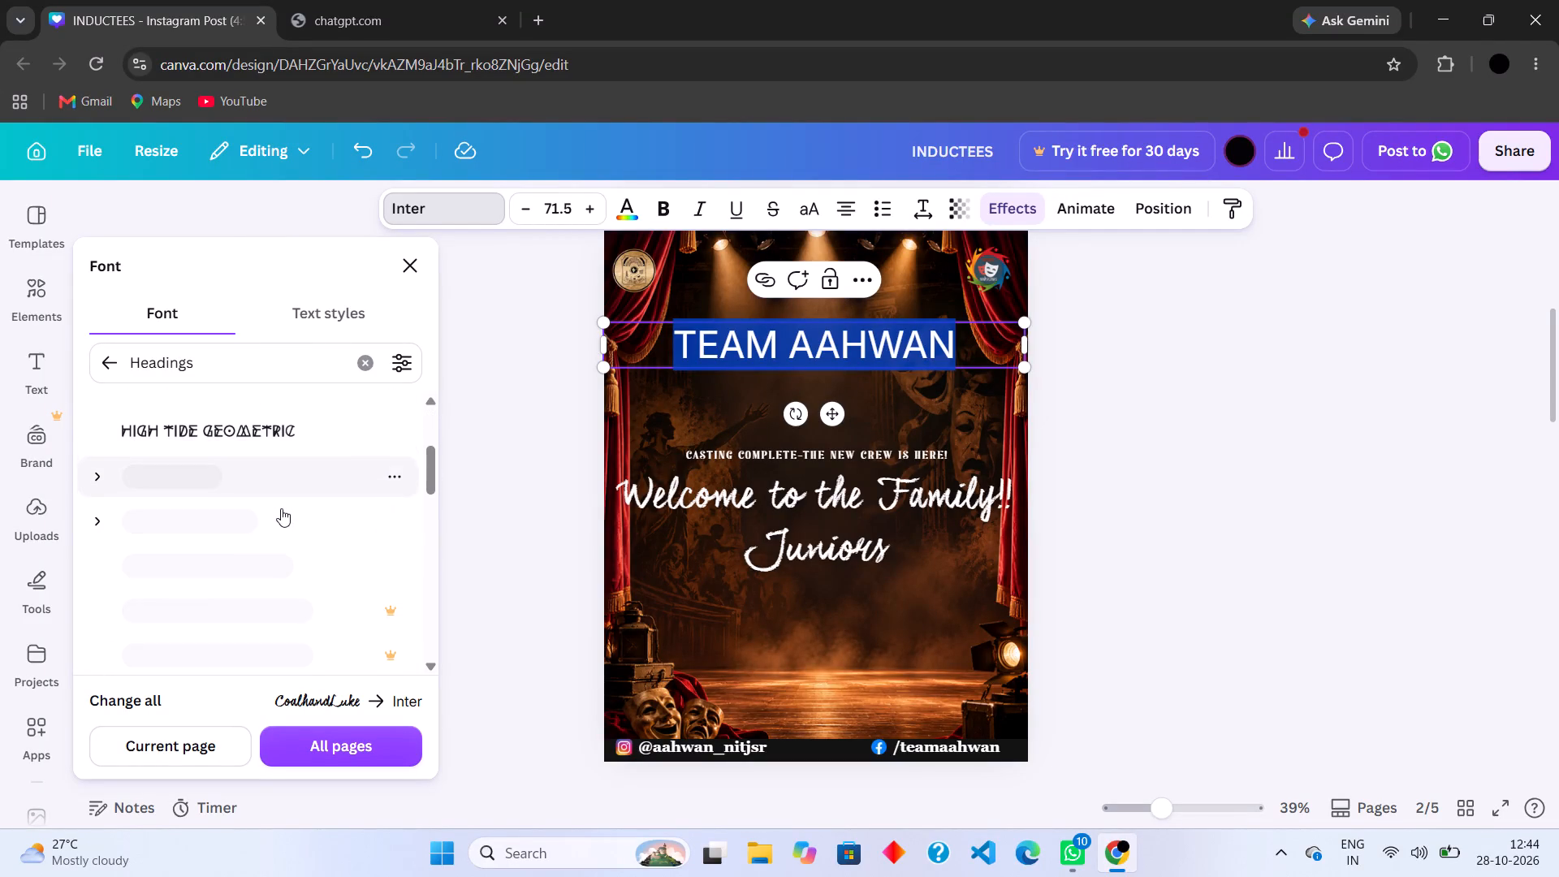
scroll(281, 508, down, 1)
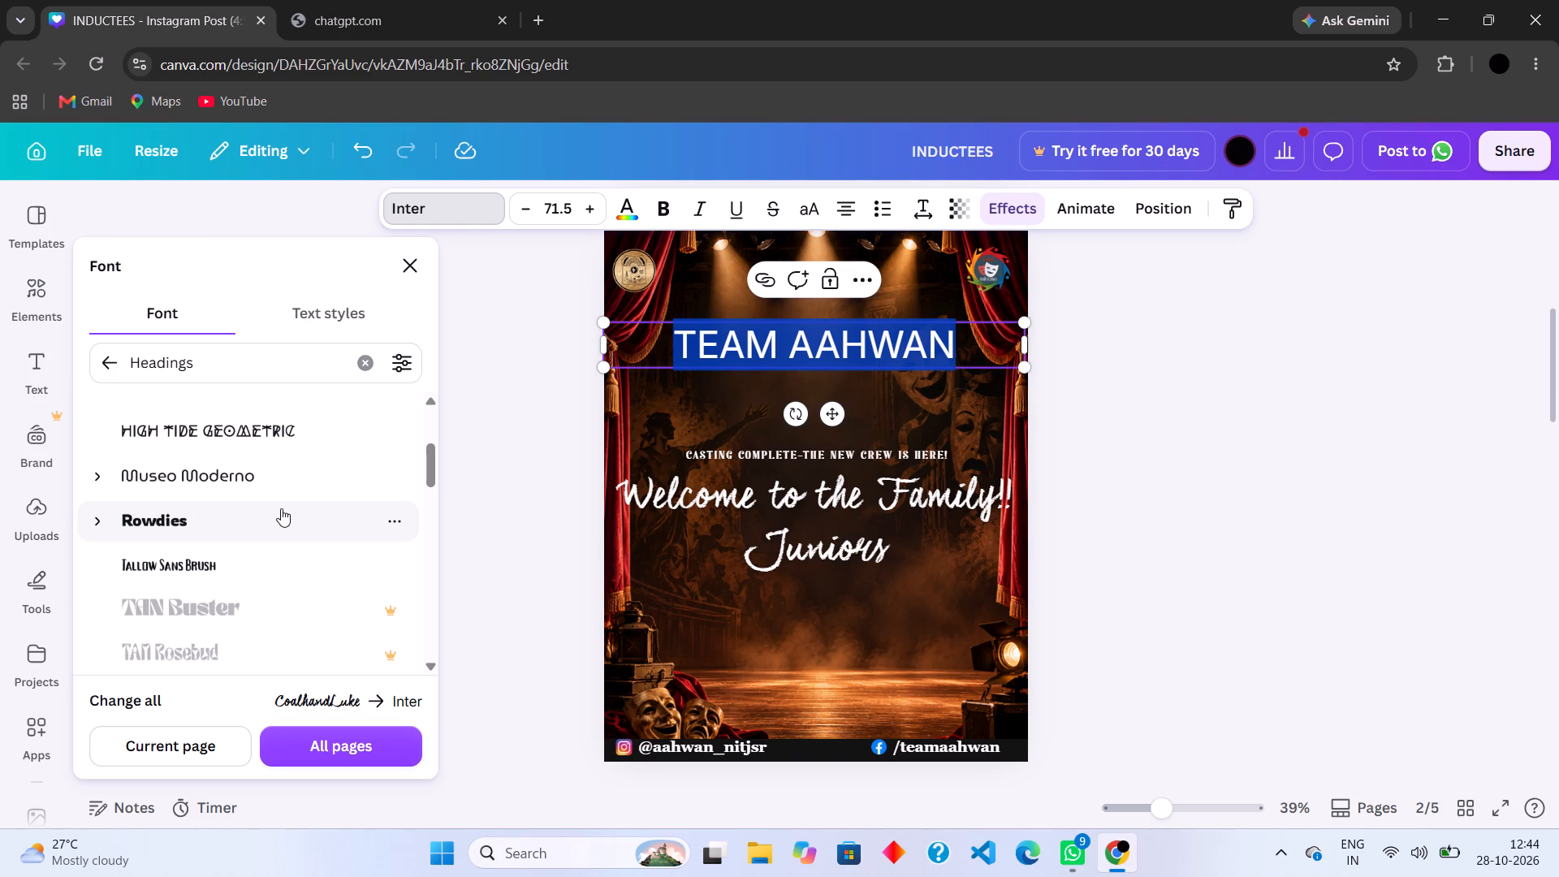
scroll(211, 590, down, 1)
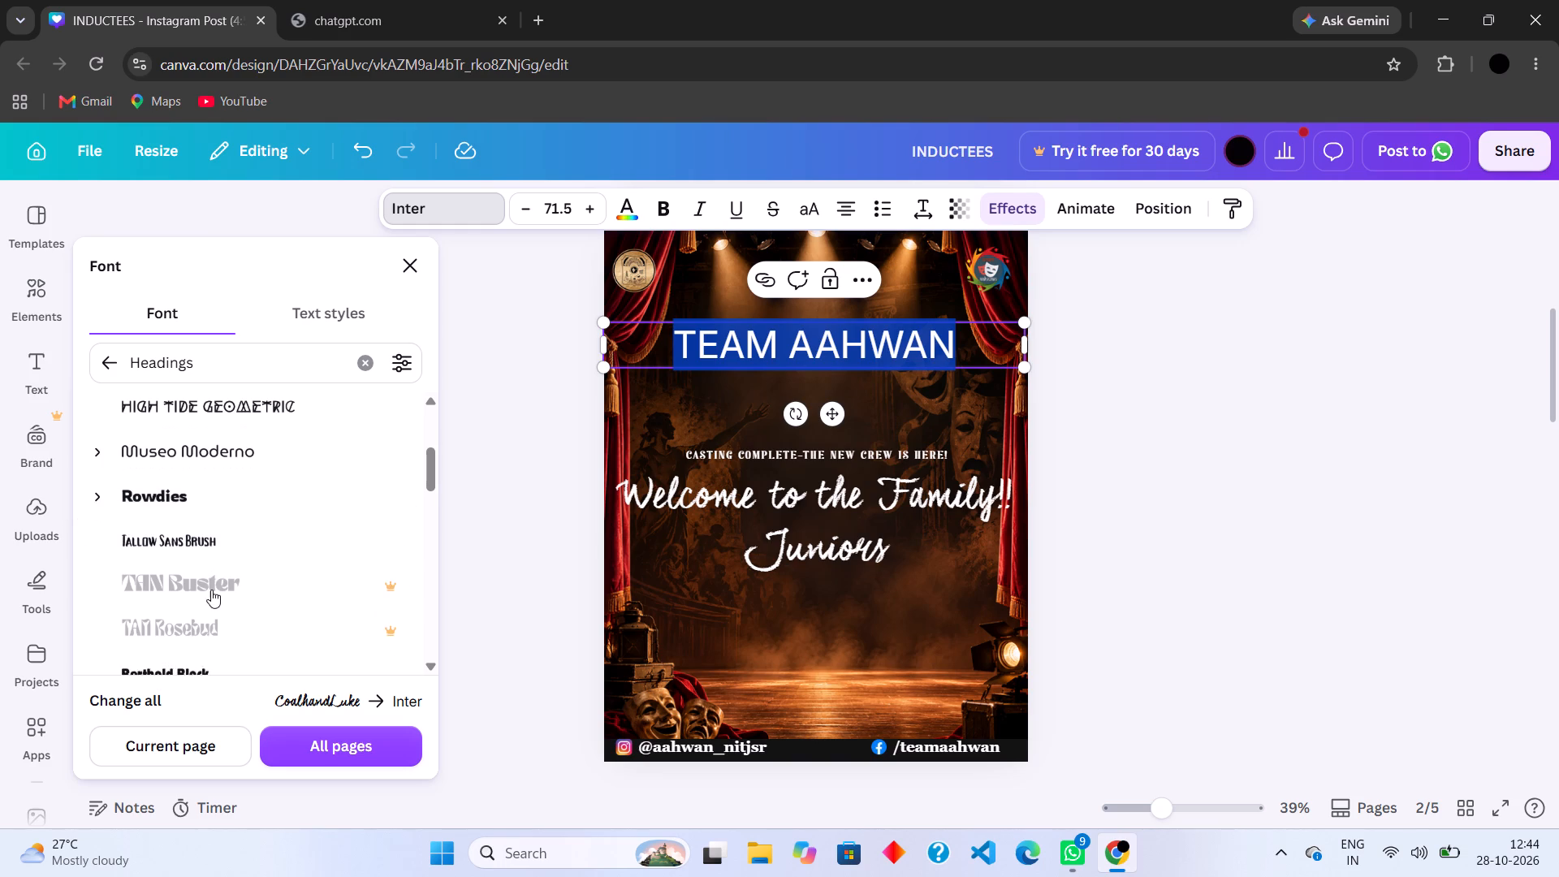
scroll(211, 590, down, 3)
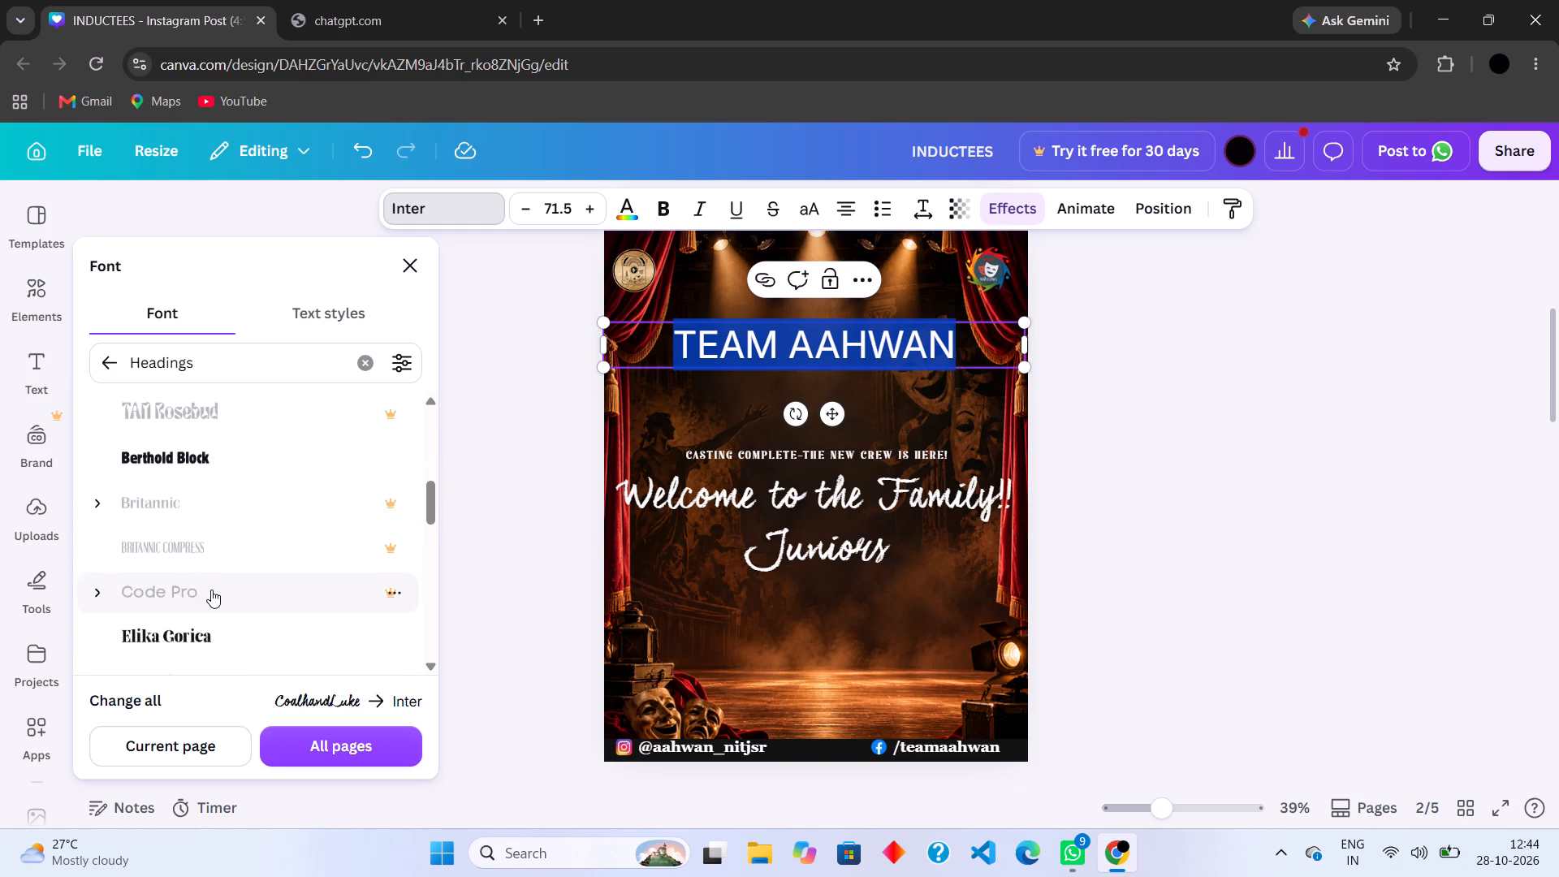
scroll(211, 590, down, 1)
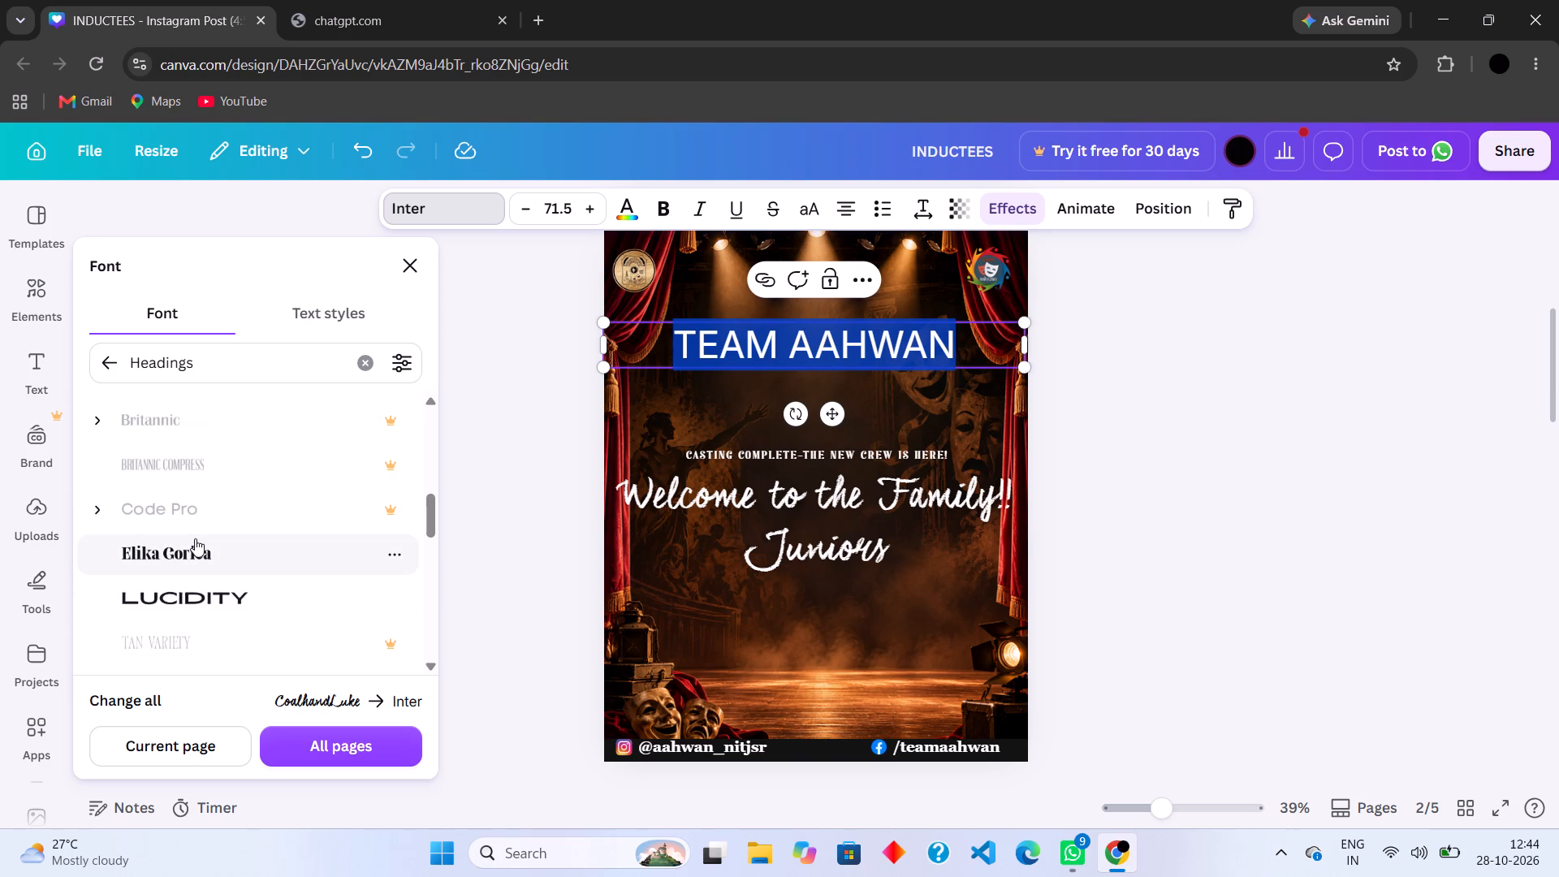
click(195, 538)
Look through more fonts in the Headings category for alternatives for the TEAM AAHWAN title.
scroll(195, 538, down, 4)
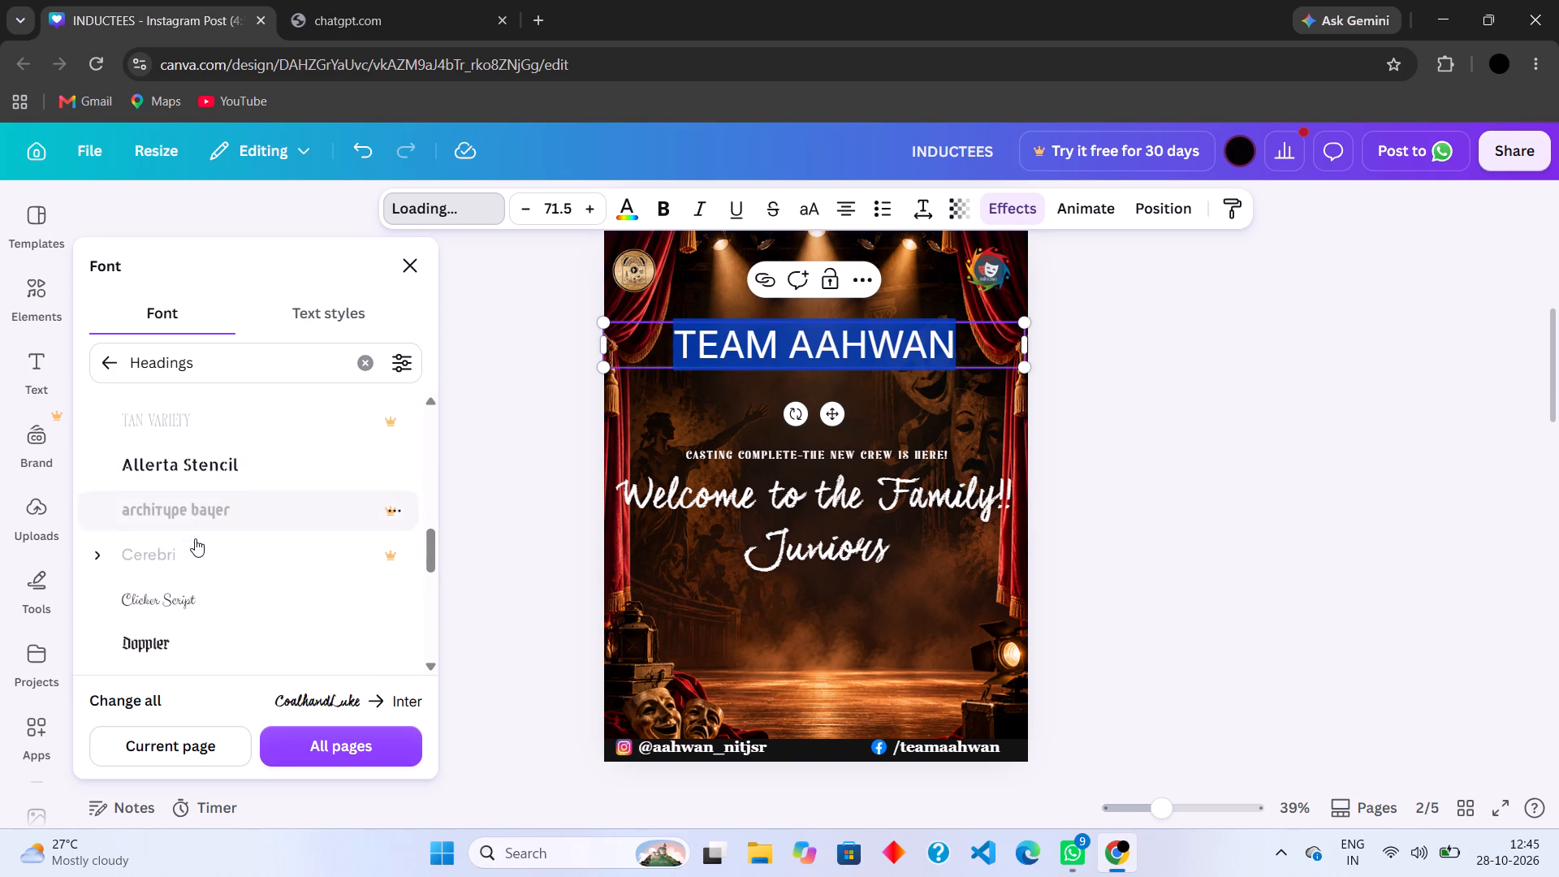
scroll(195, 538, down, 2)
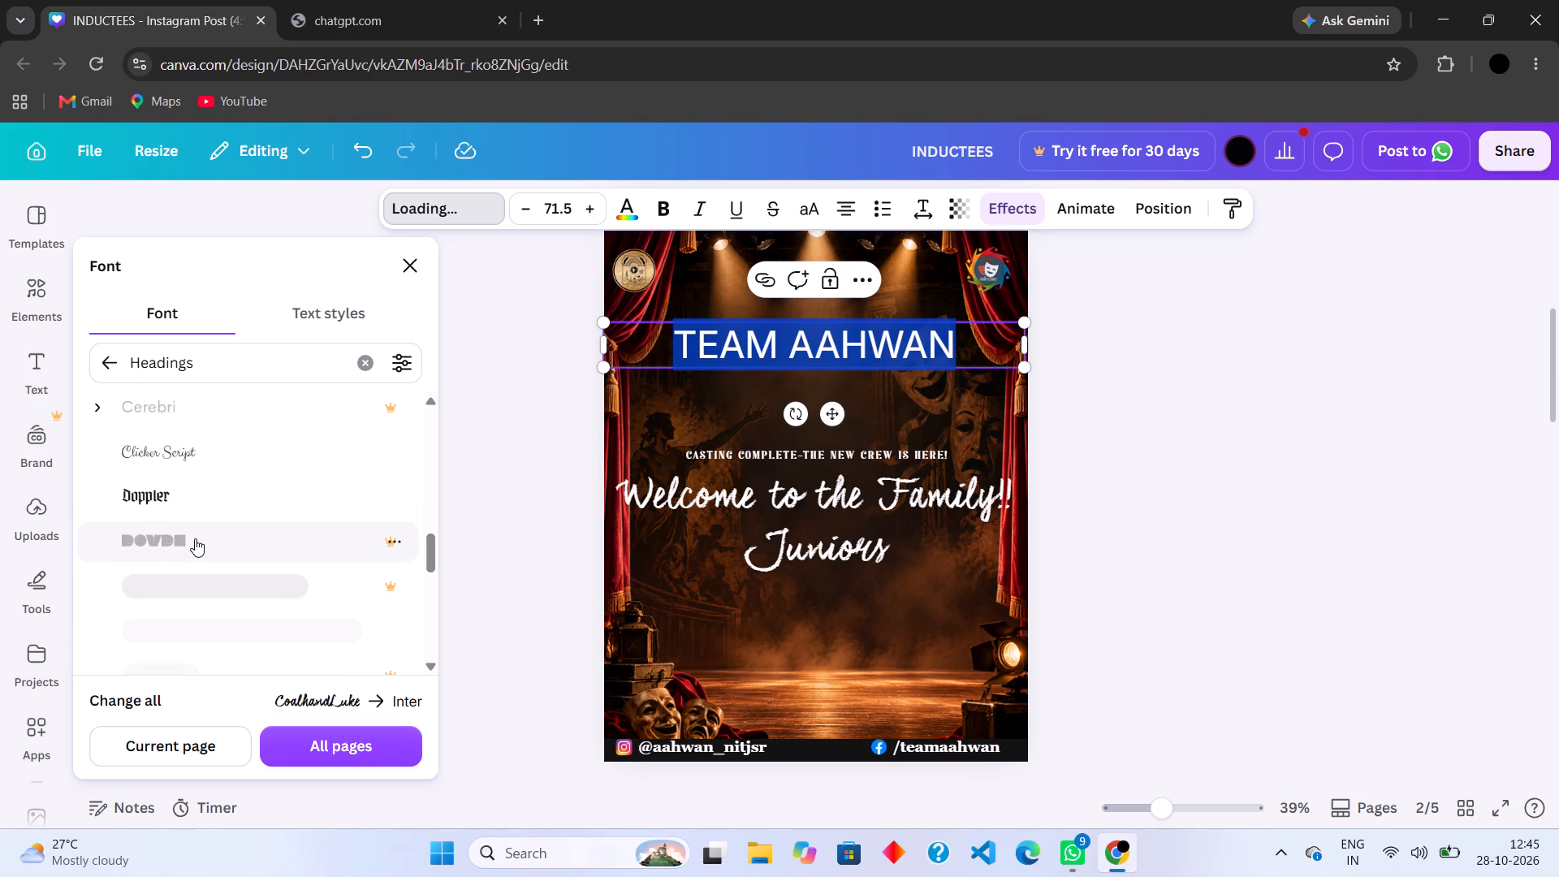
scroll(195, 538, down, 2)
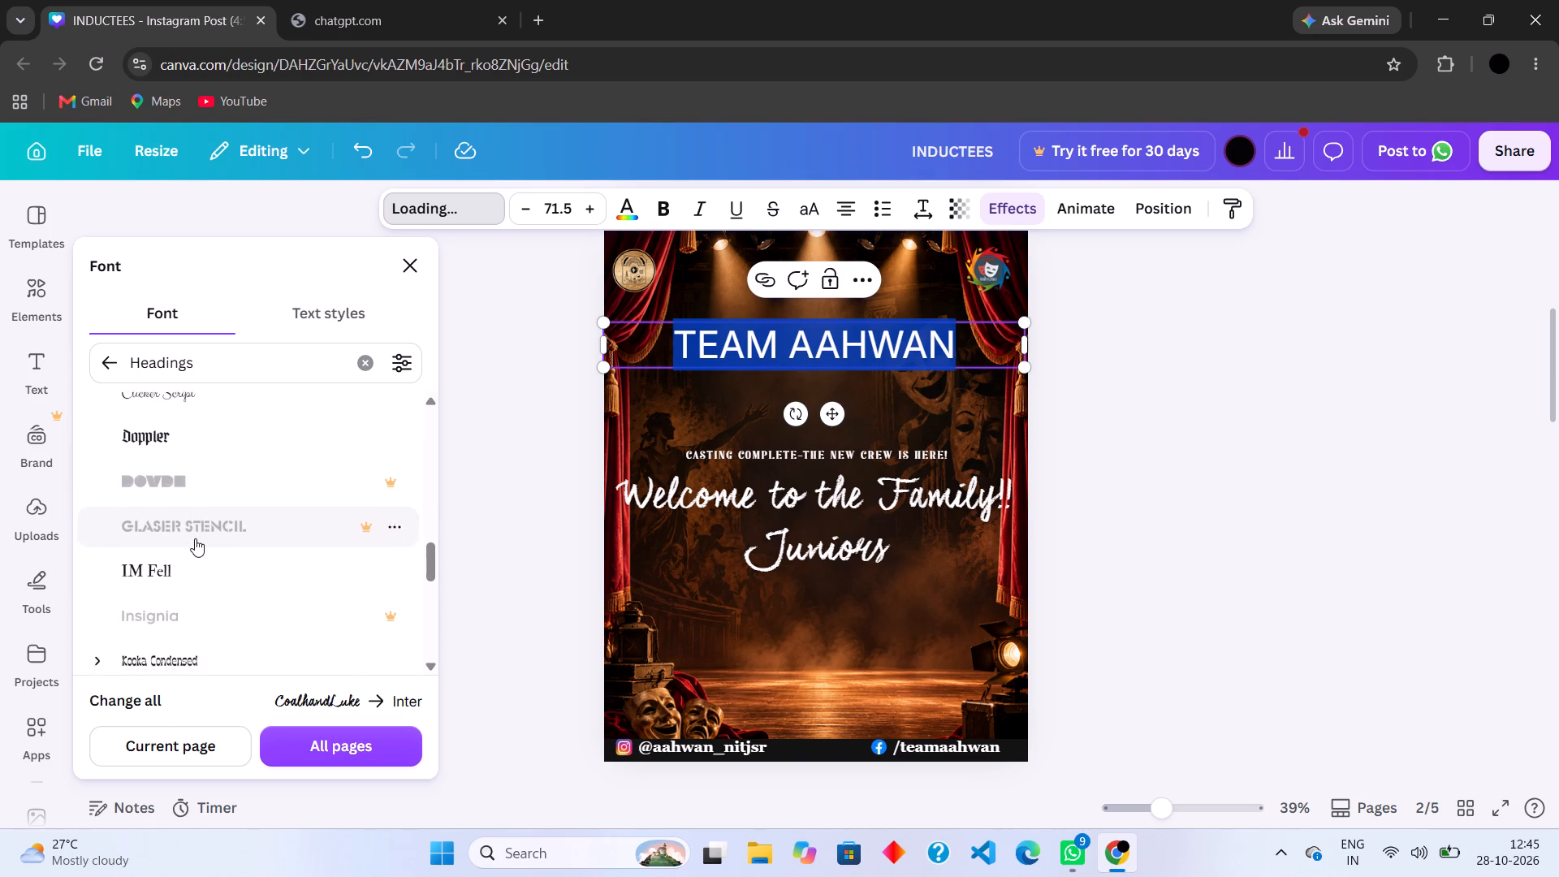
scroll(195, 538, down, 3)
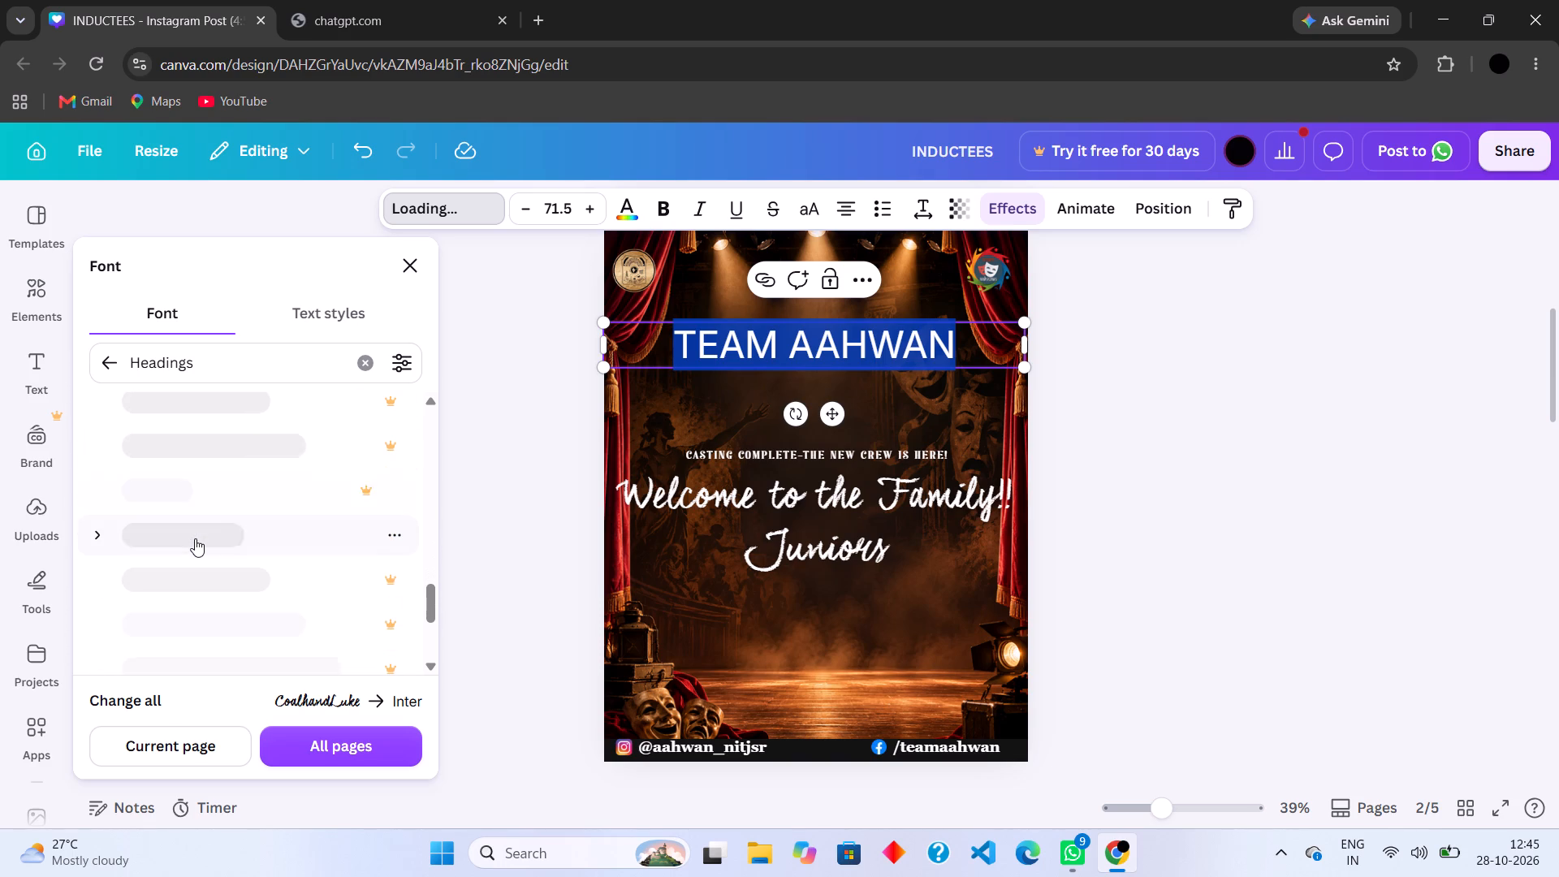
scroll(195, 538, down, 3)
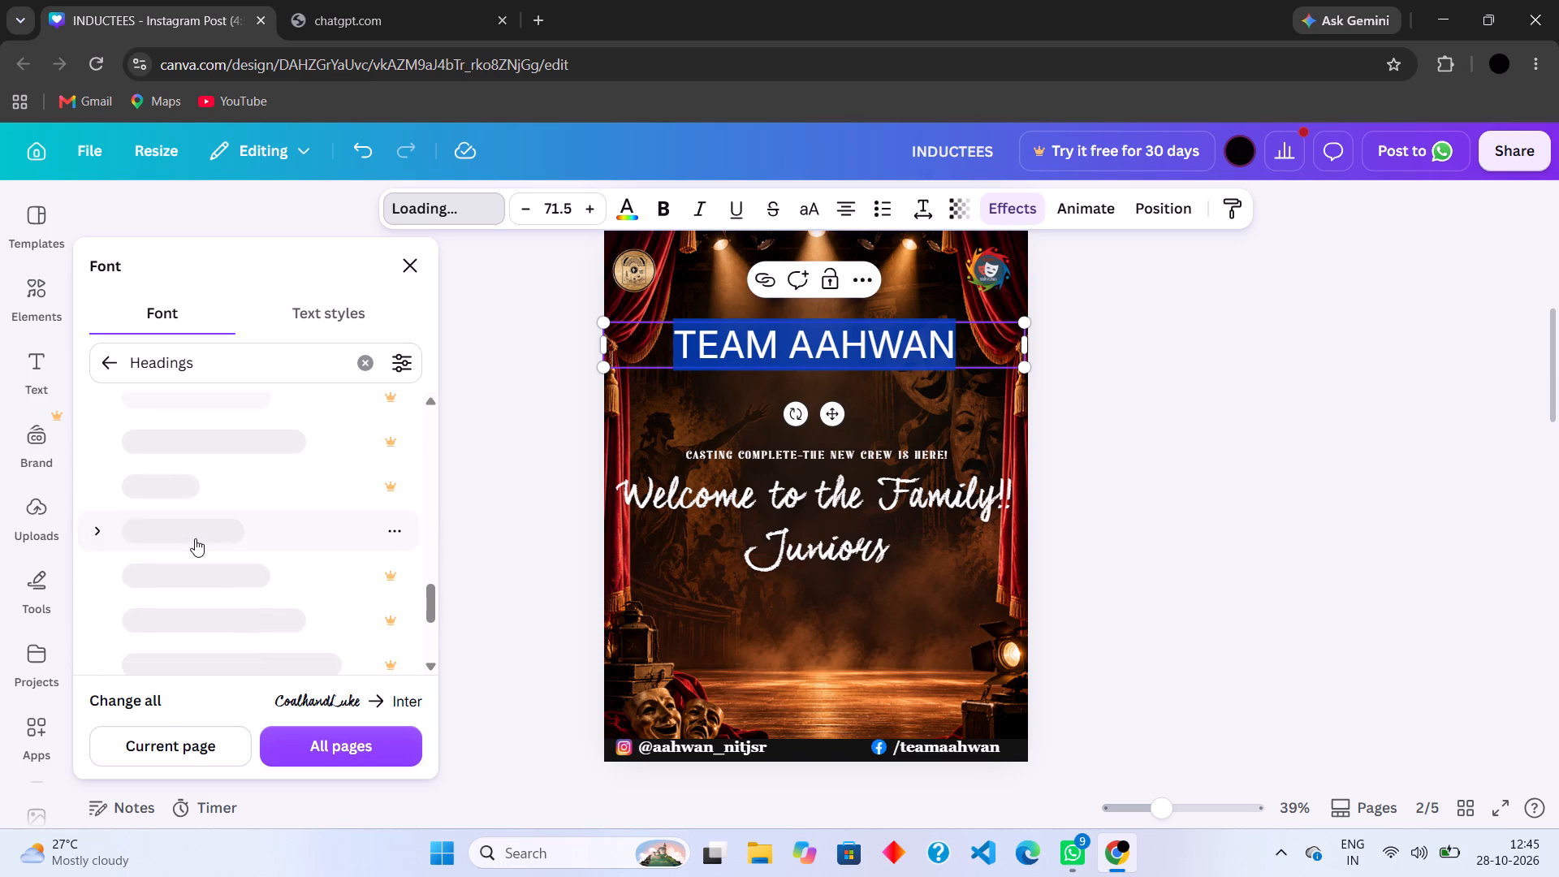
scroll(195, 538, down, 3)
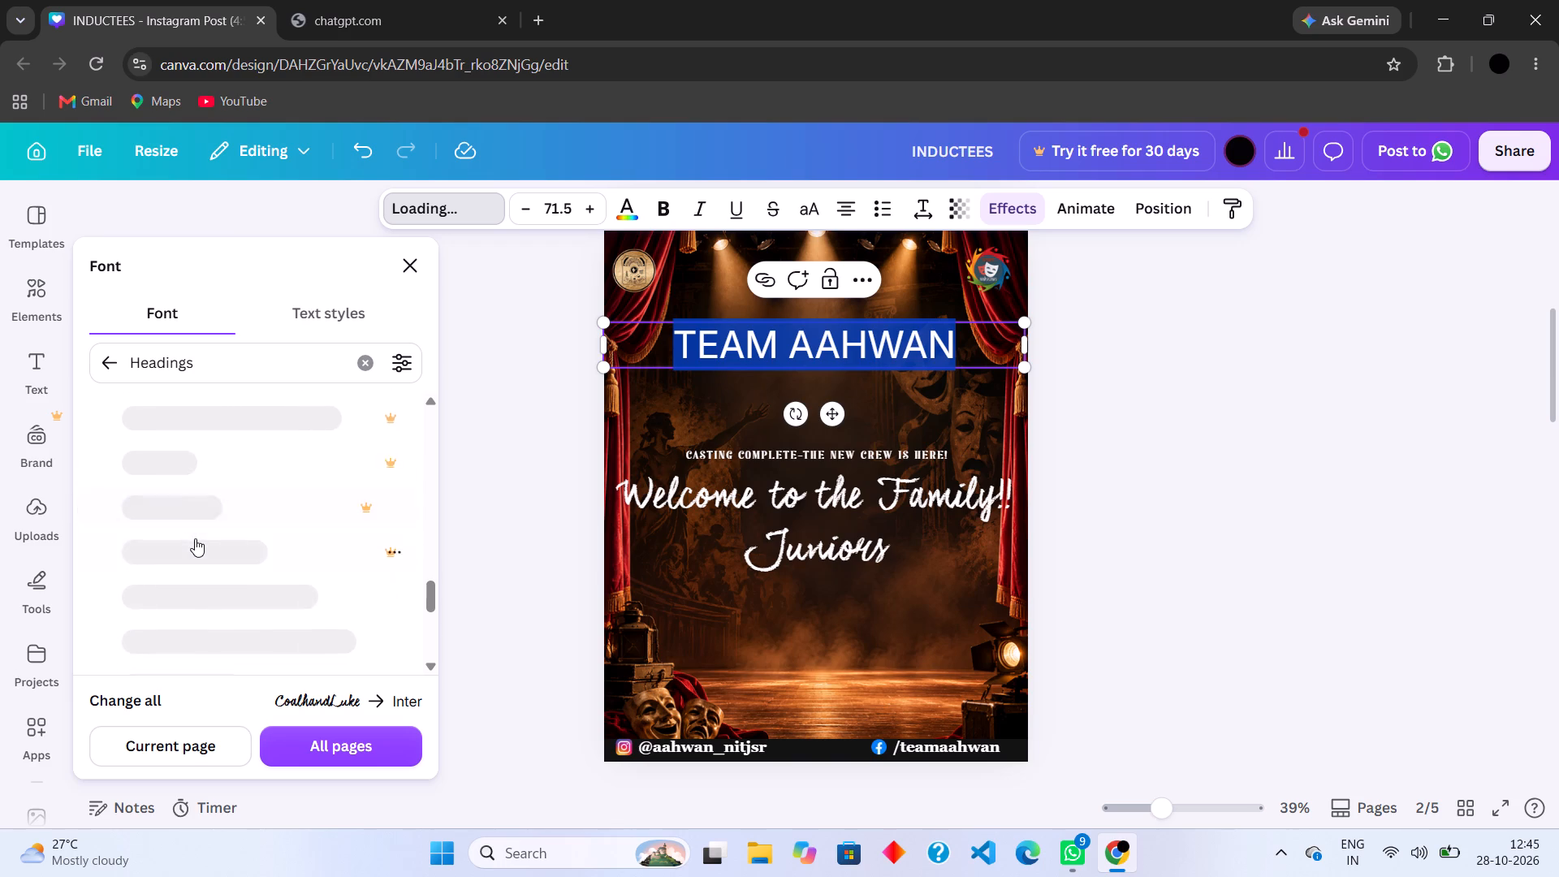
scroll(195, 538, down, 1)
scroll(195, 538, right, 3)
scroll(195, 538, up, 2)
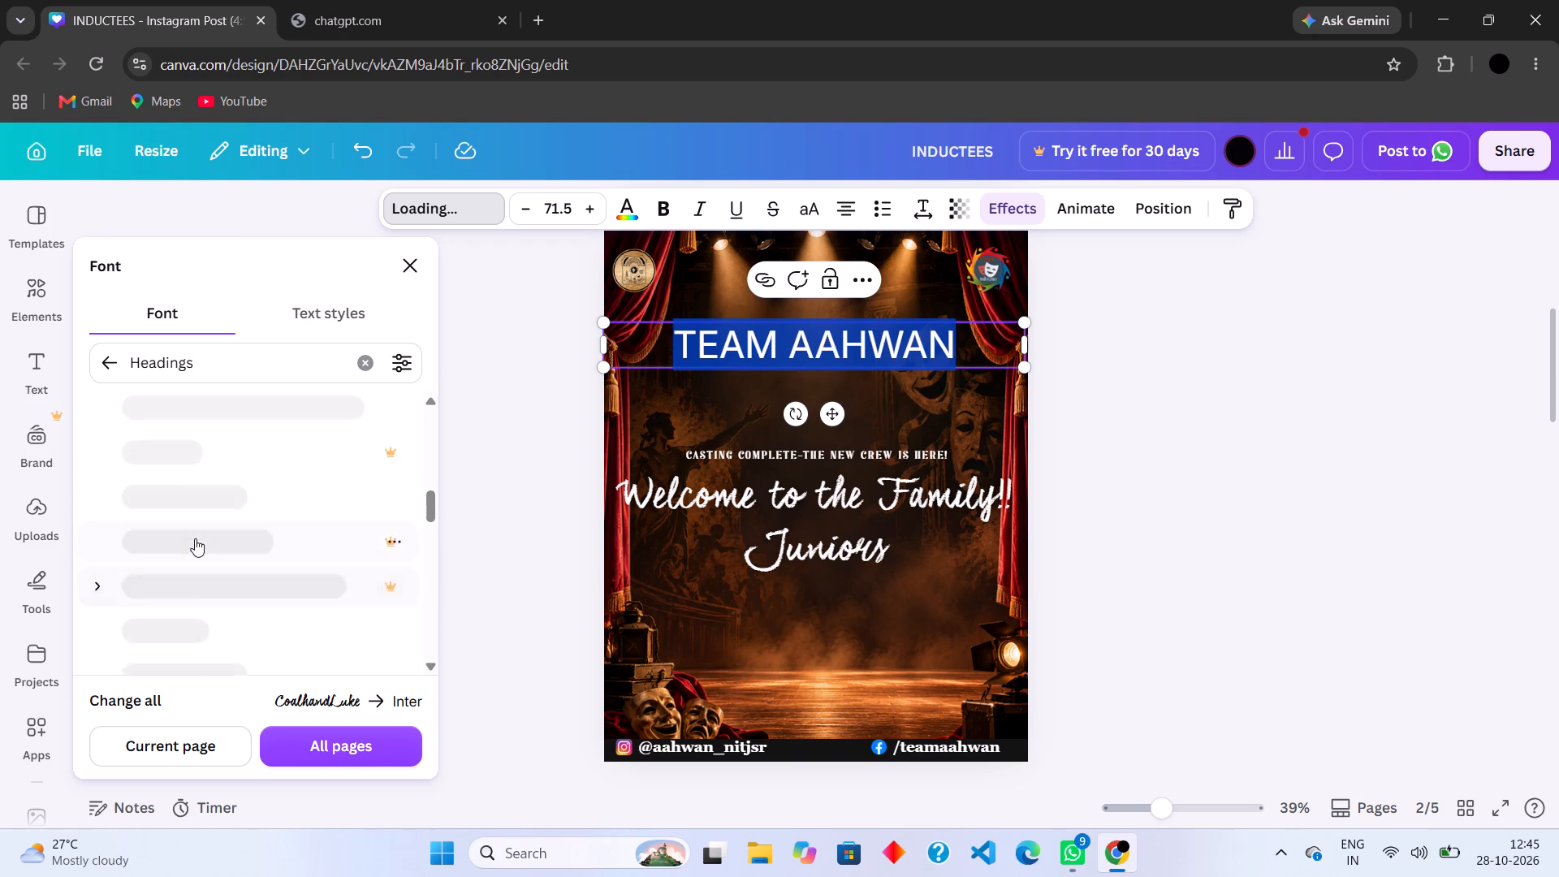
scroll(195, 538, up, 2)
scroll(195, 538, down, 1)
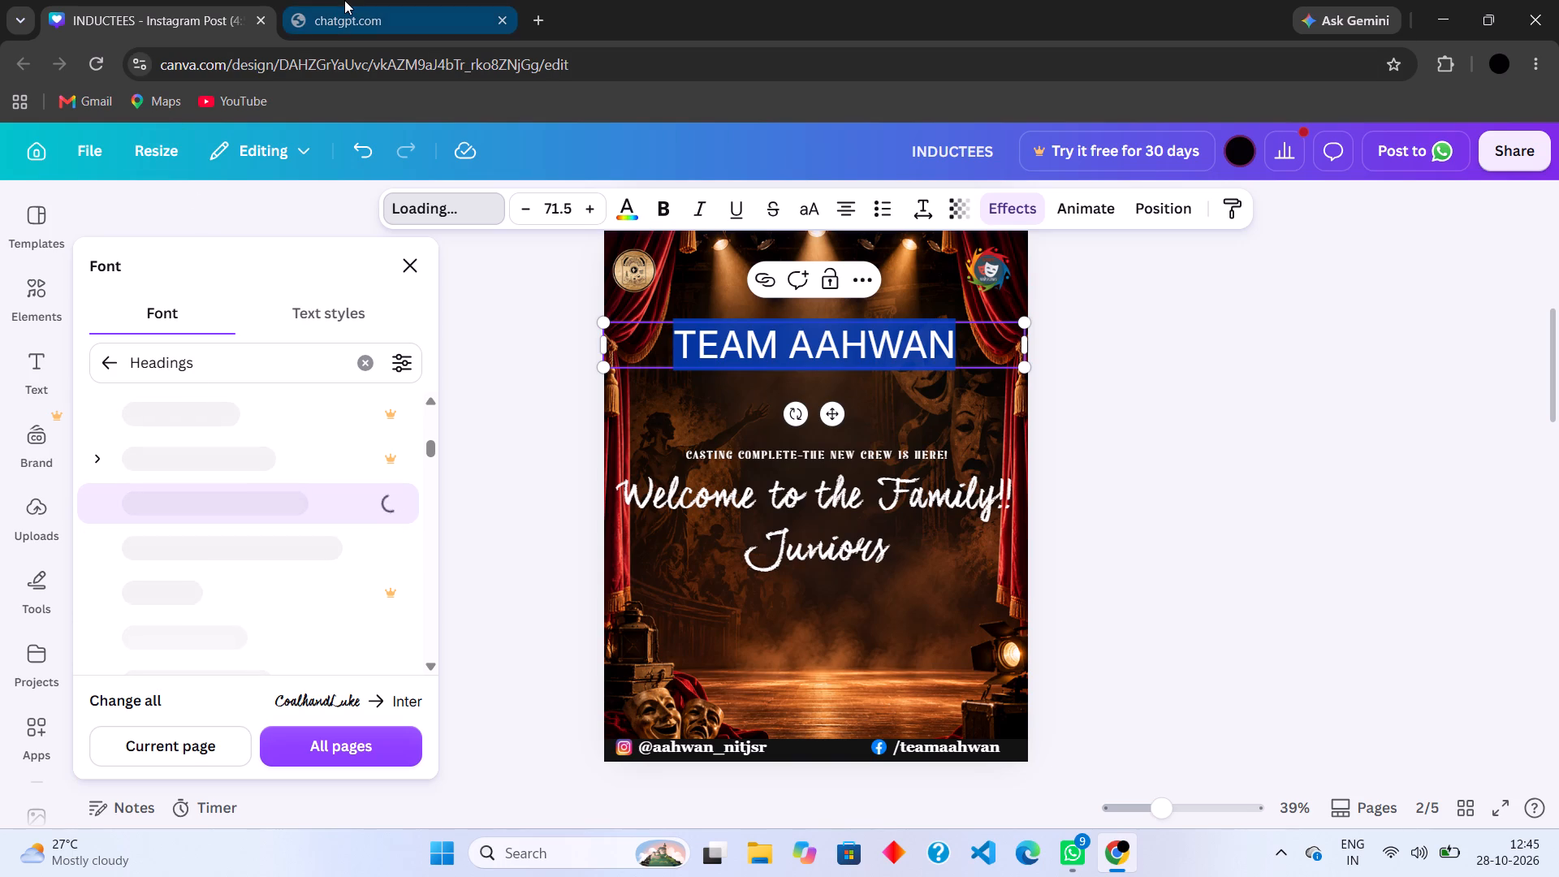
Search Google for canva in a new browser tab and open the Canva account login result.
click(542, 20)
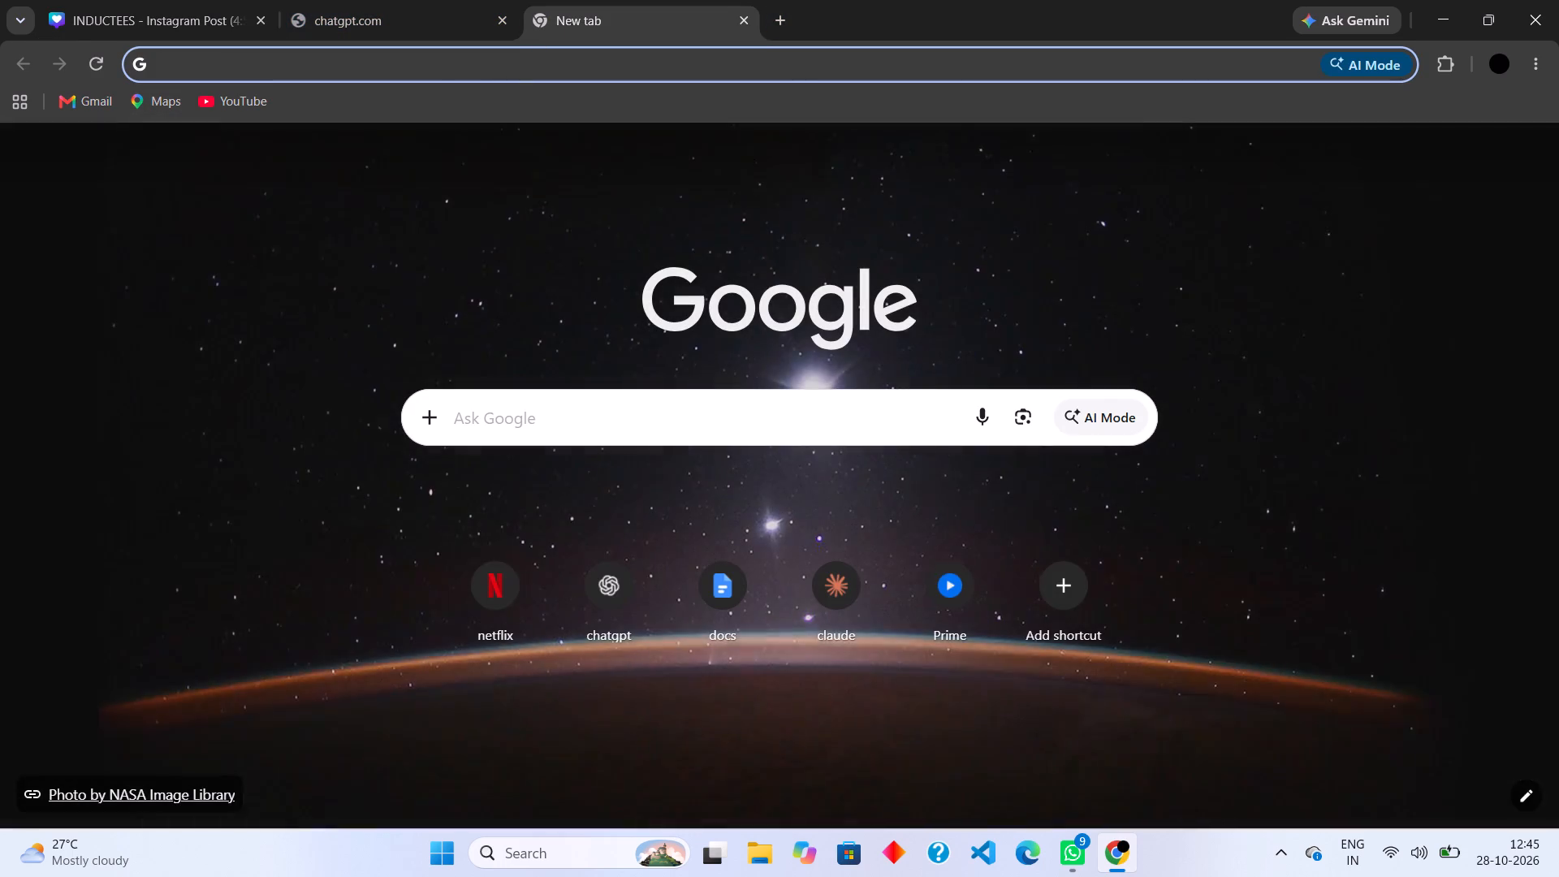
click(460, 60)
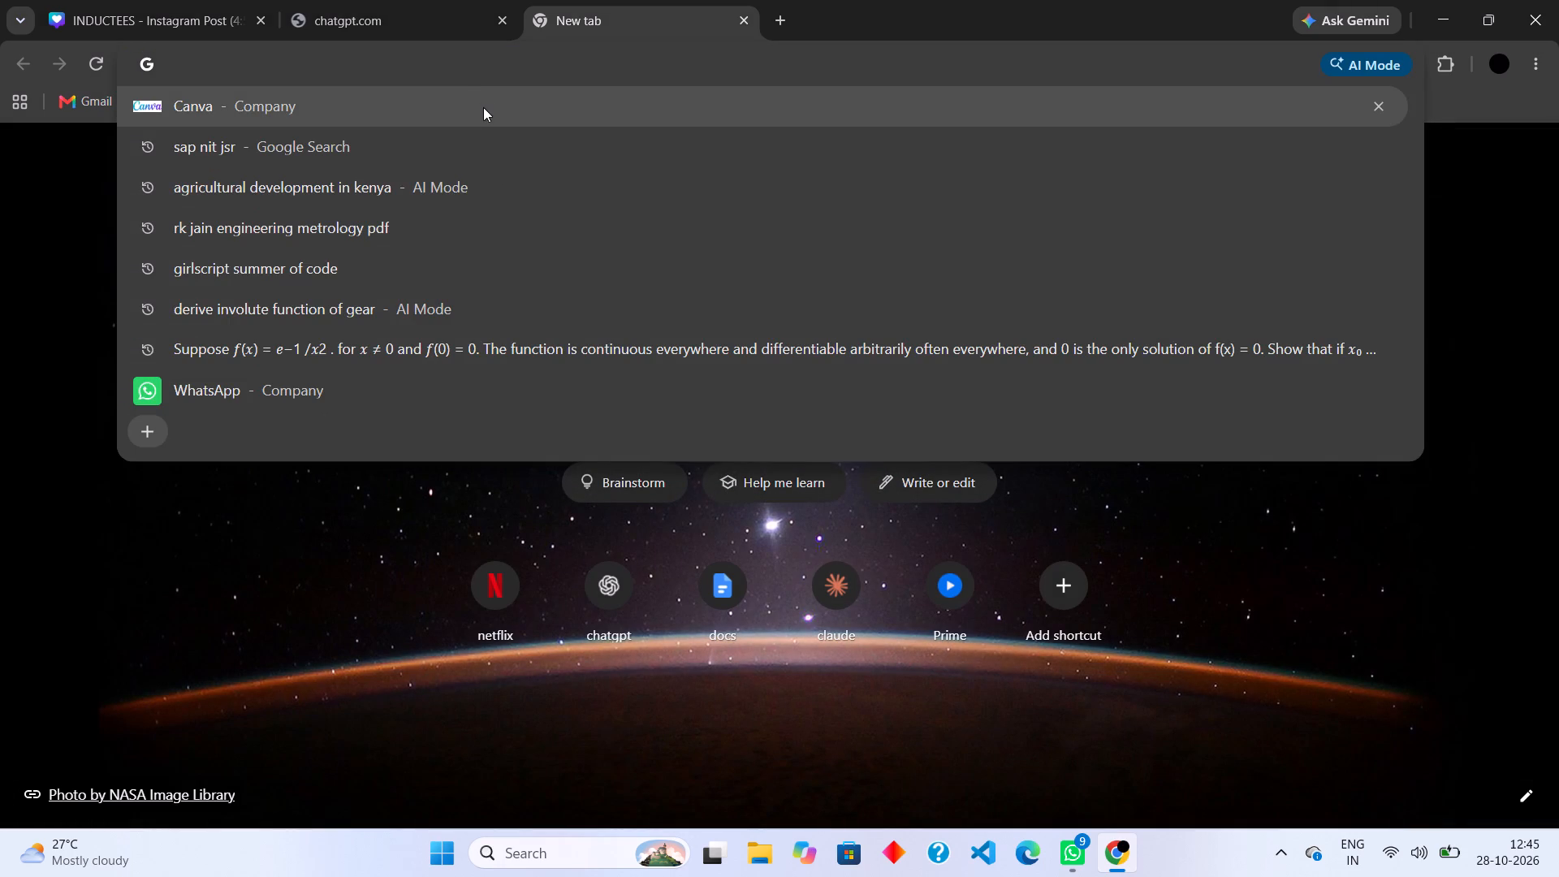
click(466, 97)
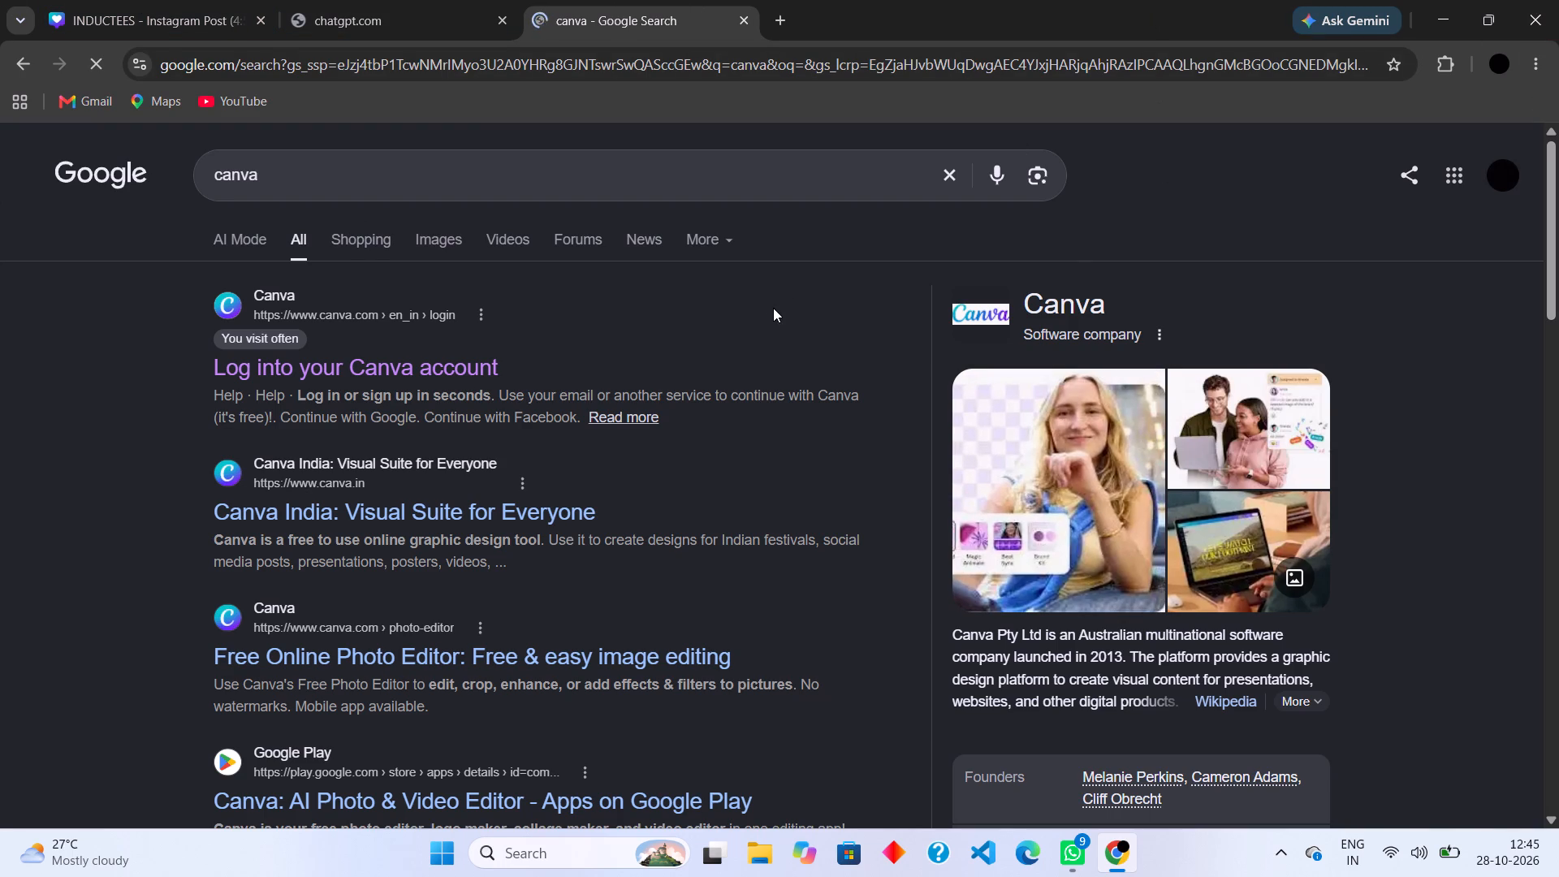
click(391, 372)
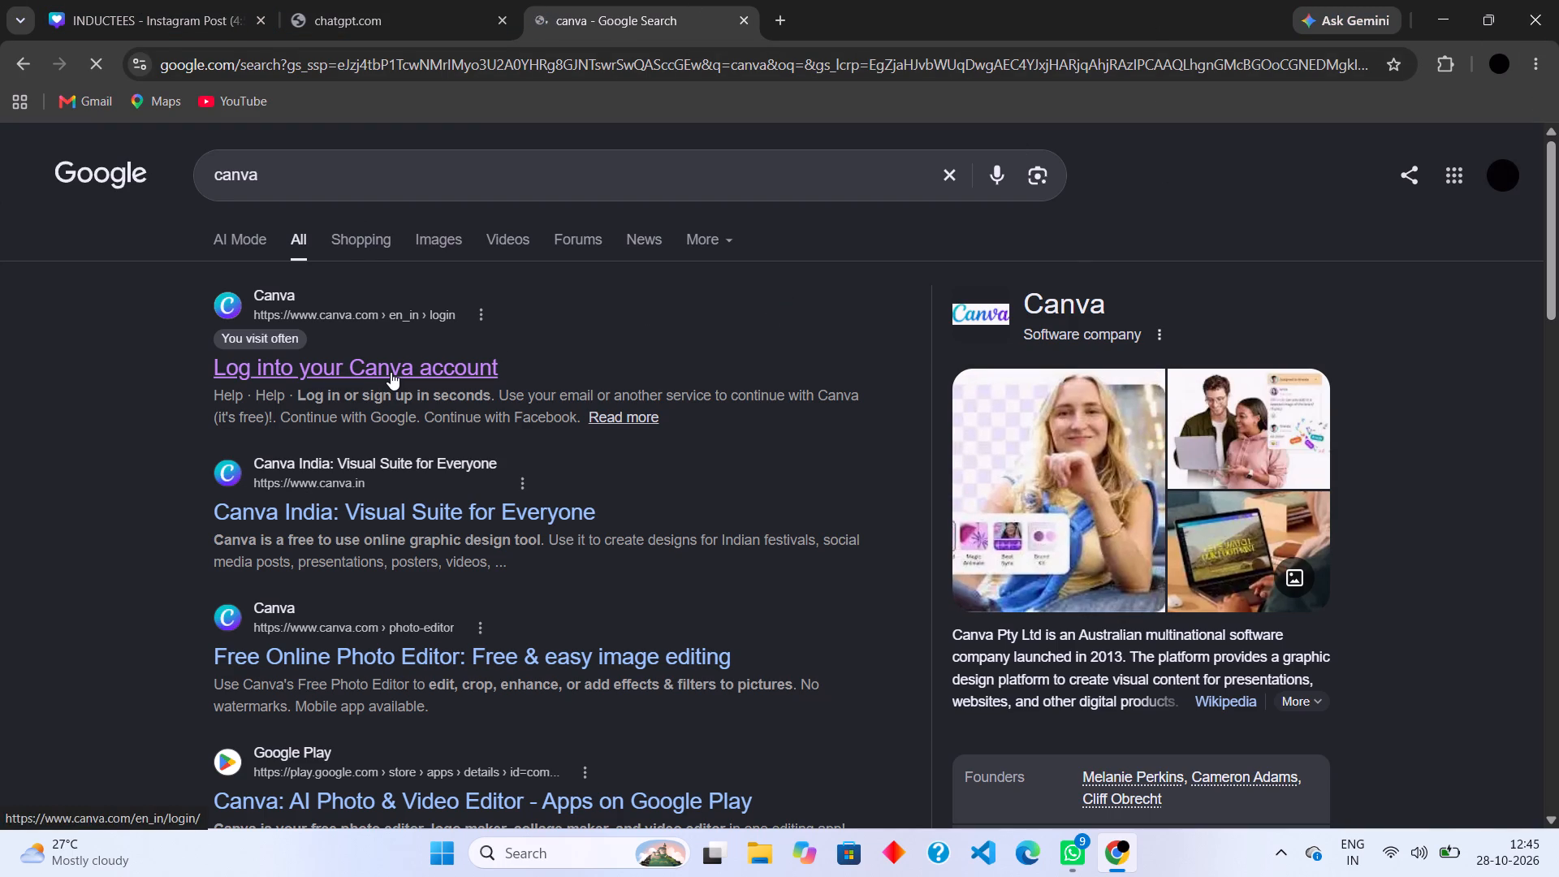
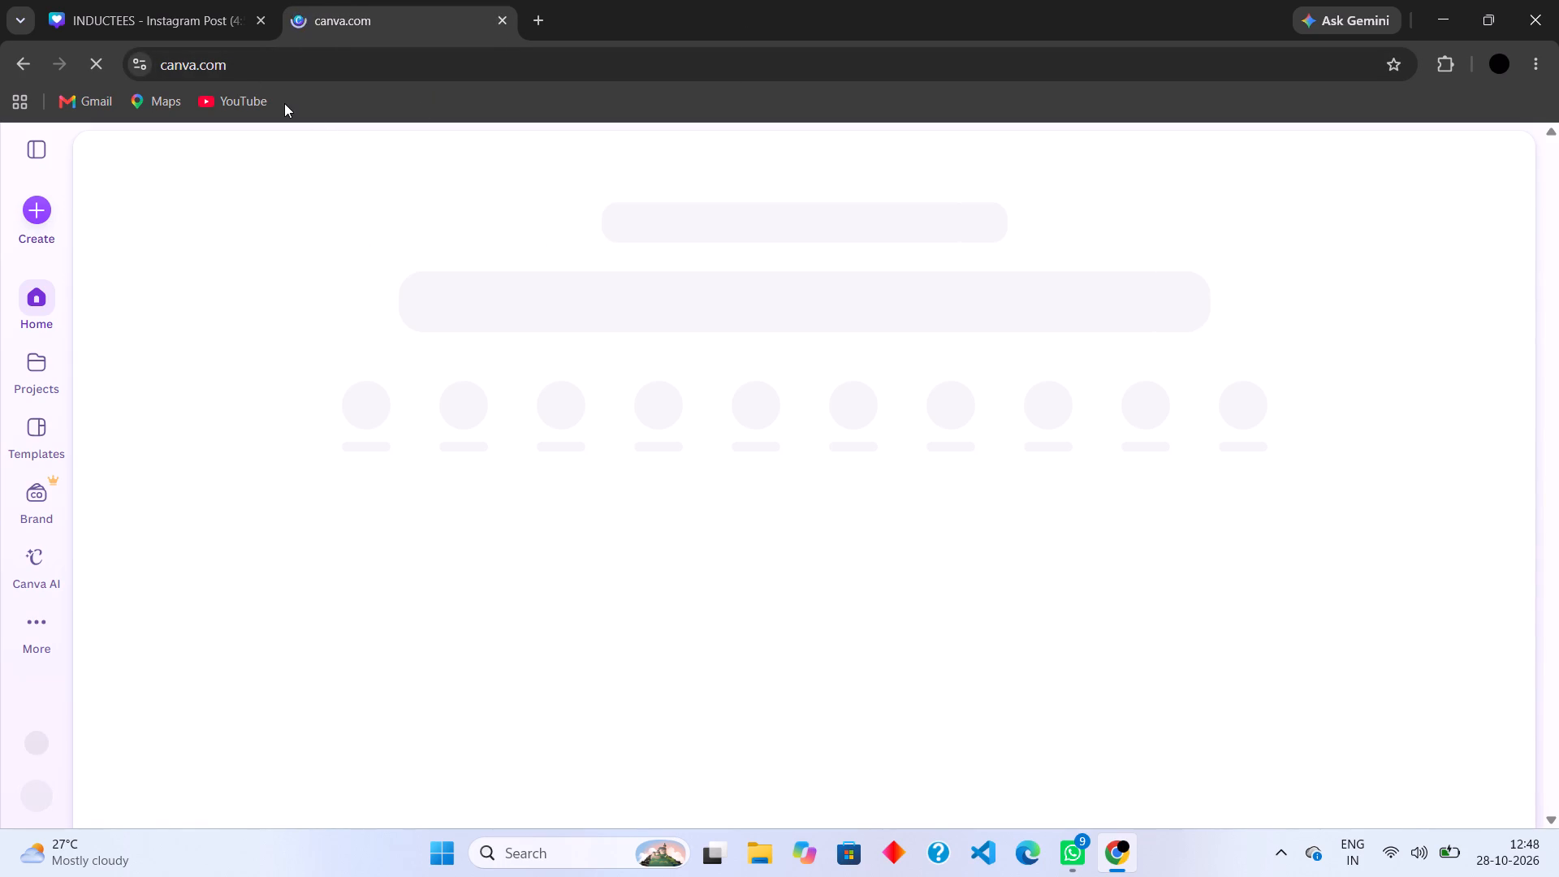
Return to the INDUCTEES design, dismiss the font list and close the extra Canva home tab.
click(145, 0)
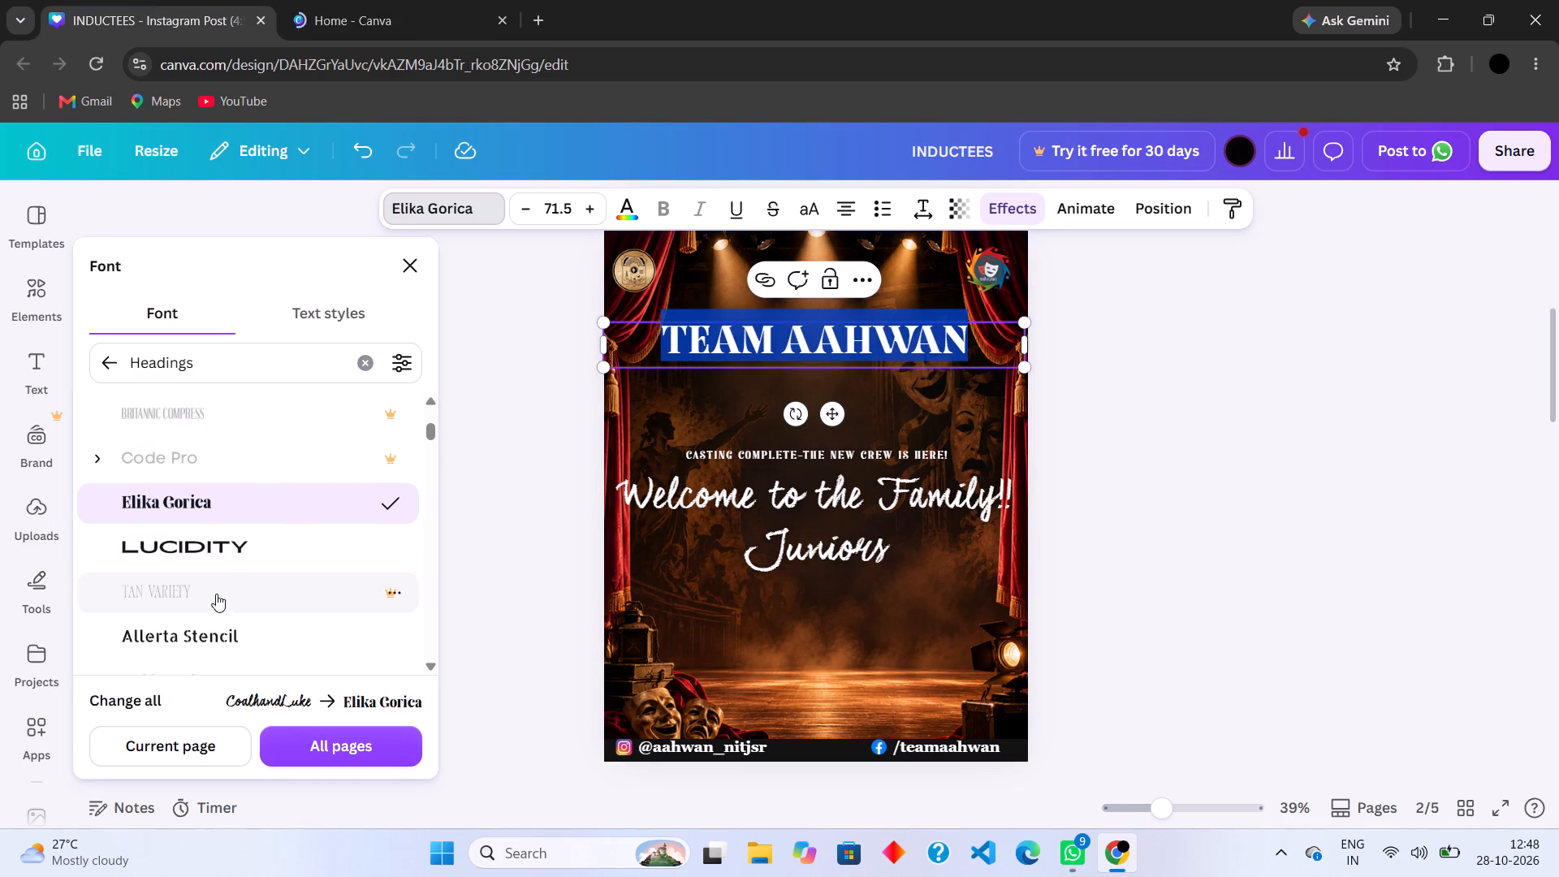
click(544, 504)
click(798, 343)
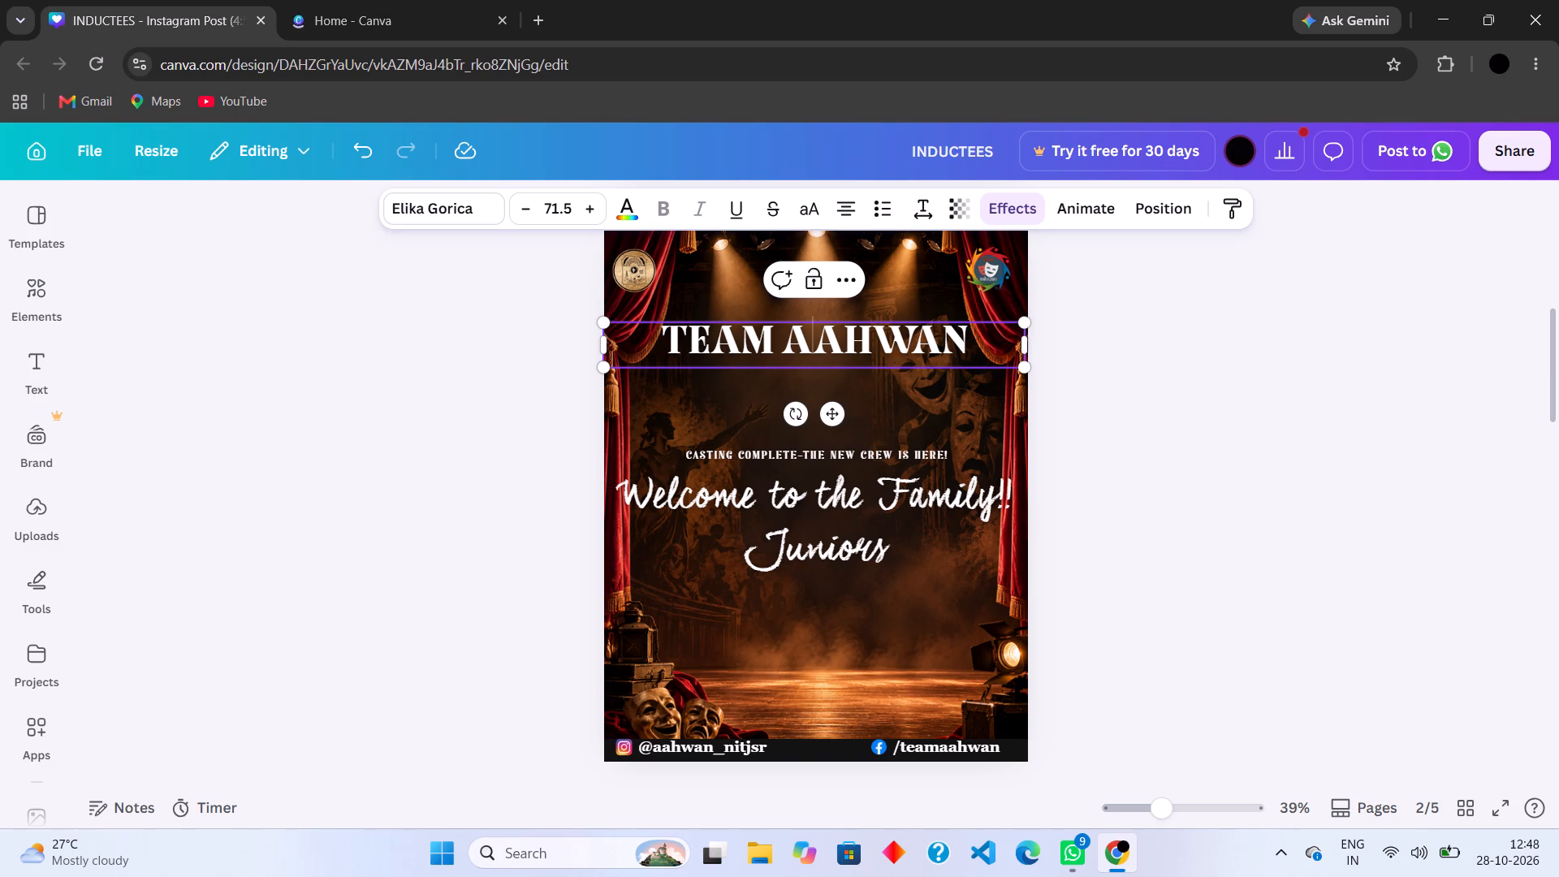
double_click(1024, 349)
click(502, 23)
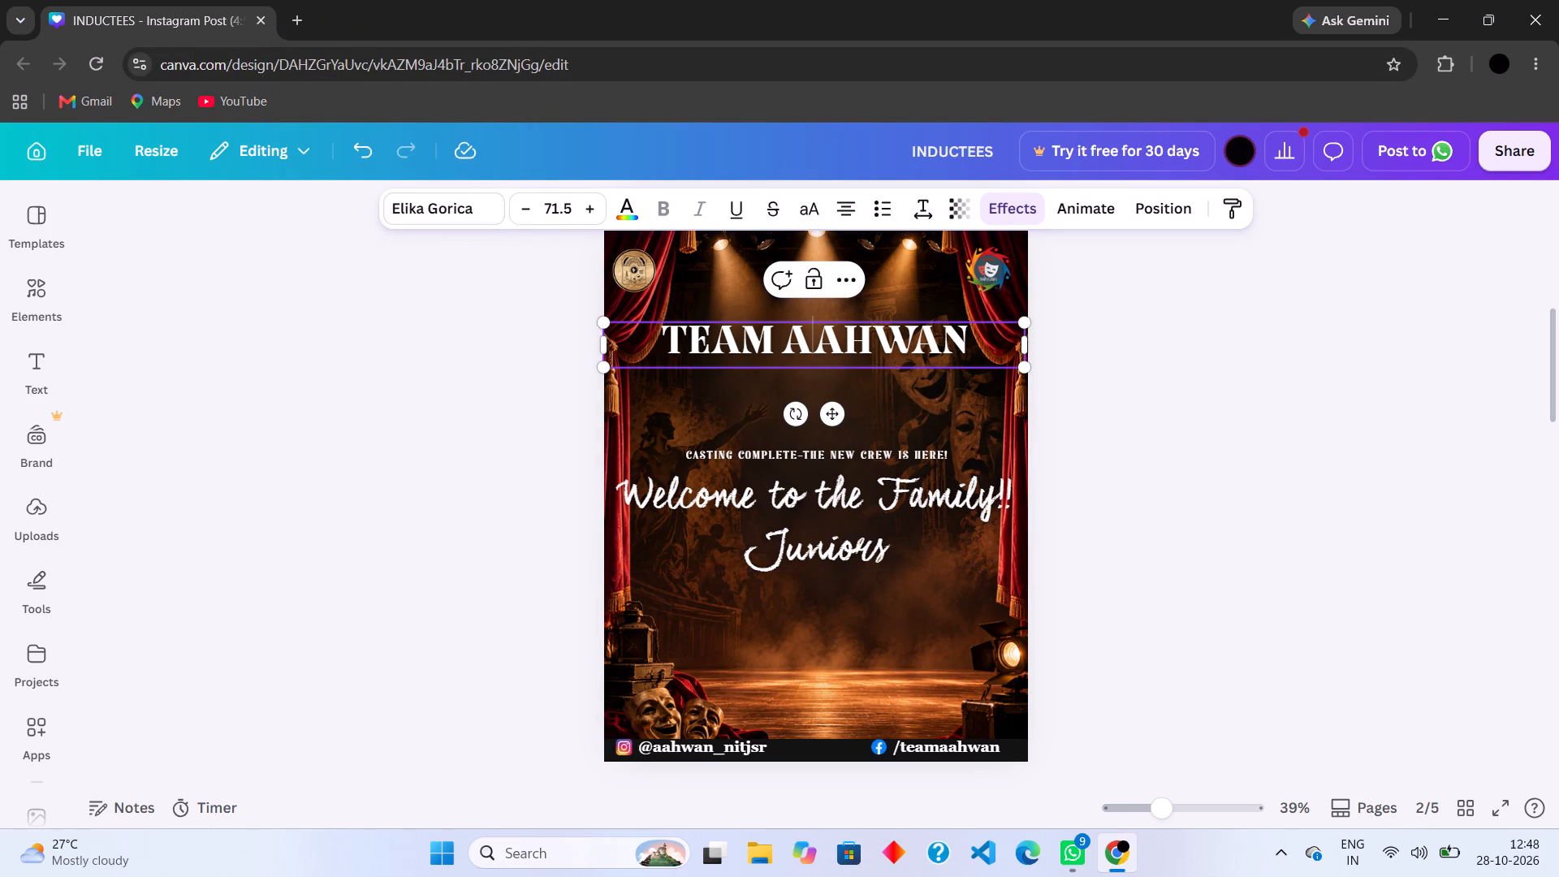
Narrow the TEAM AAHWAN text box to fit its text and move it back to the page's horizontal centre, slightly lower.
drag(598, 345, 655, 336)
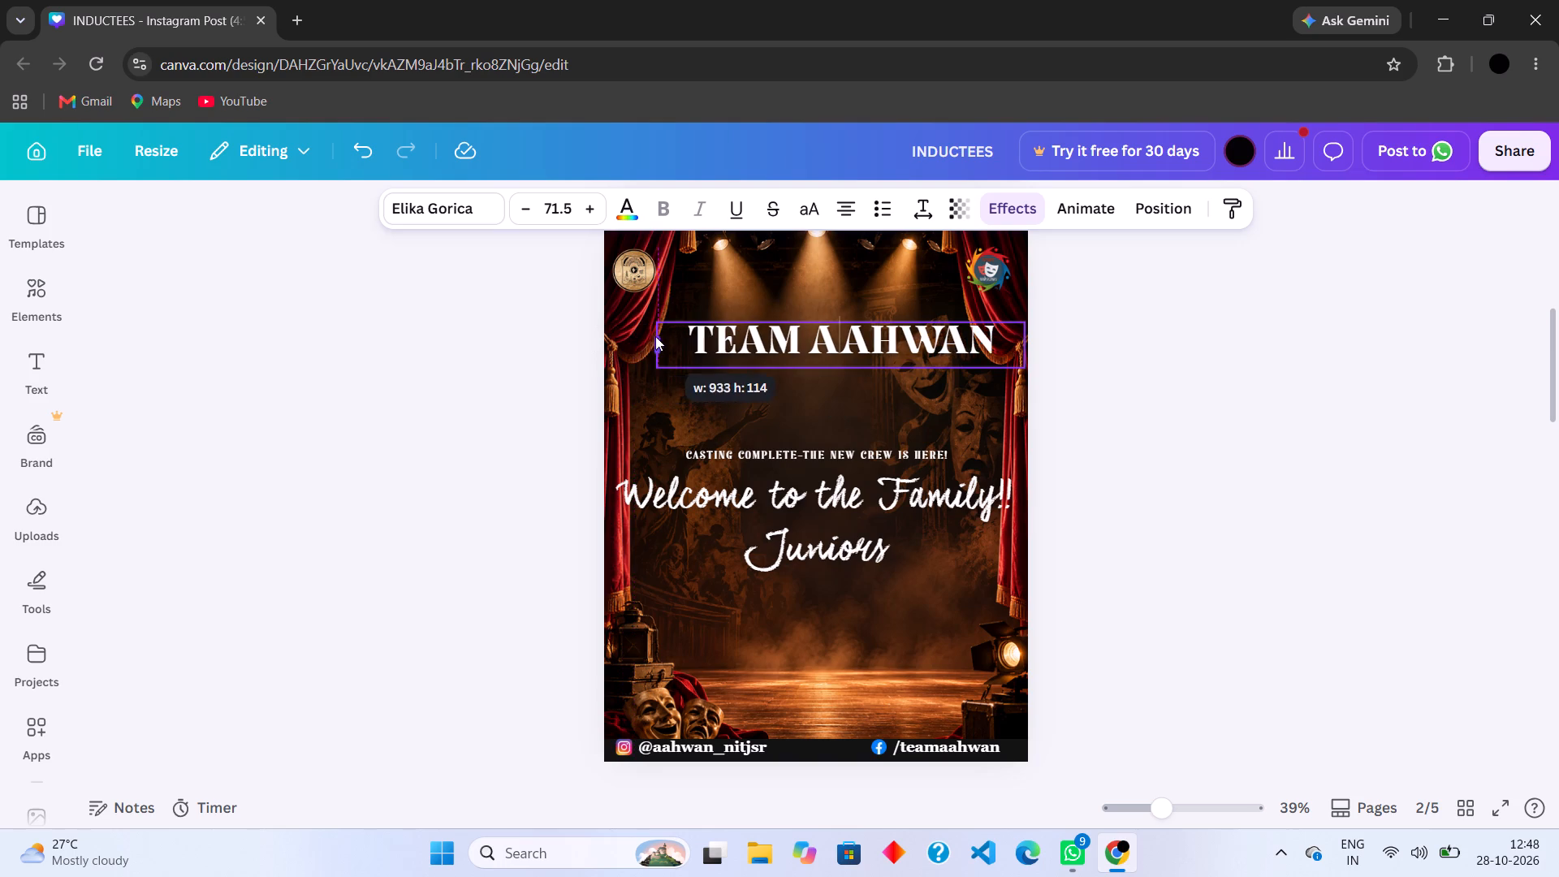
drag(655, 336, 704, 337)
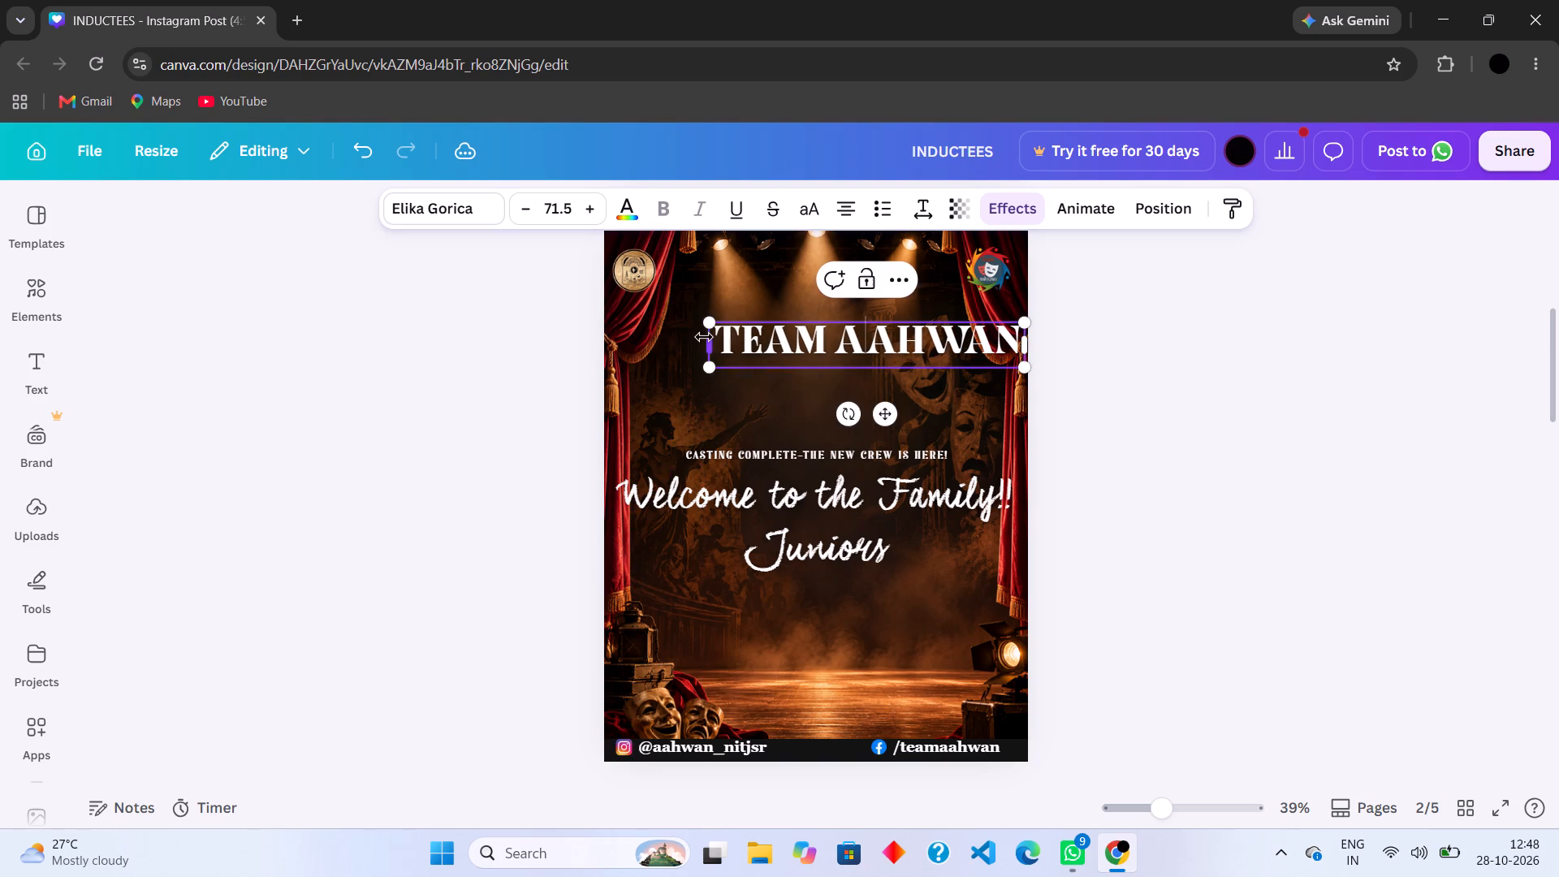
drag(887, 415, 857, 426)
drag(857, 426, 838, 430)
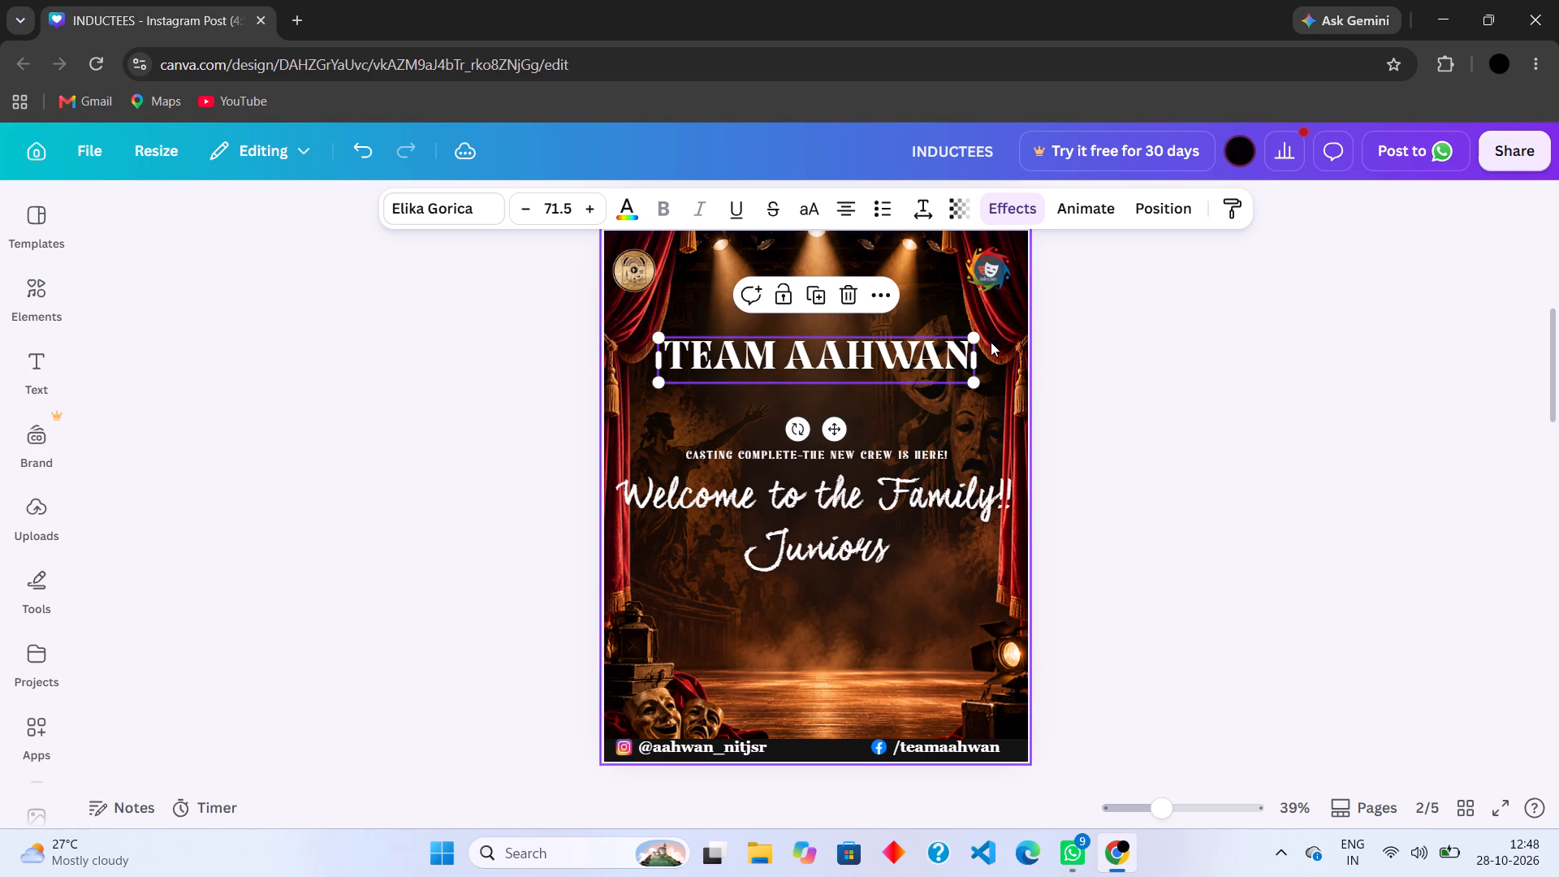
Enlarge the TEAM AAHWAN title to about 87.5 font size and recentre it above the casting line.
drag(977, 339, 1025, 307)
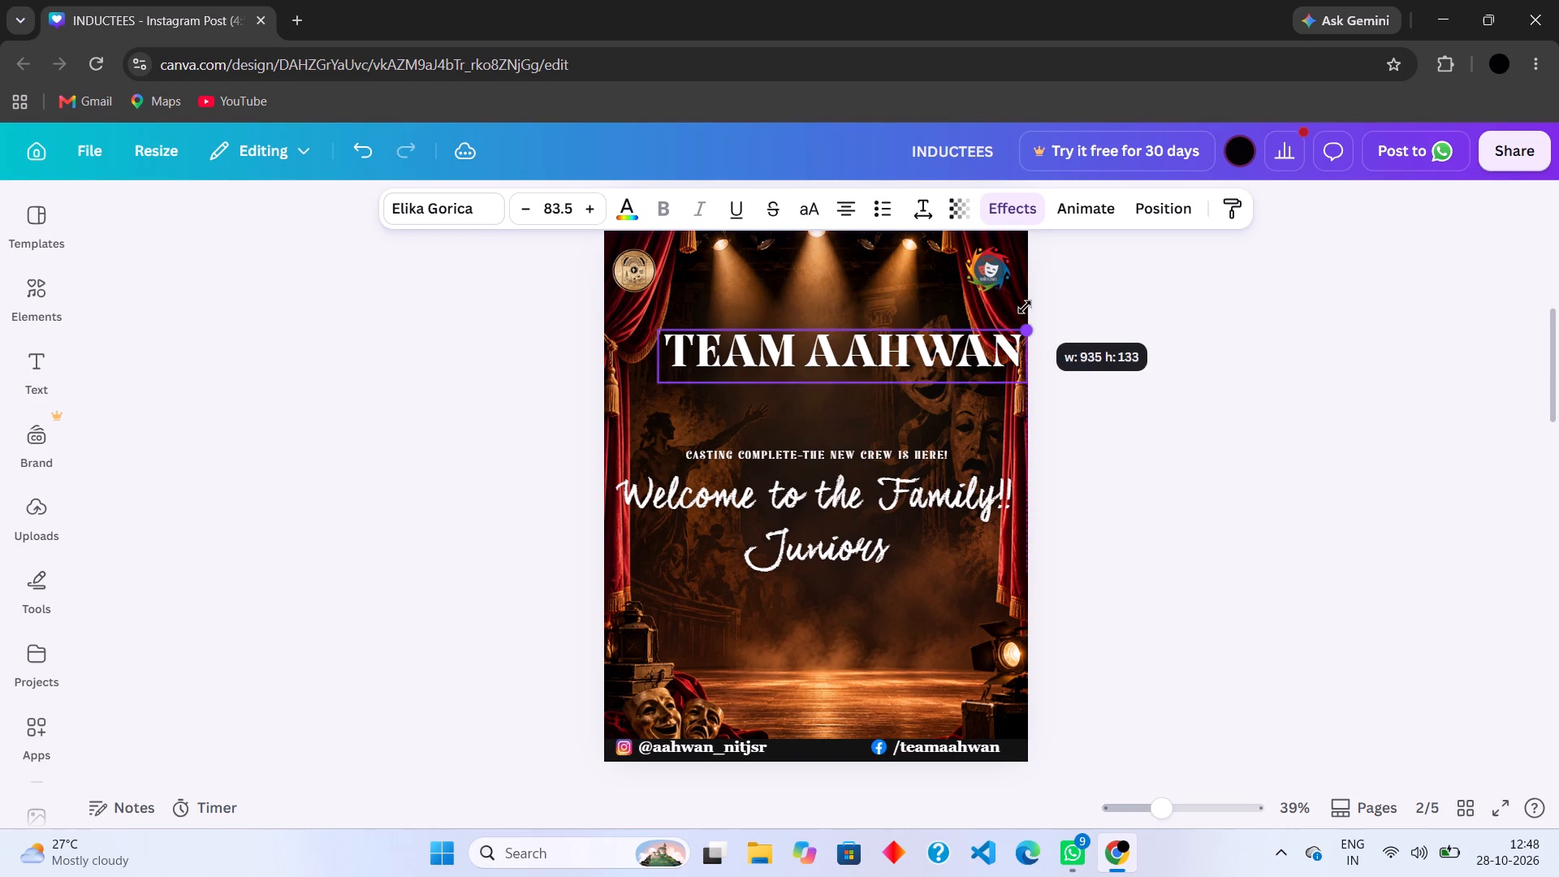
drag(1025, 307, 1044, 304)
drag(870, 427, 835, 434)
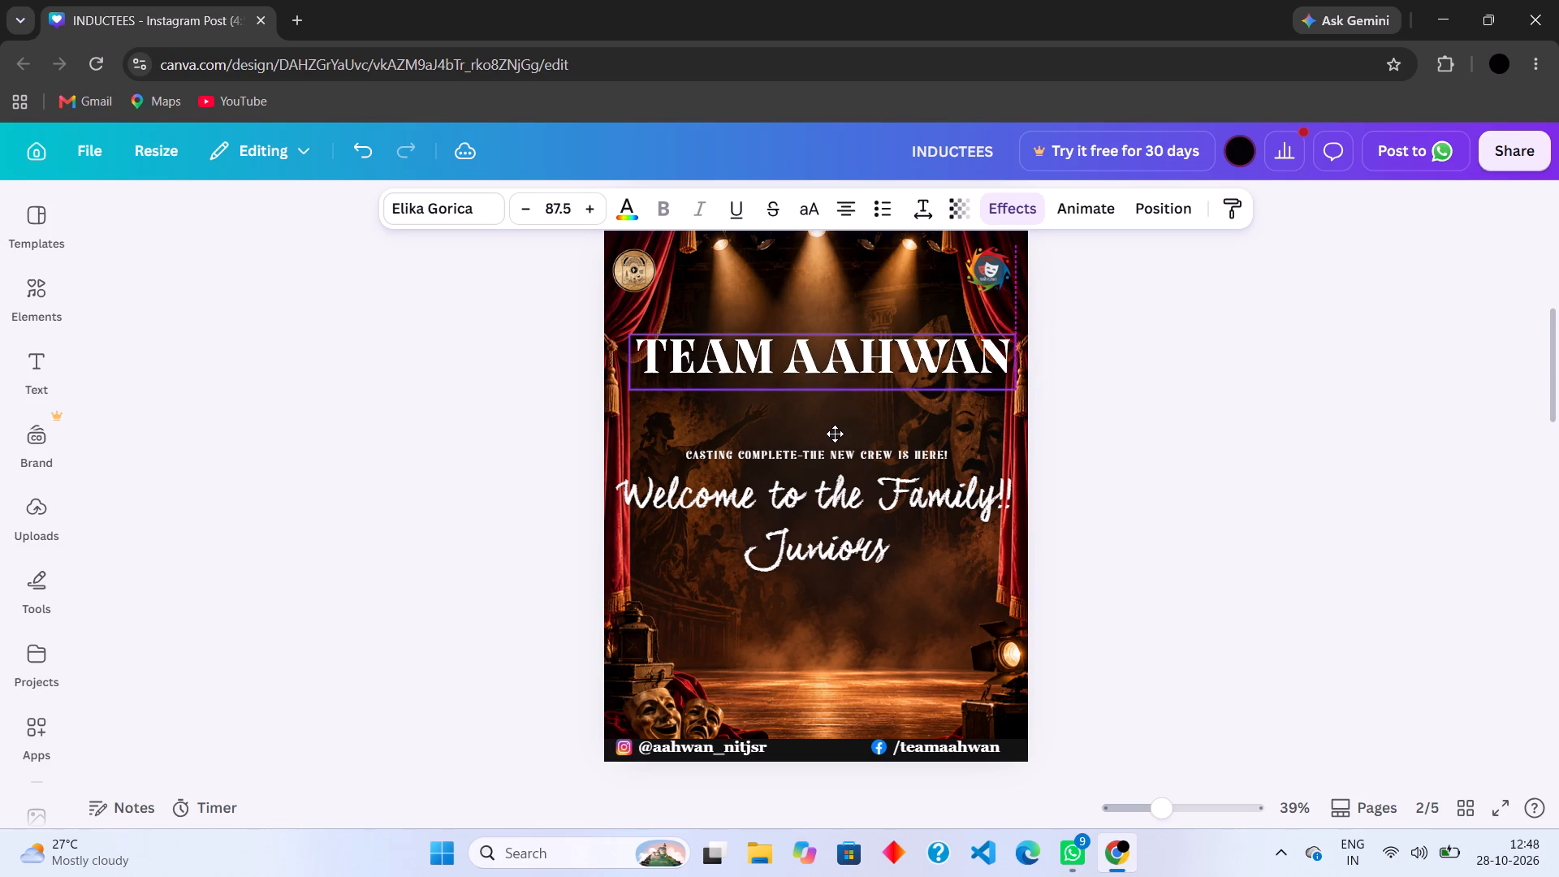
drag(835, 434, 836, 443)
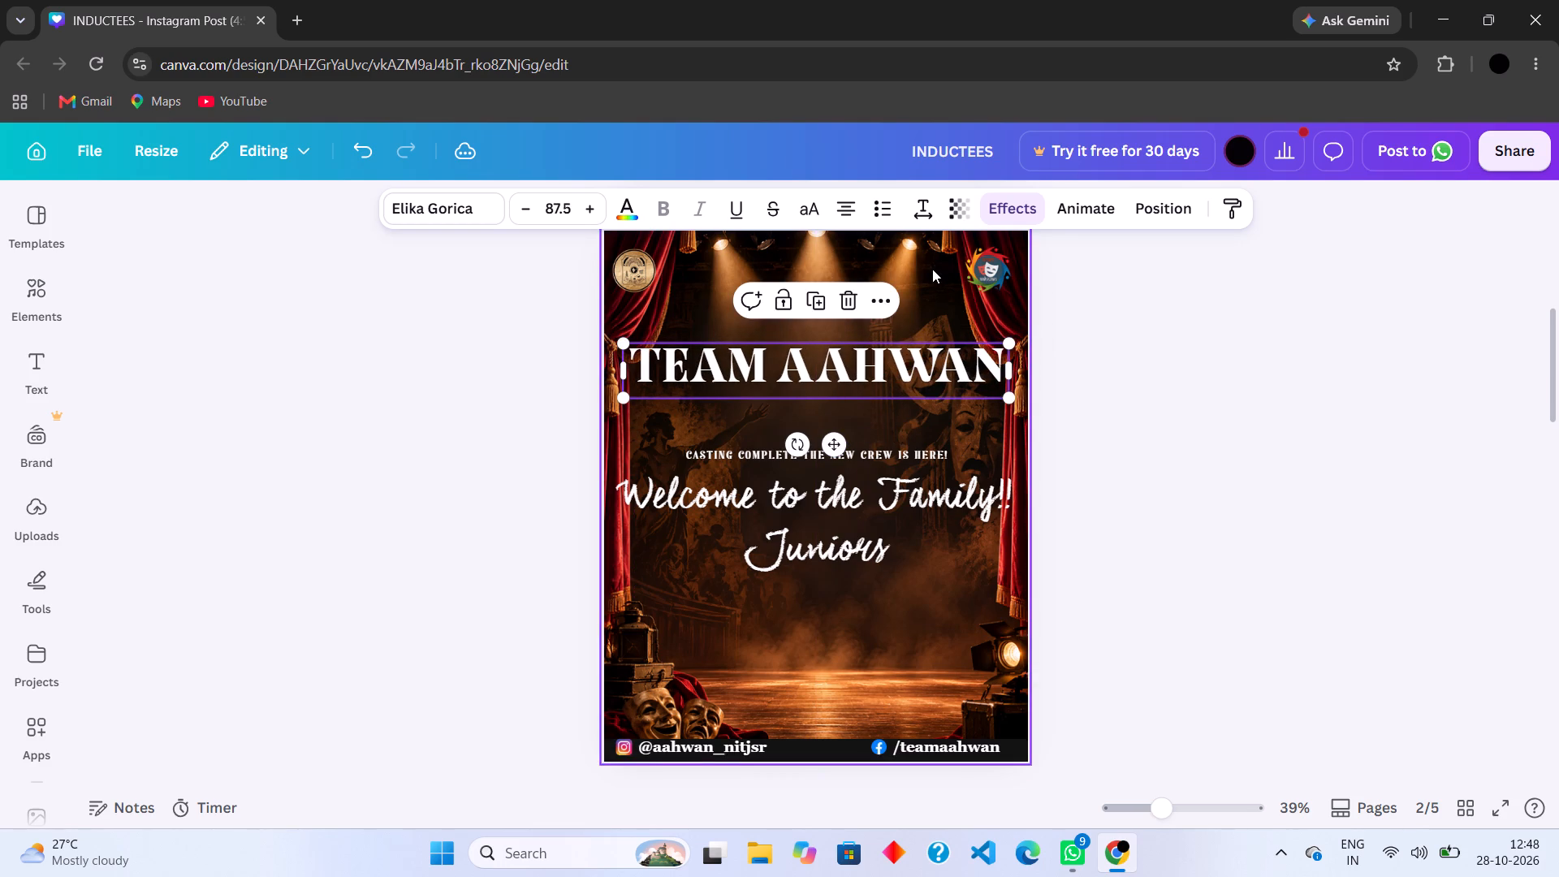
Duplicate the black footer strip behind the social media handles at the bottom of the page.
click(832, 743)
click(821, 697)
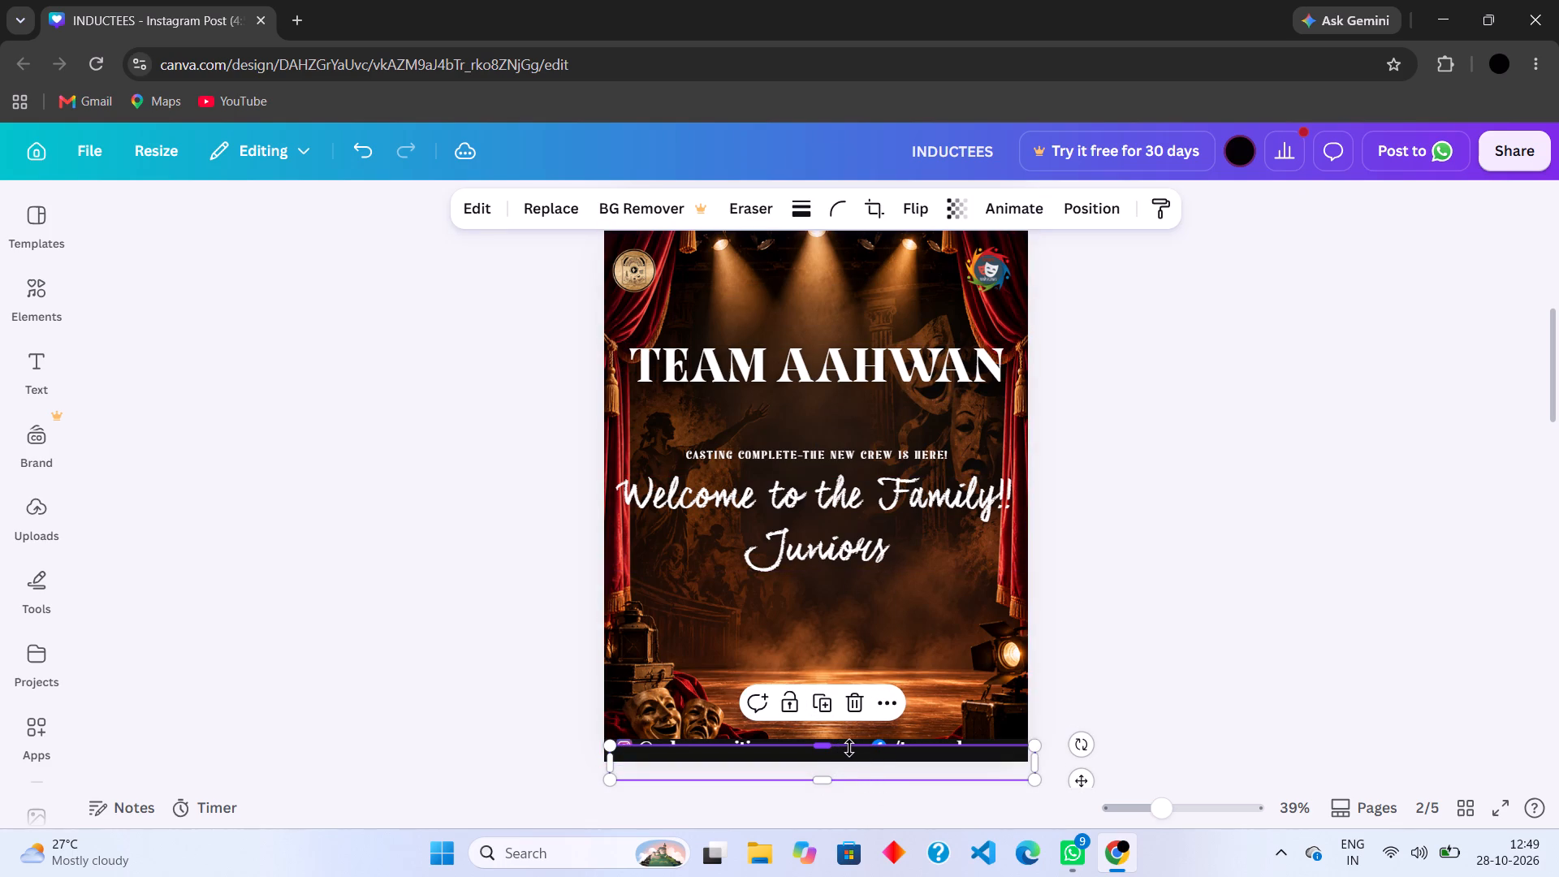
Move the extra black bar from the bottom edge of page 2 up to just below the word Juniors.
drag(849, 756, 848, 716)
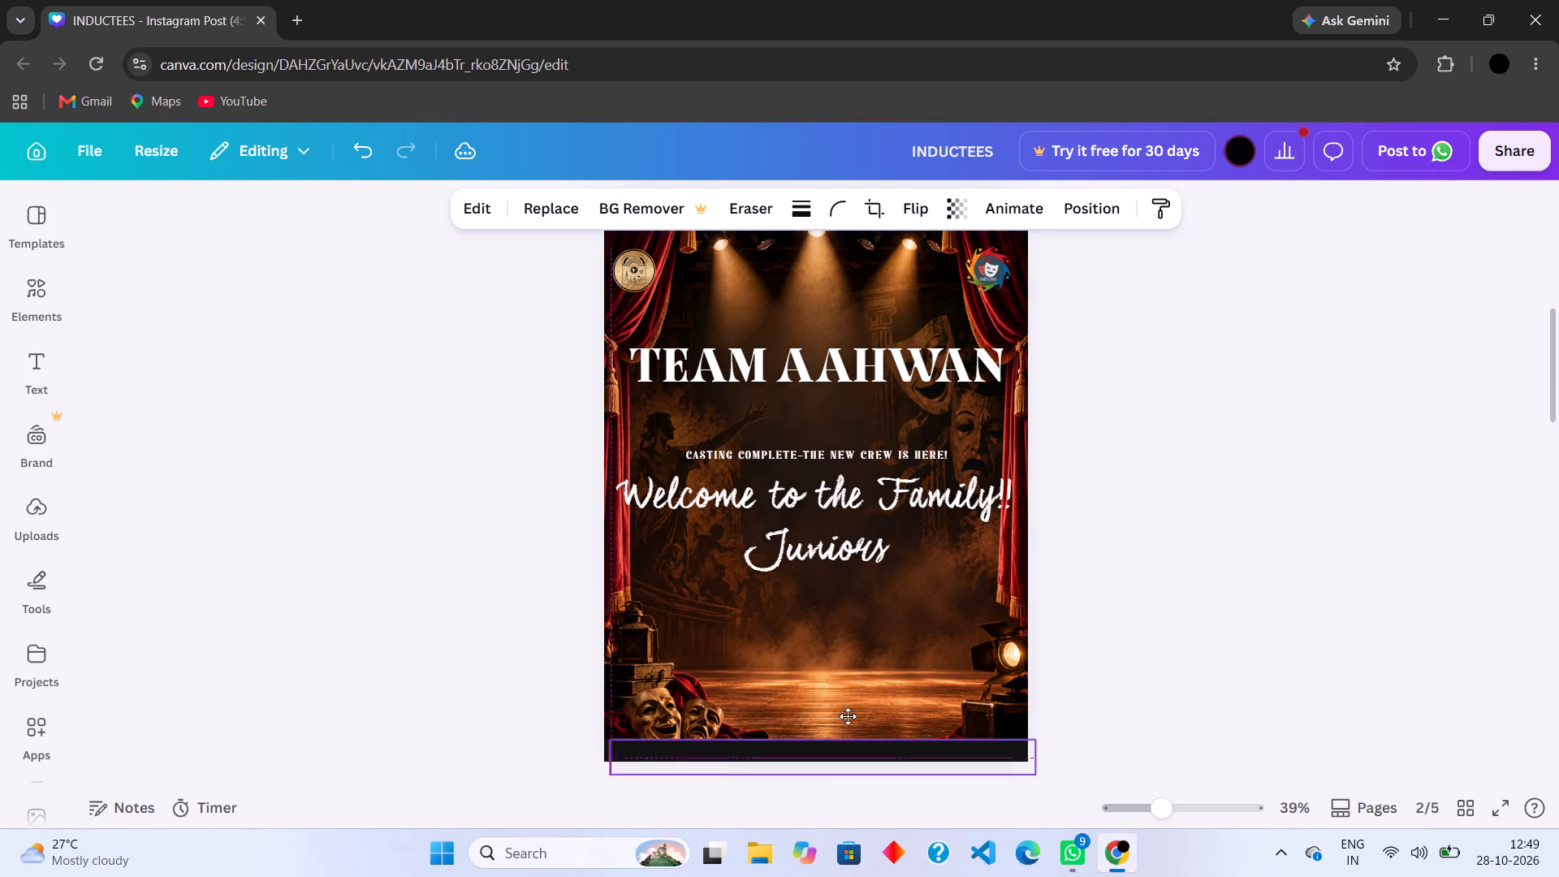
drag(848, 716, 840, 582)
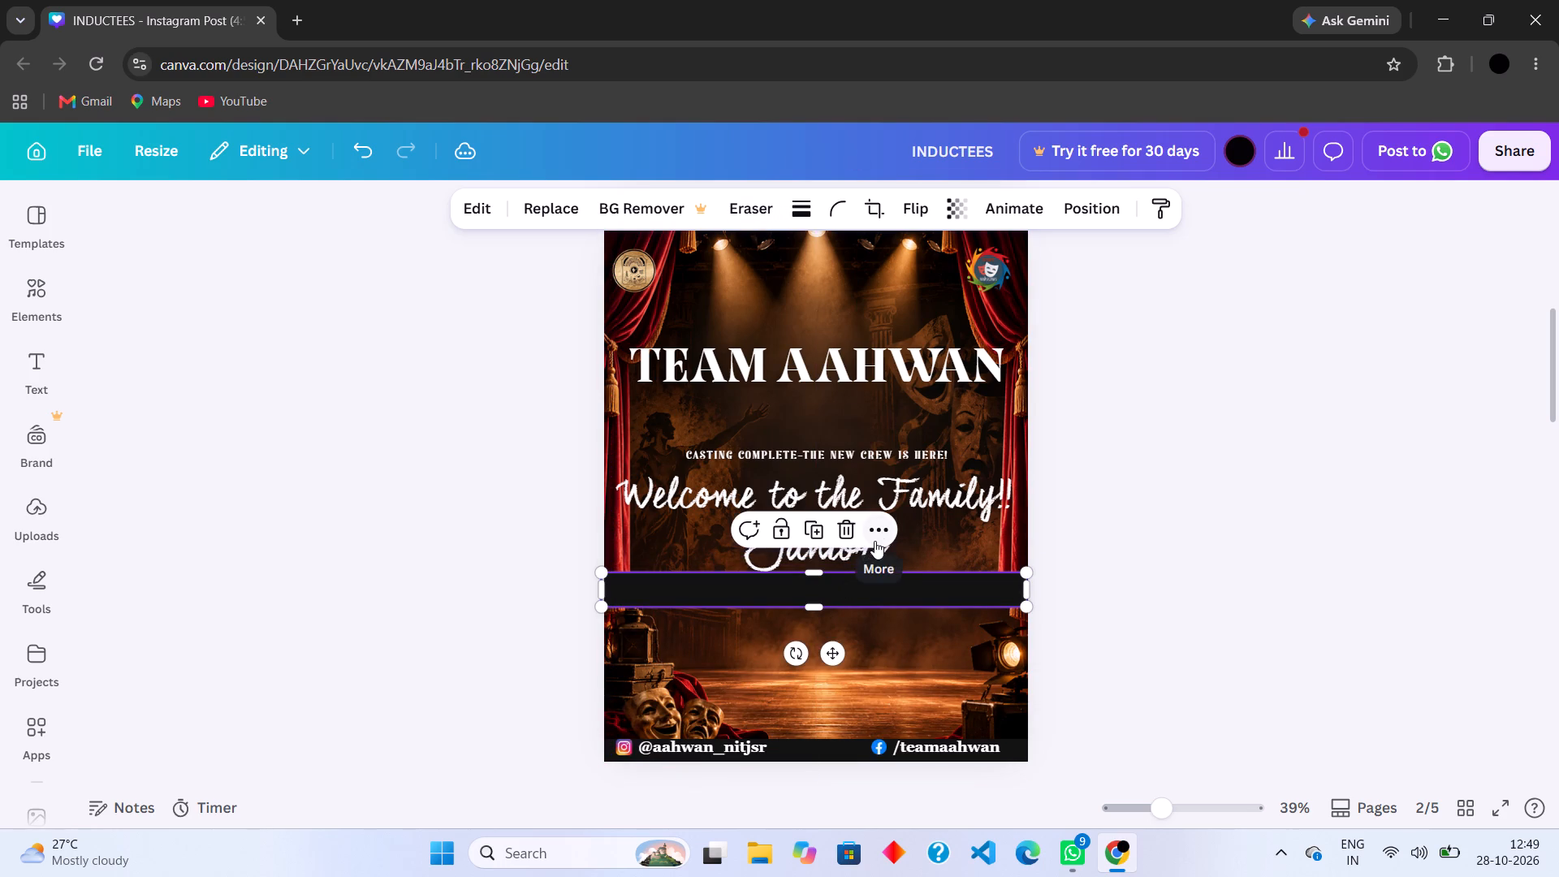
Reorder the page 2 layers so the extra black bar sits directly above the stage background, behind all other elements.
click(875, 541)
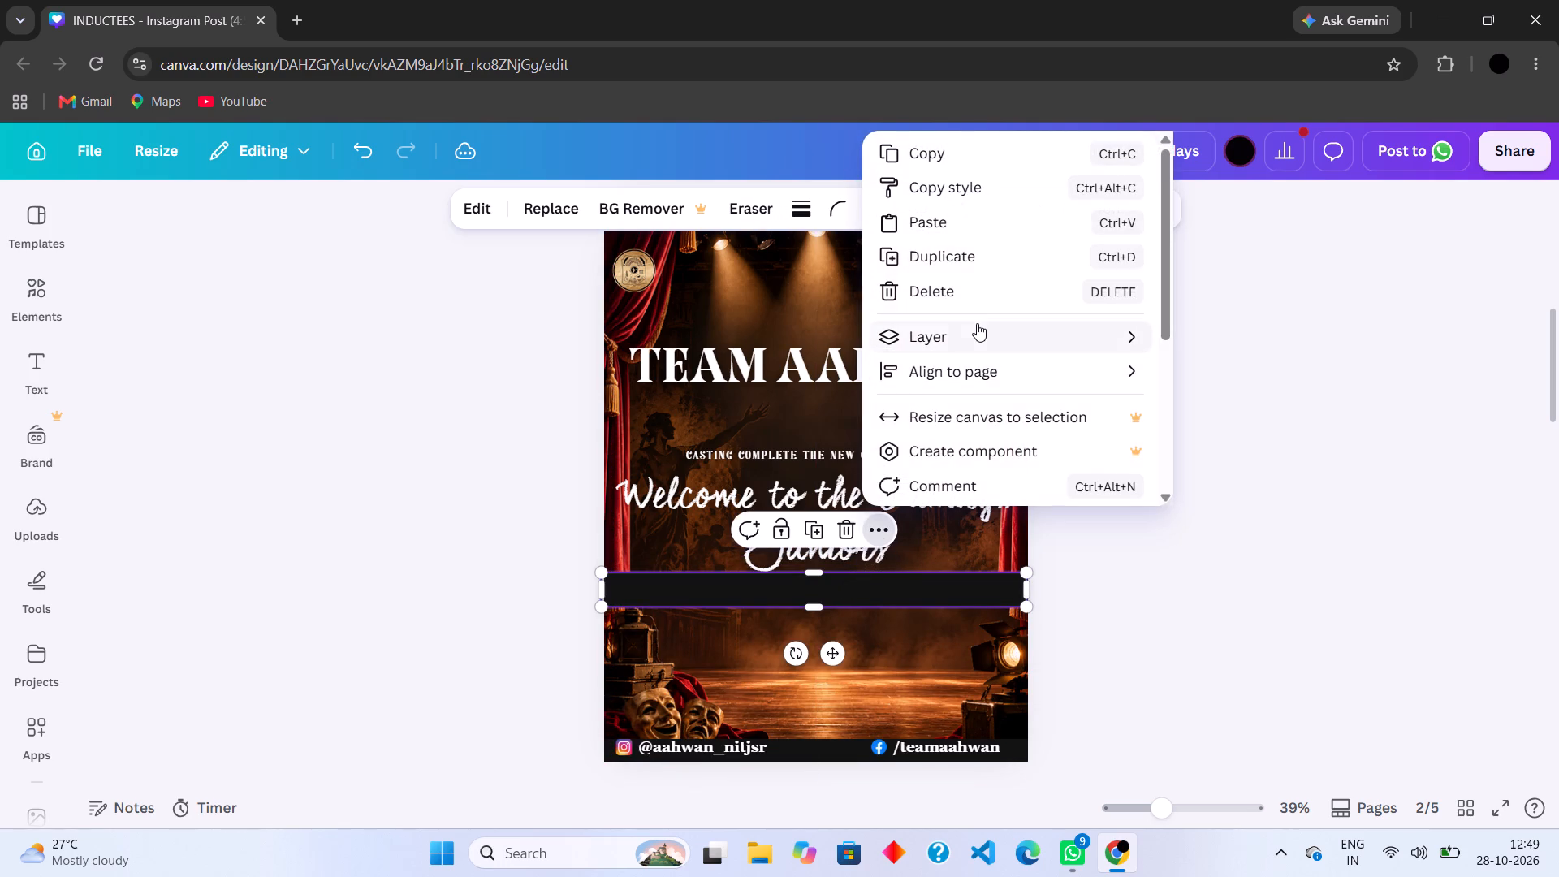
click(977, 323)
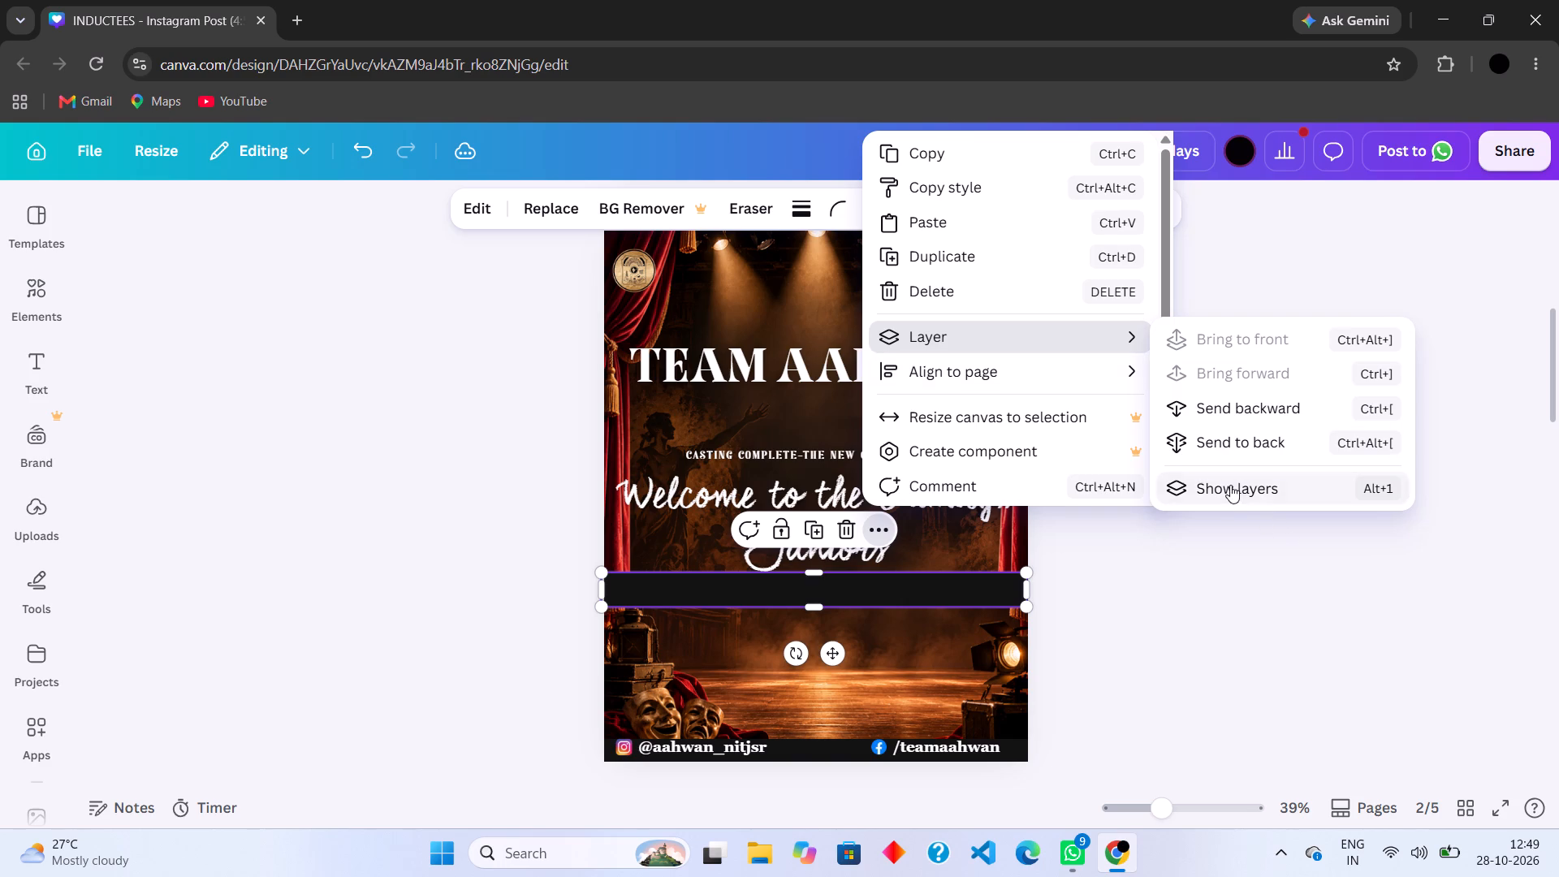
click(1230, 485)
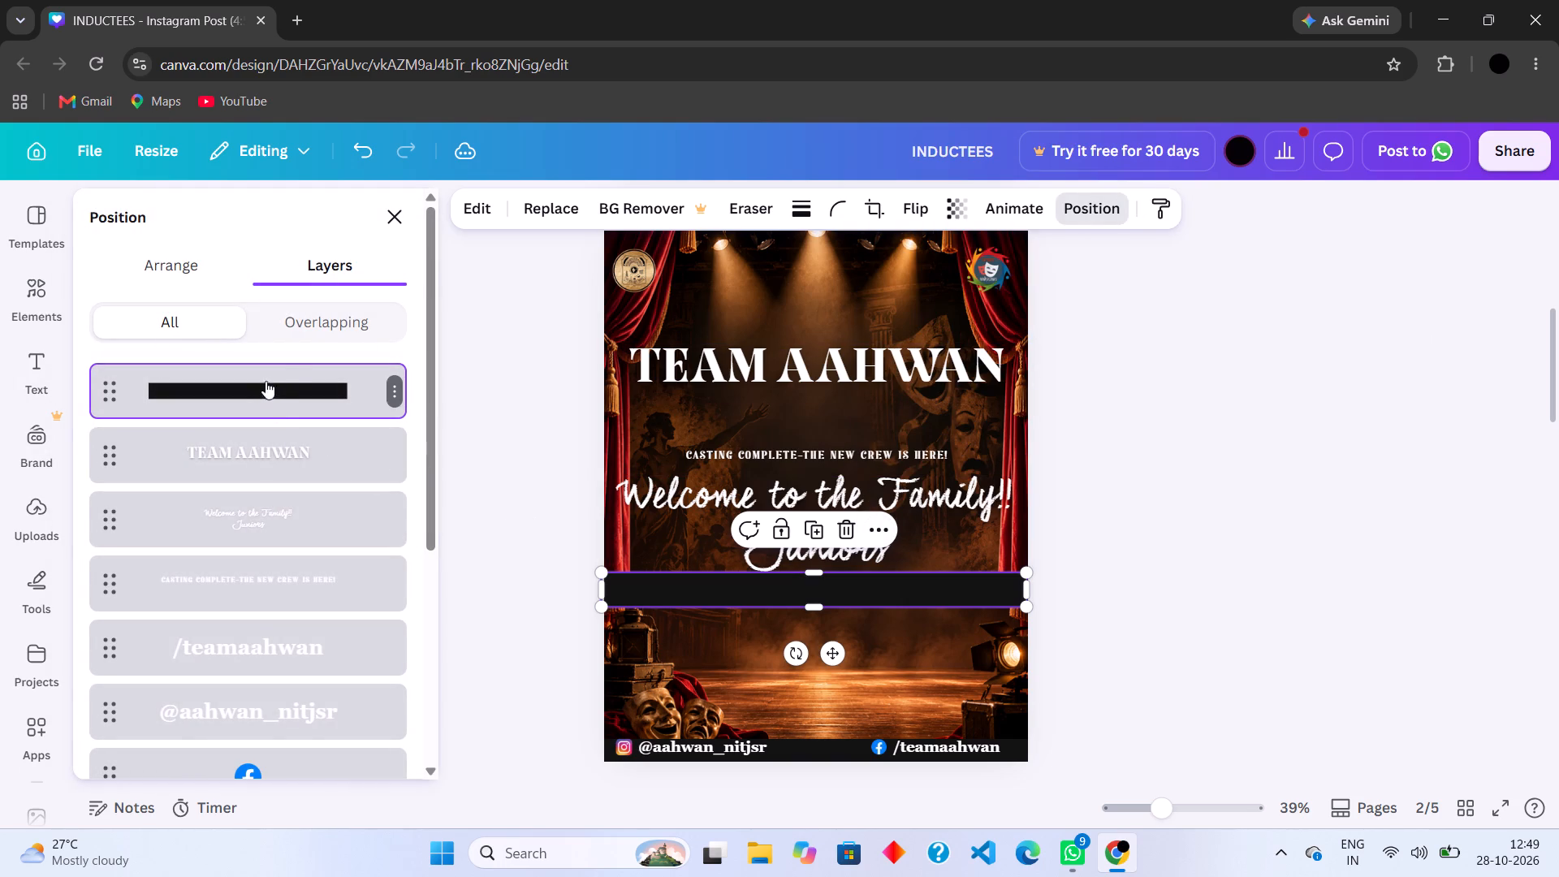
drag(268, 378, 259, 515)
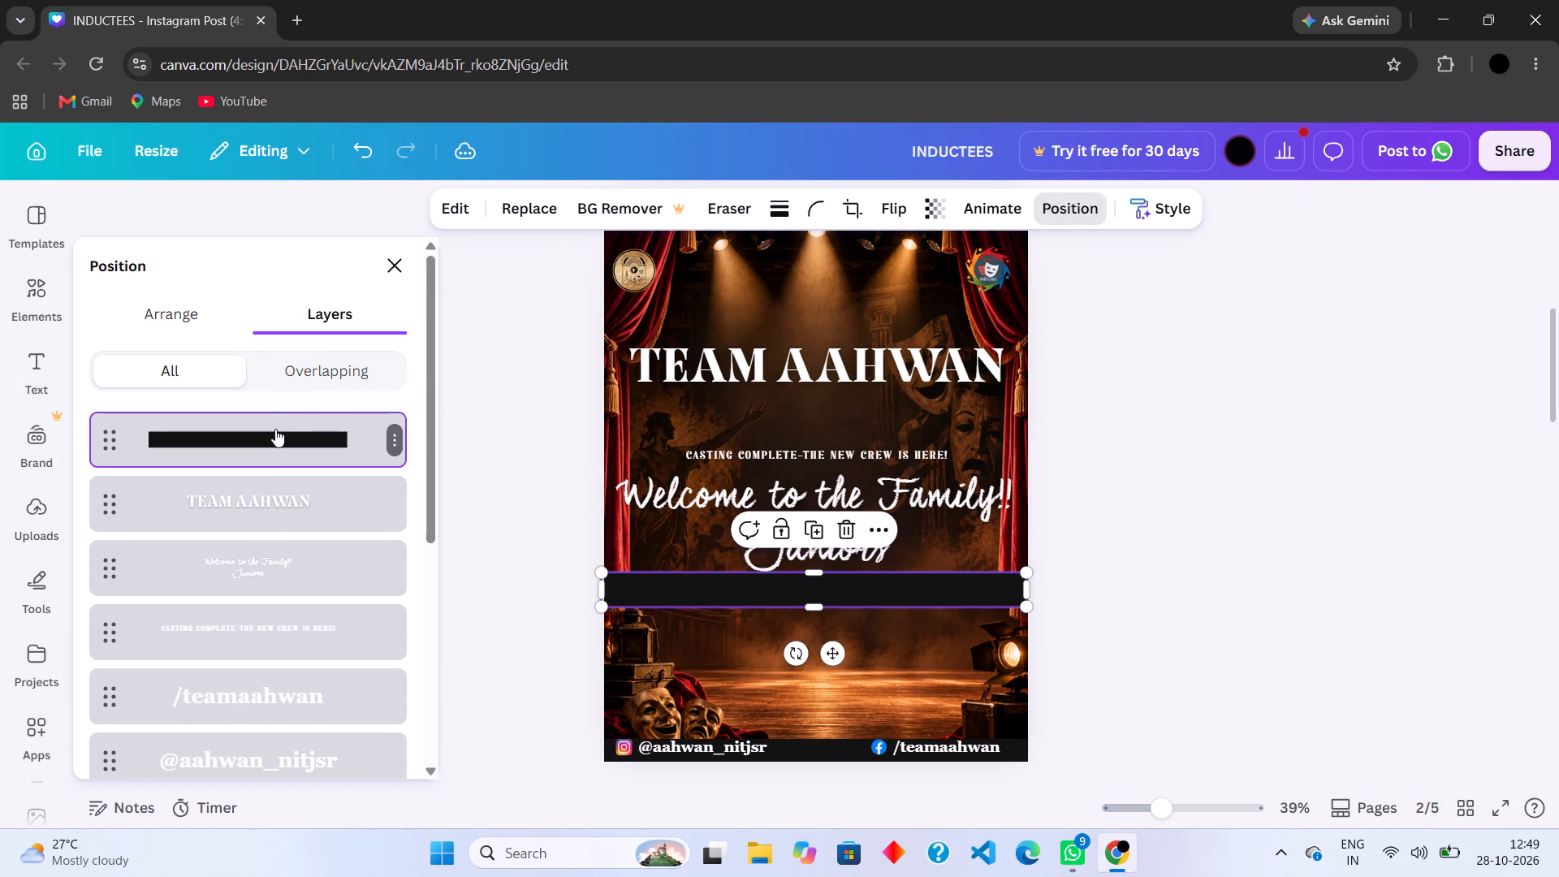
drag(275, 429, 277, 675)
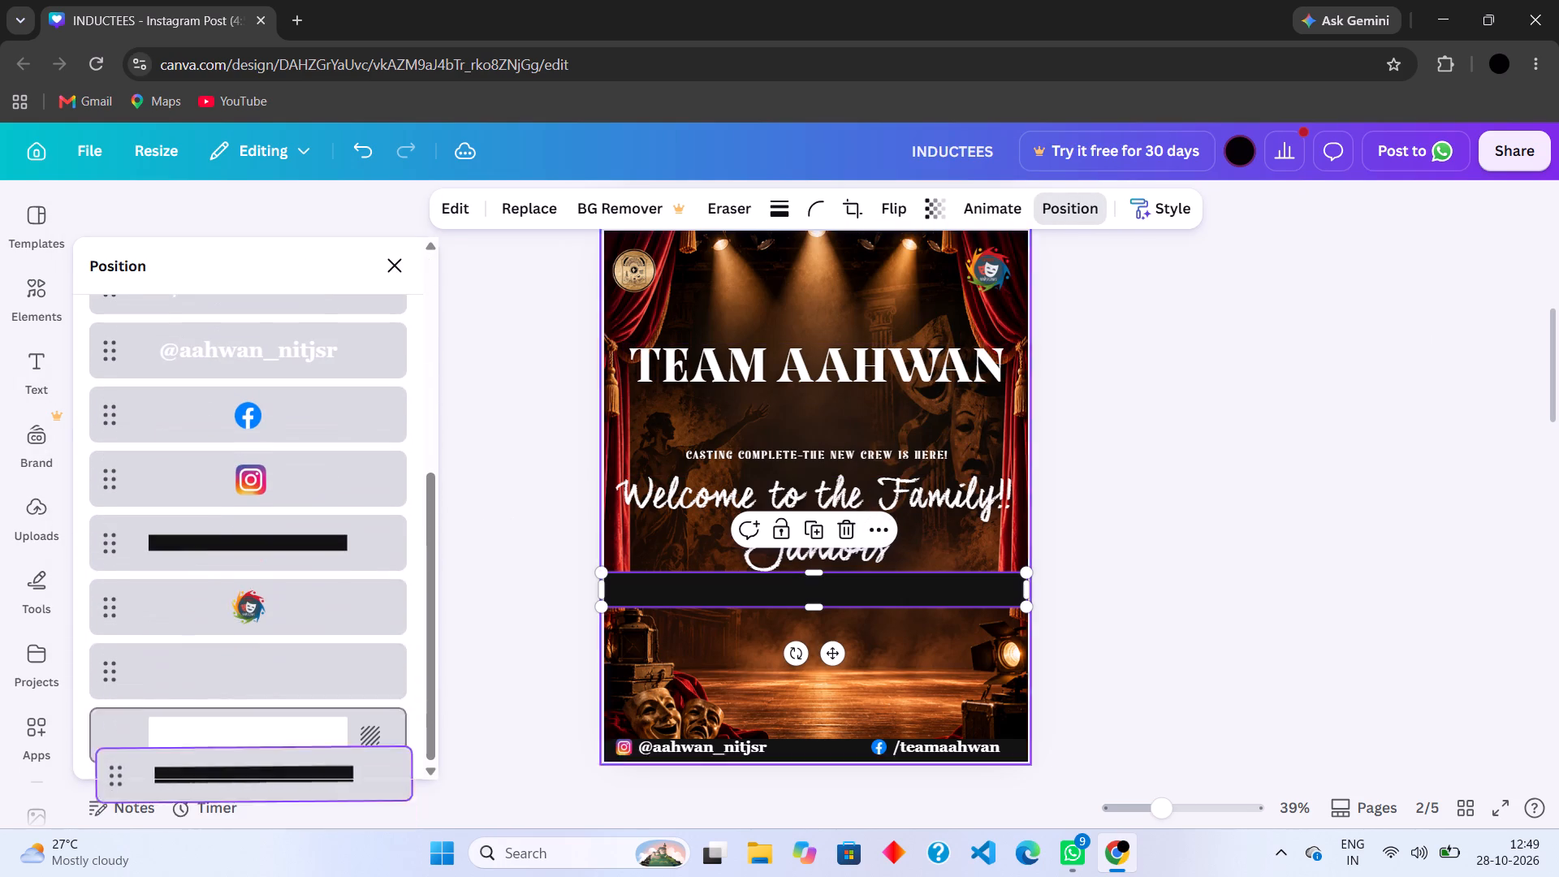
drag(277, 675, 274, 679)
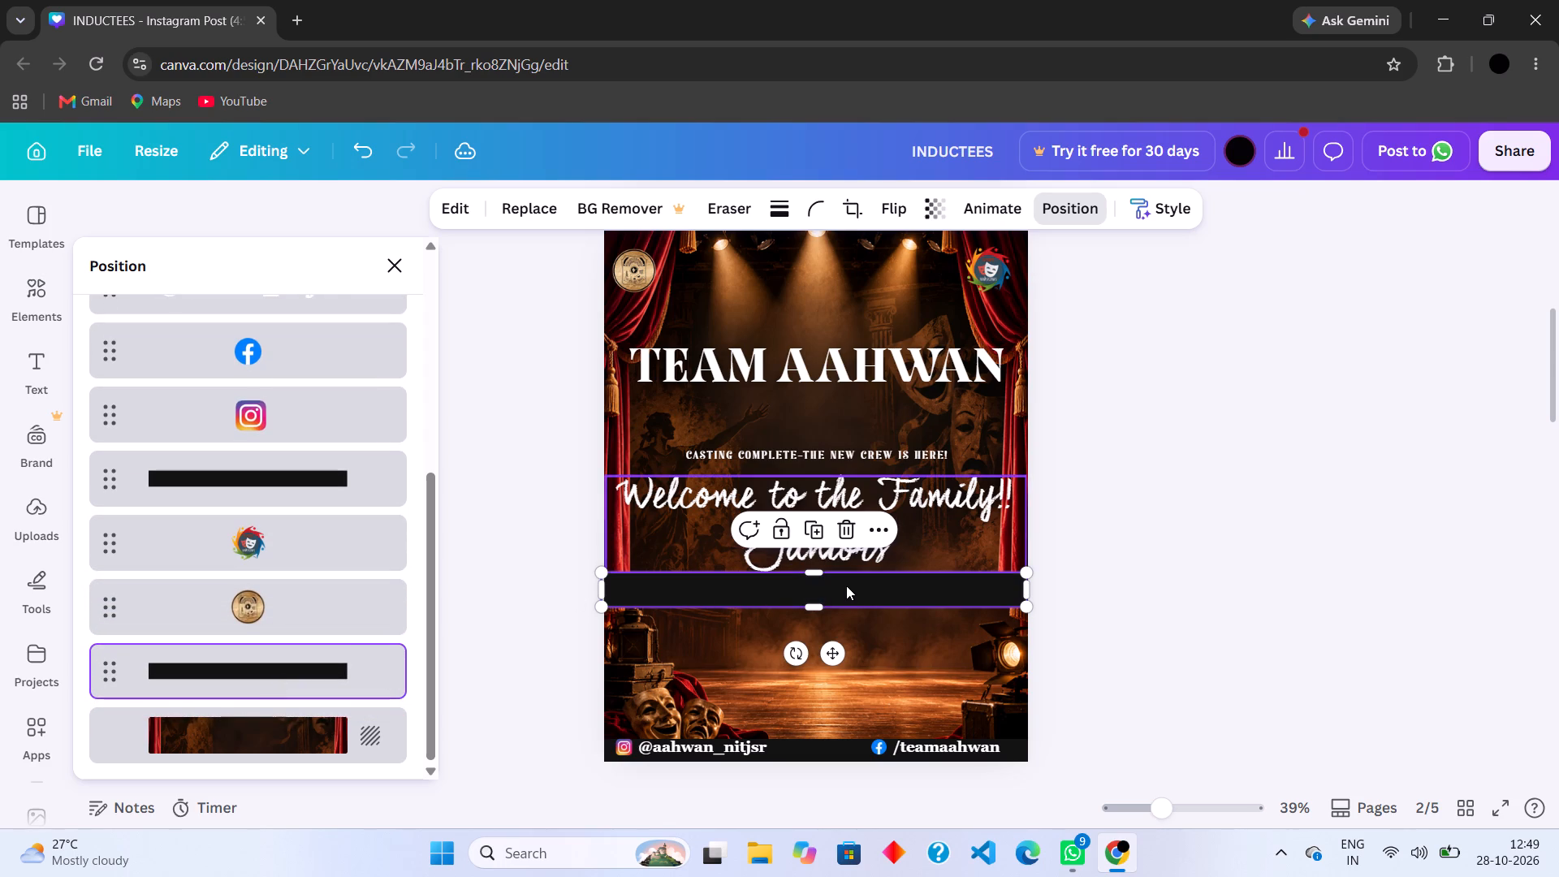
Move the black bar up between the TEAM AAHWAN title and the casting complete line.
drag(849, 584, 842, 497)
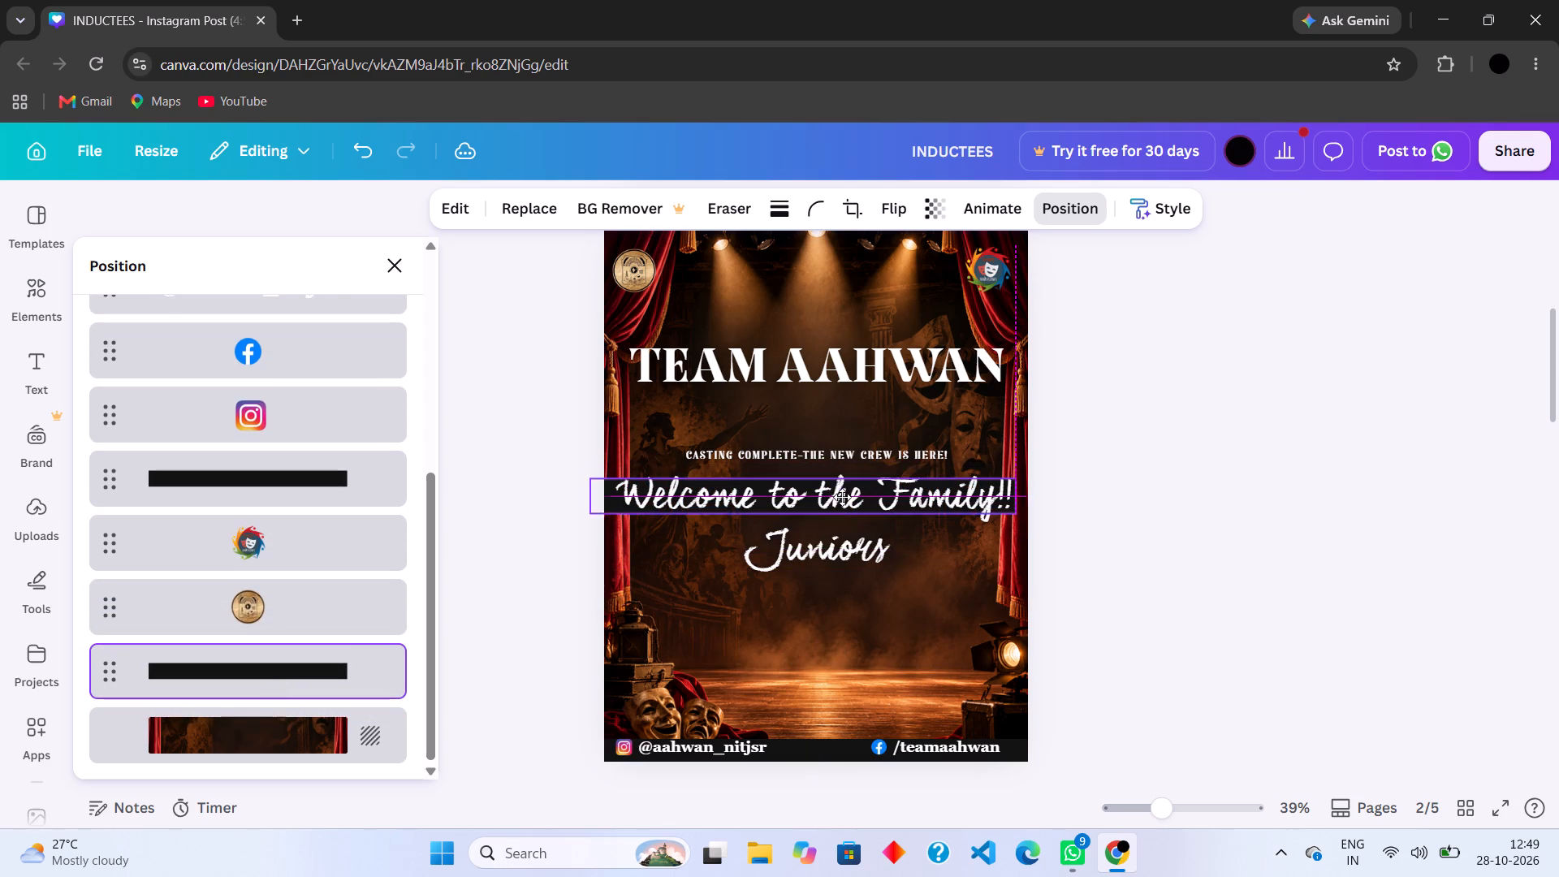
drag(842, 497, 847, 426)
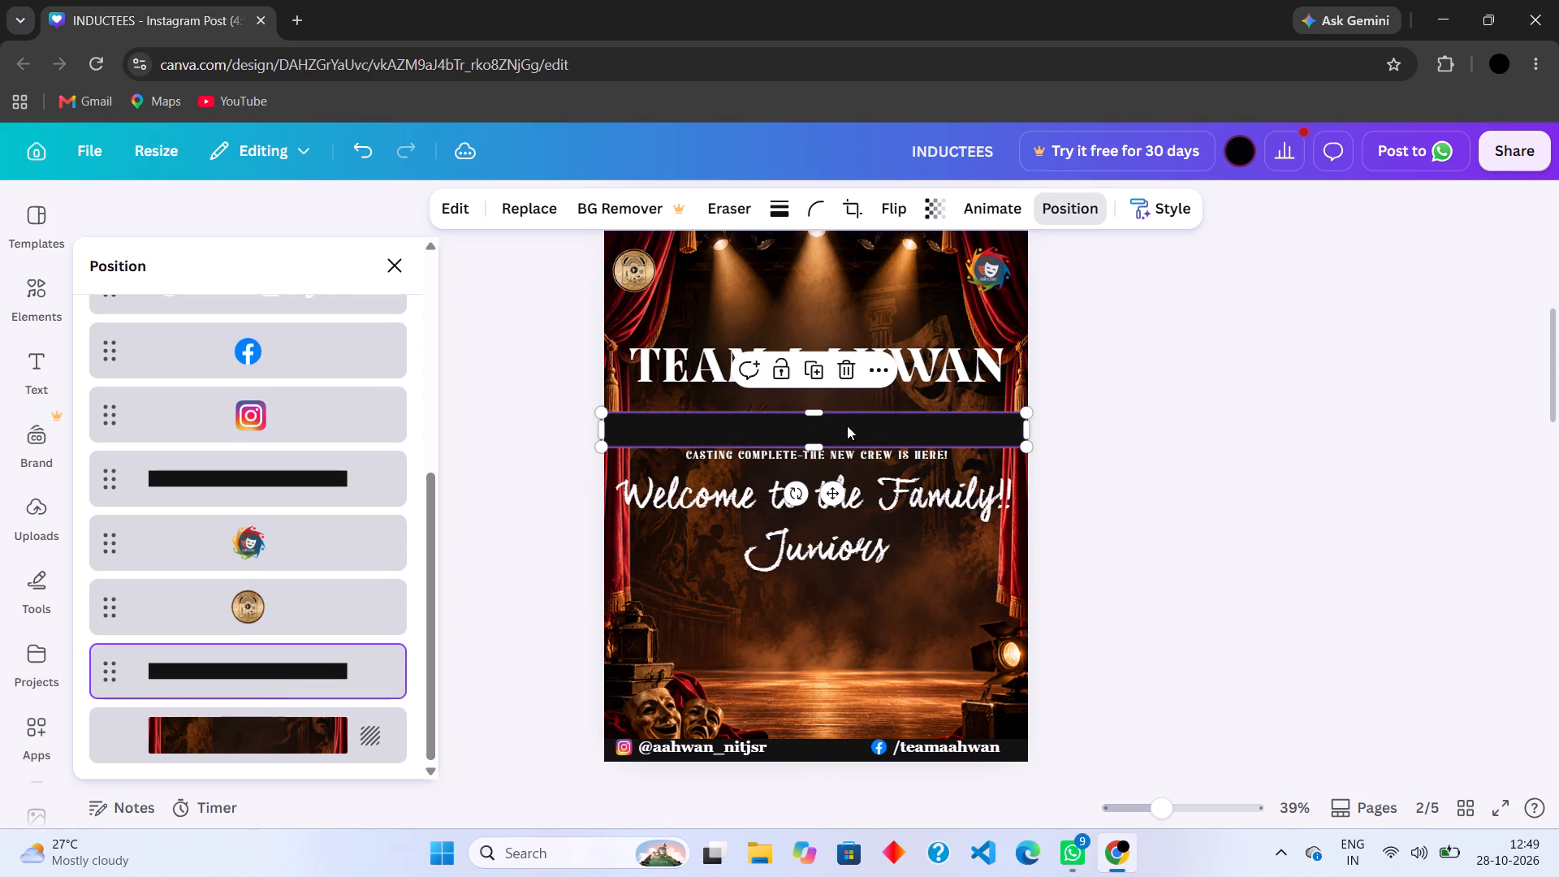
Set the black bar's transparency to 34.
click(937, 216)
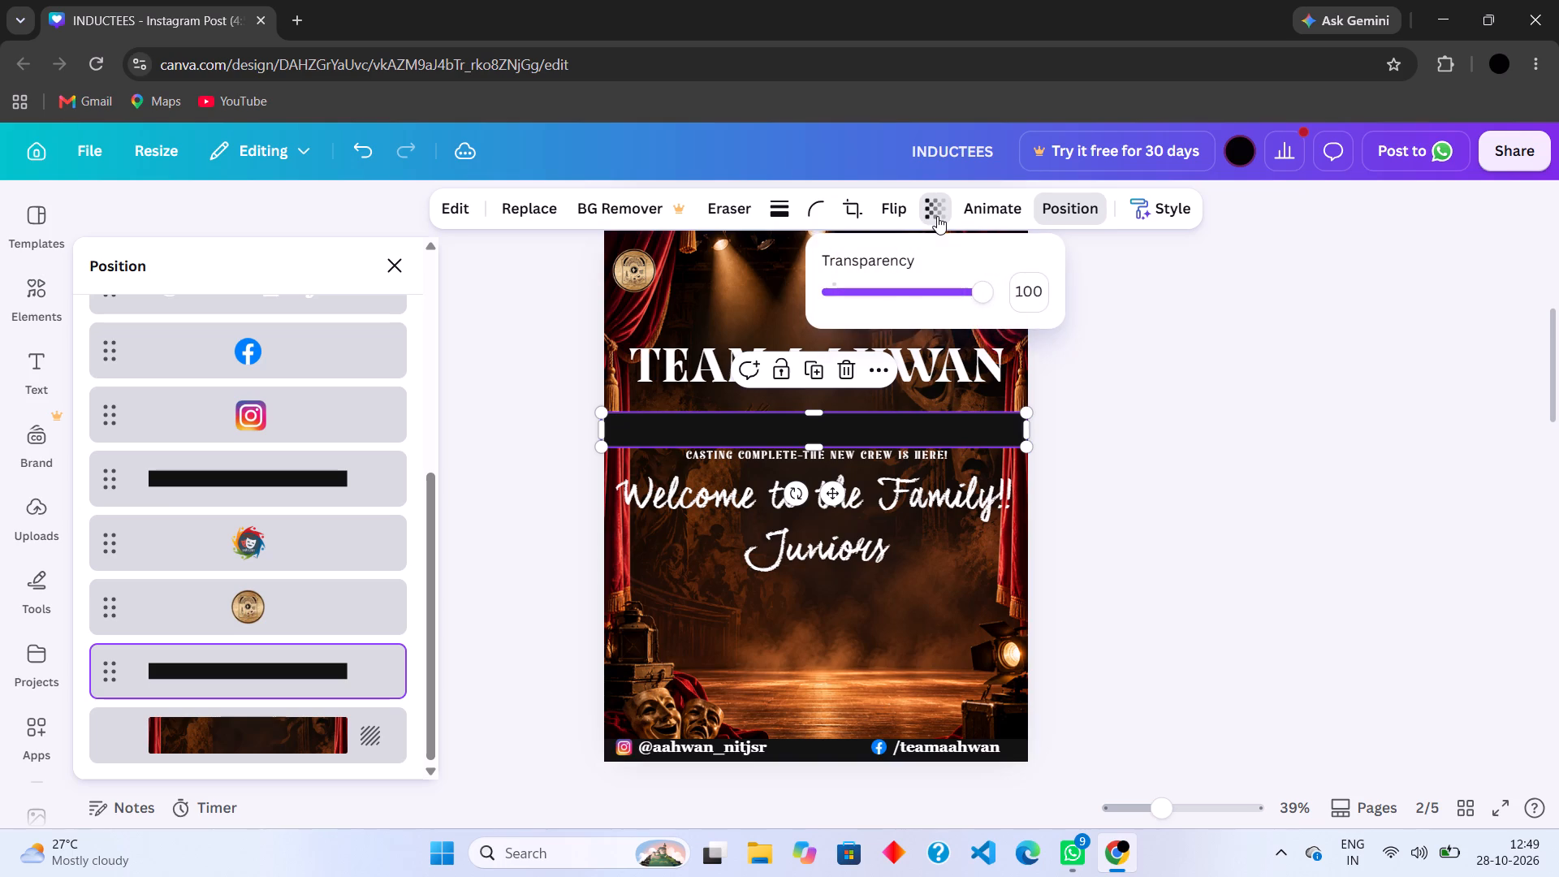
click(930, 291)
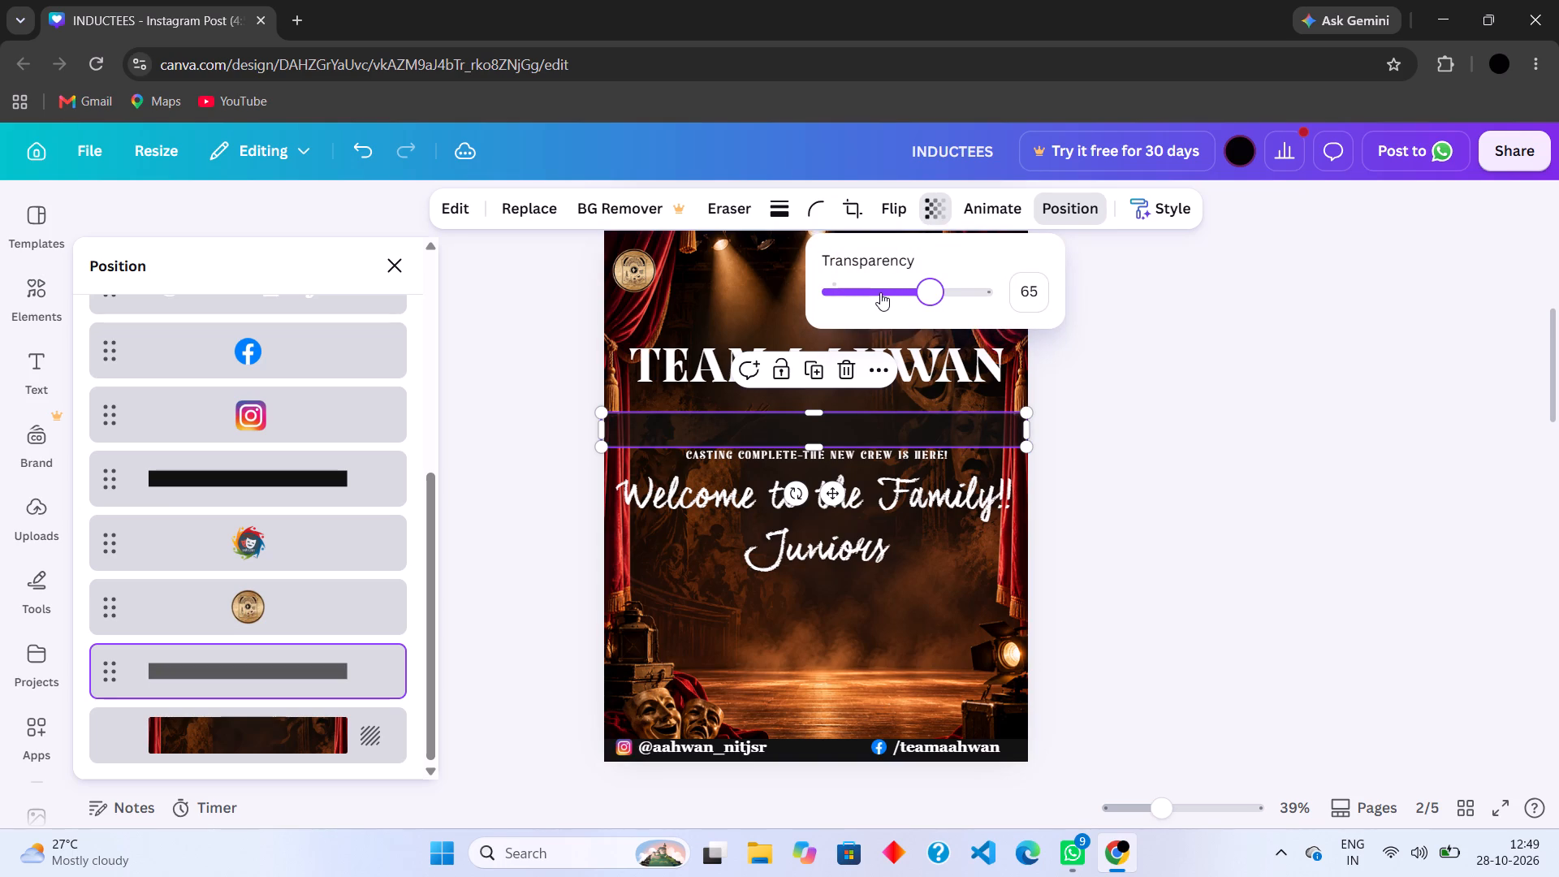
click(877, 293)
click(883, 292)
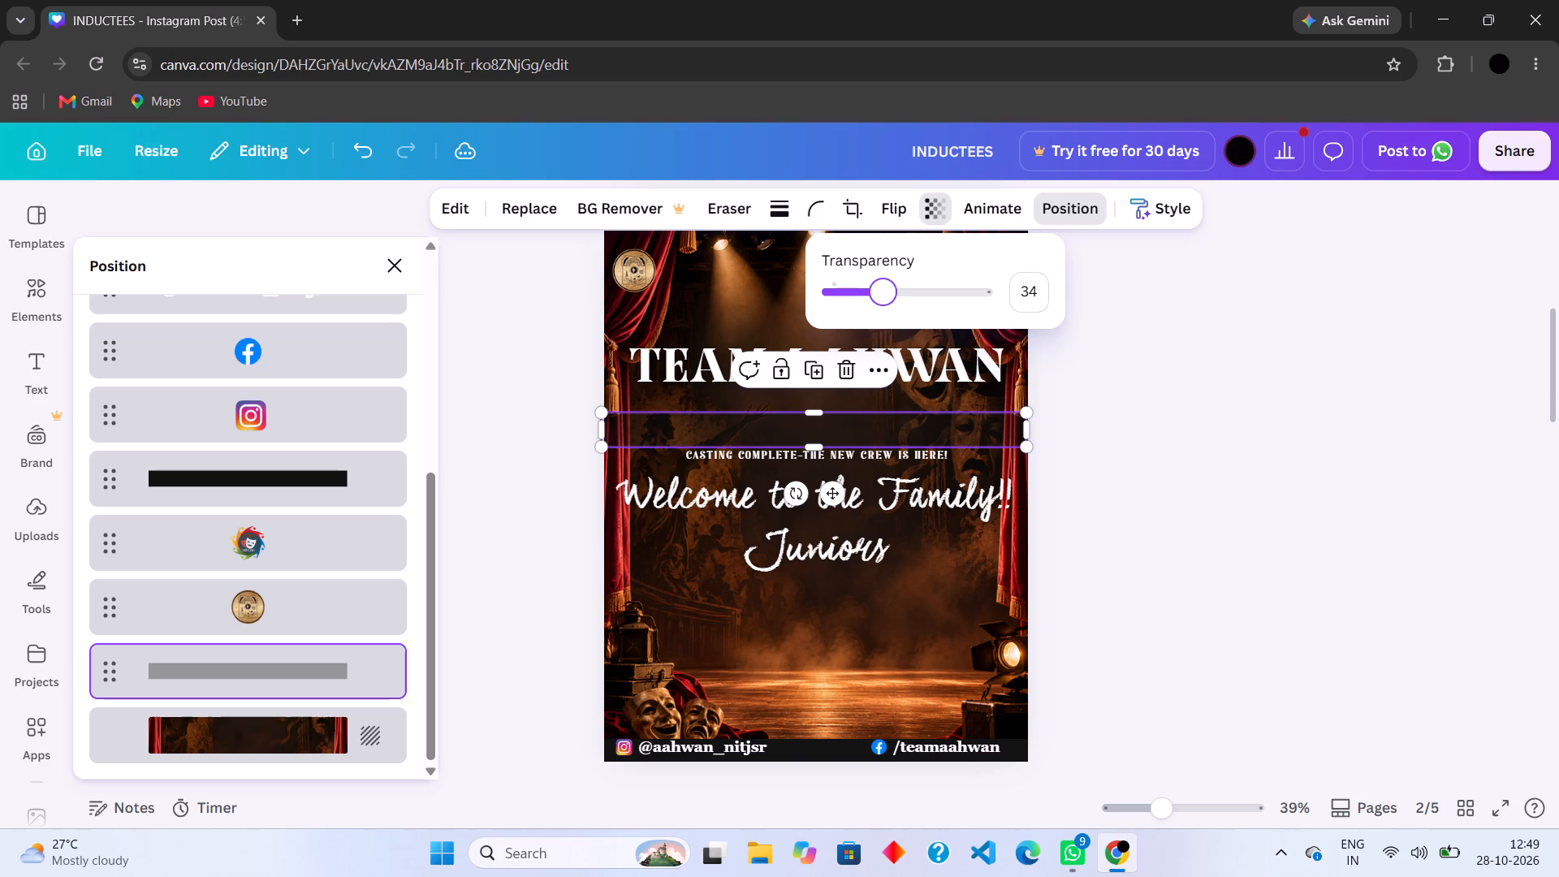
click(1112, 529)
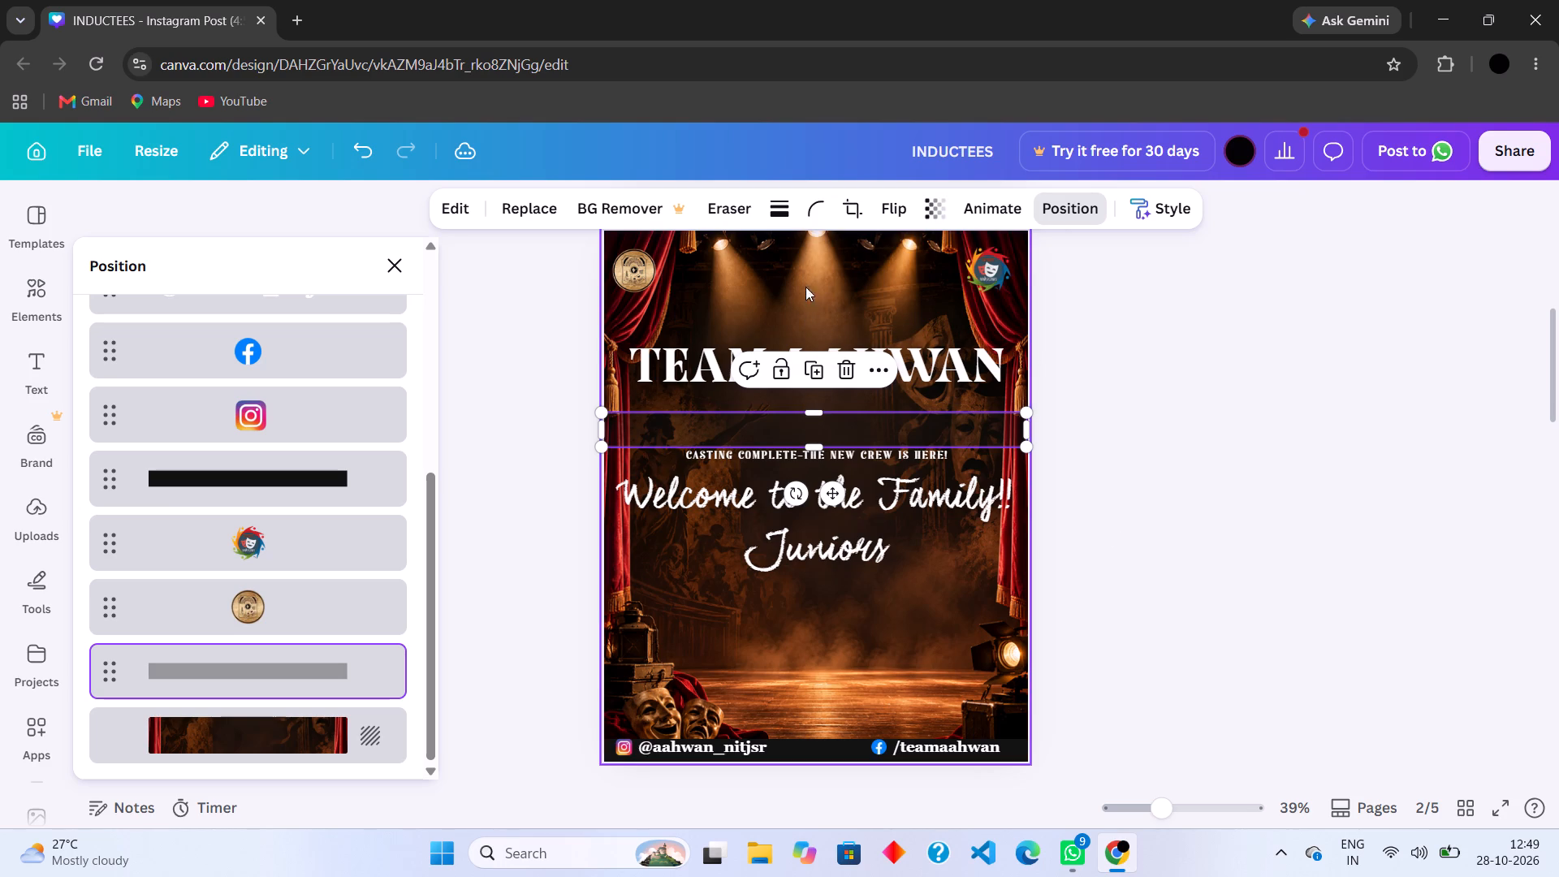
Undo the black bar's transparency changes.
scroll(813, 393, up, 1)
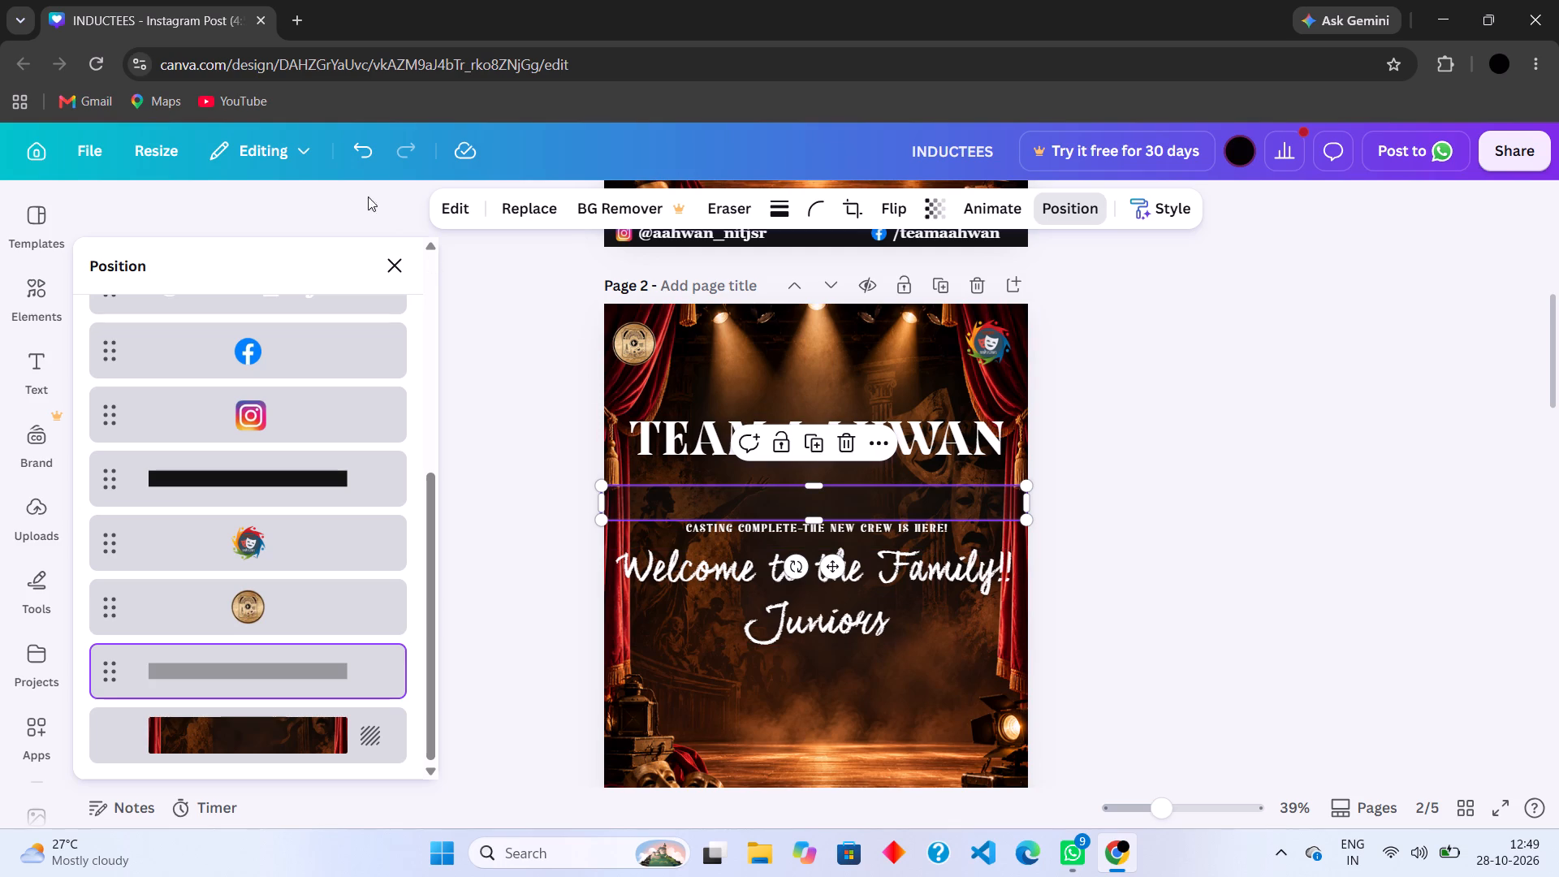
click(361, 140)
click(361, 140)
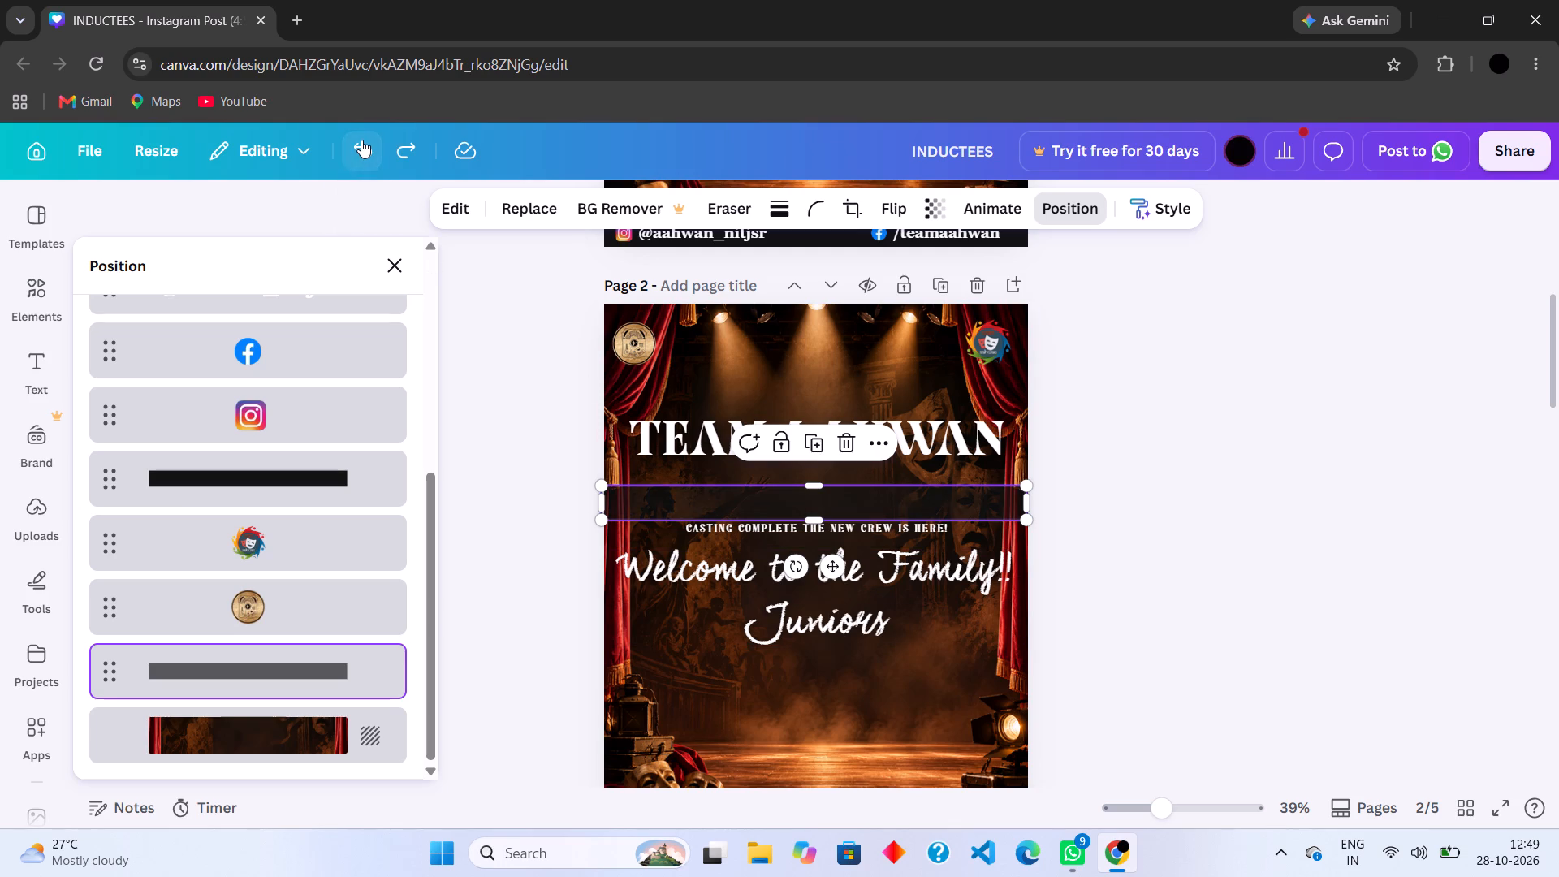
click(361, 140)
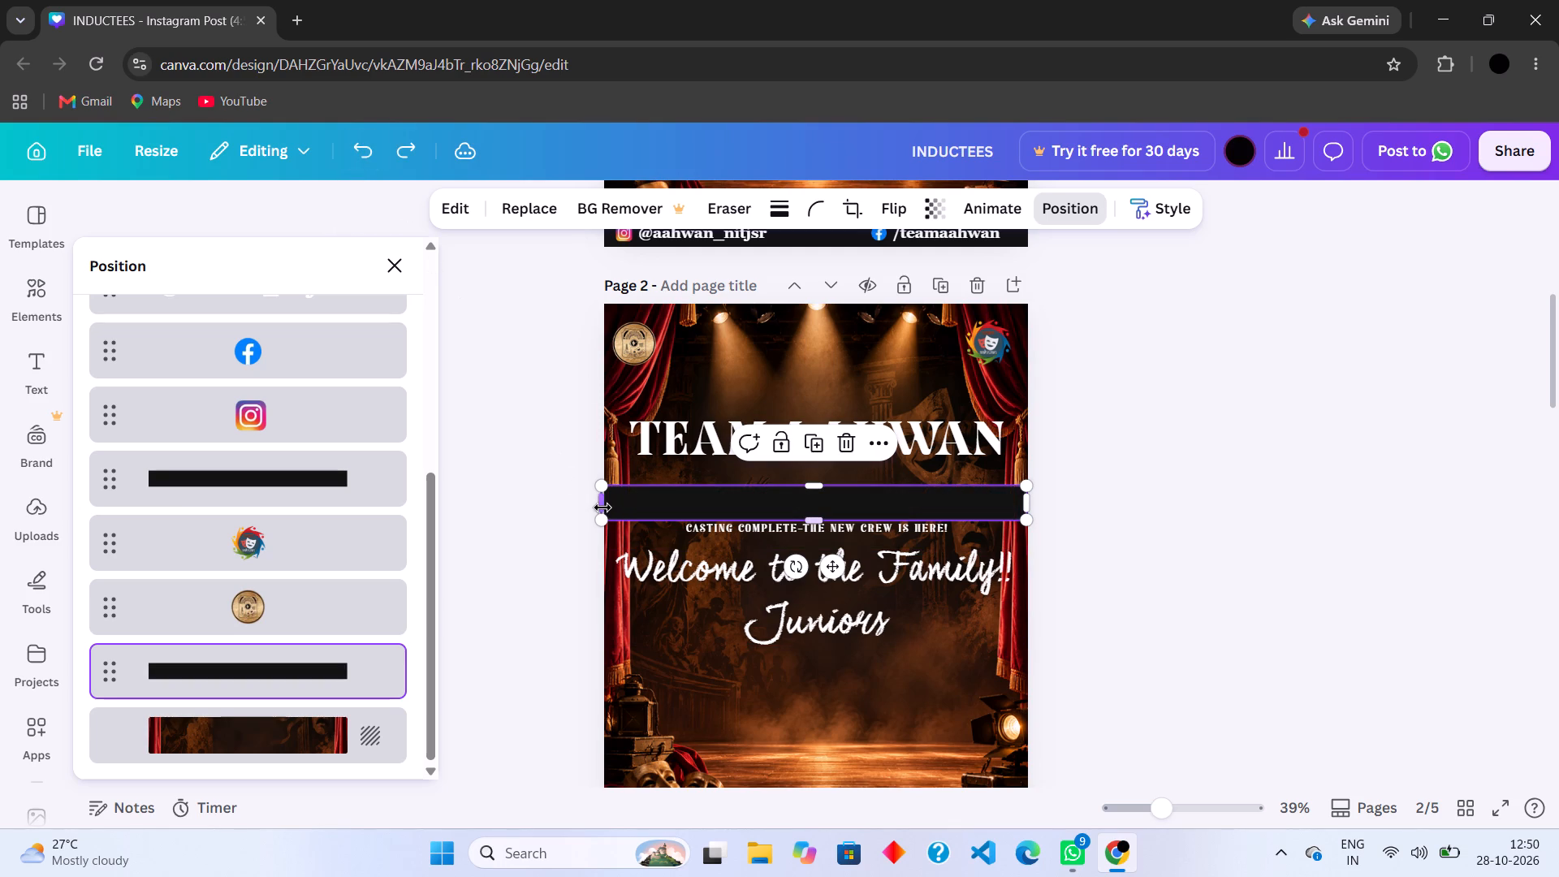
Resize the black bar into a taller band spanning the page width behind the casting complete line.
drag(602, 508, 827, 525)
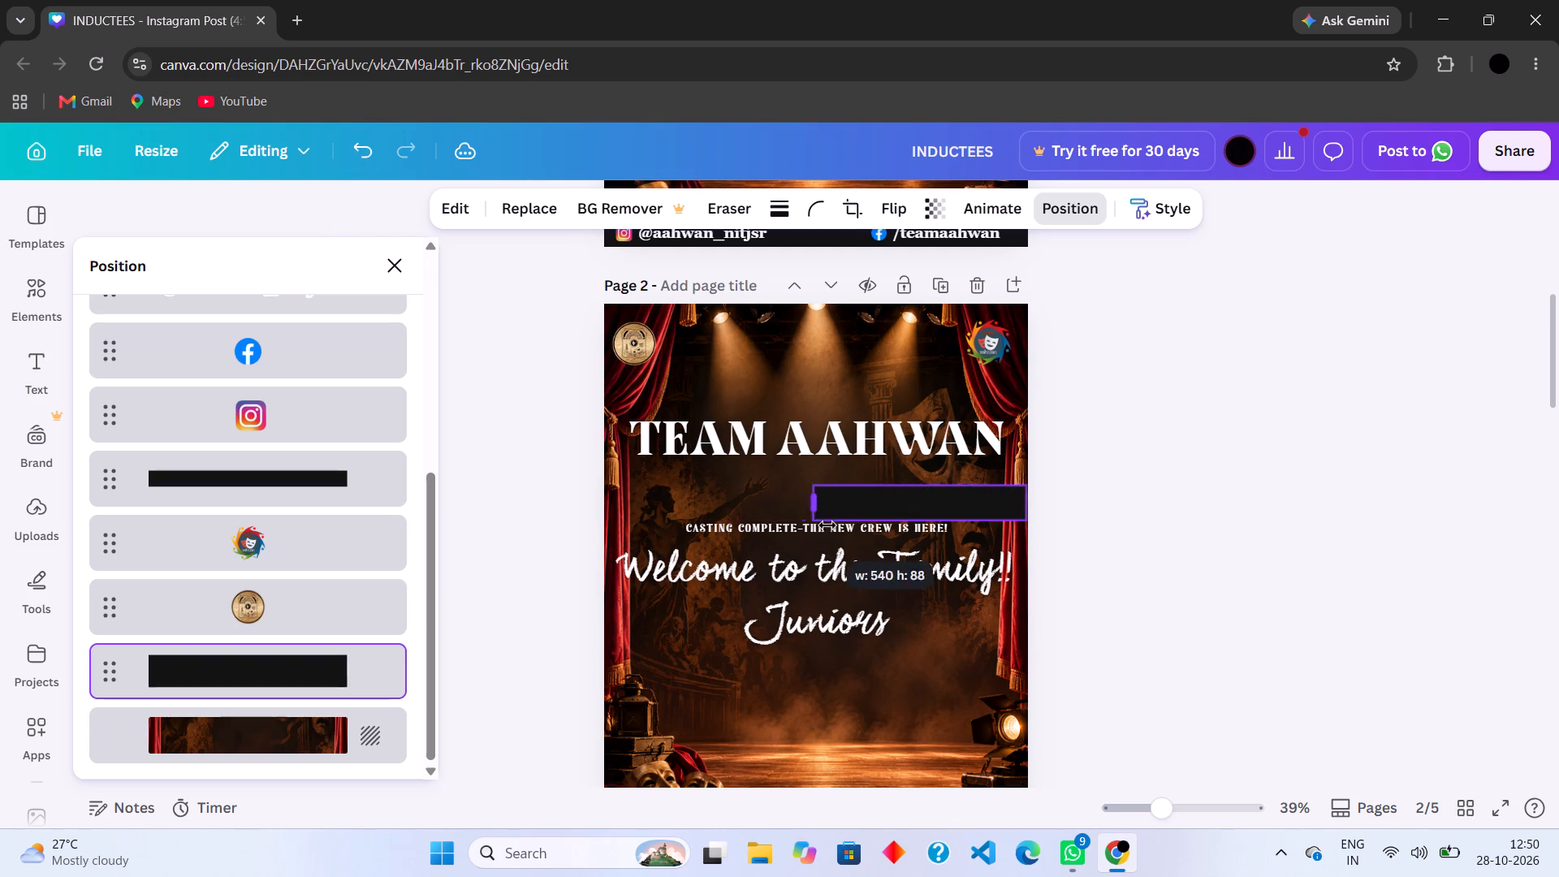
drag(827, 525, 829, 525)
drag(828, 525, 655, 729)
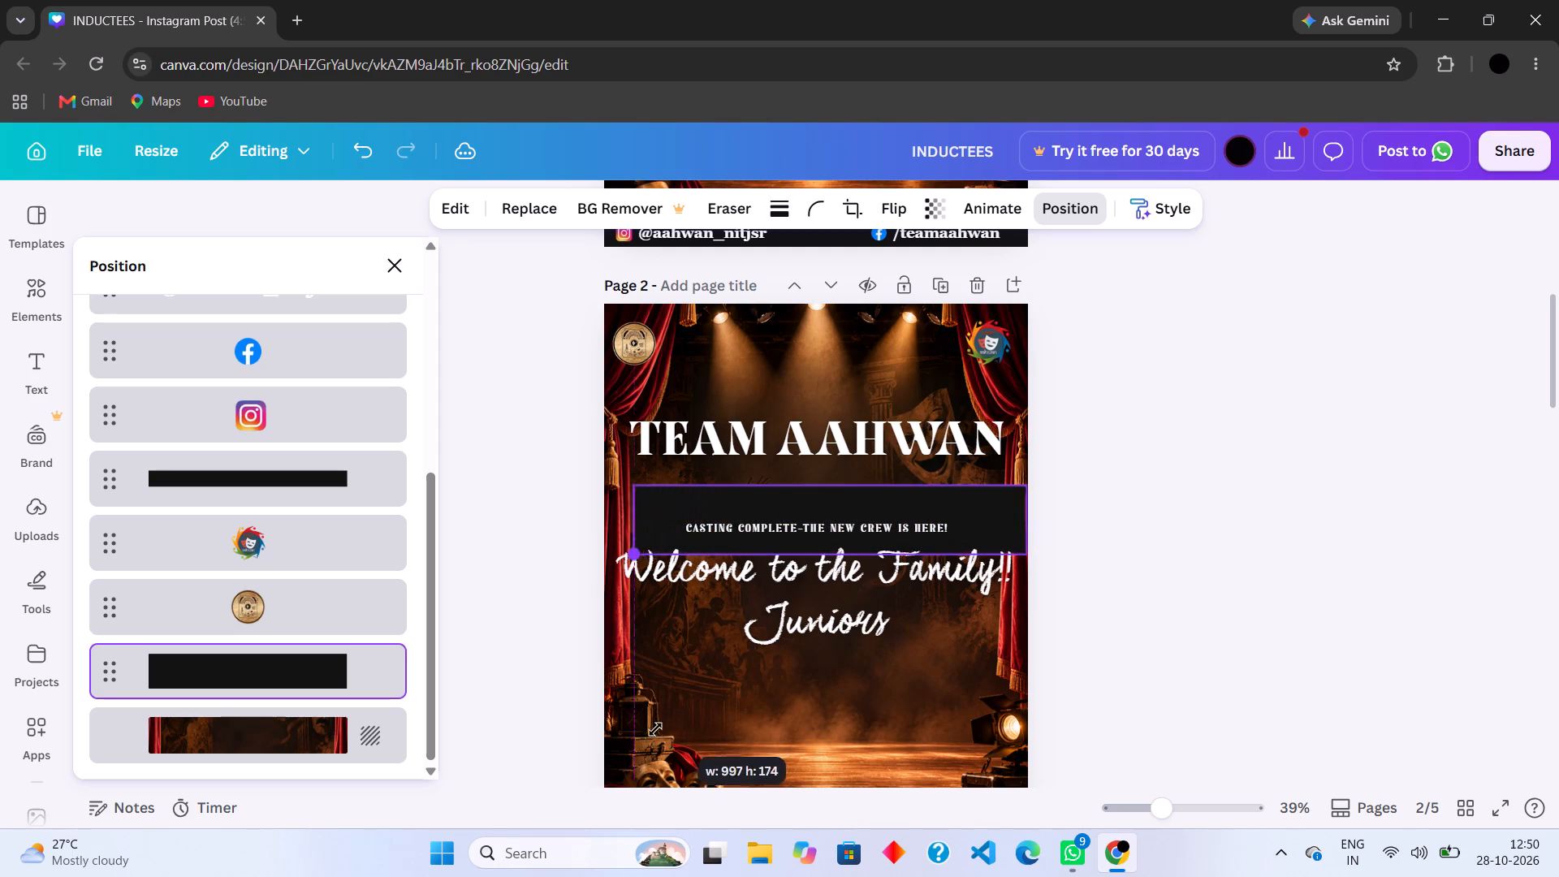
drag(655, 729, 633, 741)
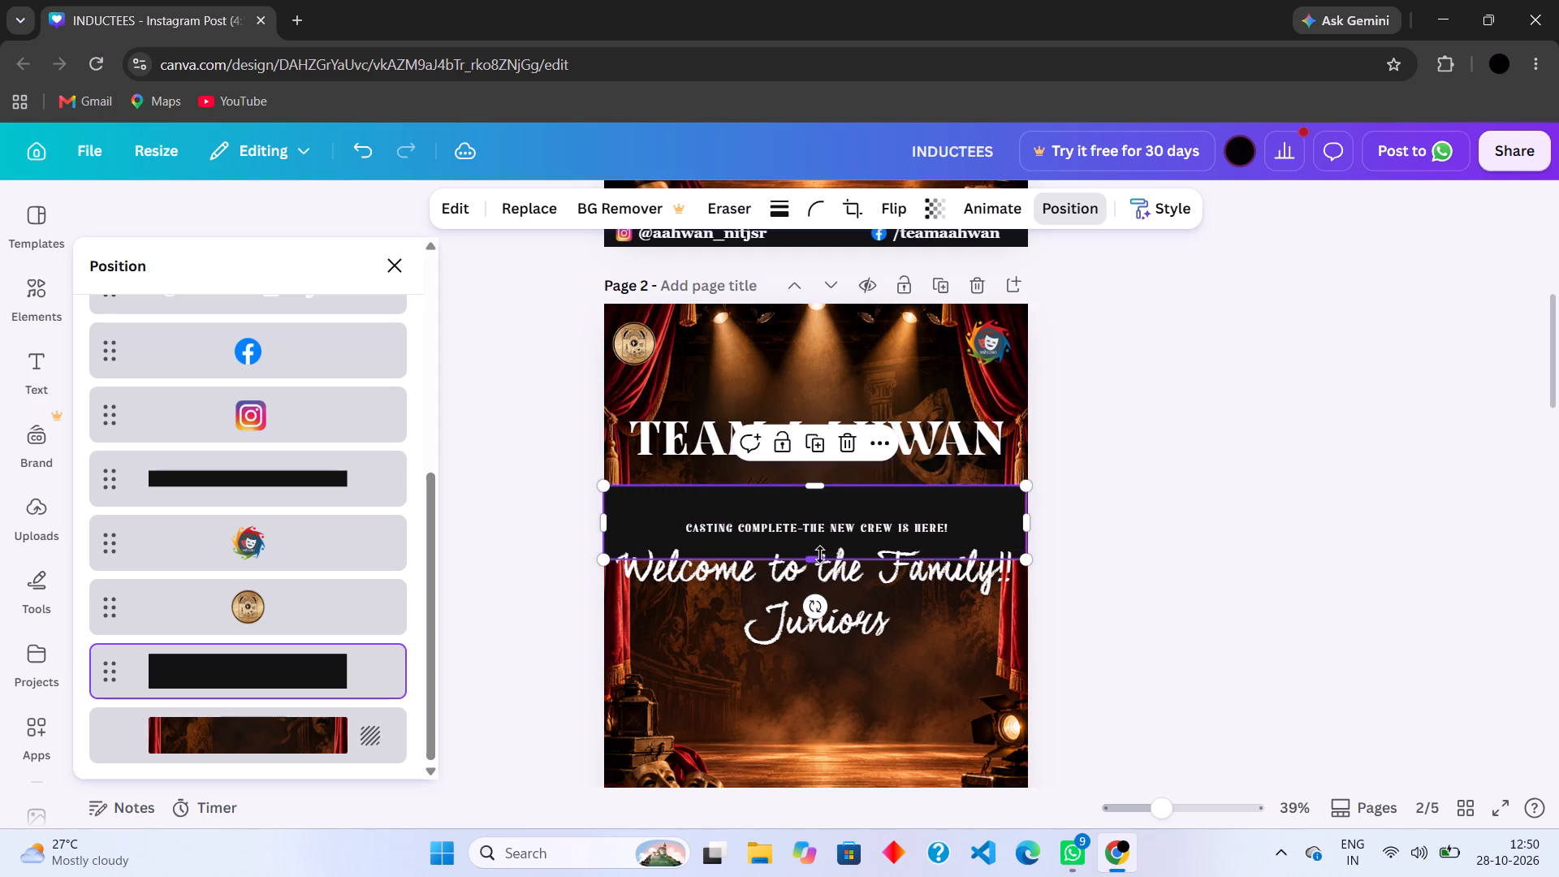
Delete the extra black bar from page 2.
key(BackSpace)
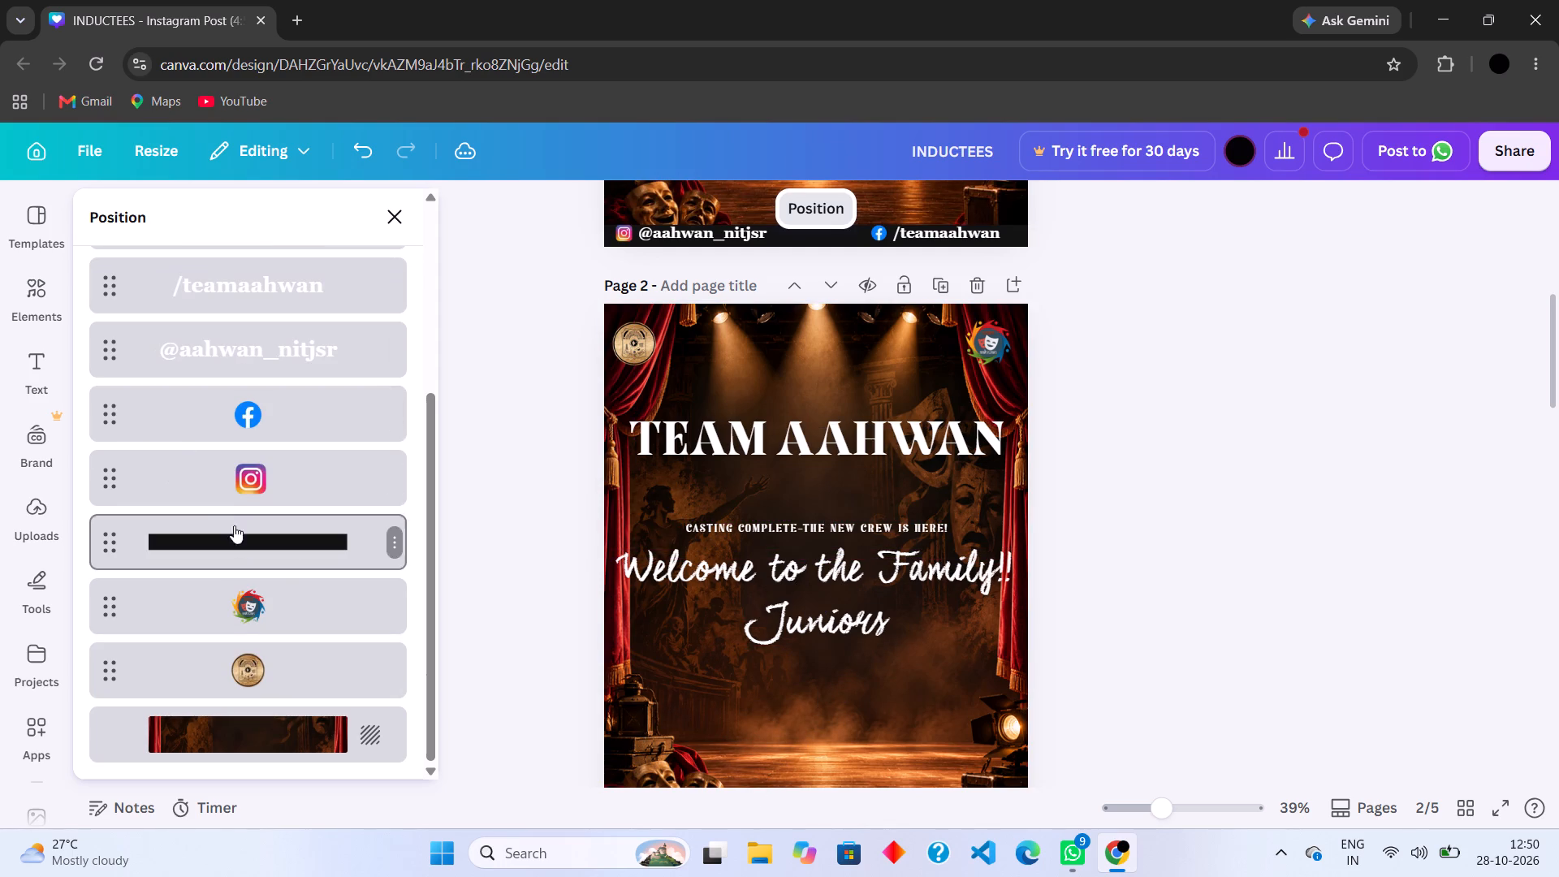
Ungroup the upper block of ten names and registration numbers in the INDUCTEES list on page 3.
click(35, 279)
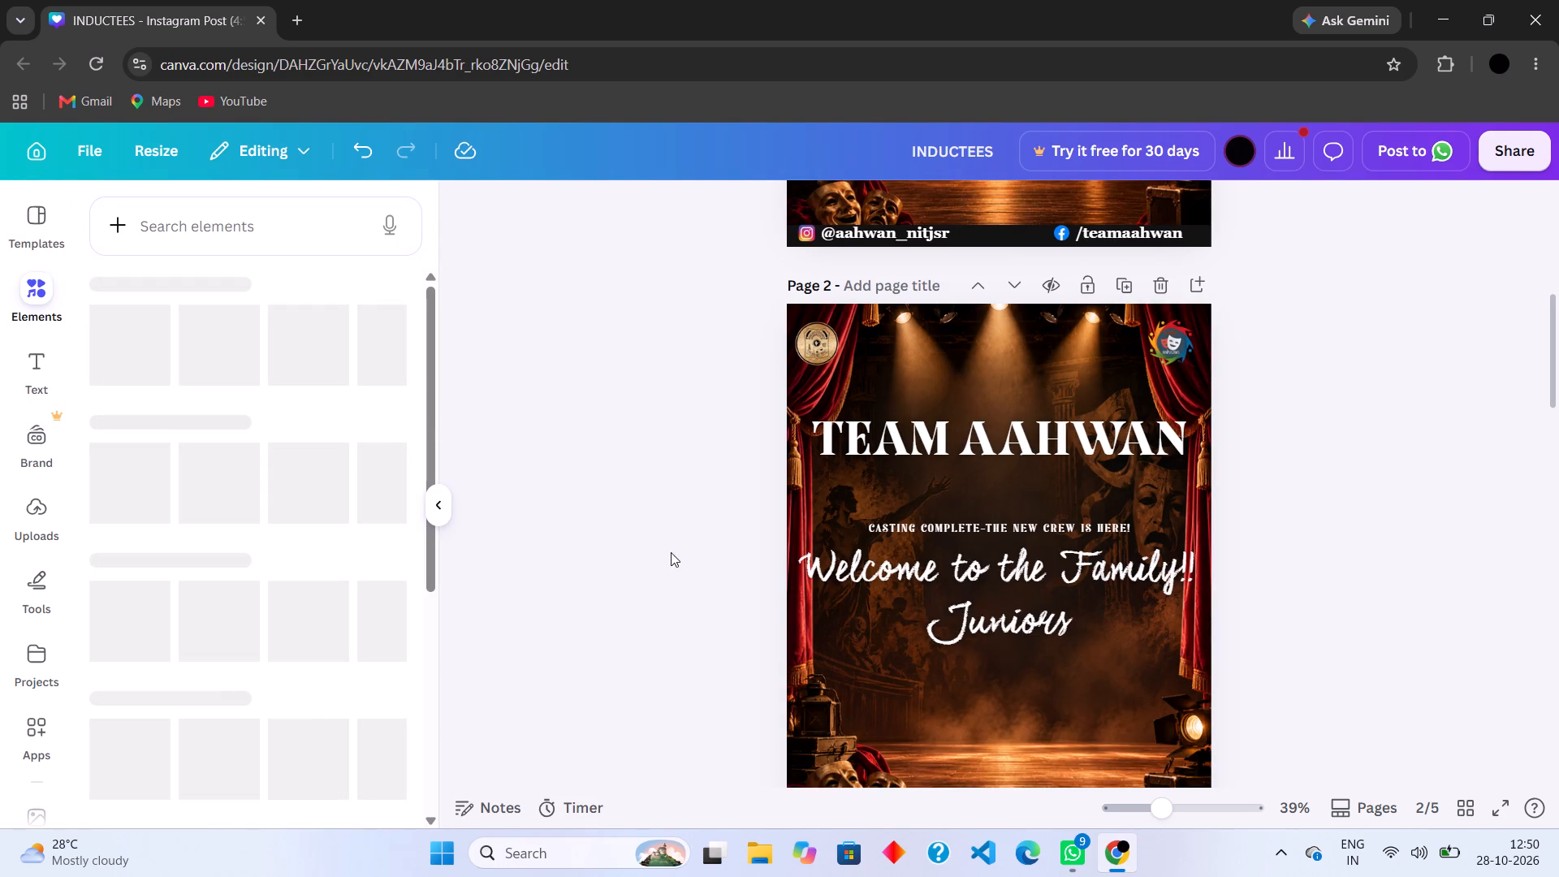
scroll(671, 552, down, 6)
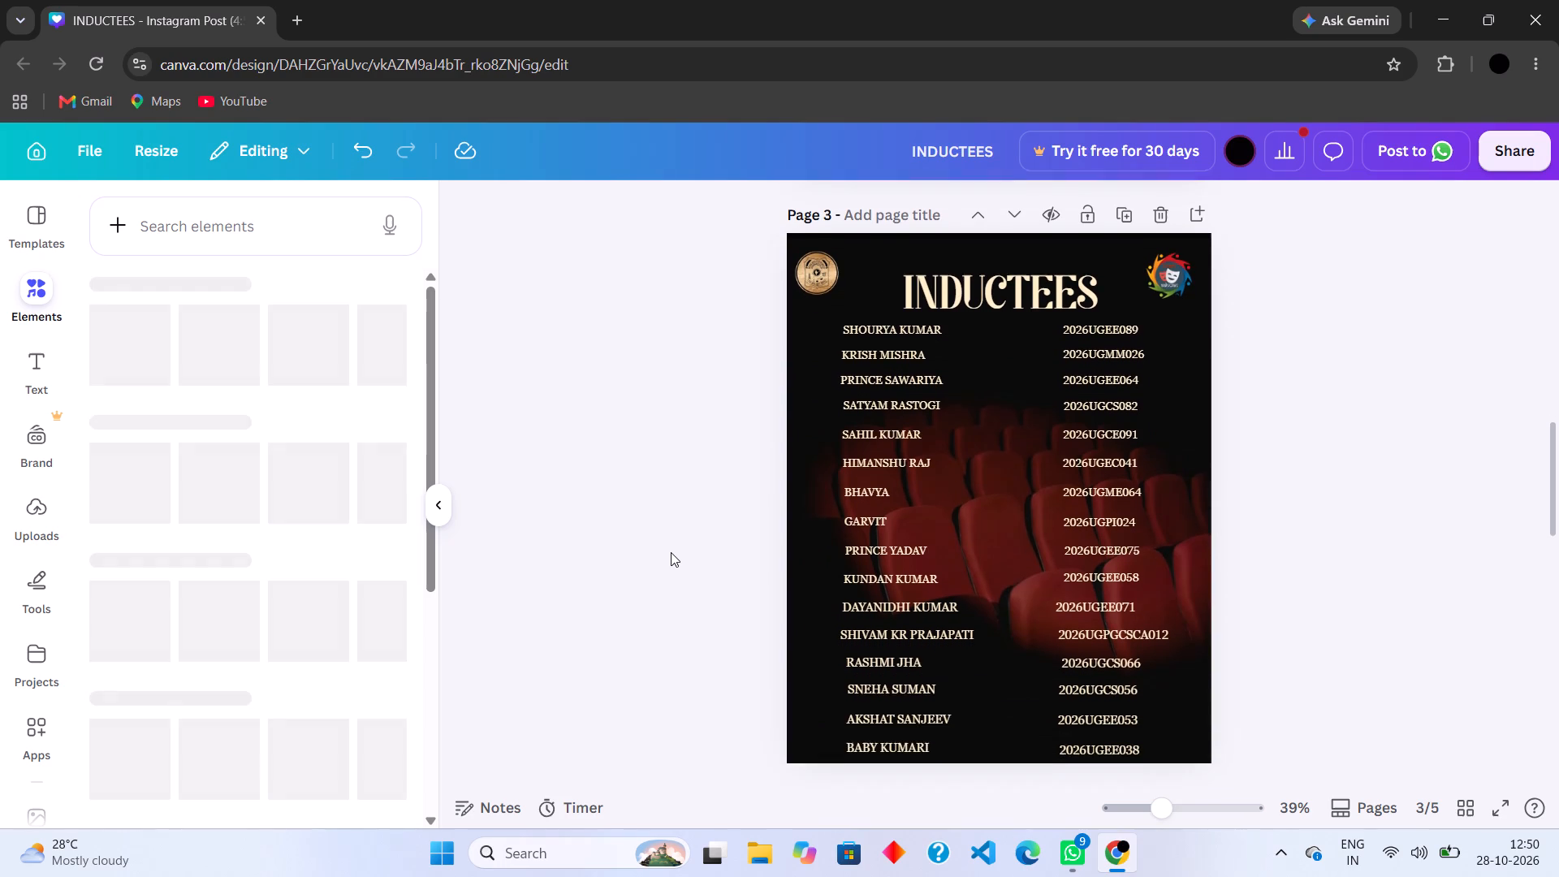
scroll(671, 552, down, 1)
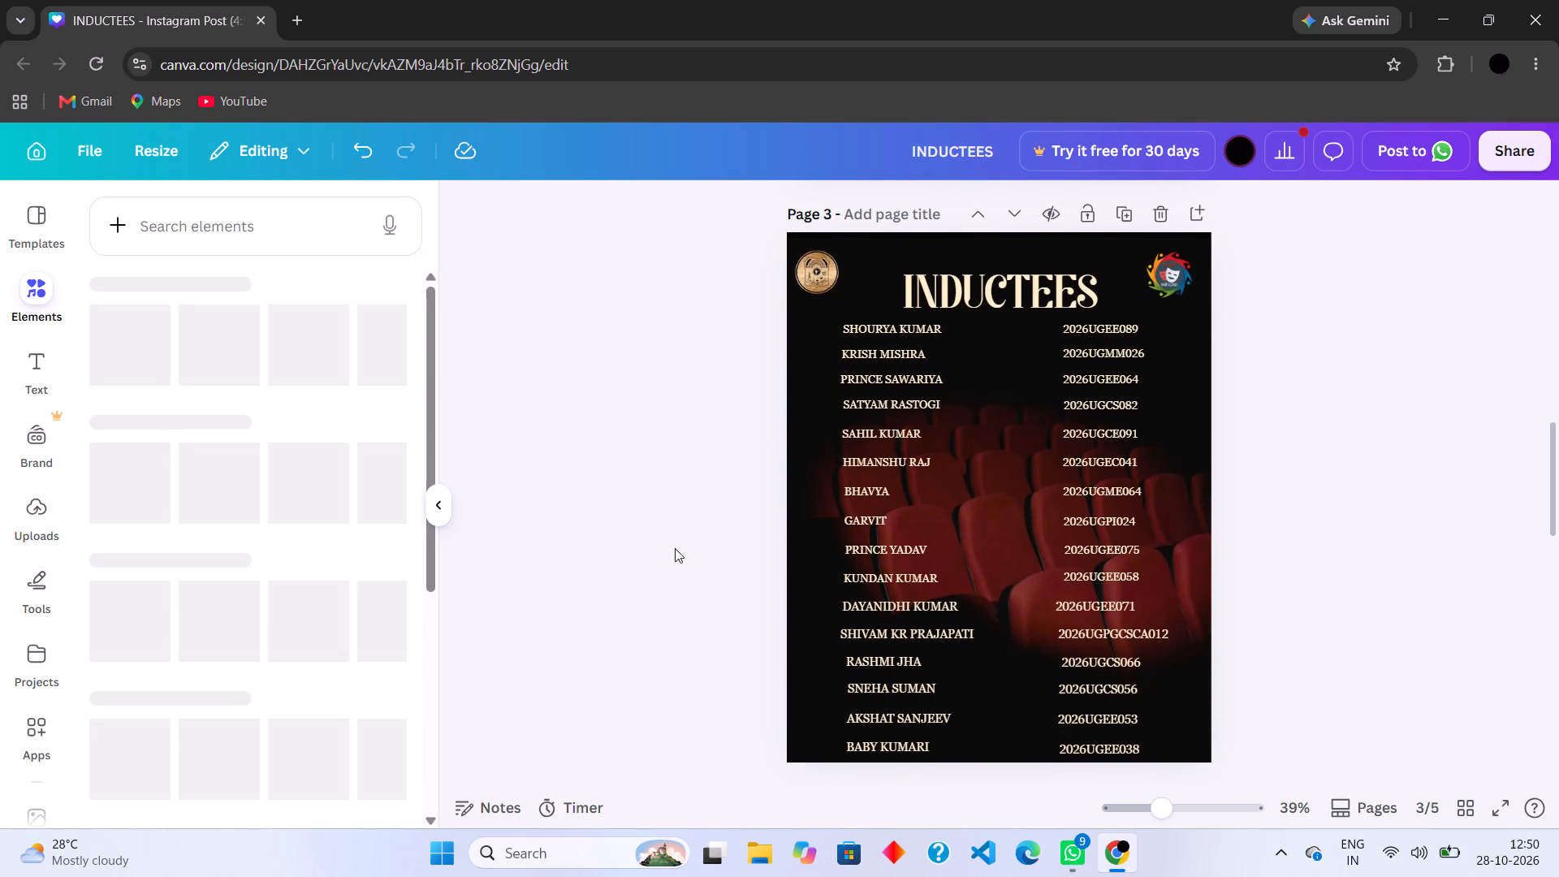
click(881, 329)
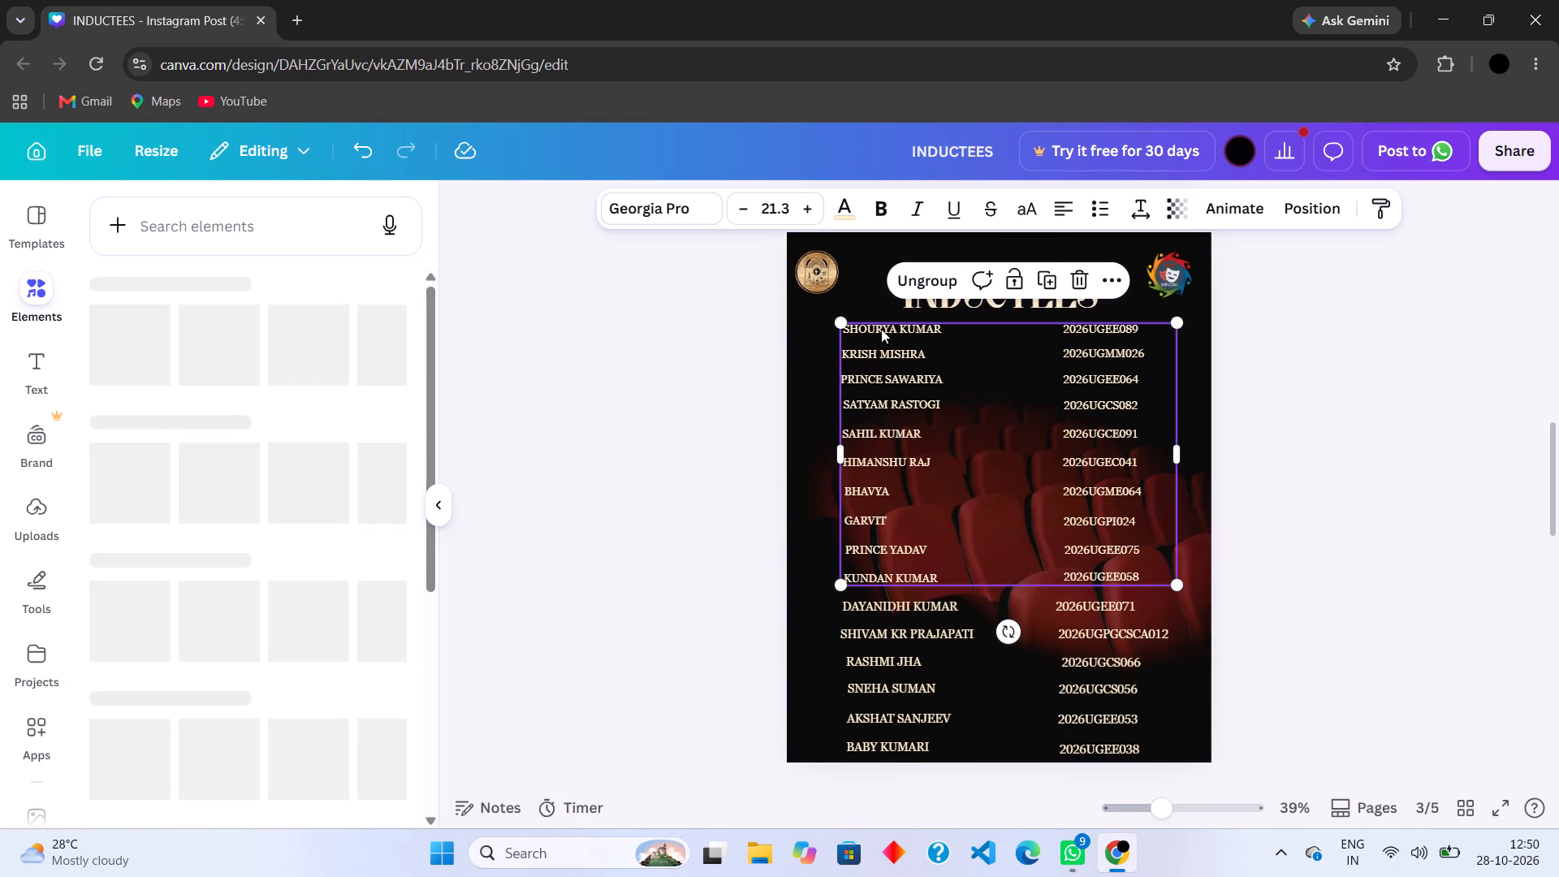
click(852, 403)
click(852, 403)
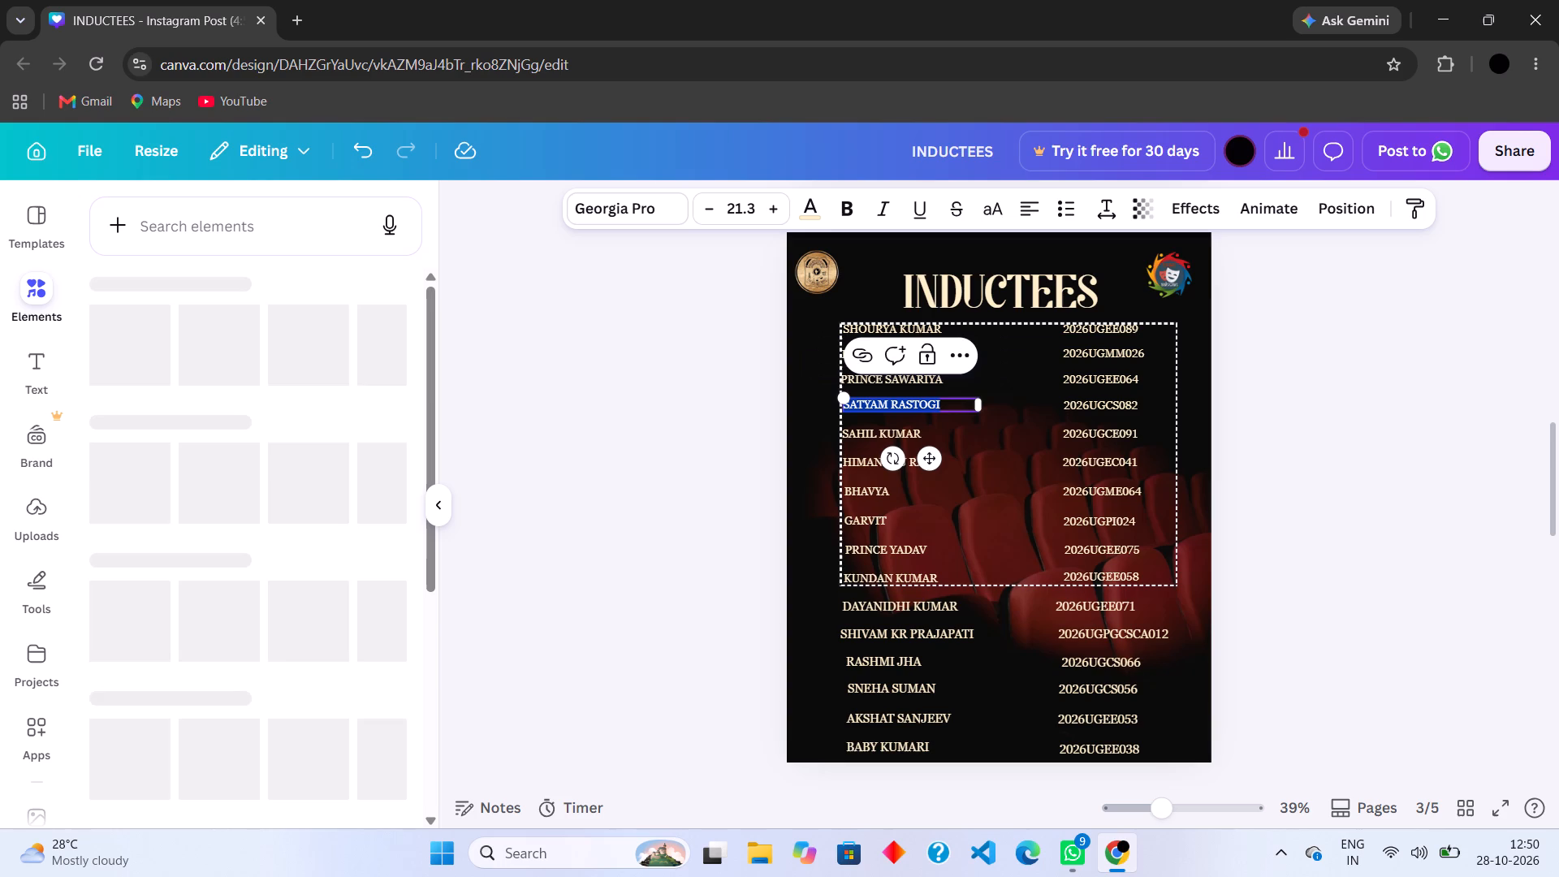
click(728, 384)
click(929, 385)
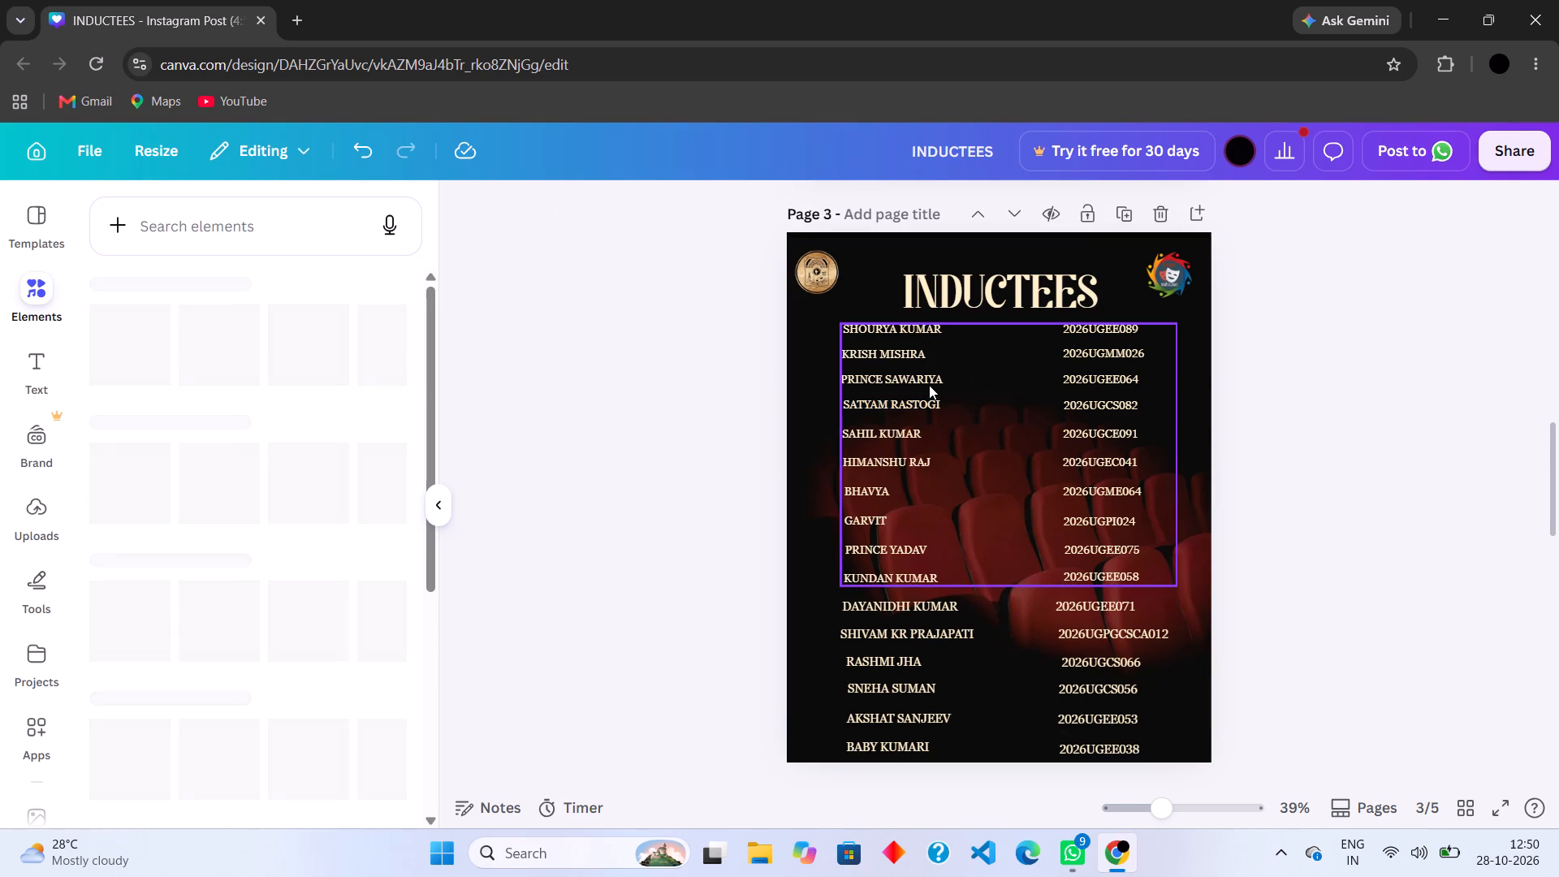
click(916, 283)
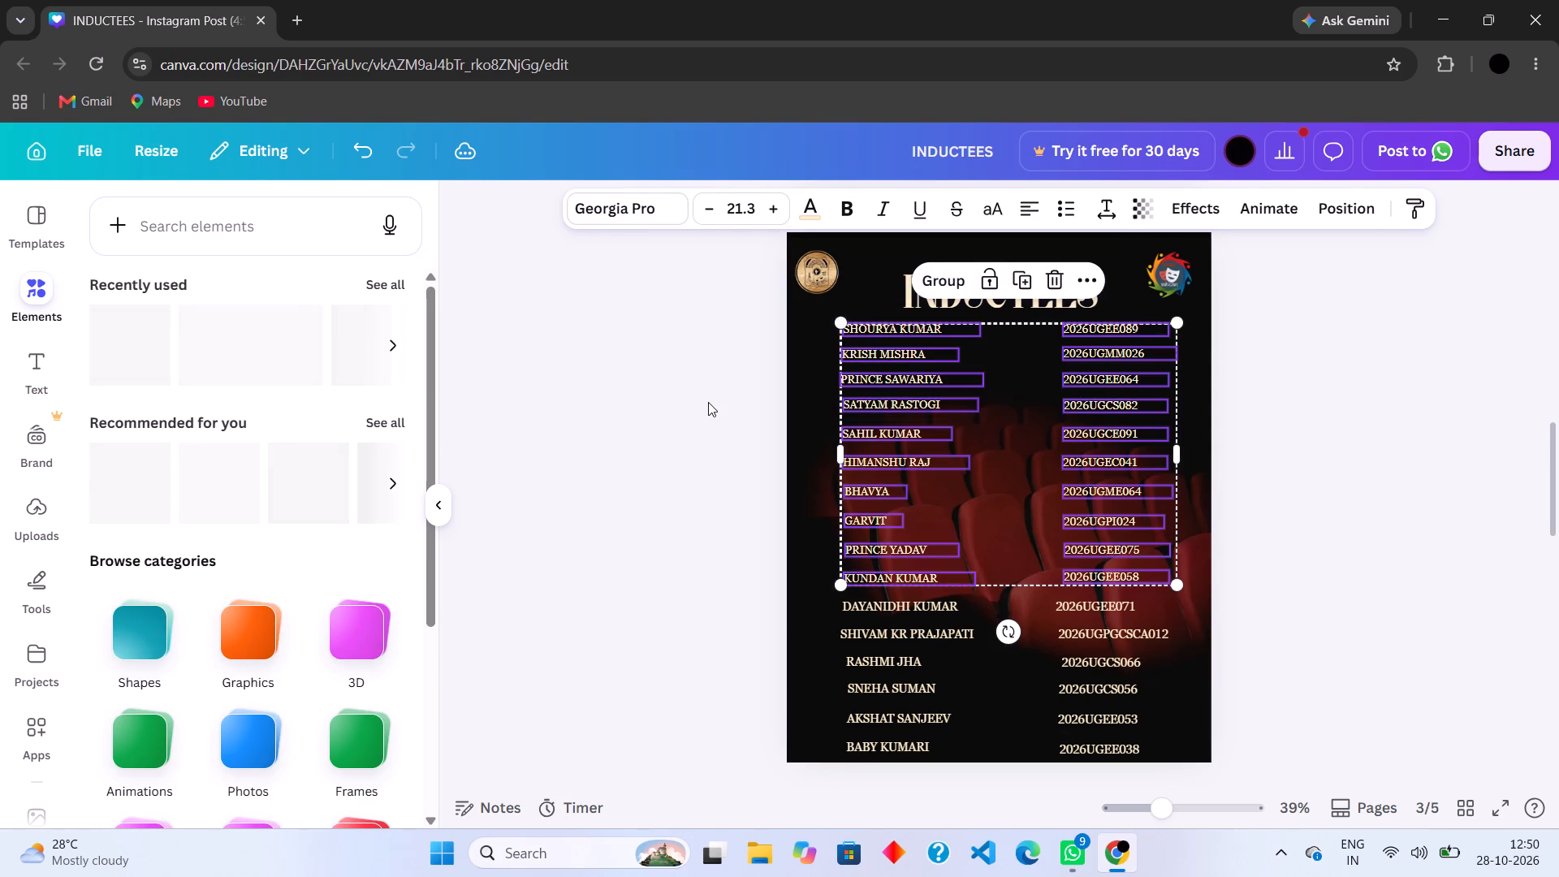
click(708, 402)
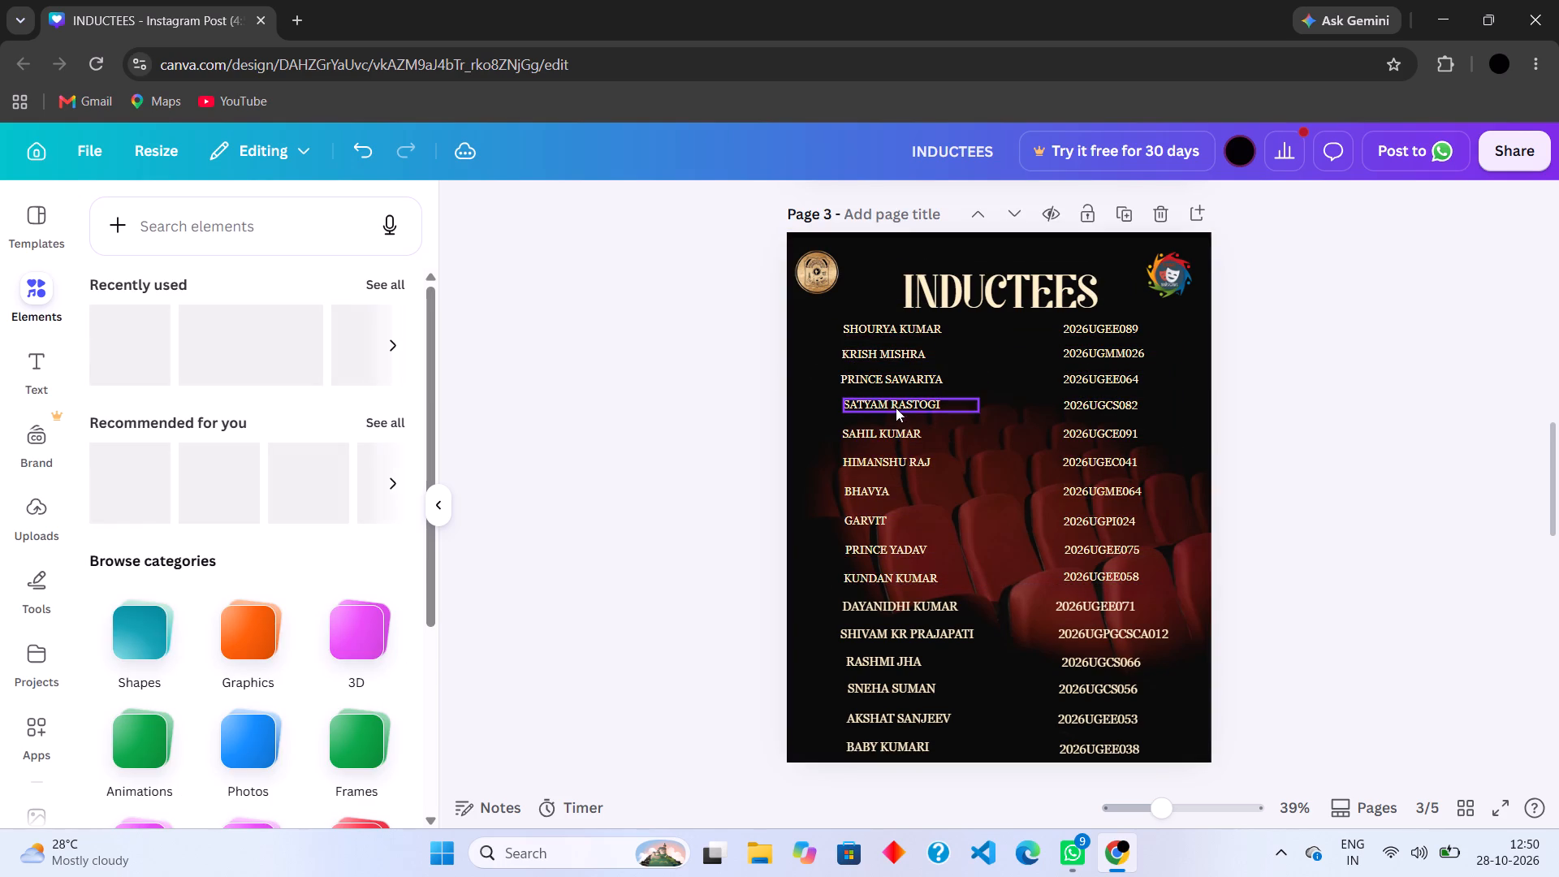
Shift the fourth name in the page 3 INDUCTEES list very slightly to the left.
click(895, 405)
click(895, 405)
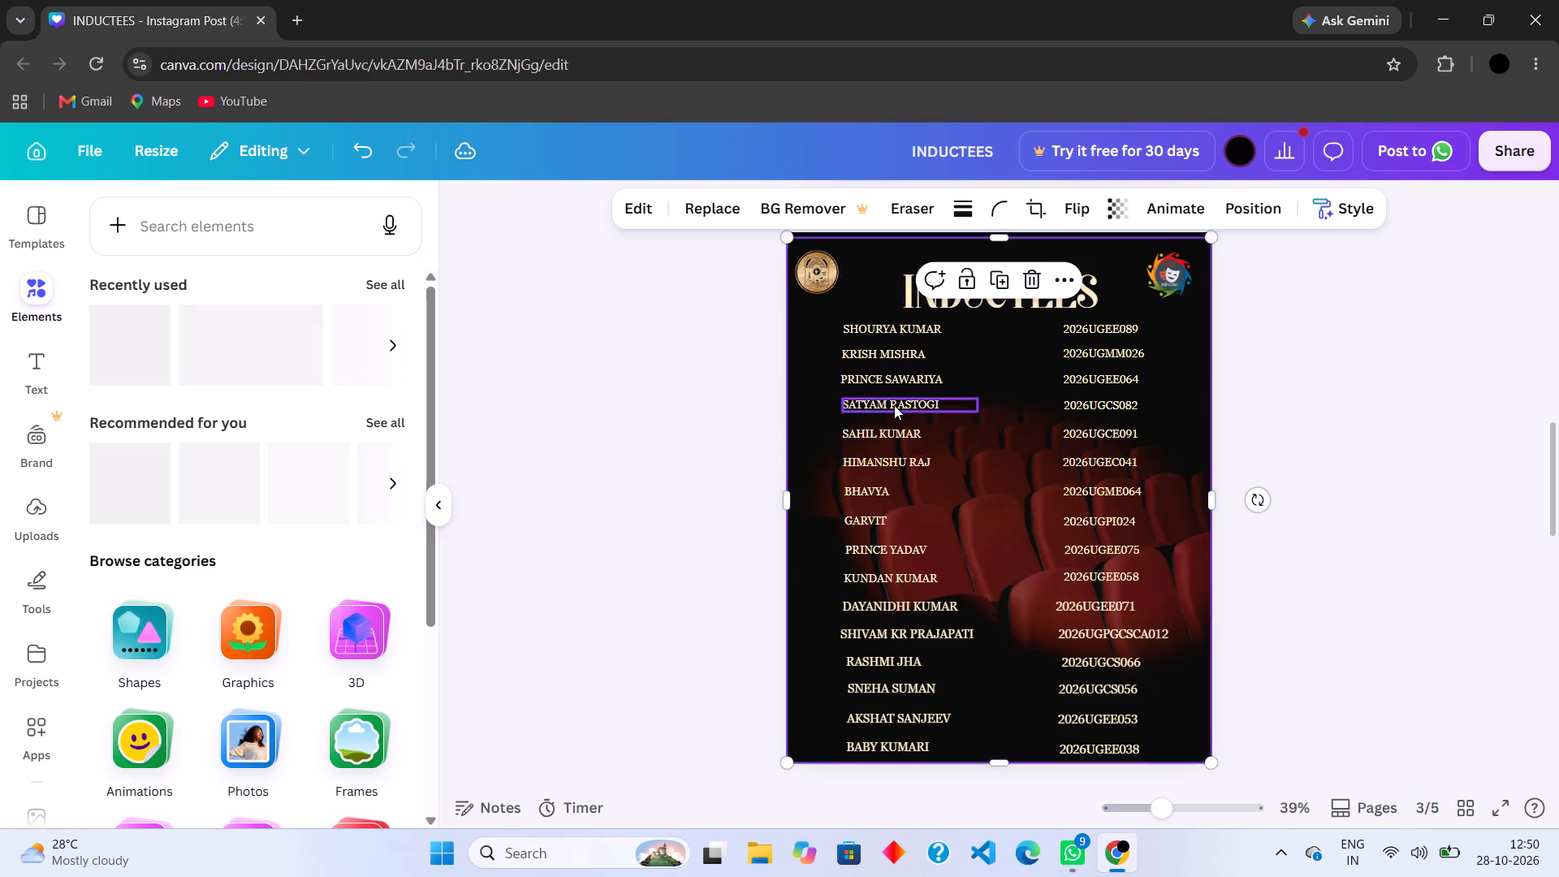
click(714, 454)
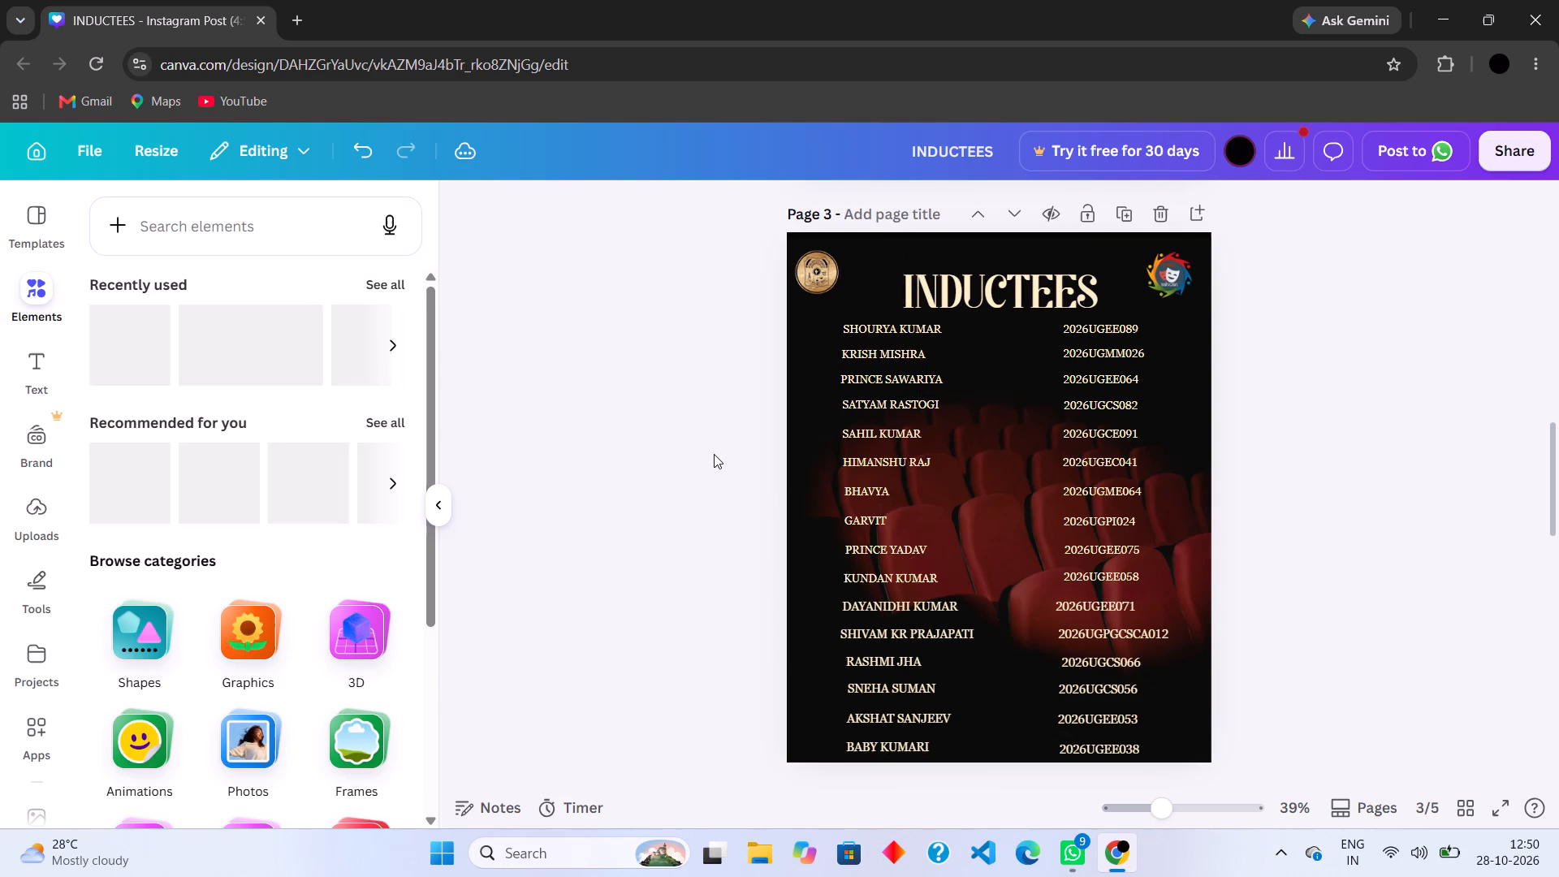
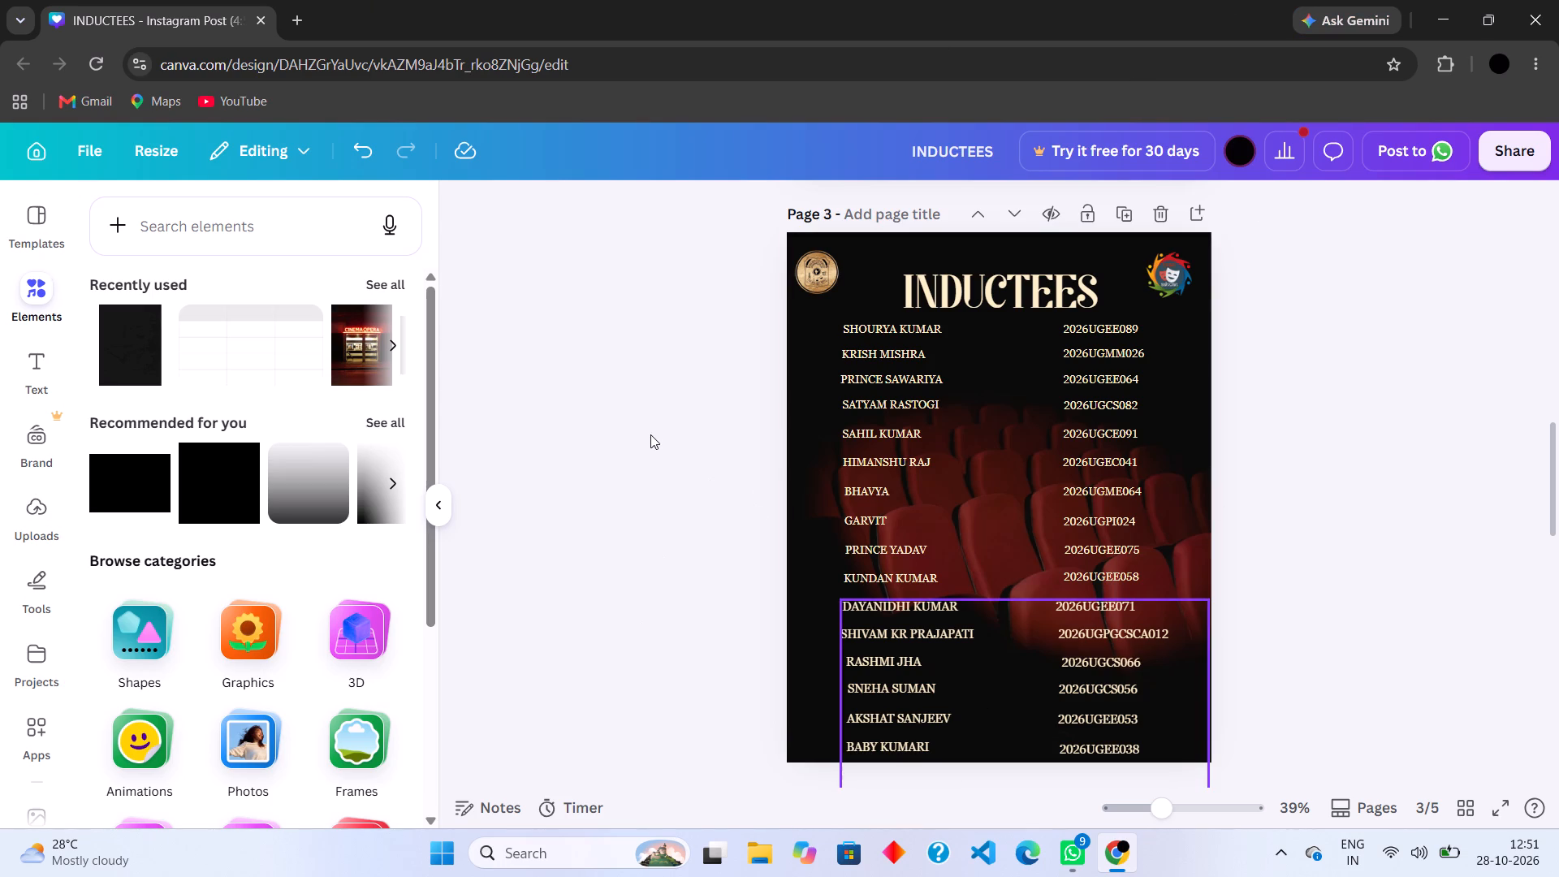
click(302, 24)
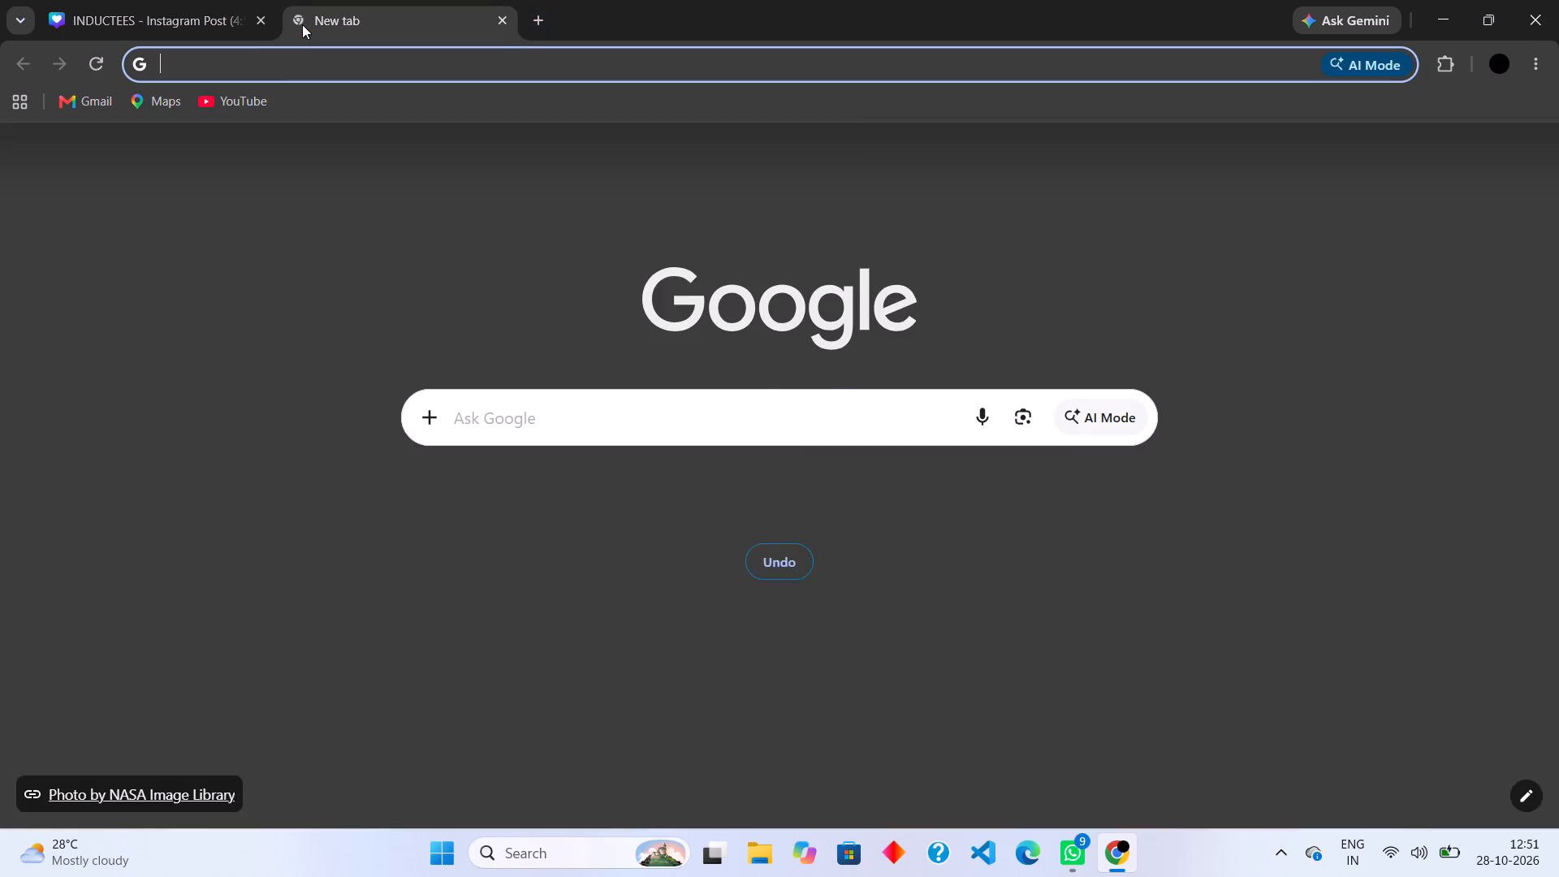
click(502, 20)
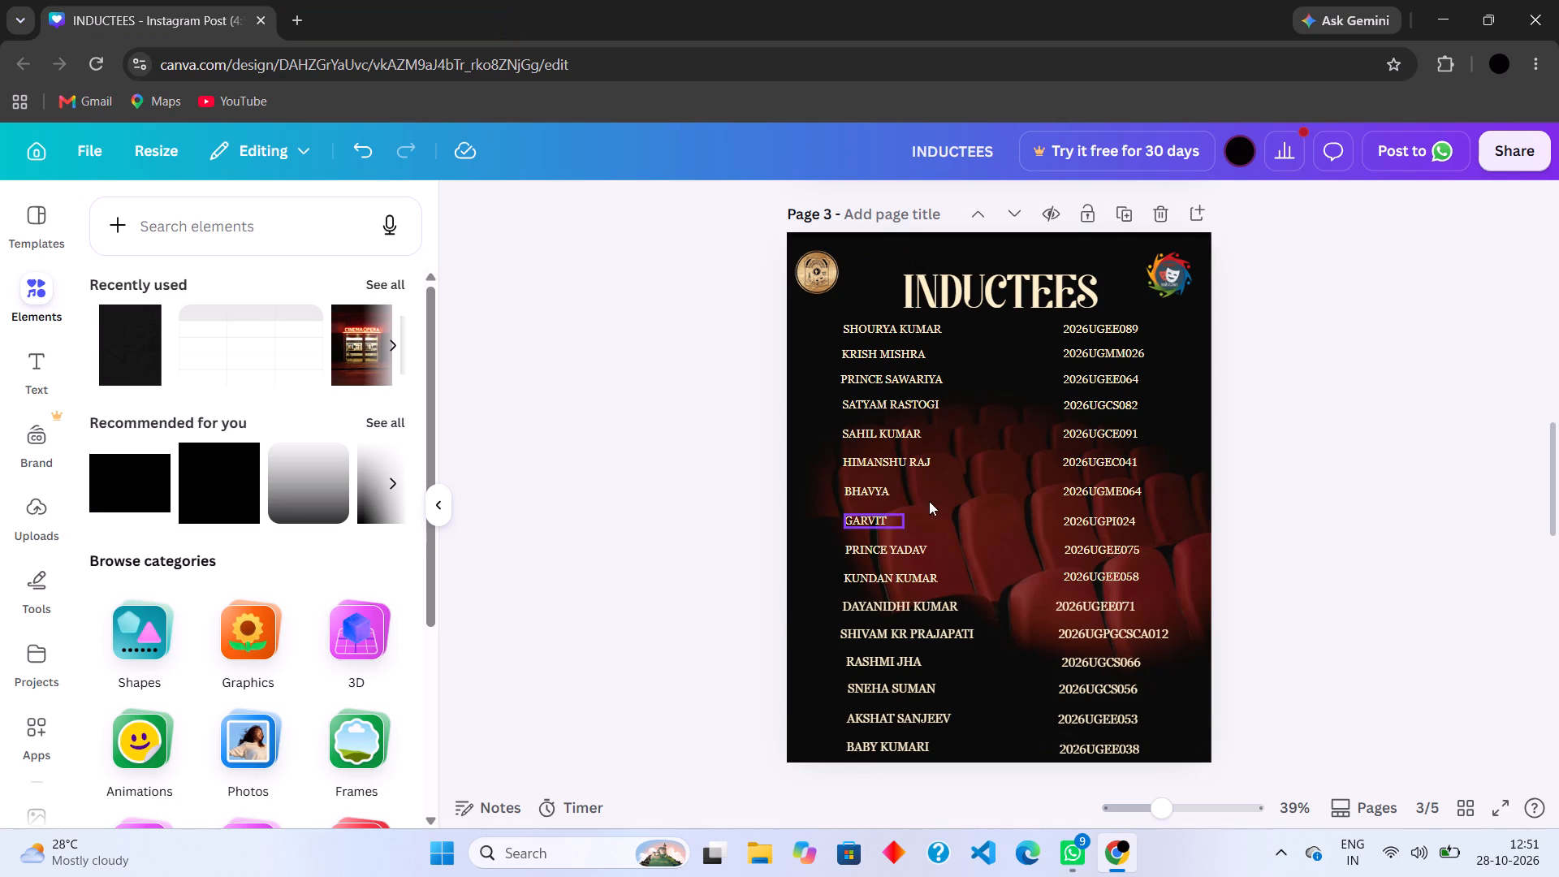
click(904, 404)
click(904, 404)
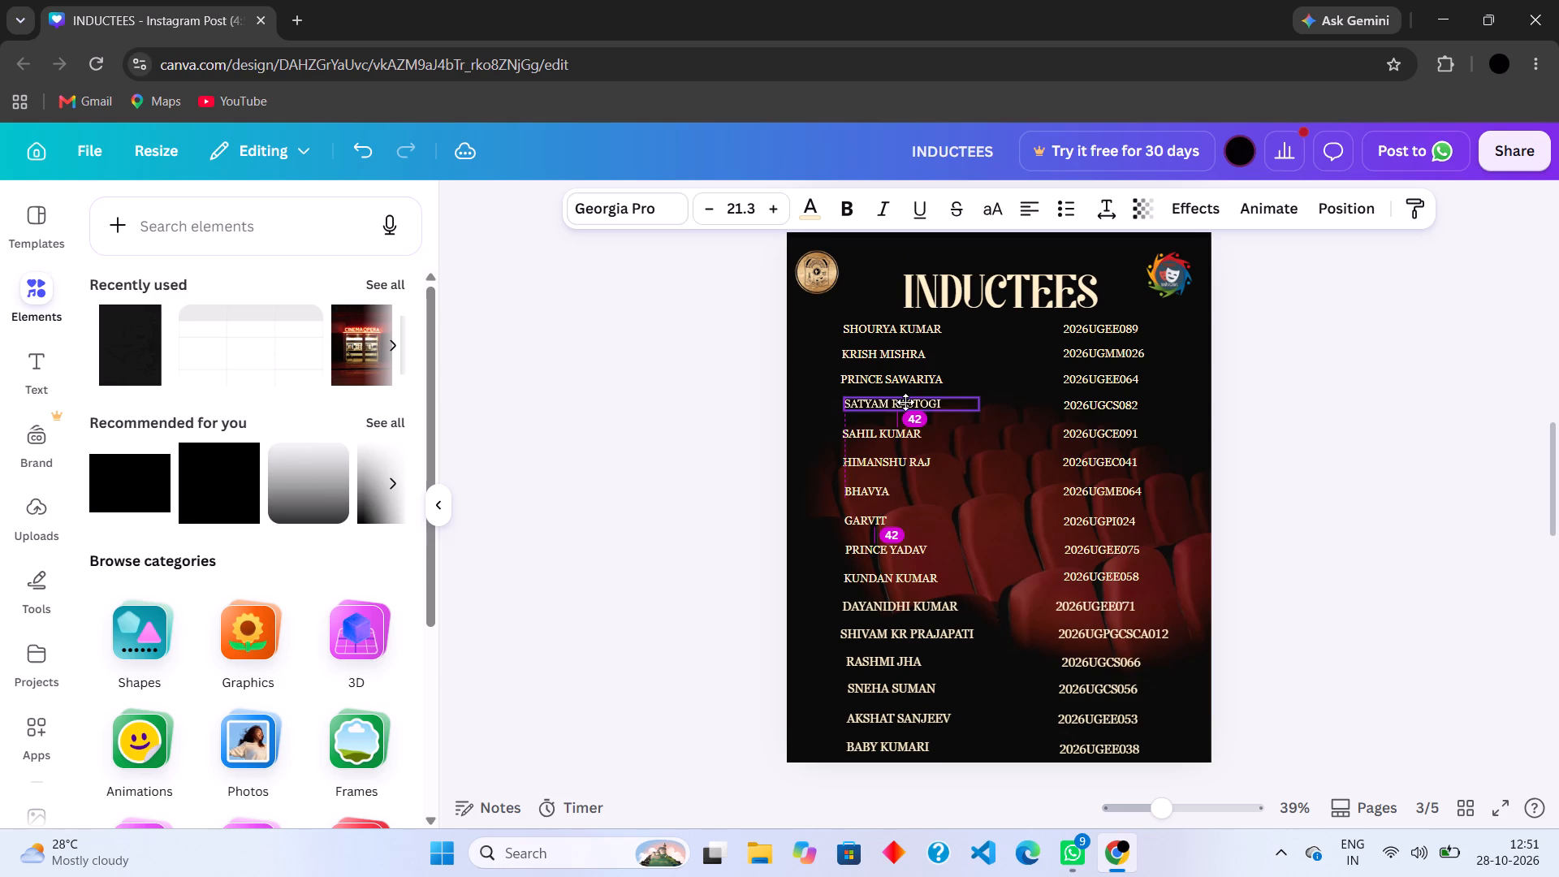
Shift the first and second names in the page 3 INDUCTEES list slightly left and down so their left edges line up.
click(886, 354)
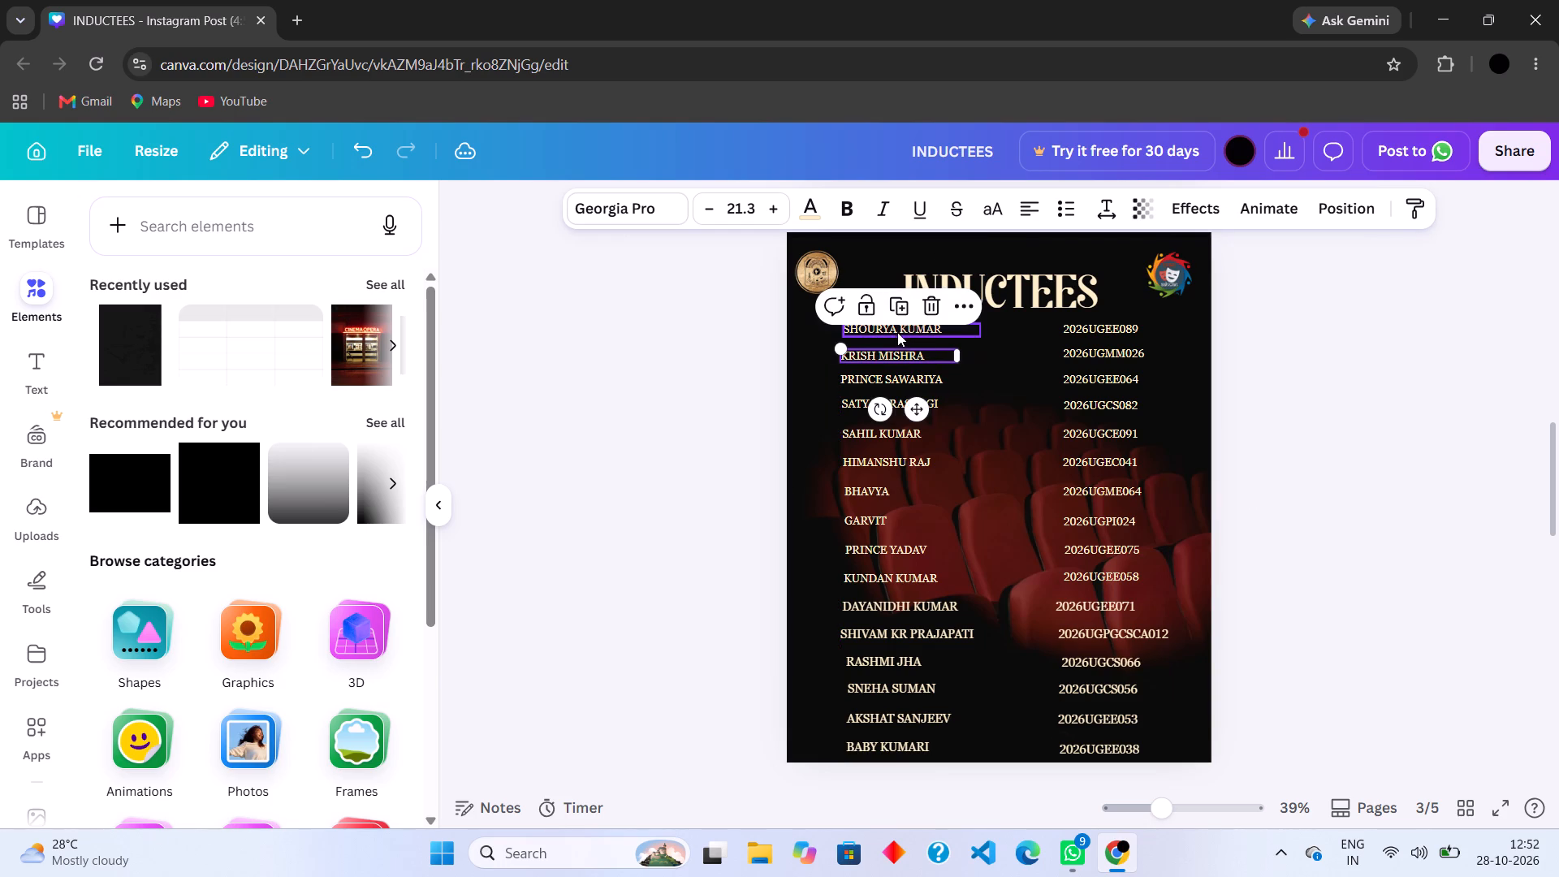
click(896, 330)
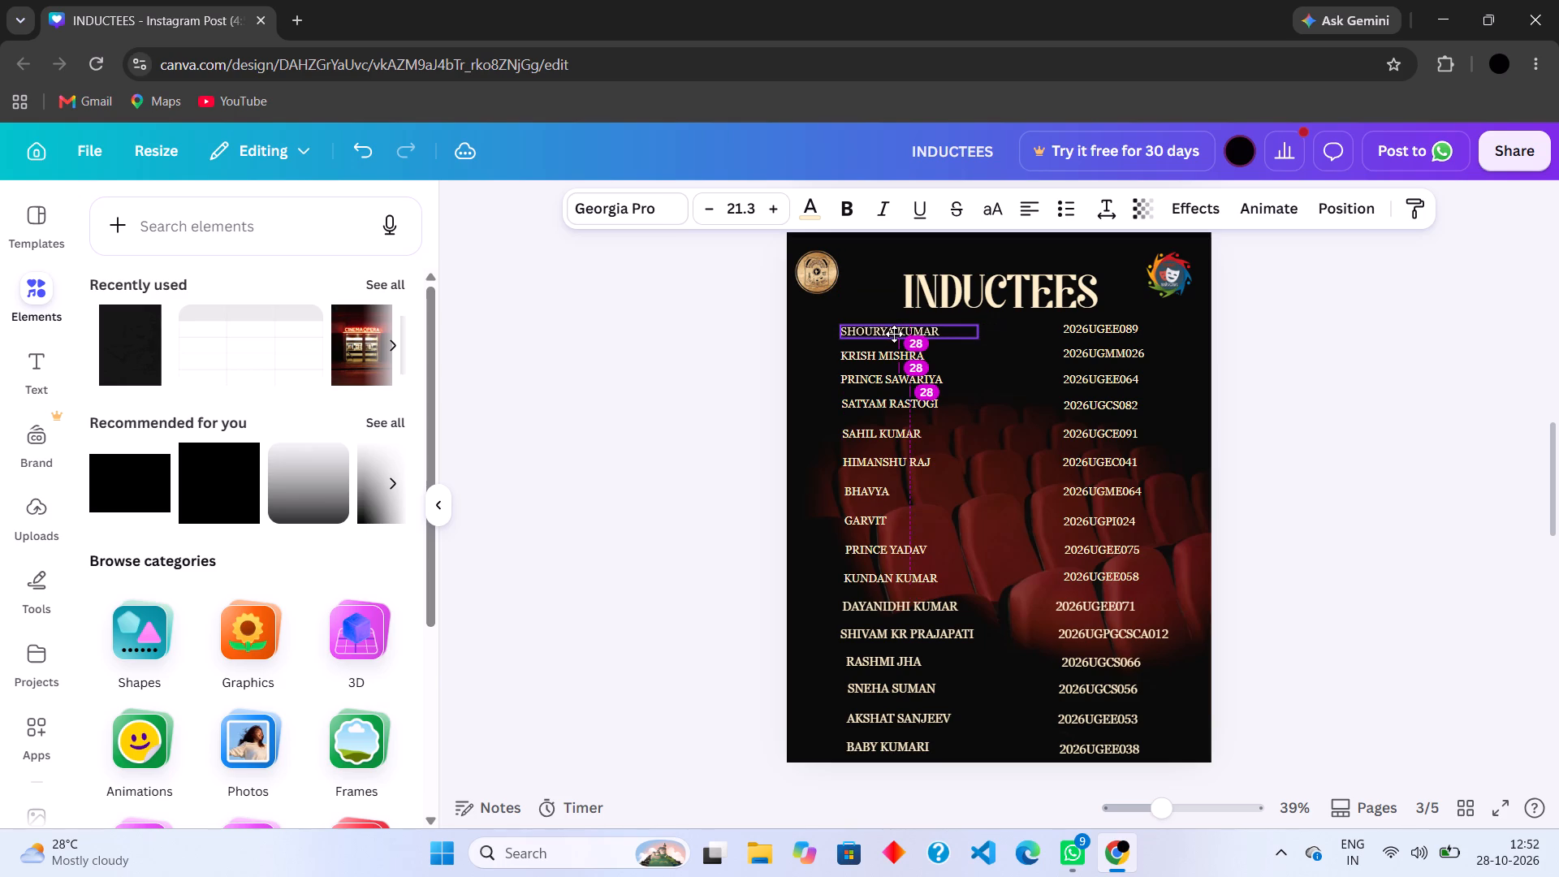
click(704, 352)
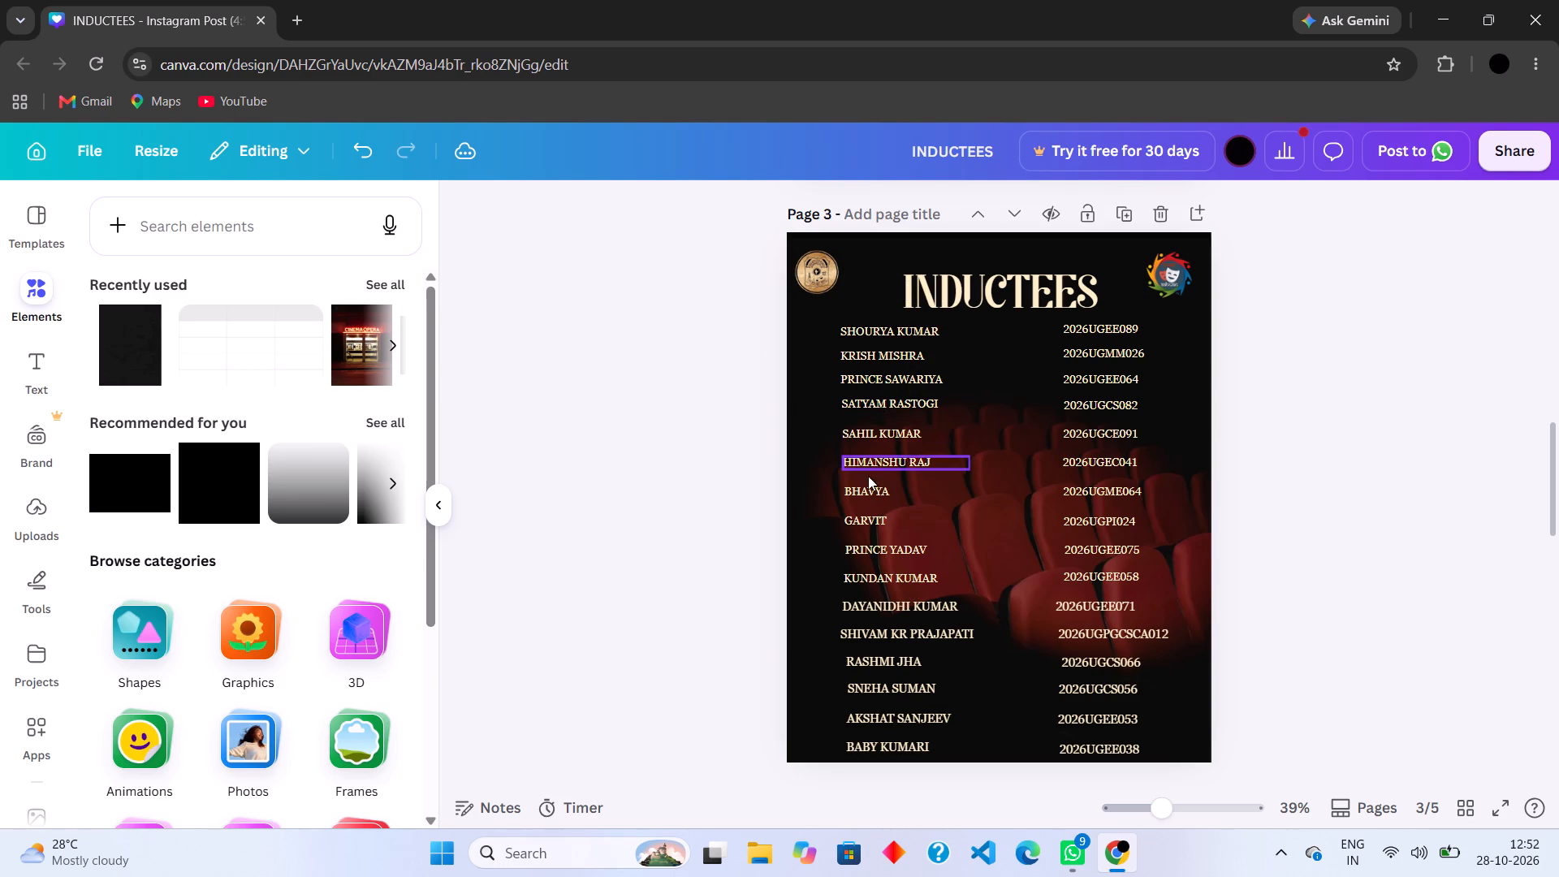
Nudge the fifth and sixth names in the page 3 INDUCTEES list slightly left toward the left edge of the names above.
click(887, 430)
key(Left)
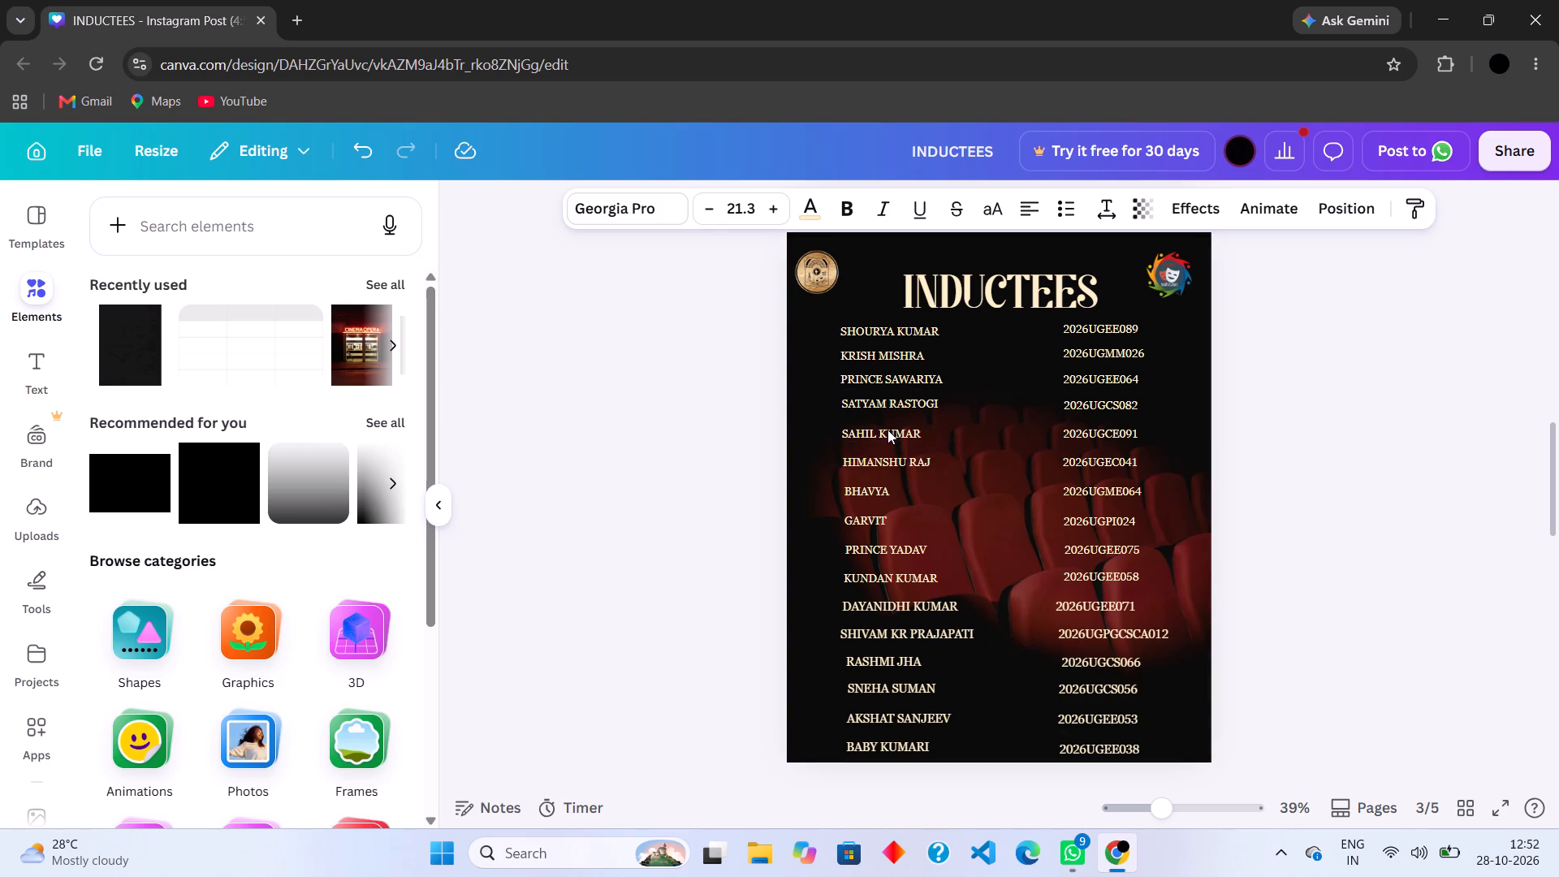
key(Left)
key(Left)
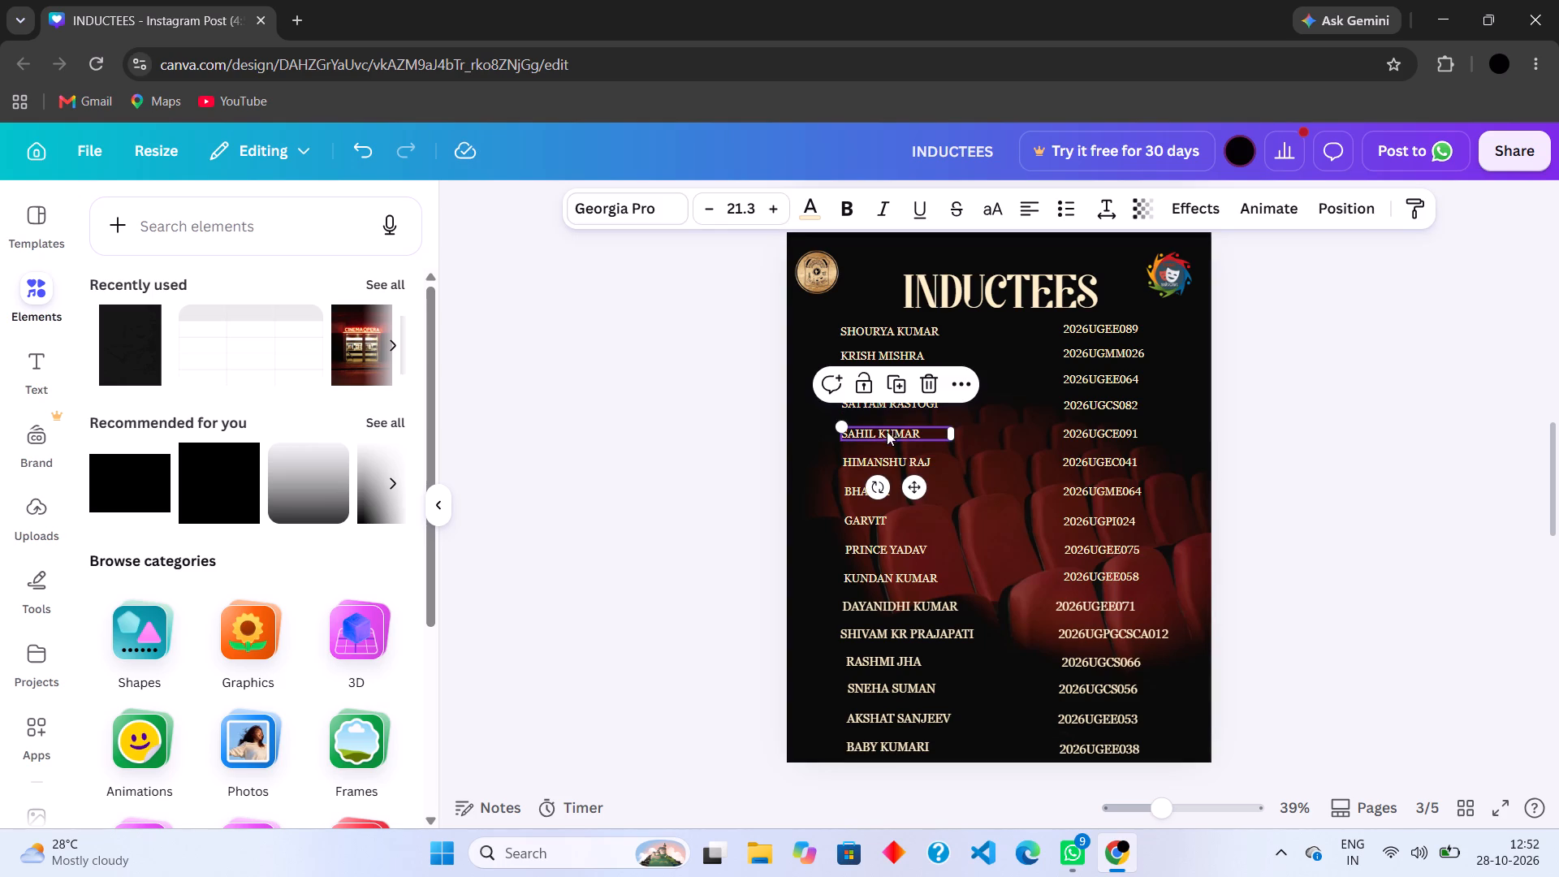
click(884, 469)
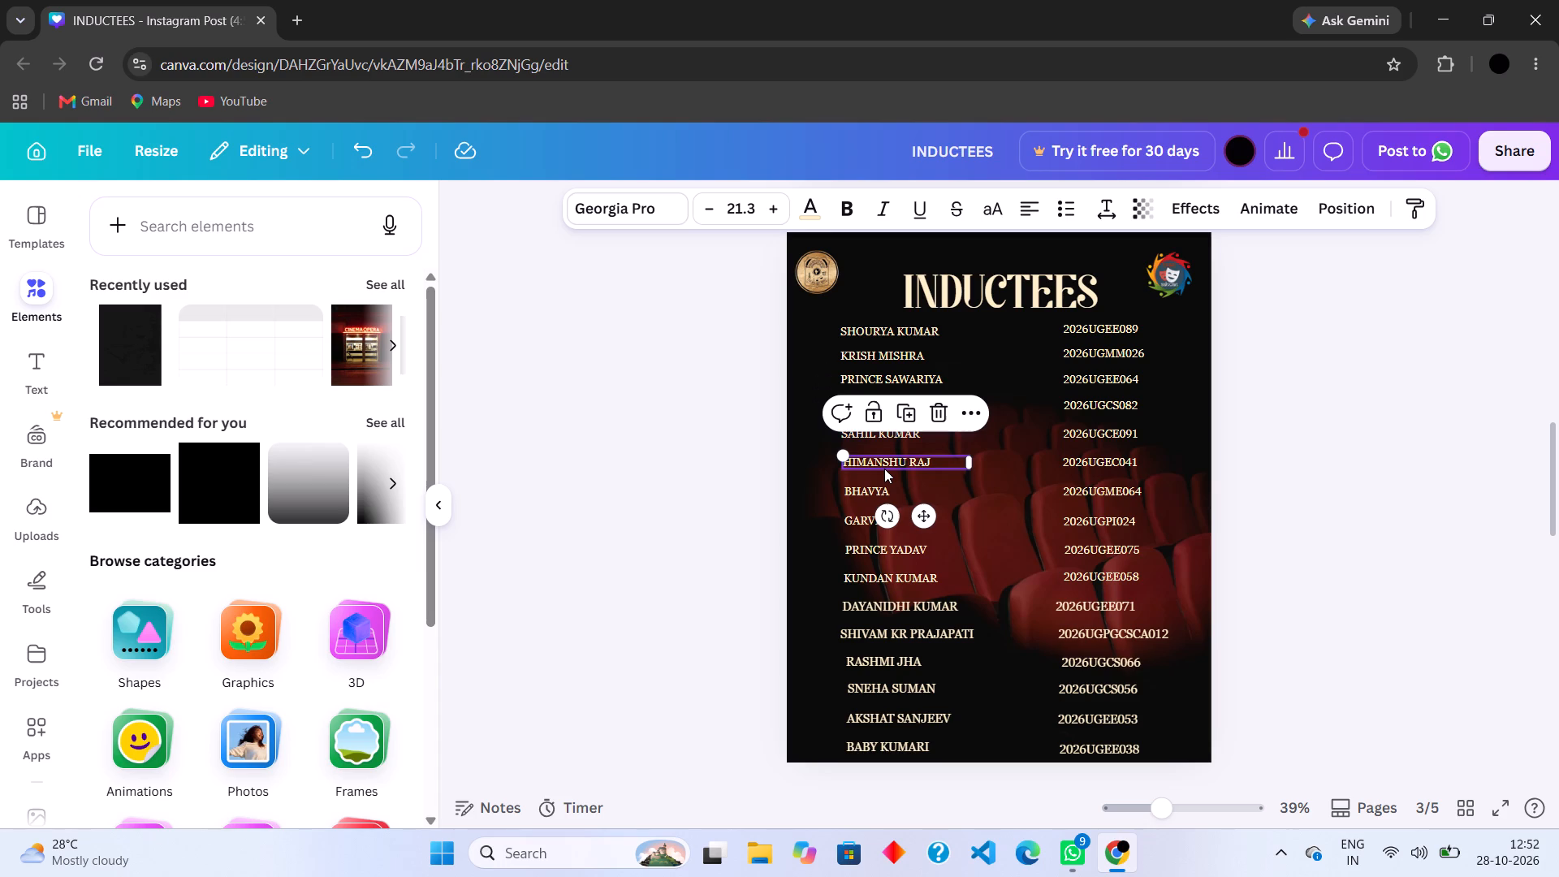
key(Left)
key(Left)
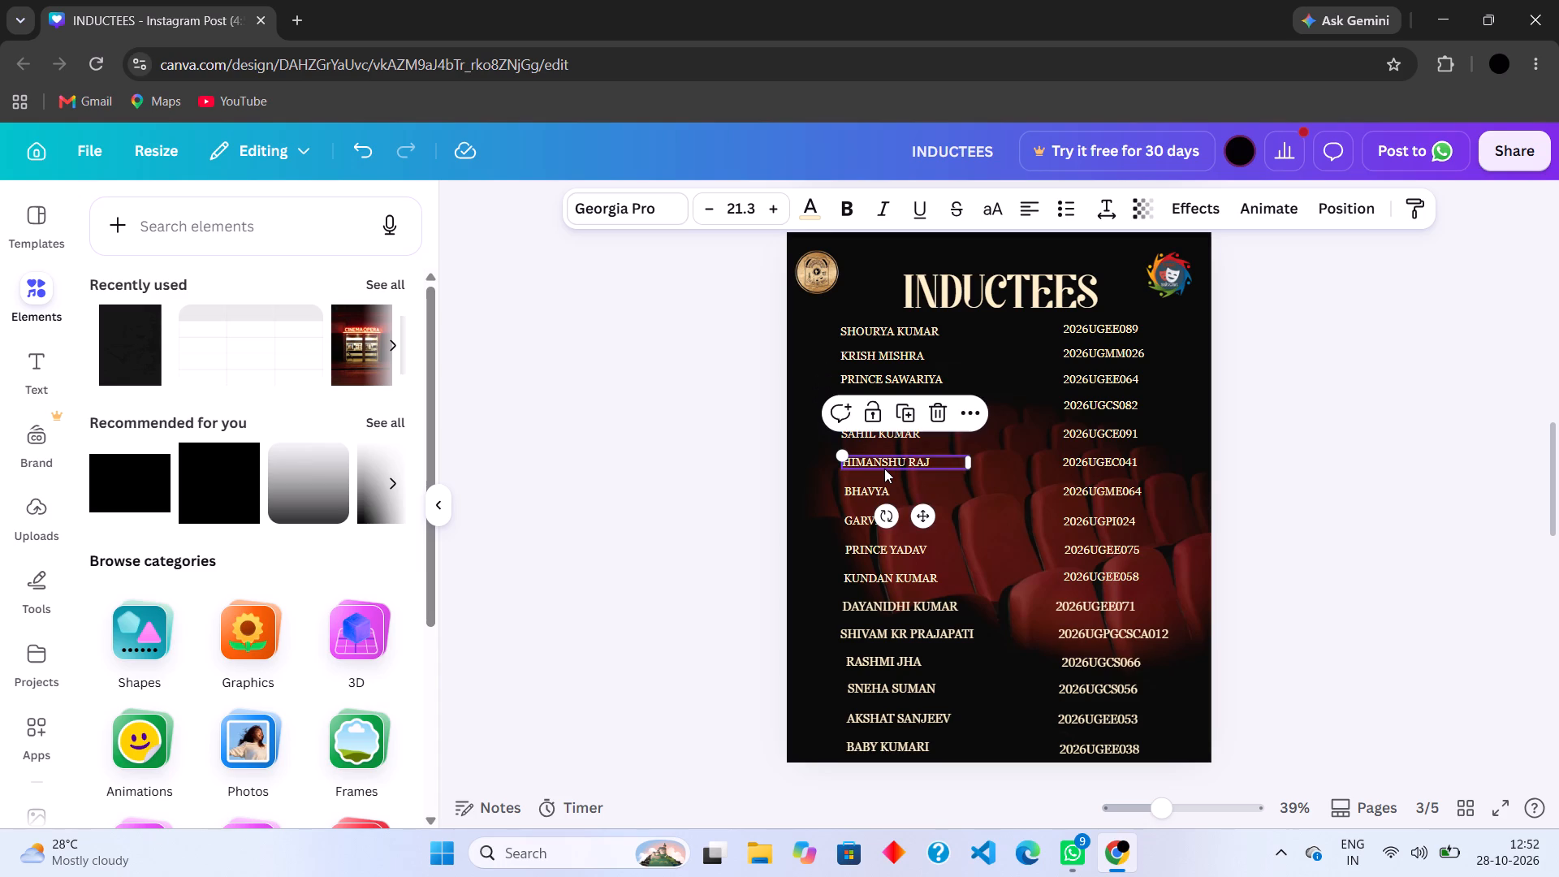
Nudge the seventh name in the page 3 INDUCTEES list slightly left to line up with the names above it.
click(866, 490)
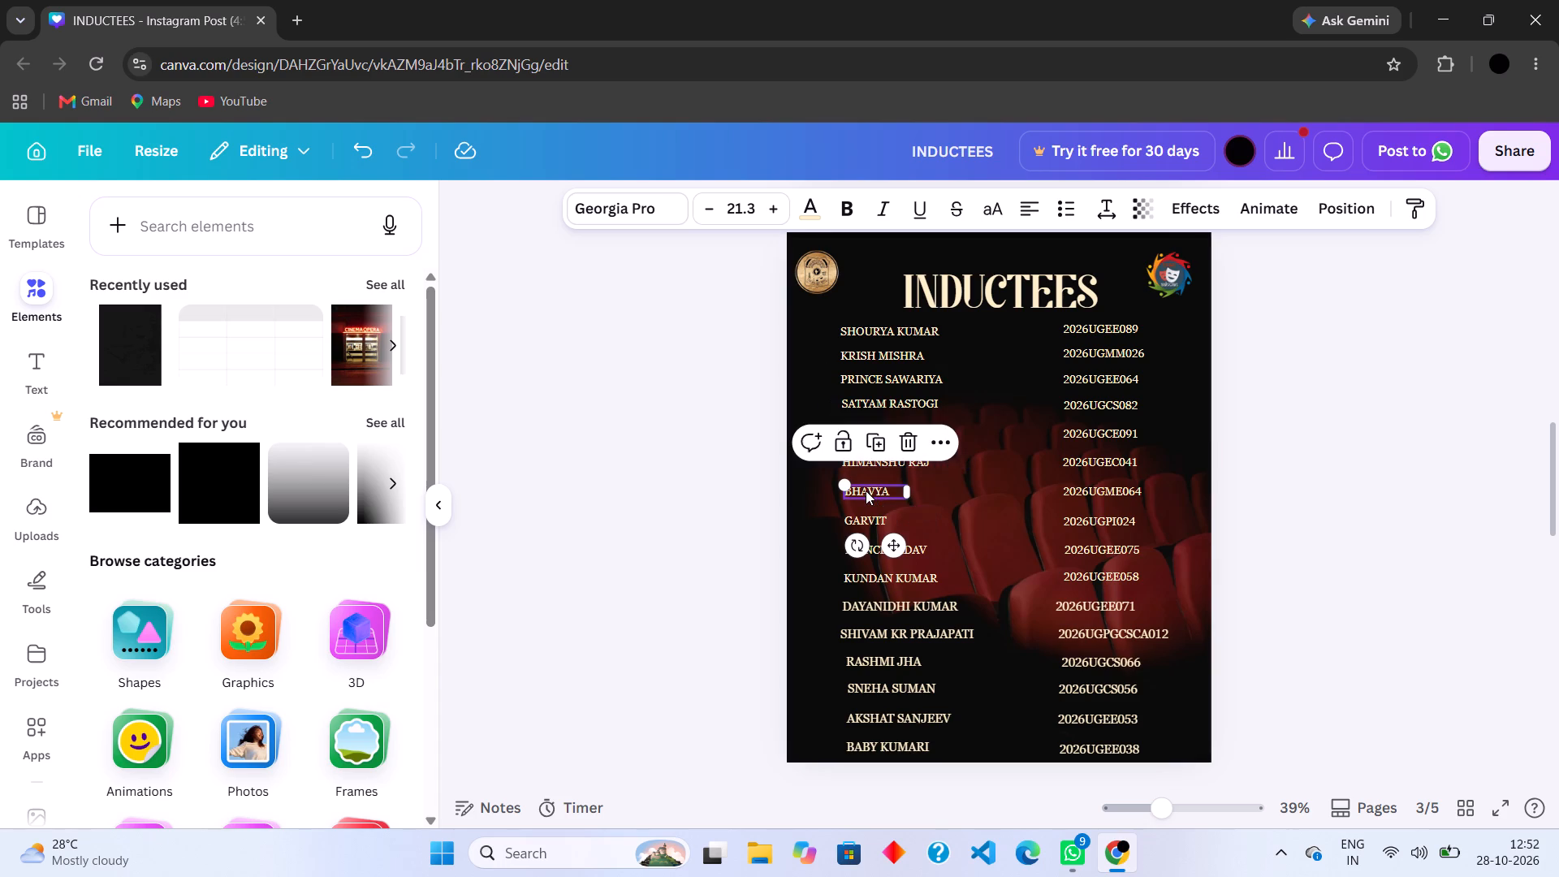
key(Left)
key(Left)
key(Left)
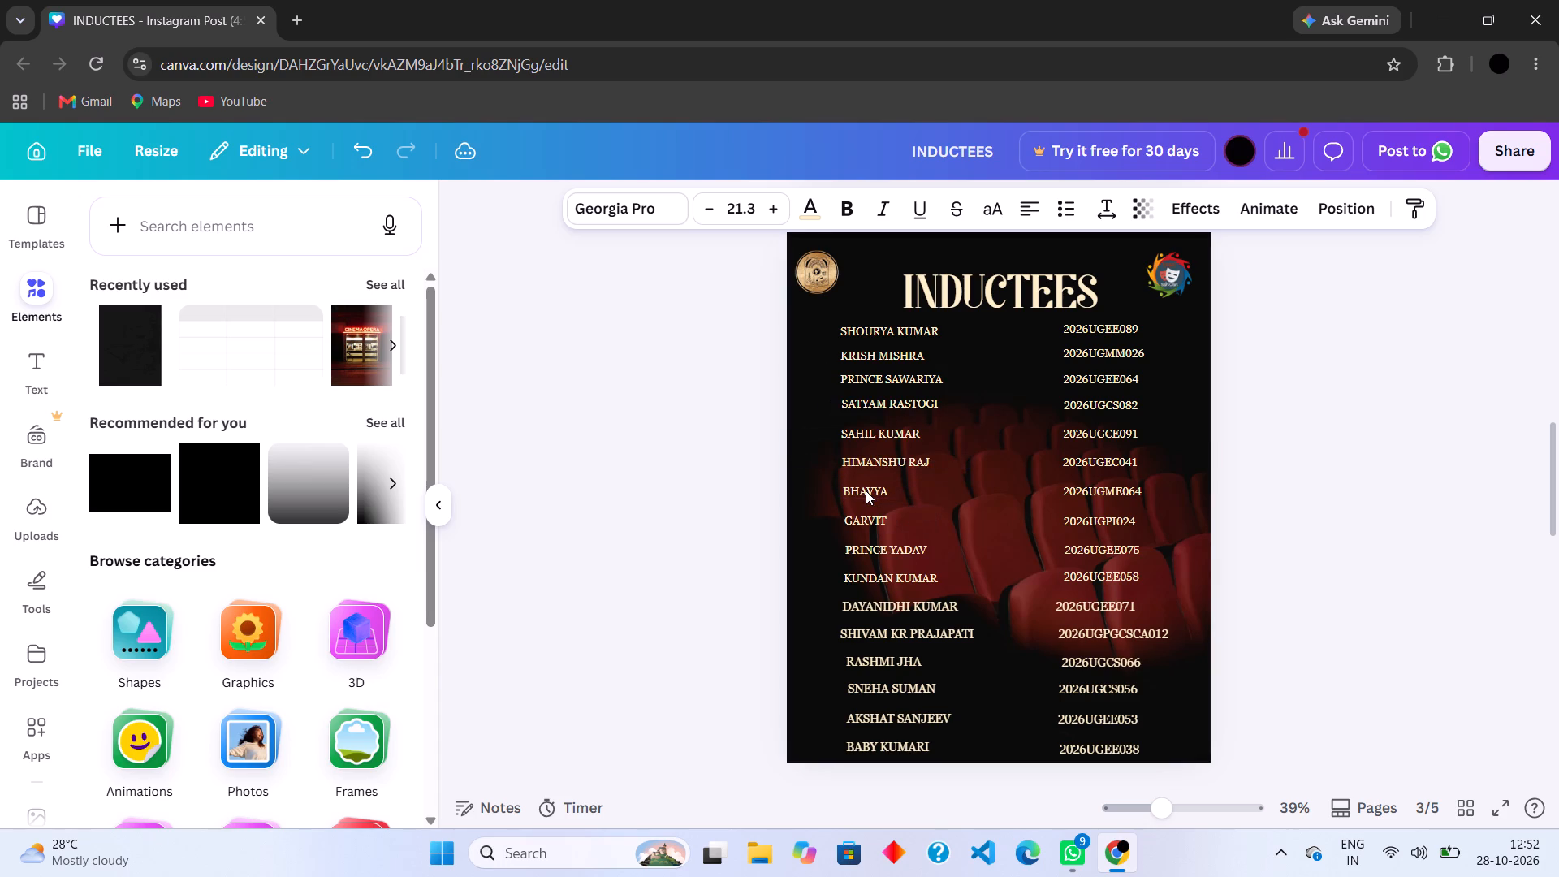
key(Left)
key(Left)
key(Right)
Nudge the eighth name in the page 3 INDUCTEES list slightly left under the seventh name, keeping its vertical position.
click(857, 520)
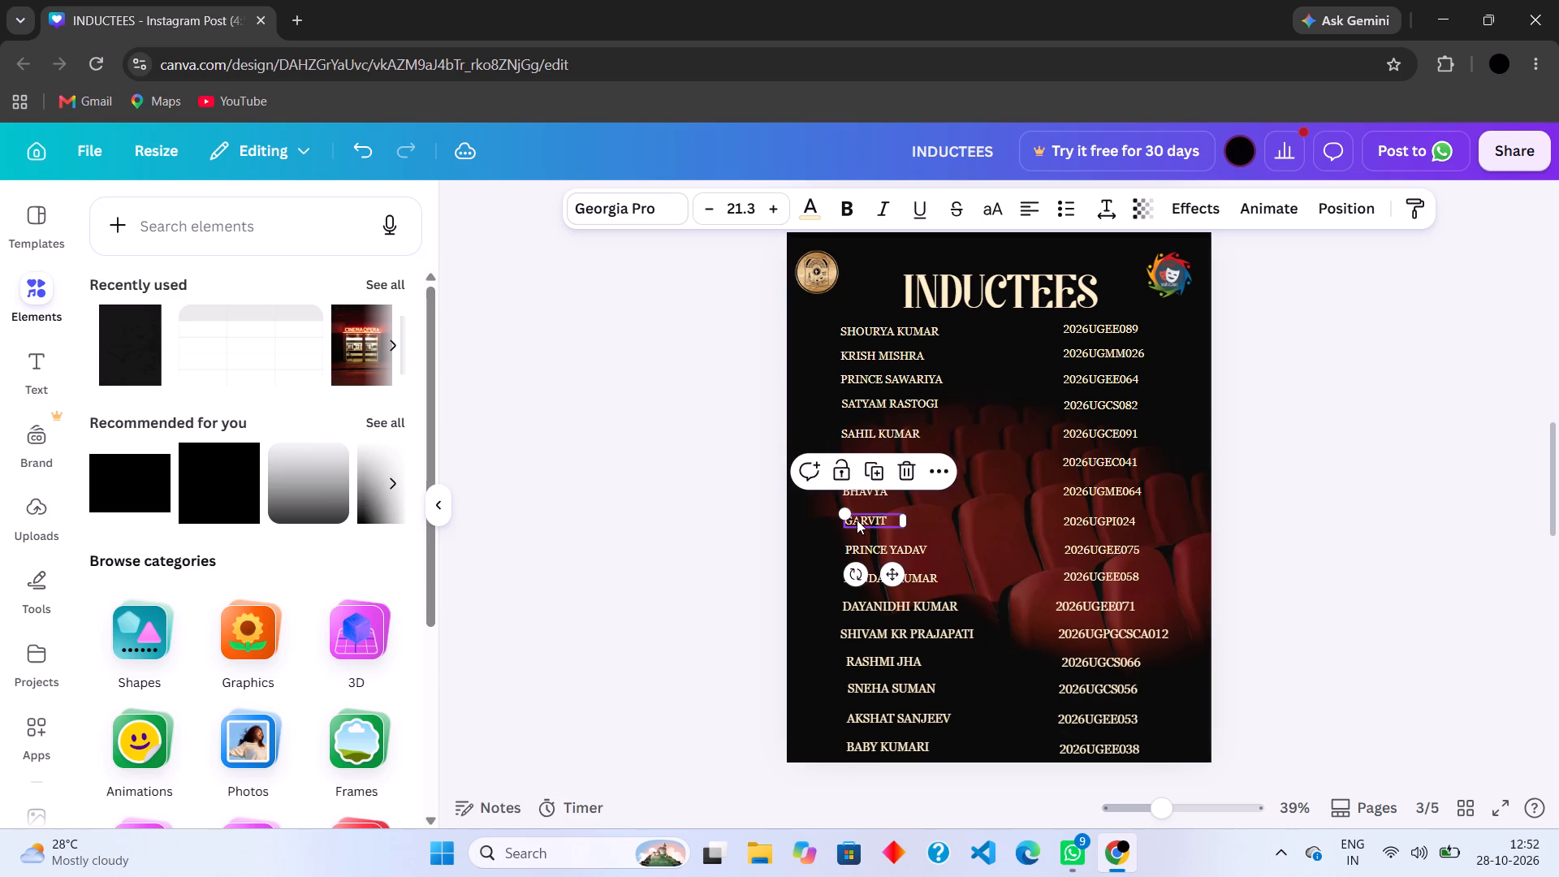
key(Left)
key(Left)
key(Left)
key(Left)
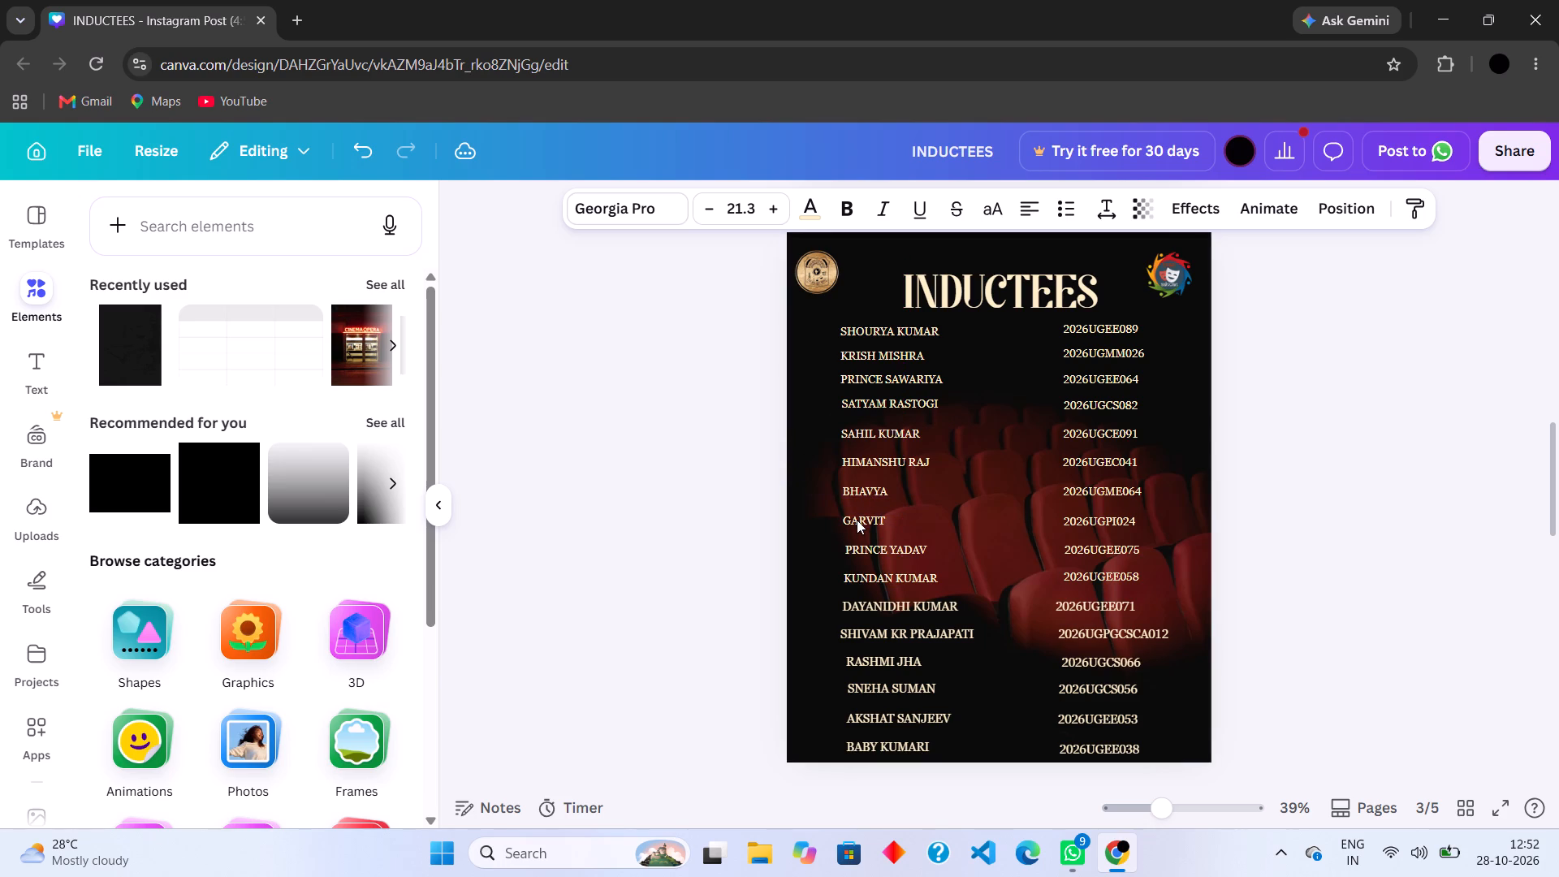
key(Right)
key(Down)
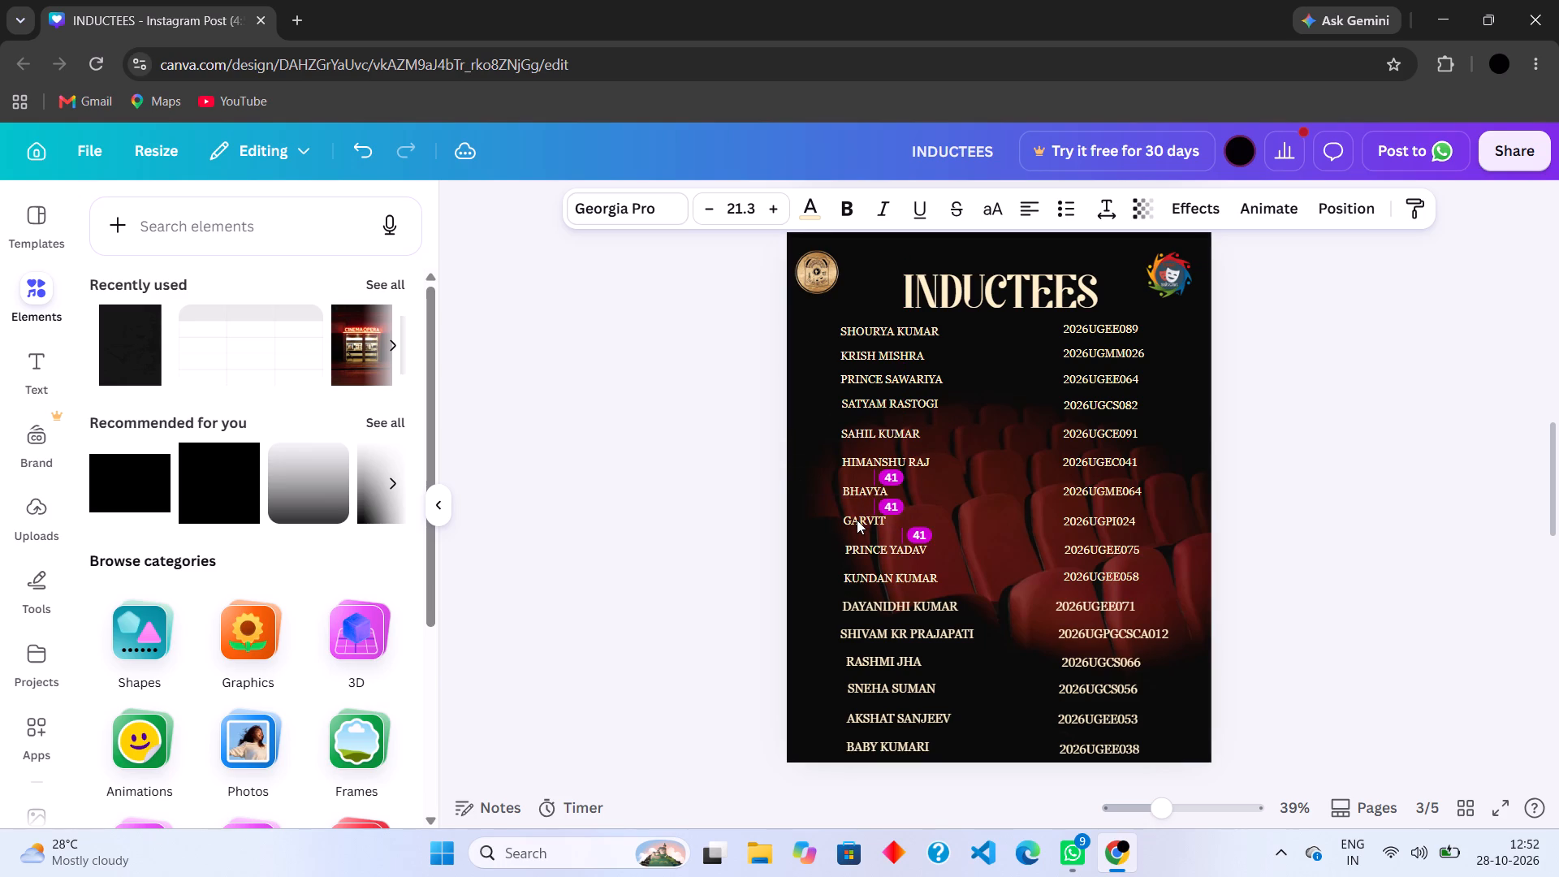
key(Up)
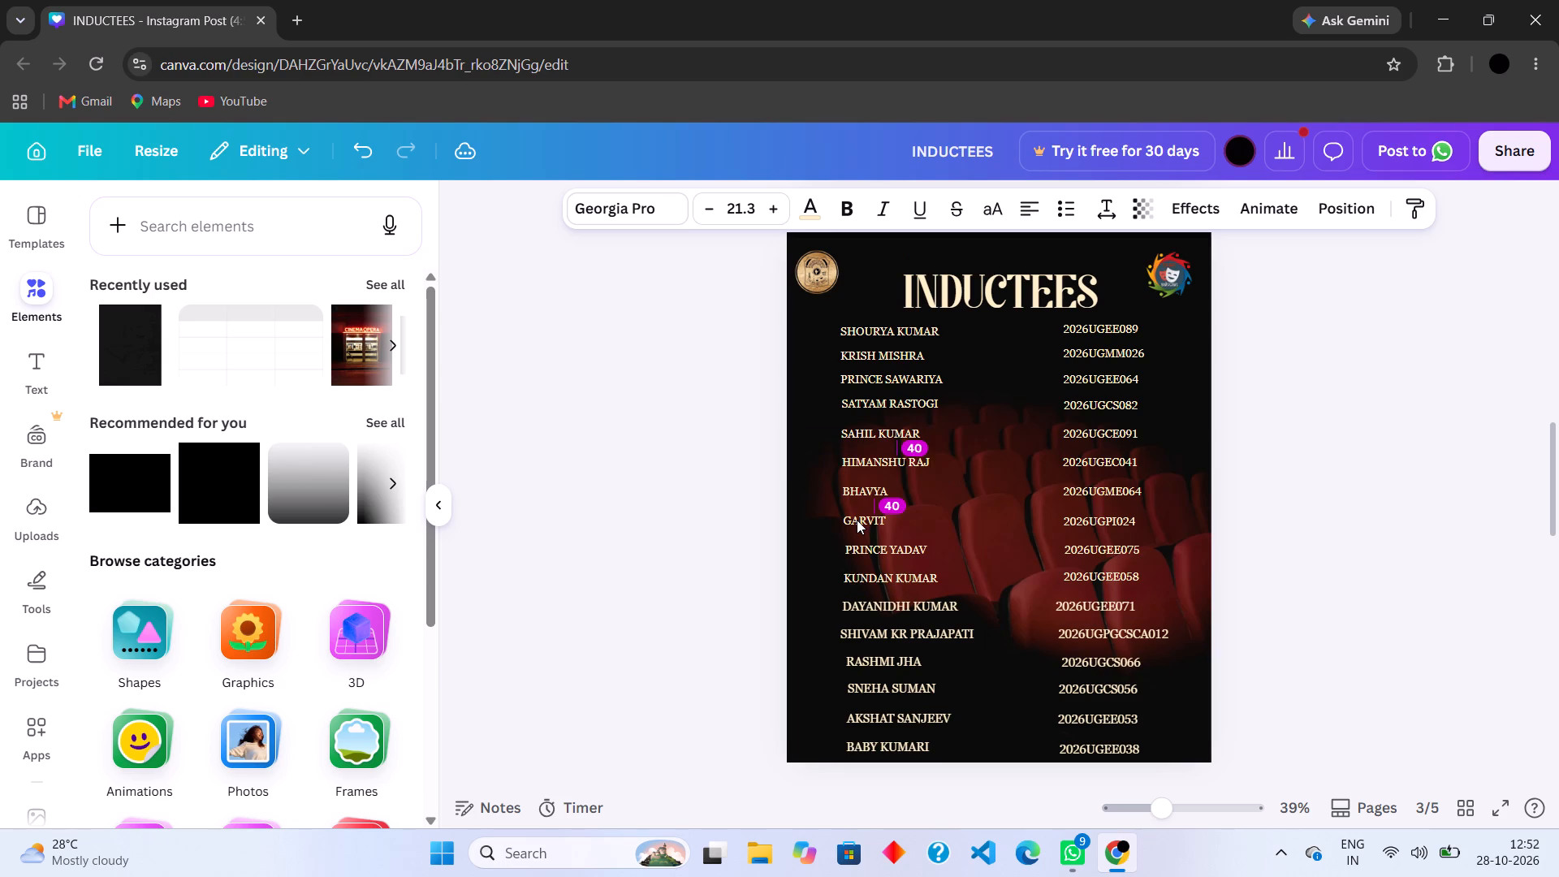
Nudge the ninth and tenth names in the page 3 INDUCTEES list very slightly to the left.
click(860, 548)
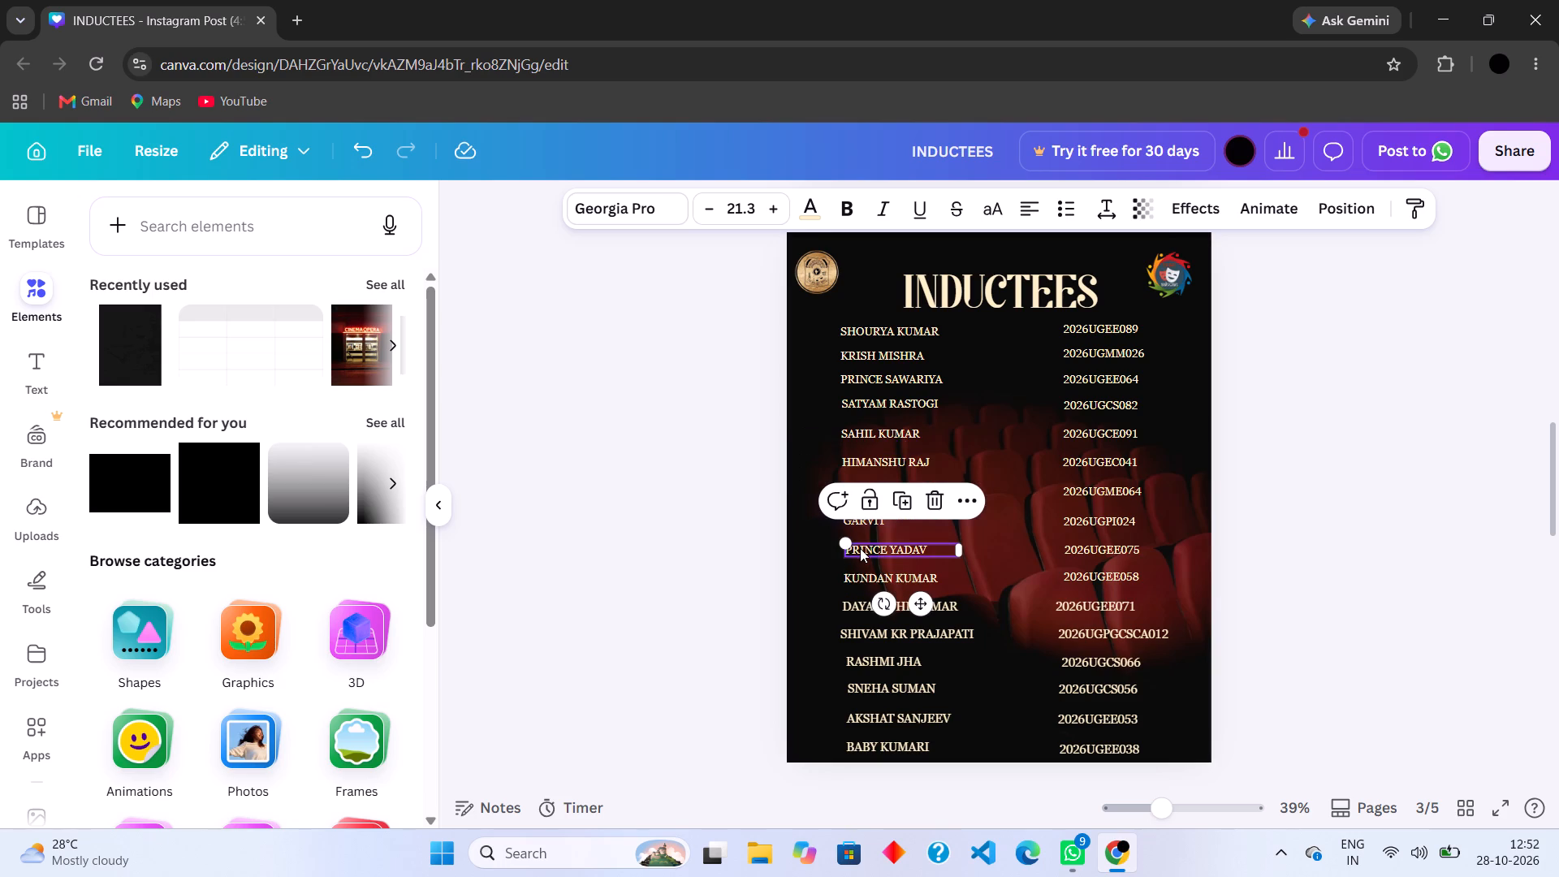
key(Left)
key(Left)
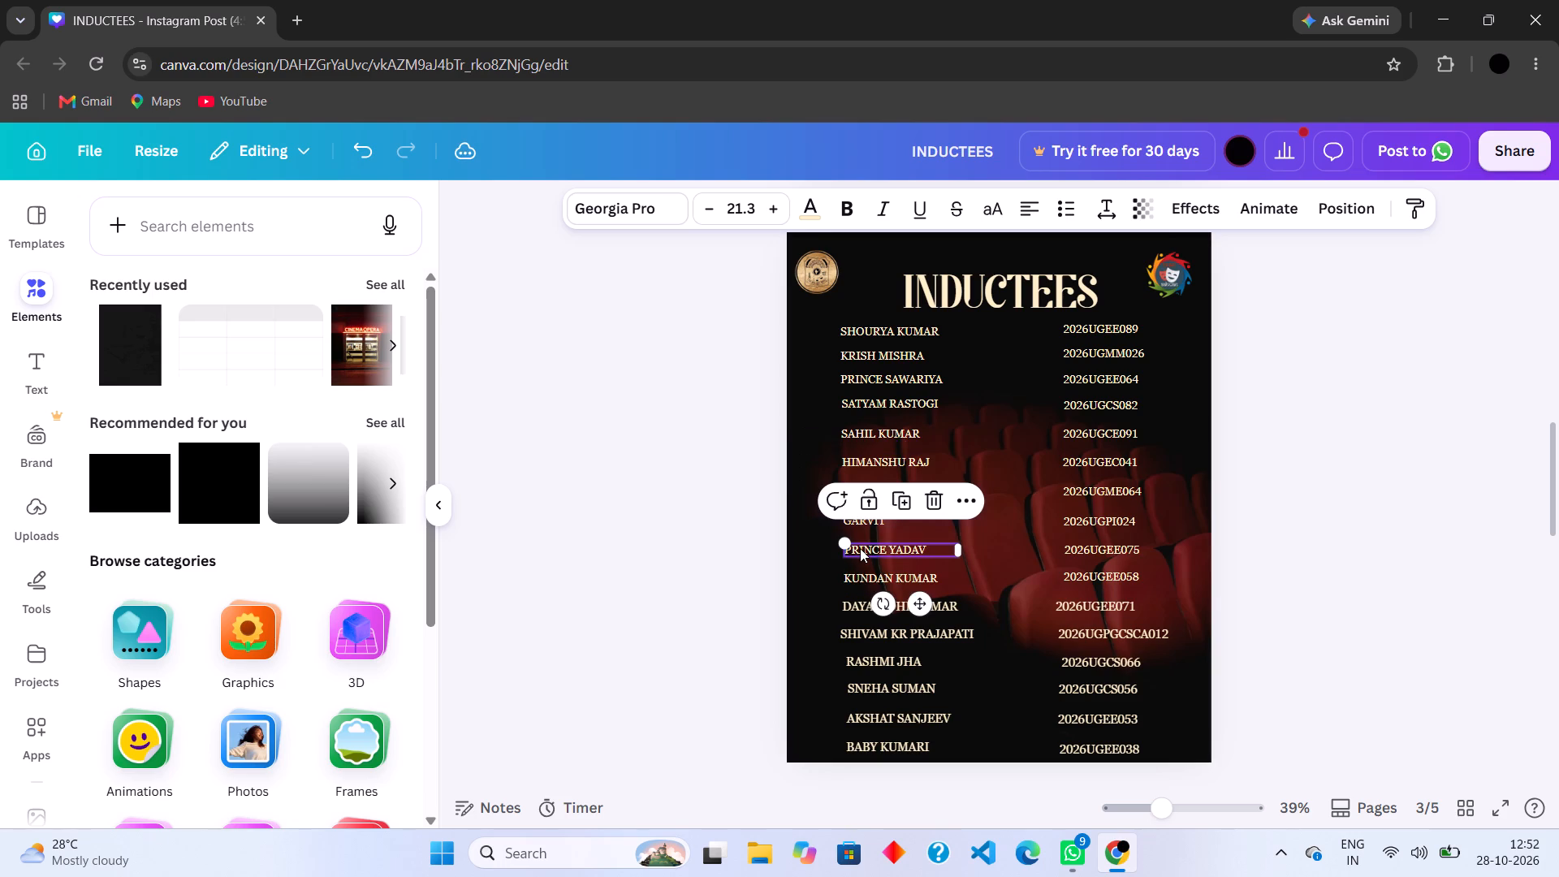
click(865, 577)
key(Left)
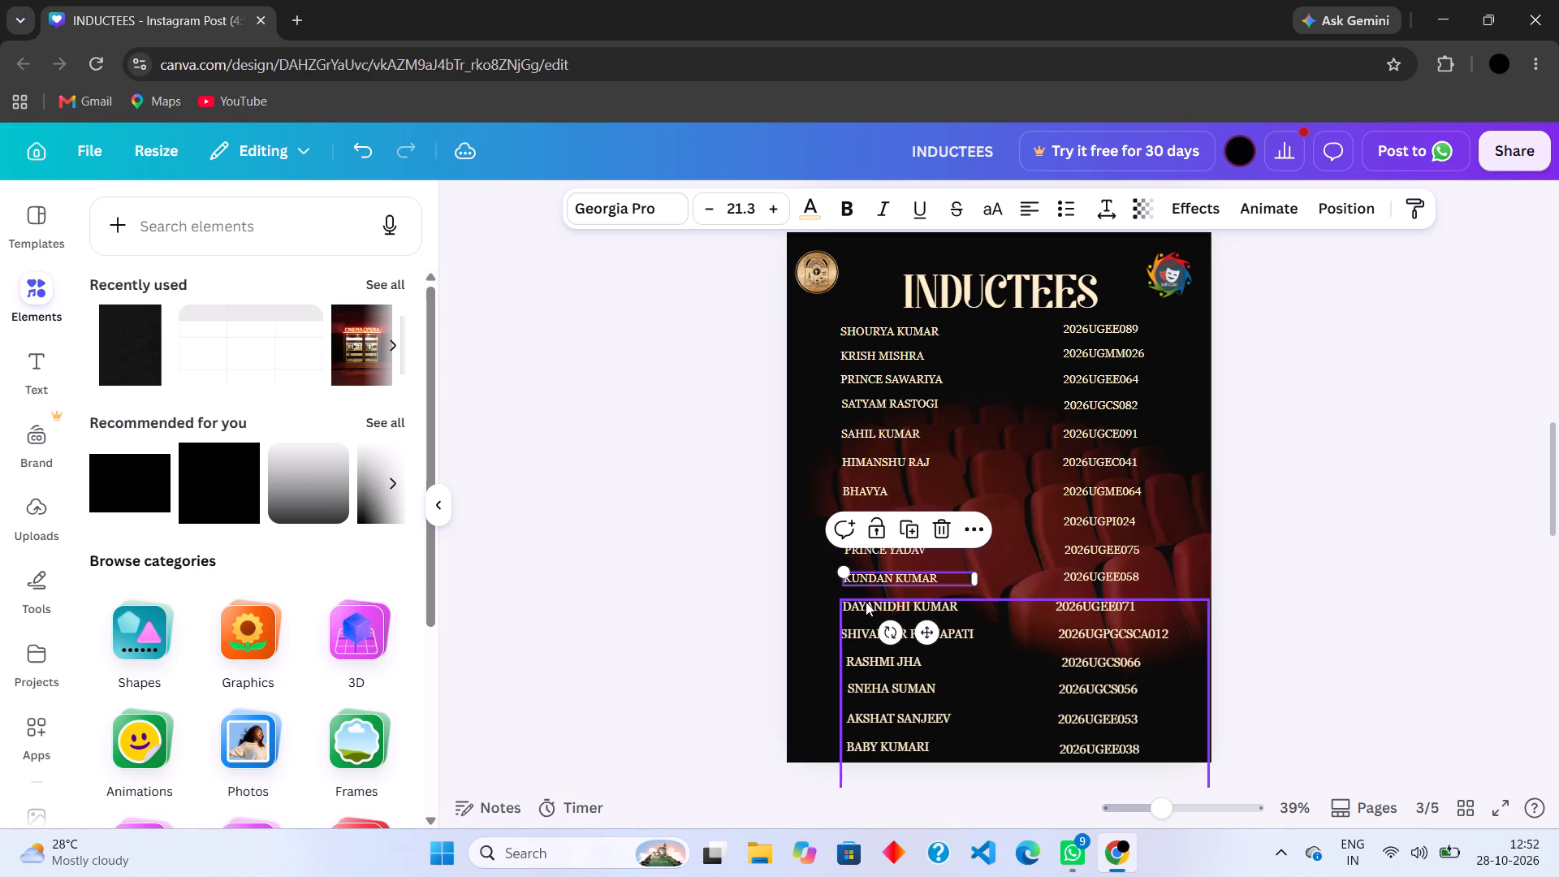
Ungroup the lower block of names and registration numbers in the page 3 INDUCTEES list, starting from the eleventh name.
click(855, 643)
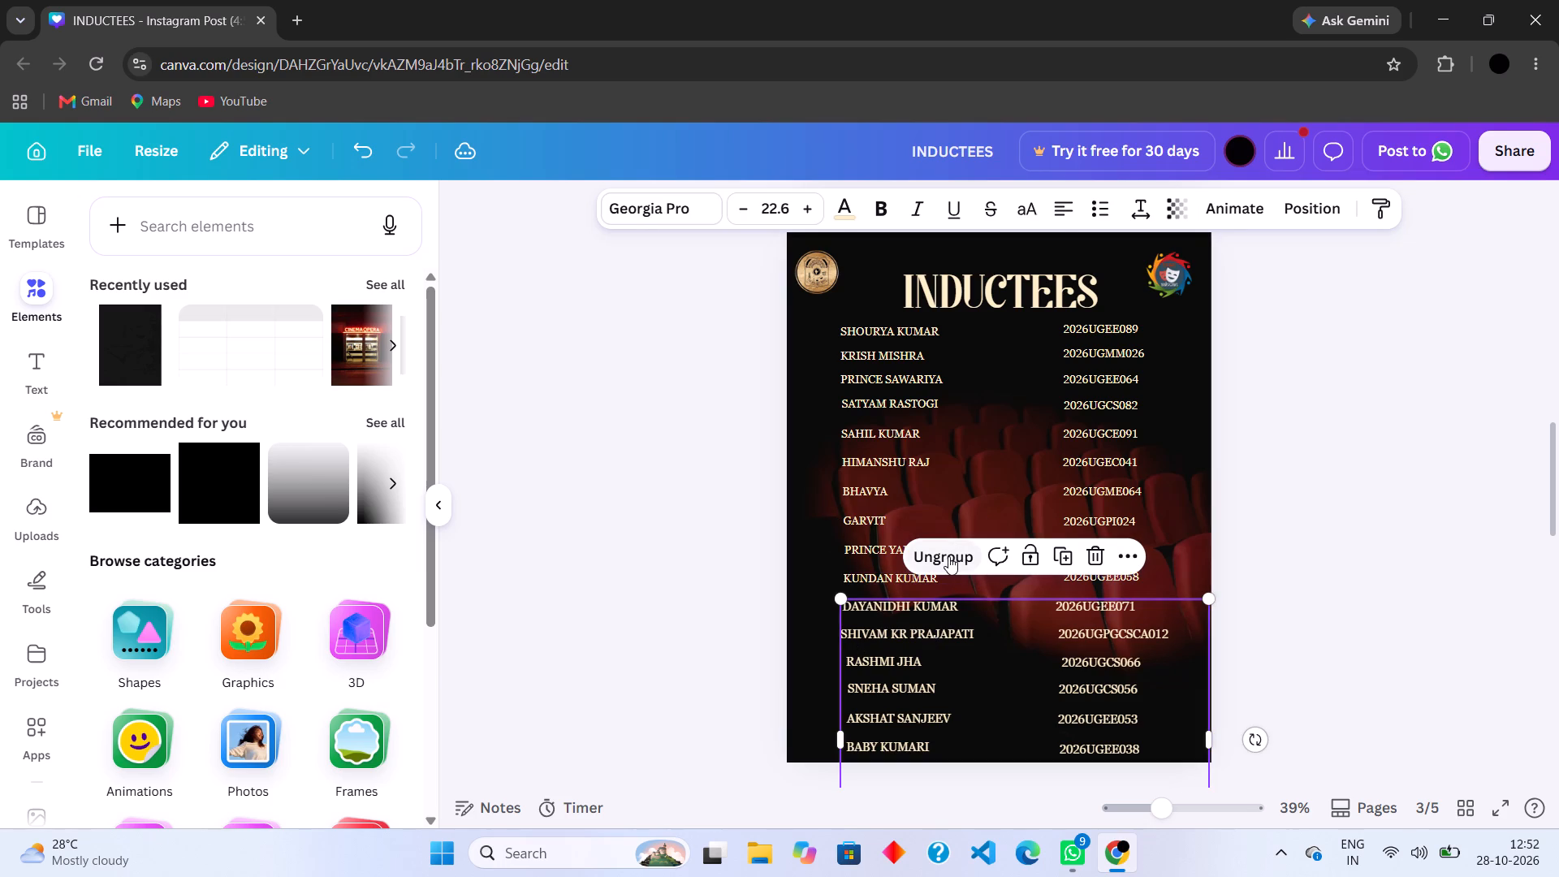
click(935, 563)
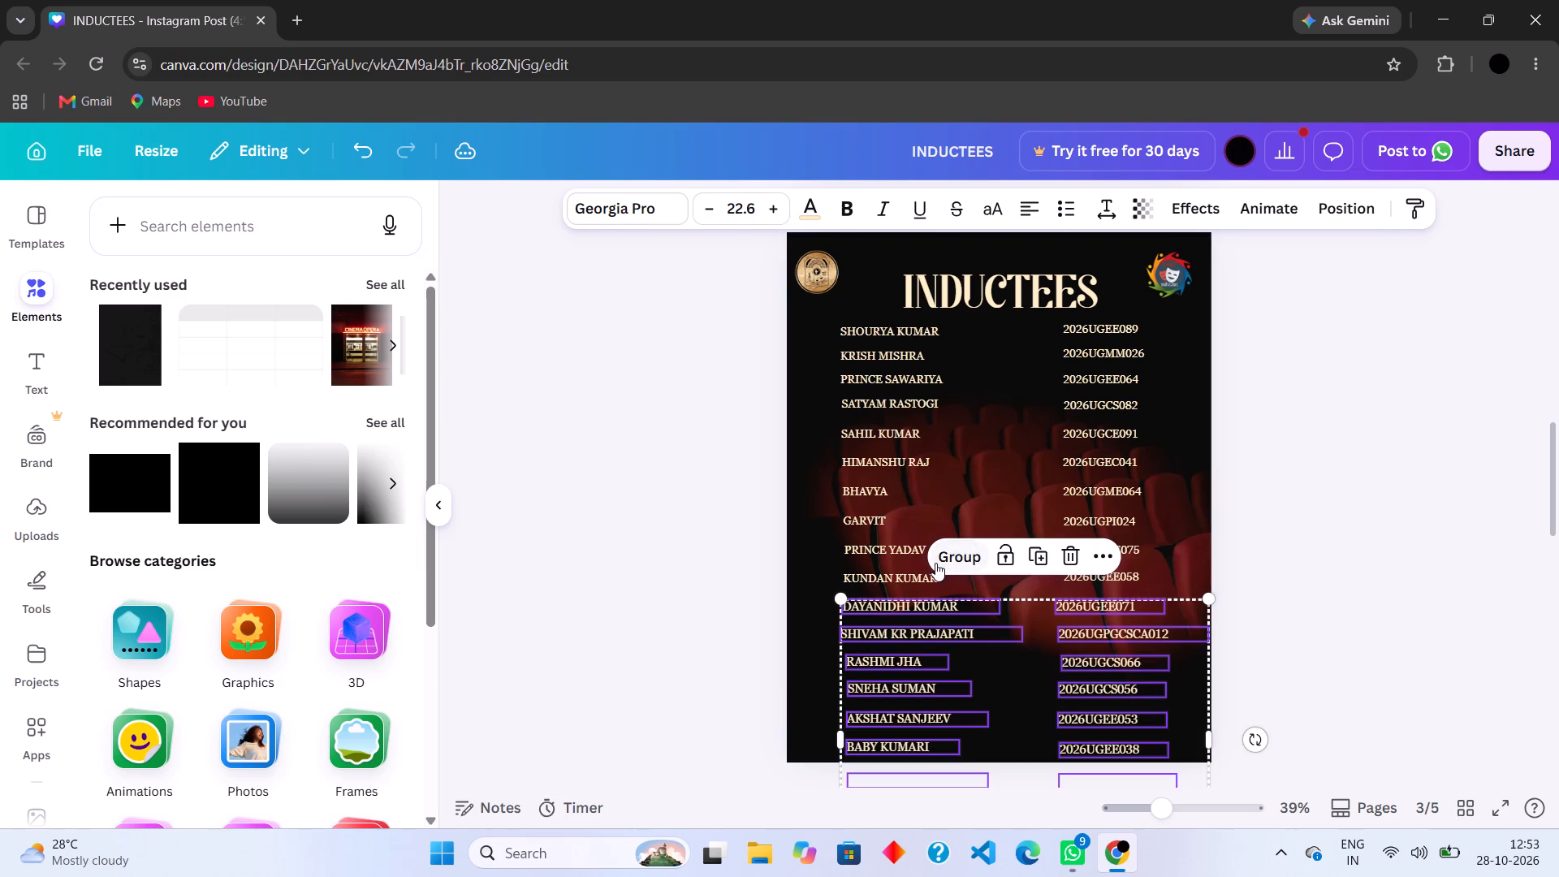
click(710, 683)
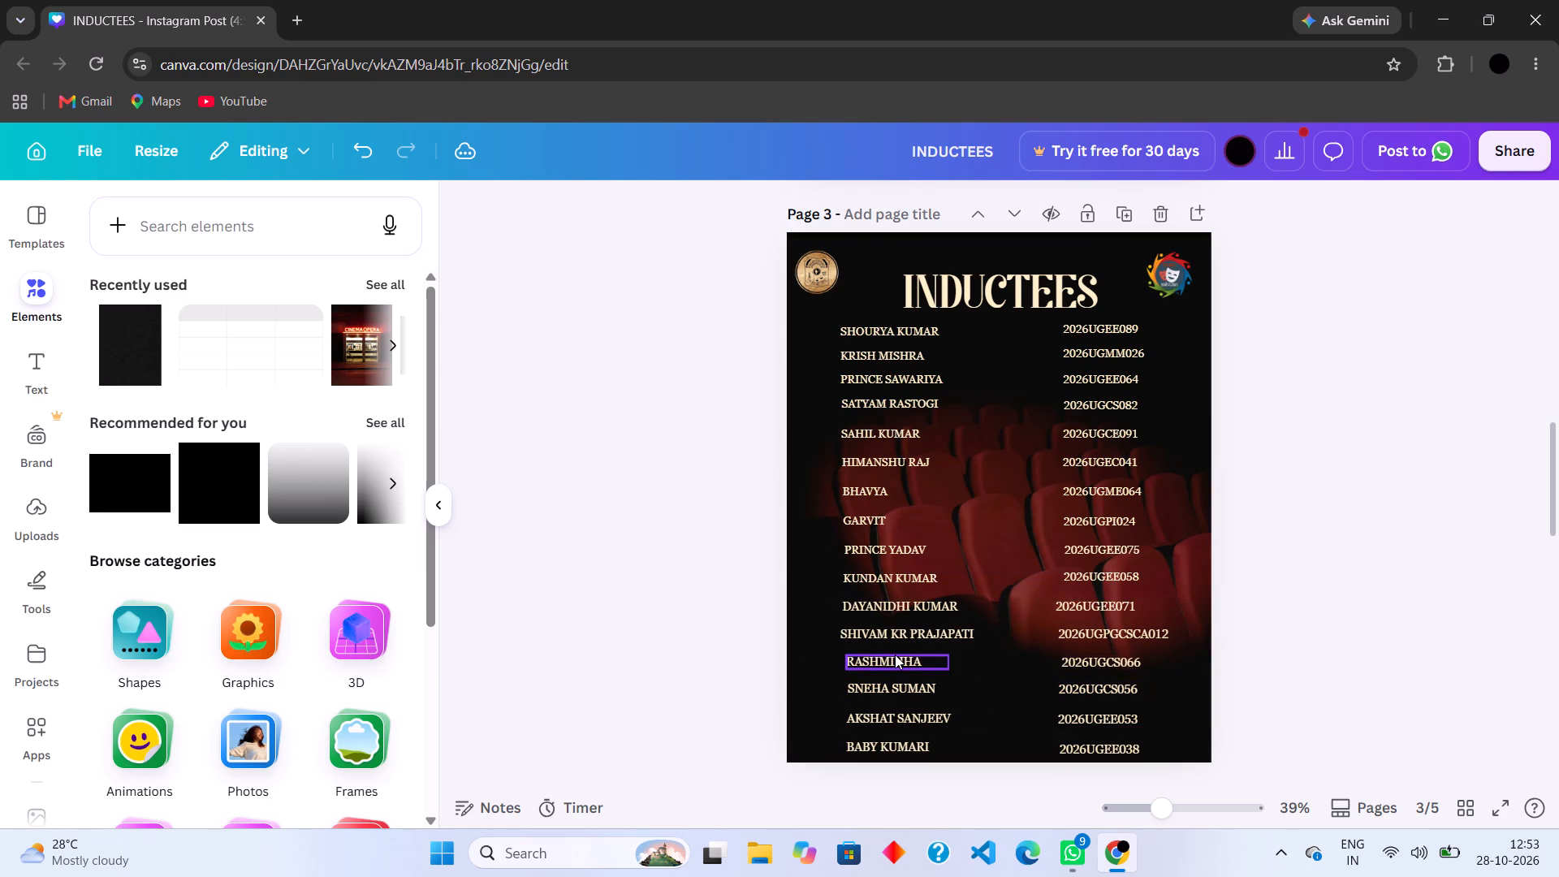
Move the thirteenth name in the page 3 INDUCTEES list left to line up with the name column above.
click(895, 655)
key(Left)
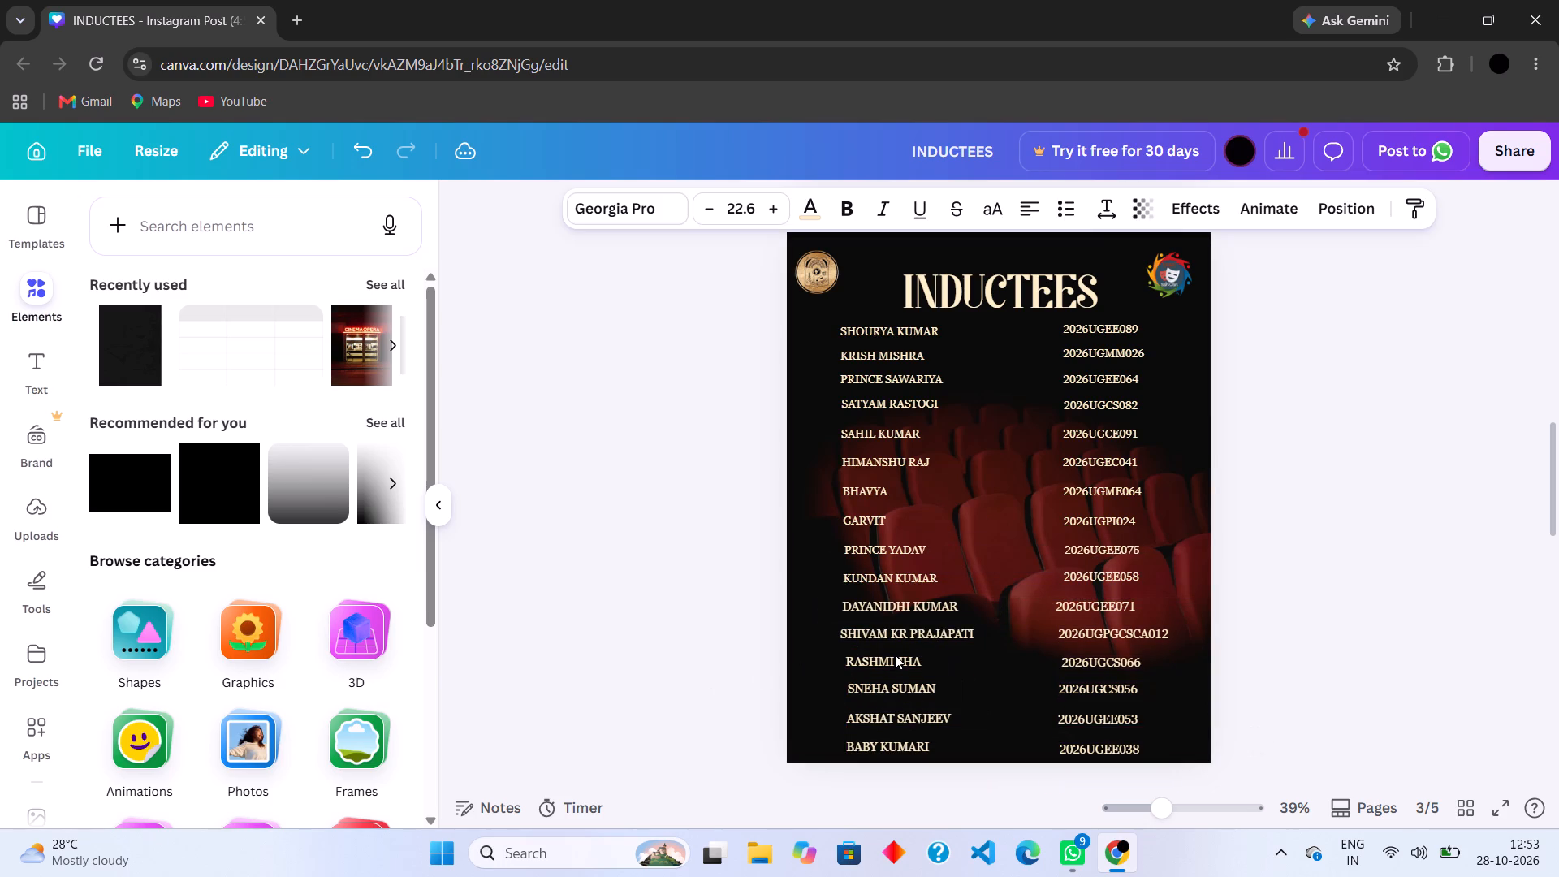
key(Left)
key(Left)
key(Left)
key(Left)
key(Left)
key(Left)
key(Left)
key(Left)
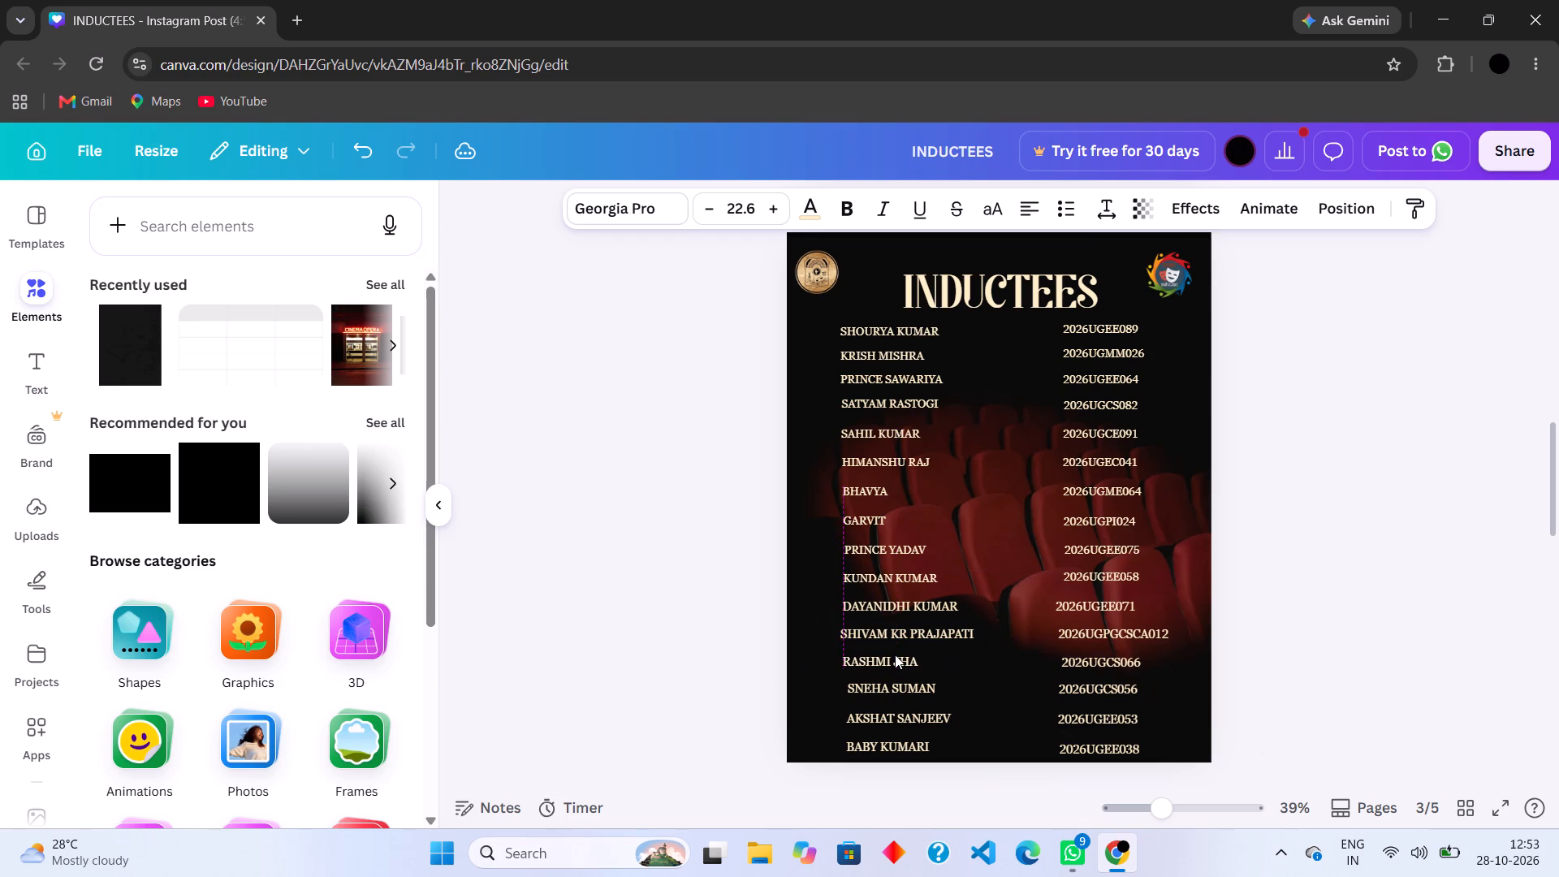
key(Left)
key(Left)
key(Left)
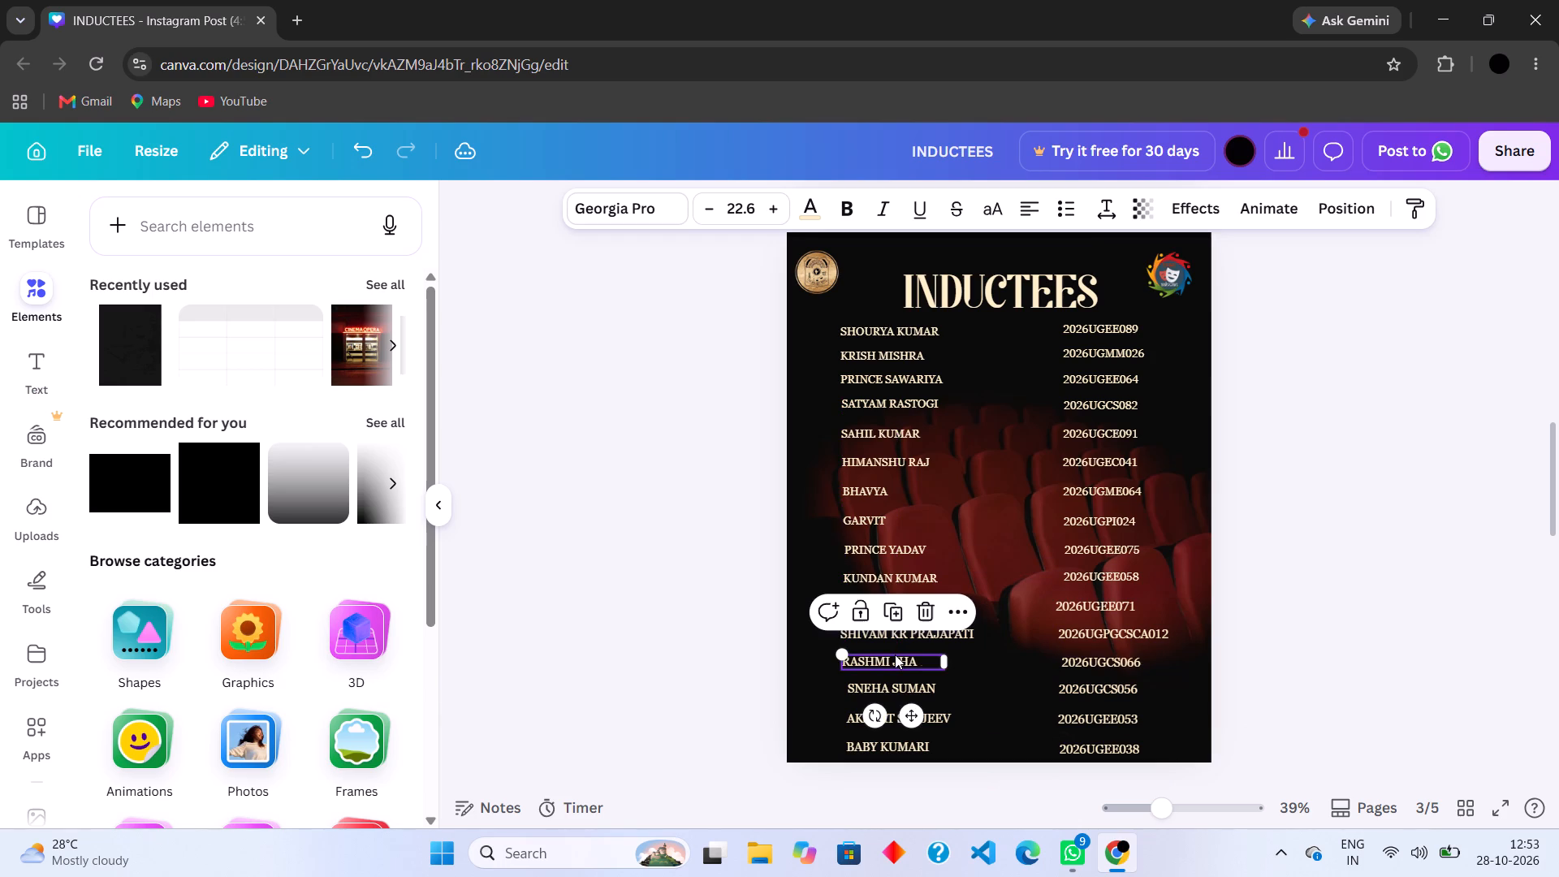
Move the fourteenth name in the page 3 INDUCTEES list left to line up with the thirteenth name.
click(888, 694)
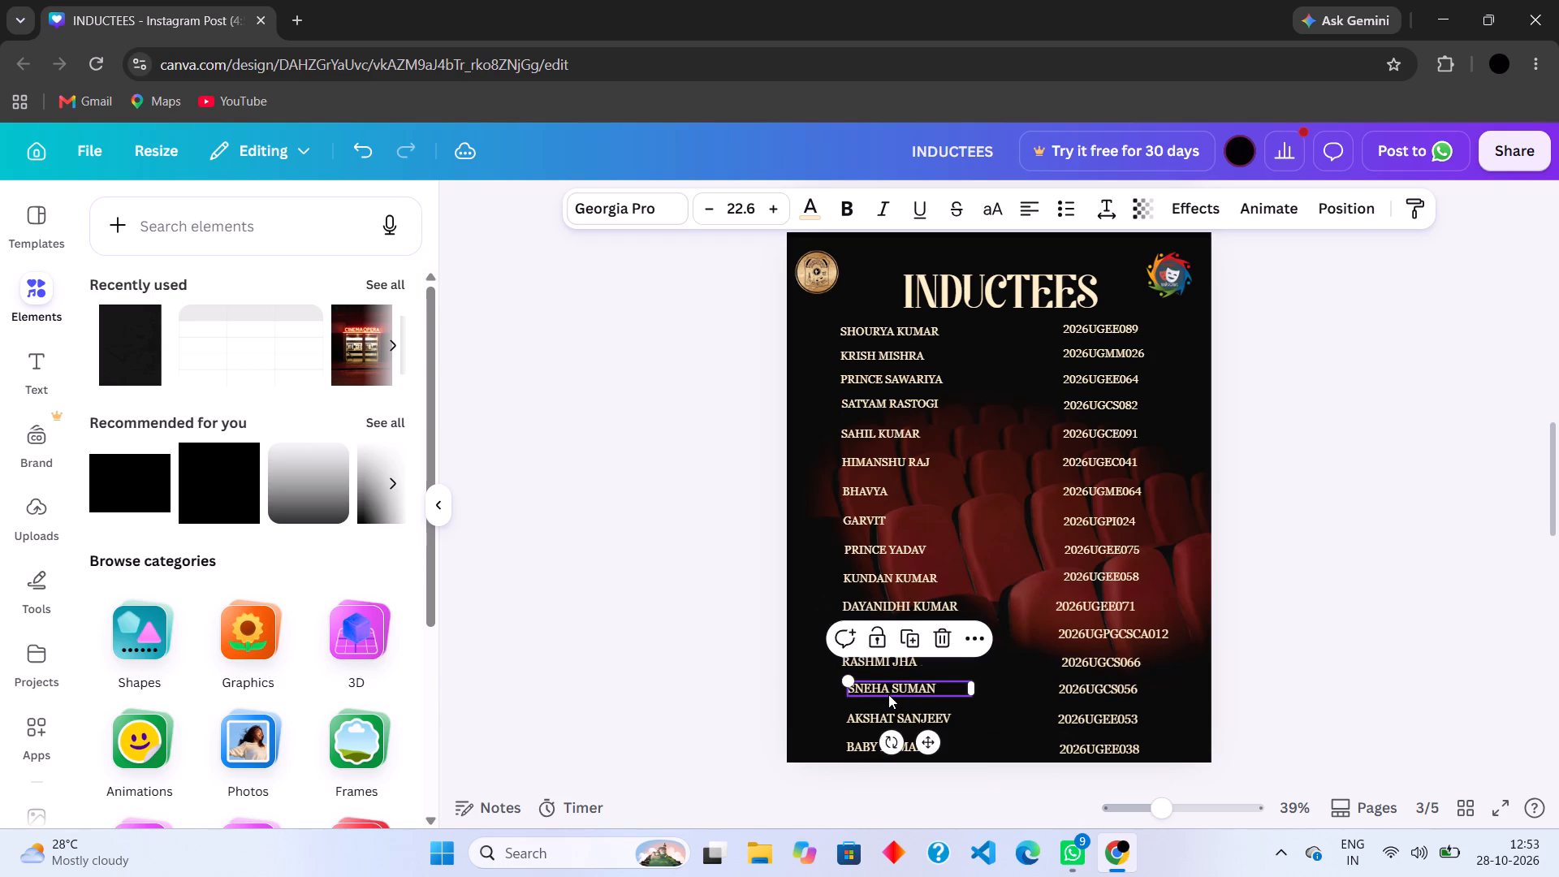
key(Left)
key(Left)
key(Left)
key(Left)
key(Left)
key(Left)
key(Left)
key(Left)
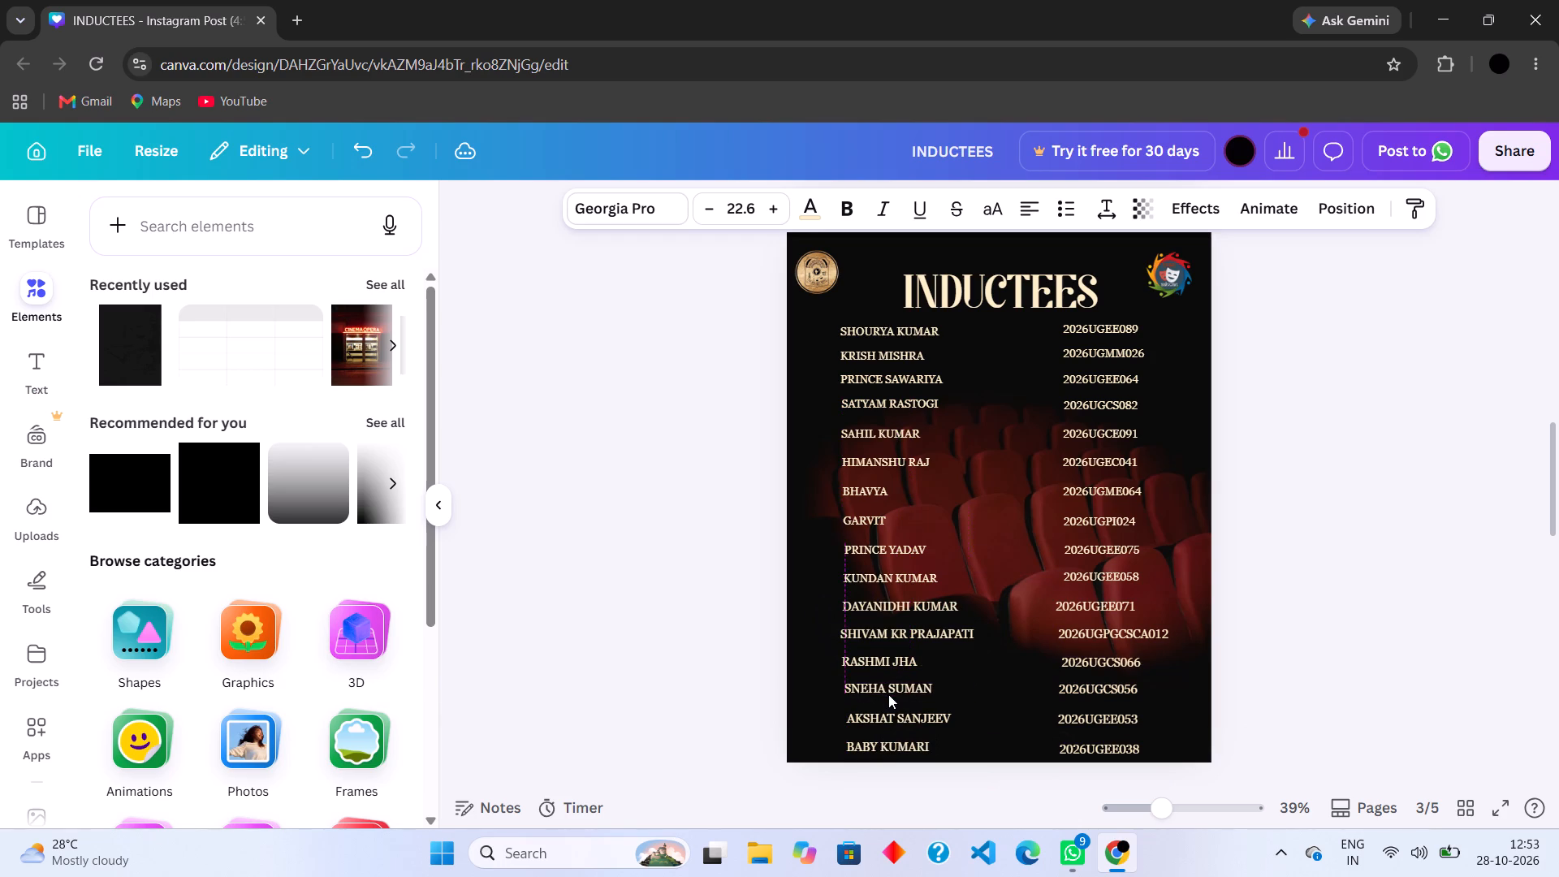
key(Left)
key(Left)
key(Left)
key(Left)
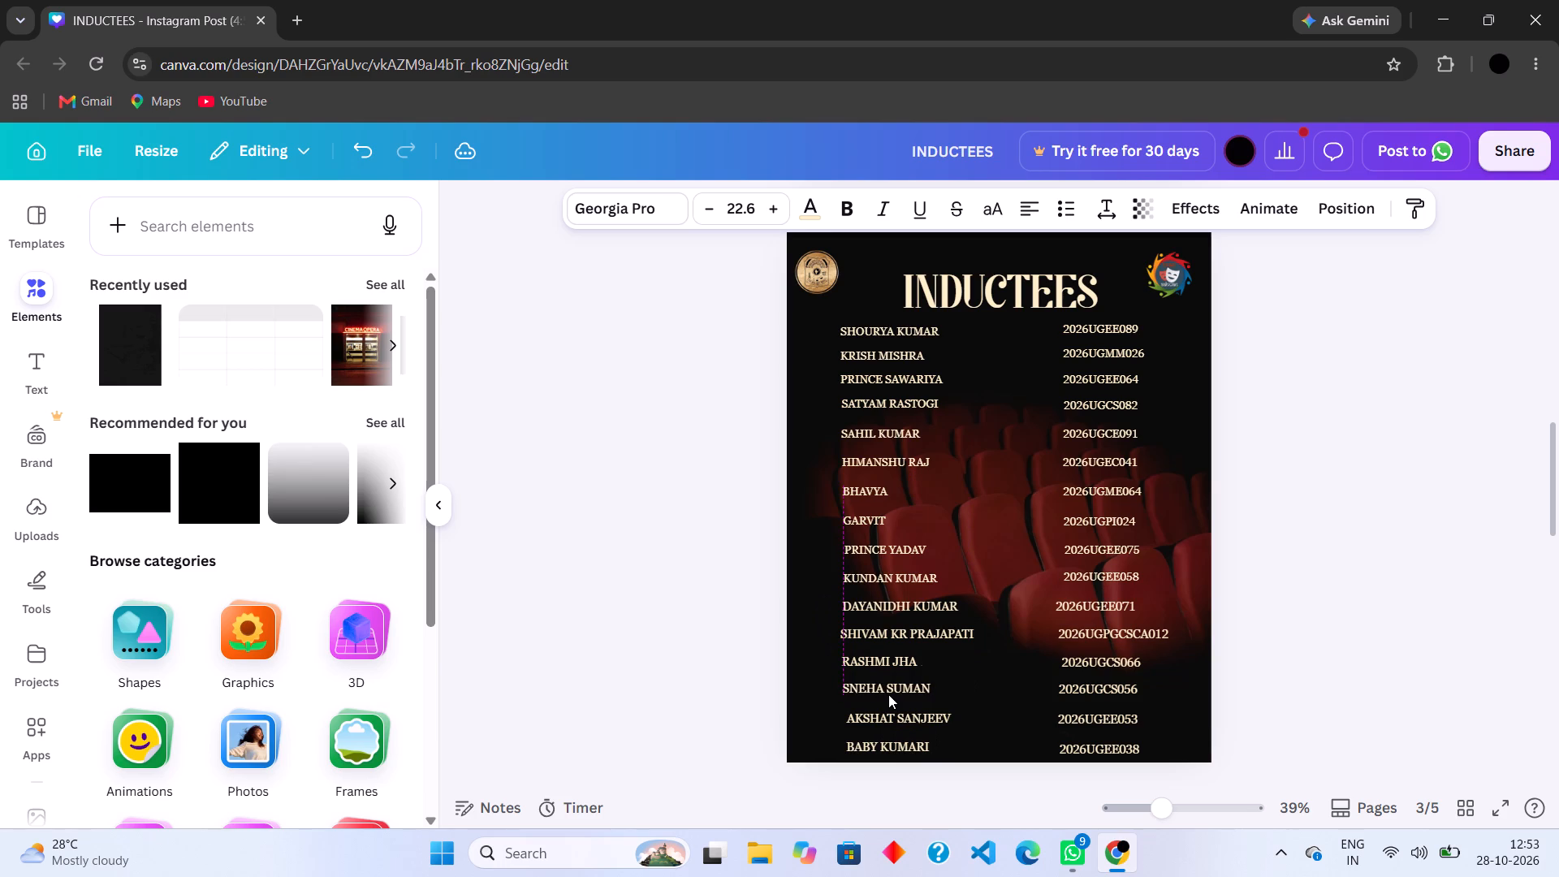
key(Left)
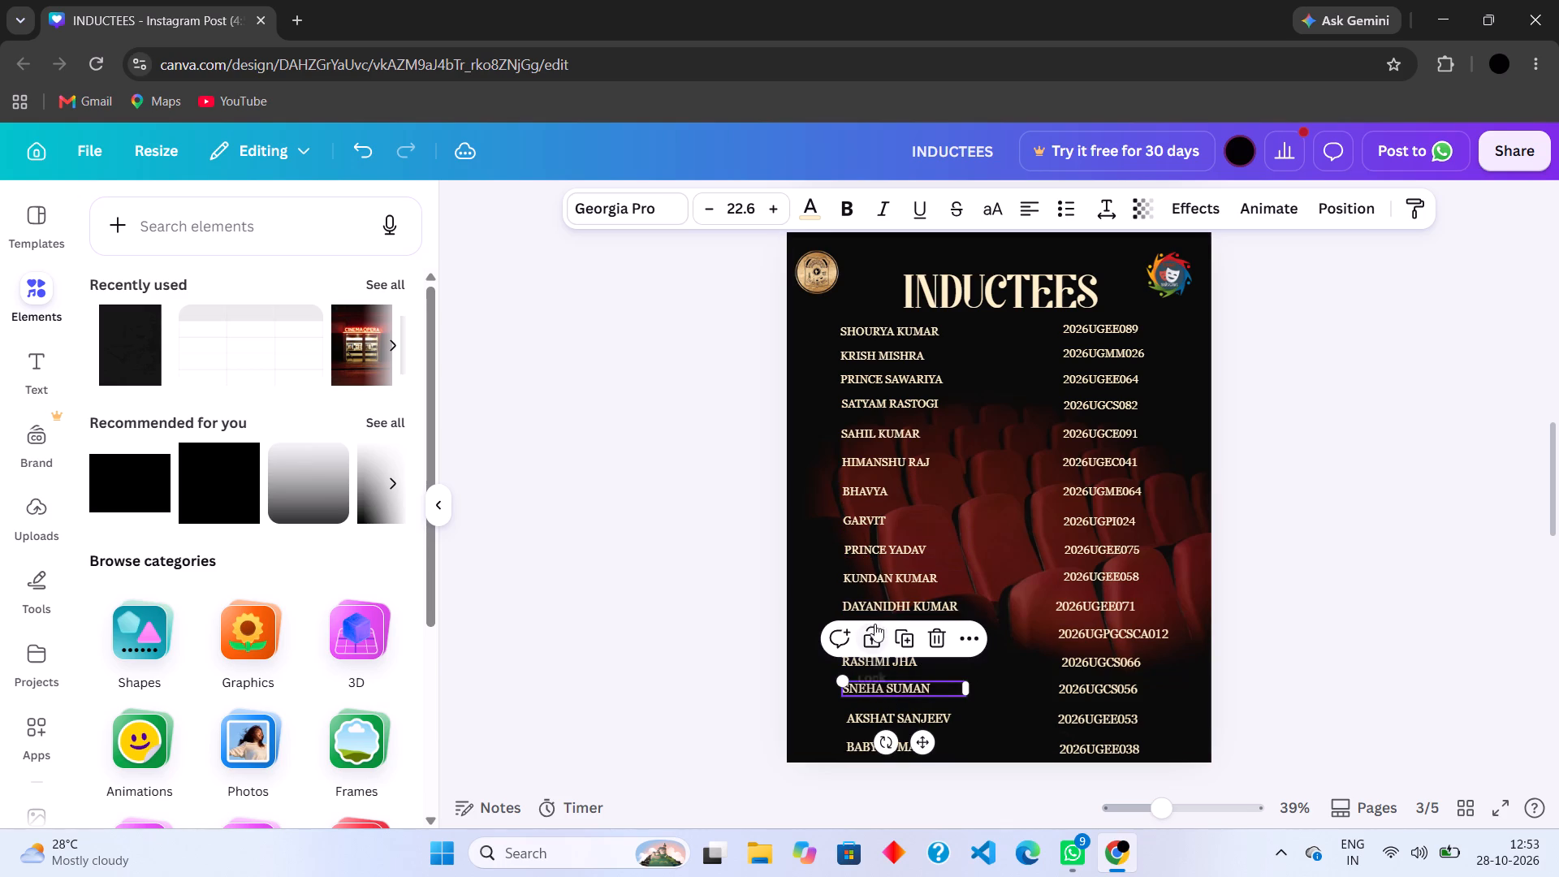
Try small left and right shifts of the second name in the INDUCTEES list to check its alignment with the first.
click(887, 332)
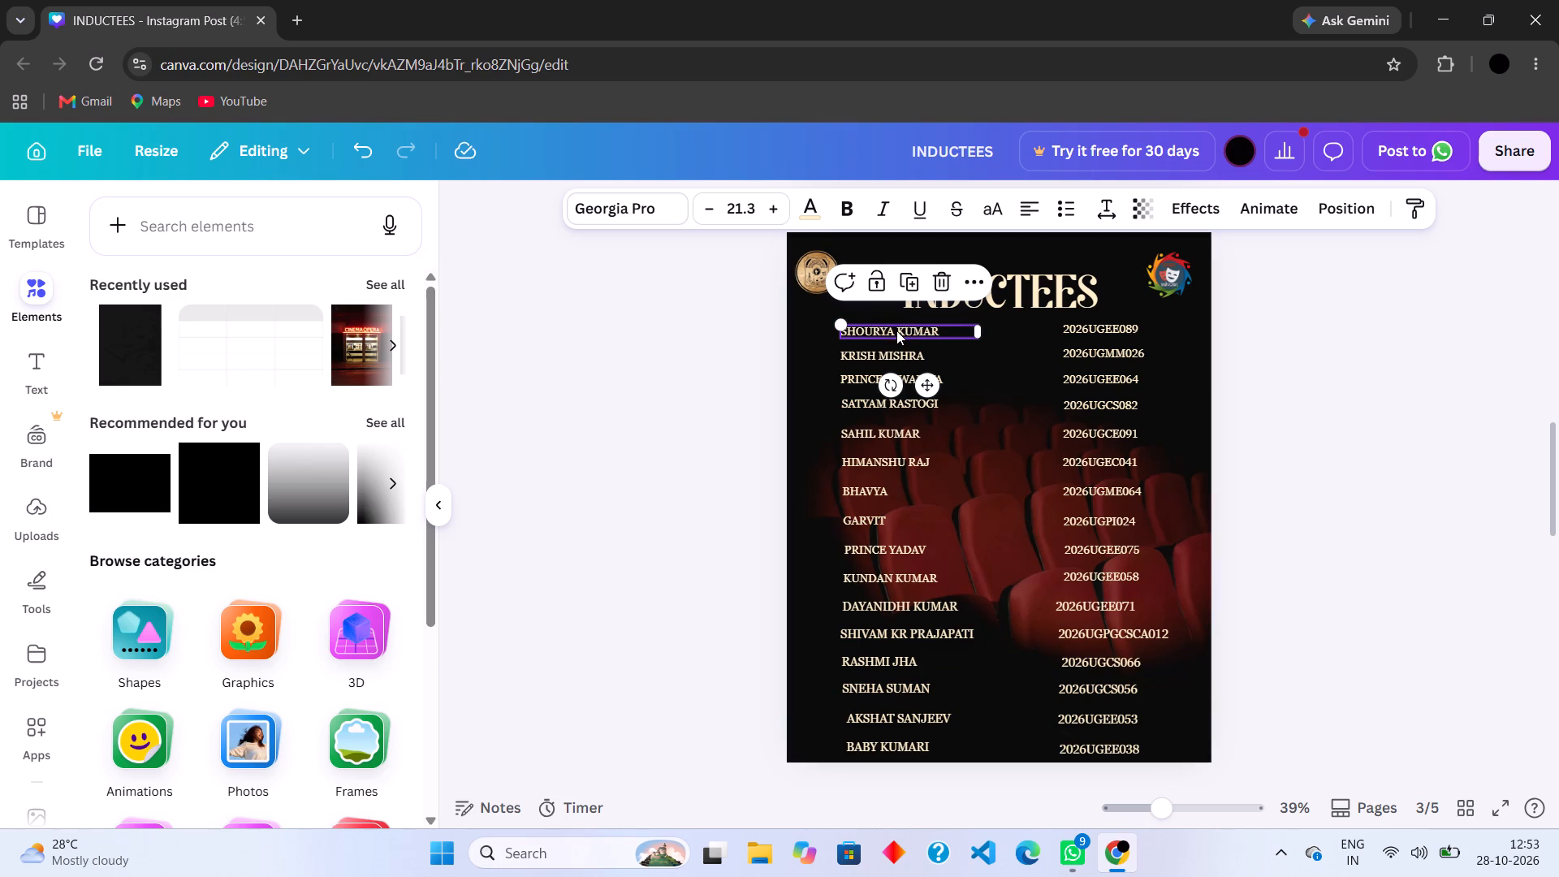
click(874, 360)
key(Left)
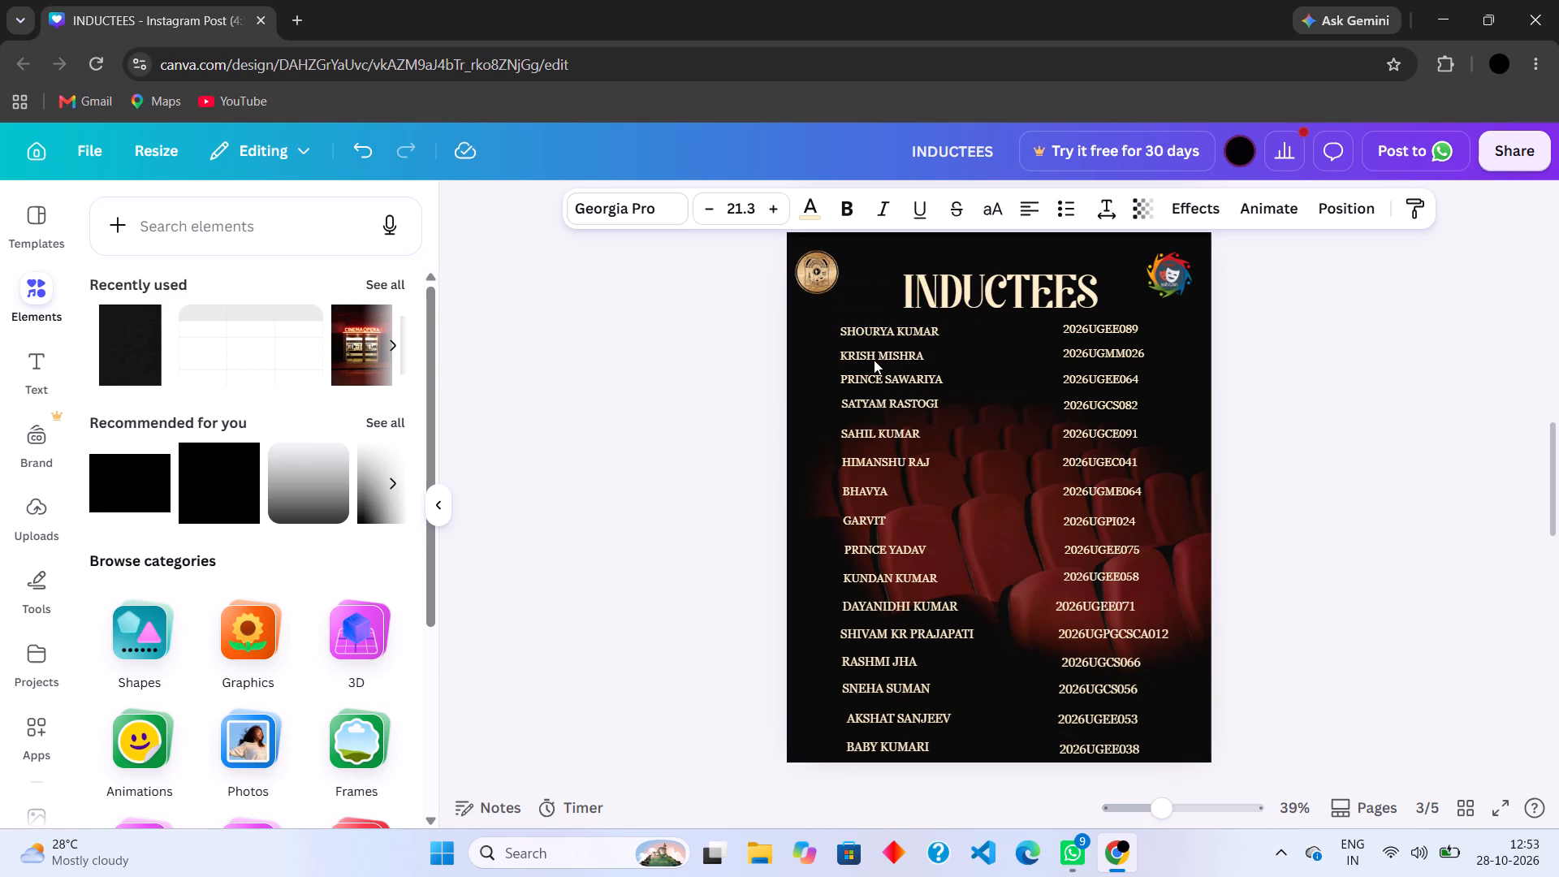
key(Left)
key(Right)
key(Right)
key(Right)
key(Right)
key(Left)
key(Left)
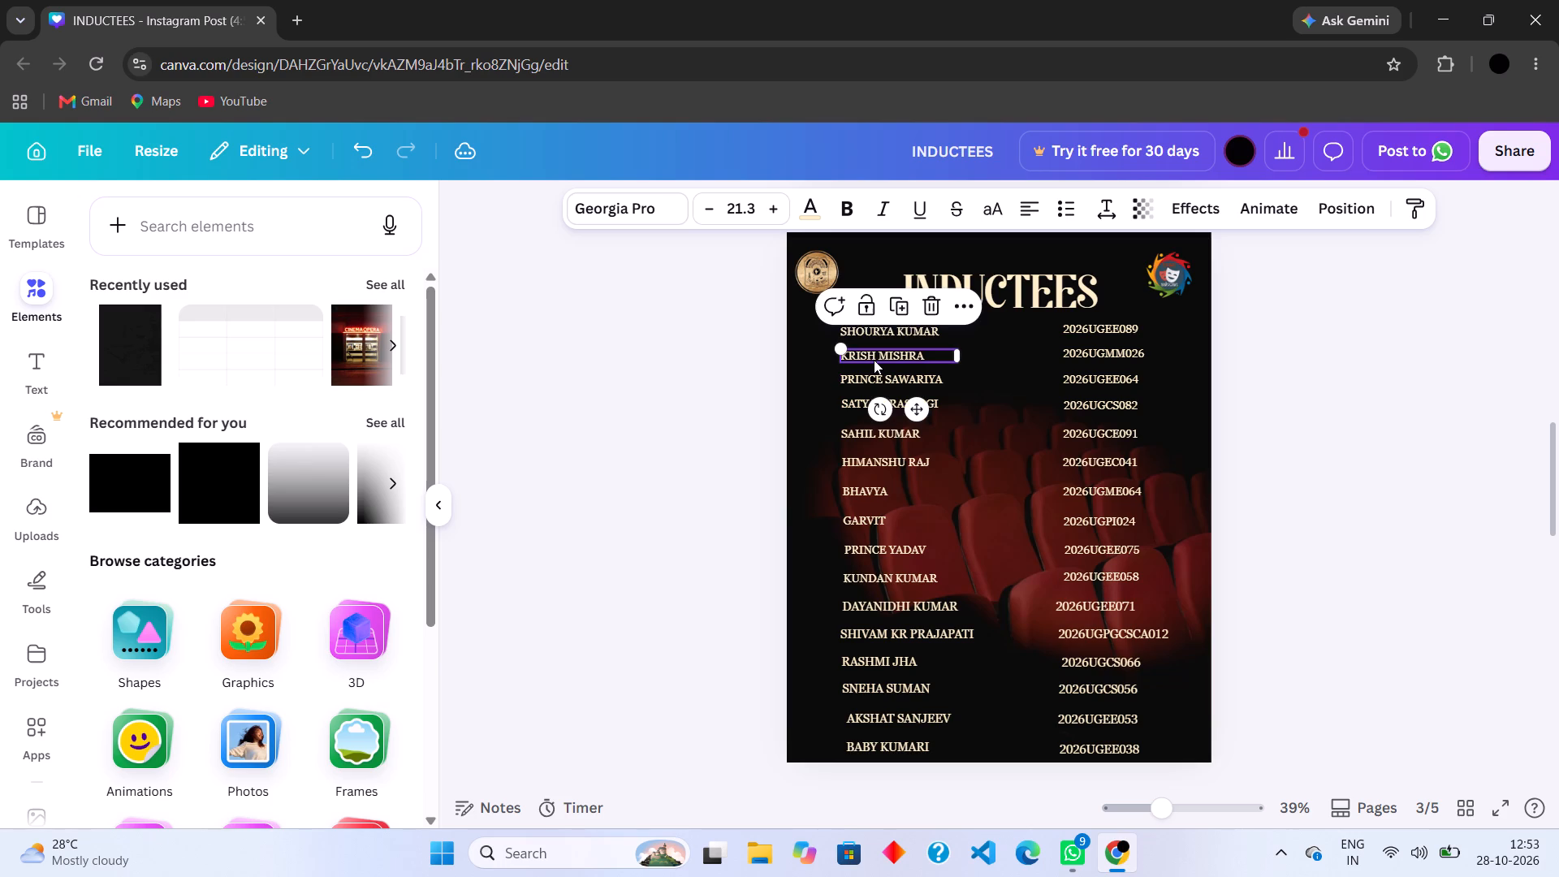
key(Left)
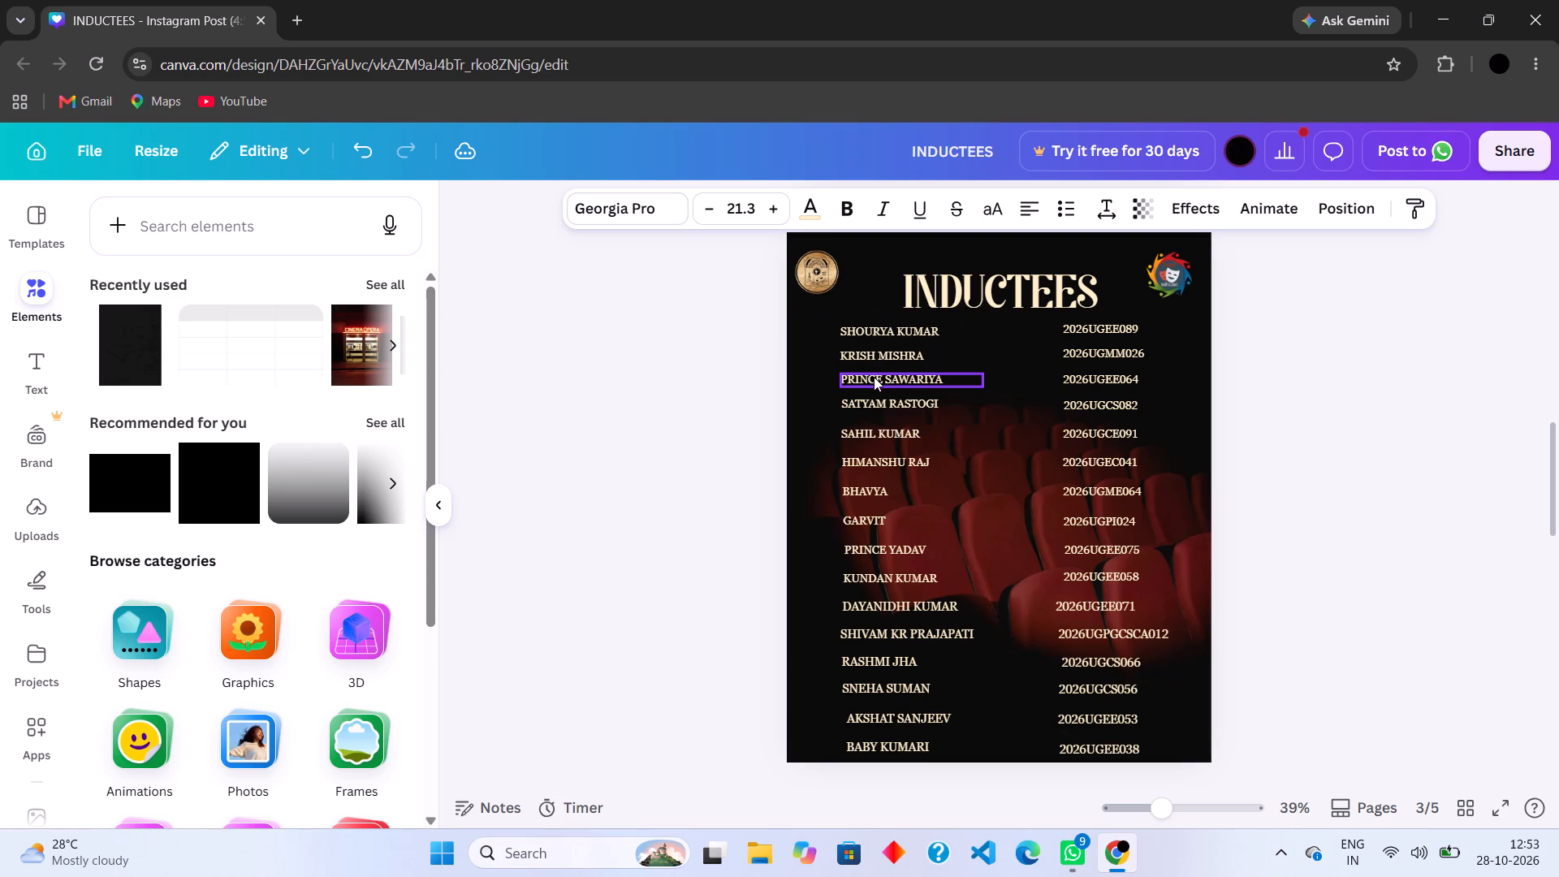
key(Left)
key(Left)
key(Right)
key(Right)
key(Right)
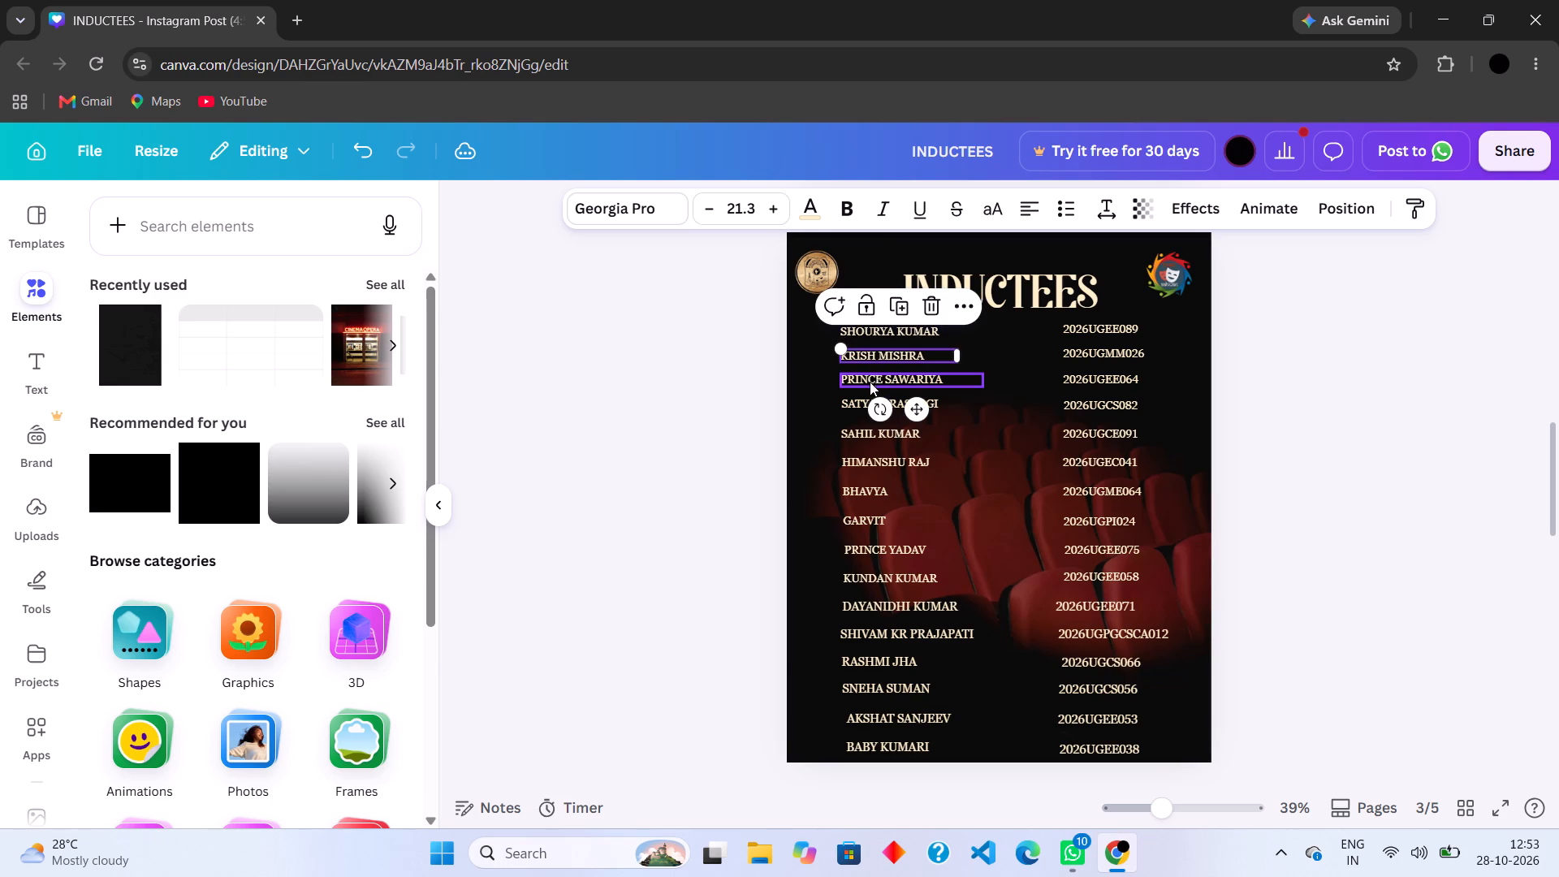
Nudge the fourth name in the INDUCTEES list slightly left to line up with the names above it.
click(855, 402)
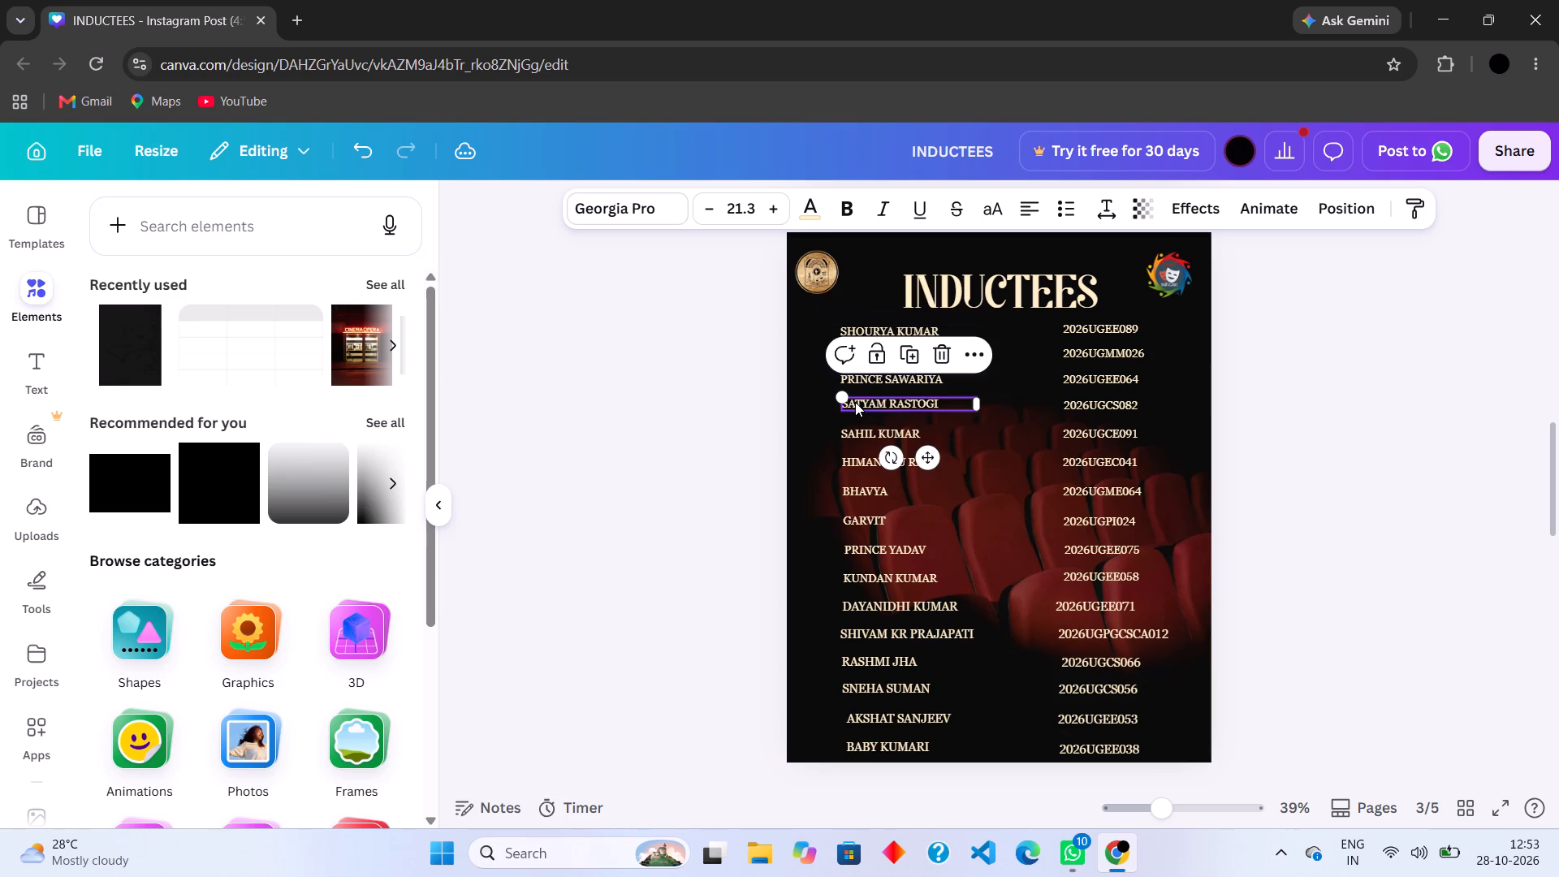
key(Left)
key(Left)
key(Left)
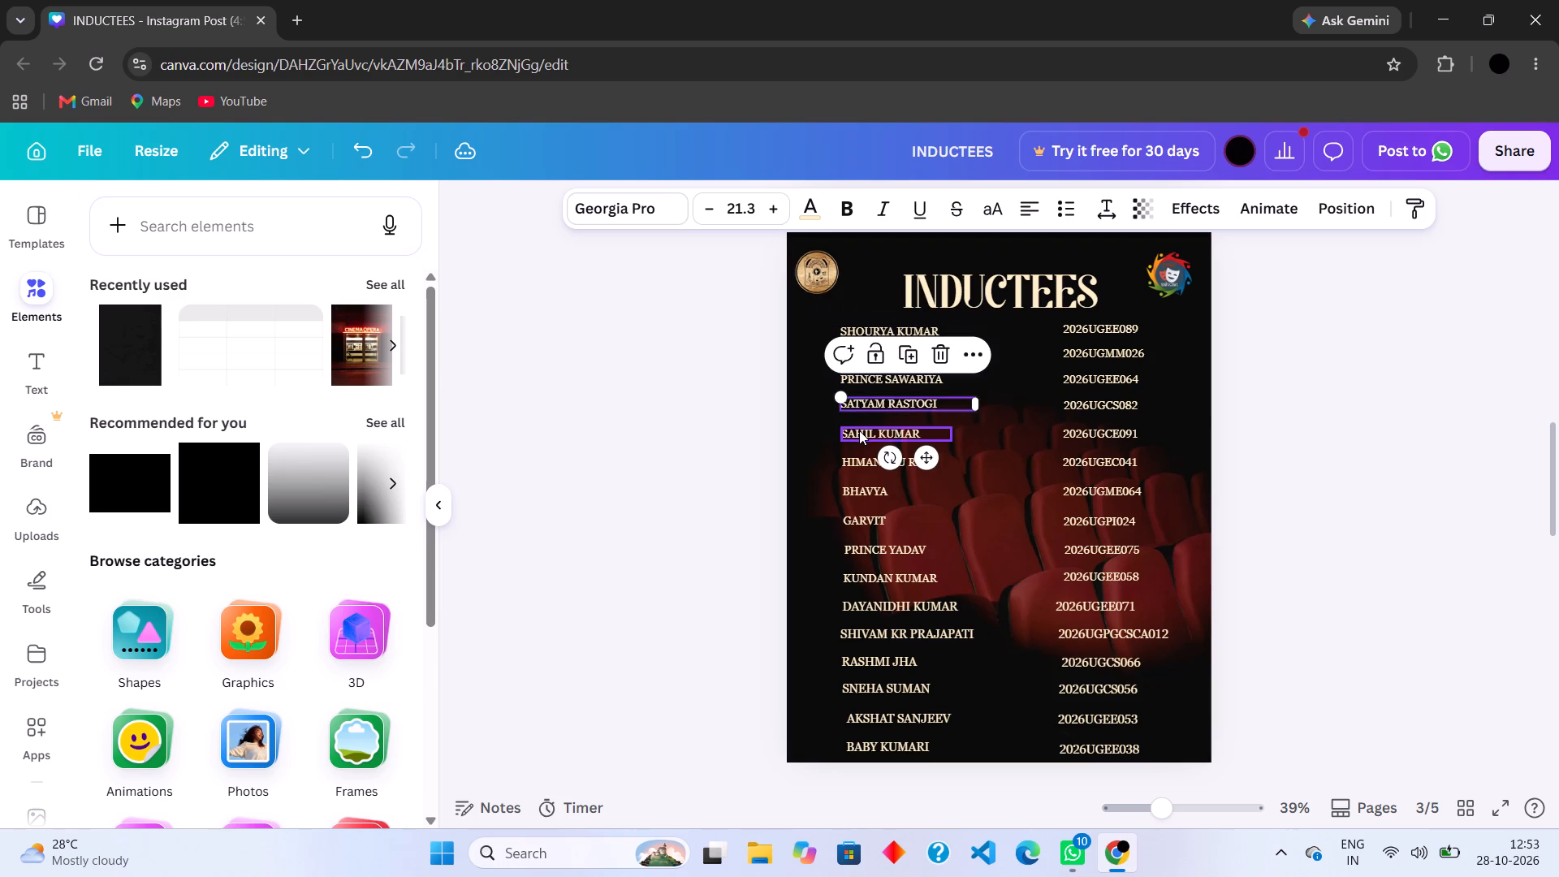
key(Left)
key(Left)
key(Right)
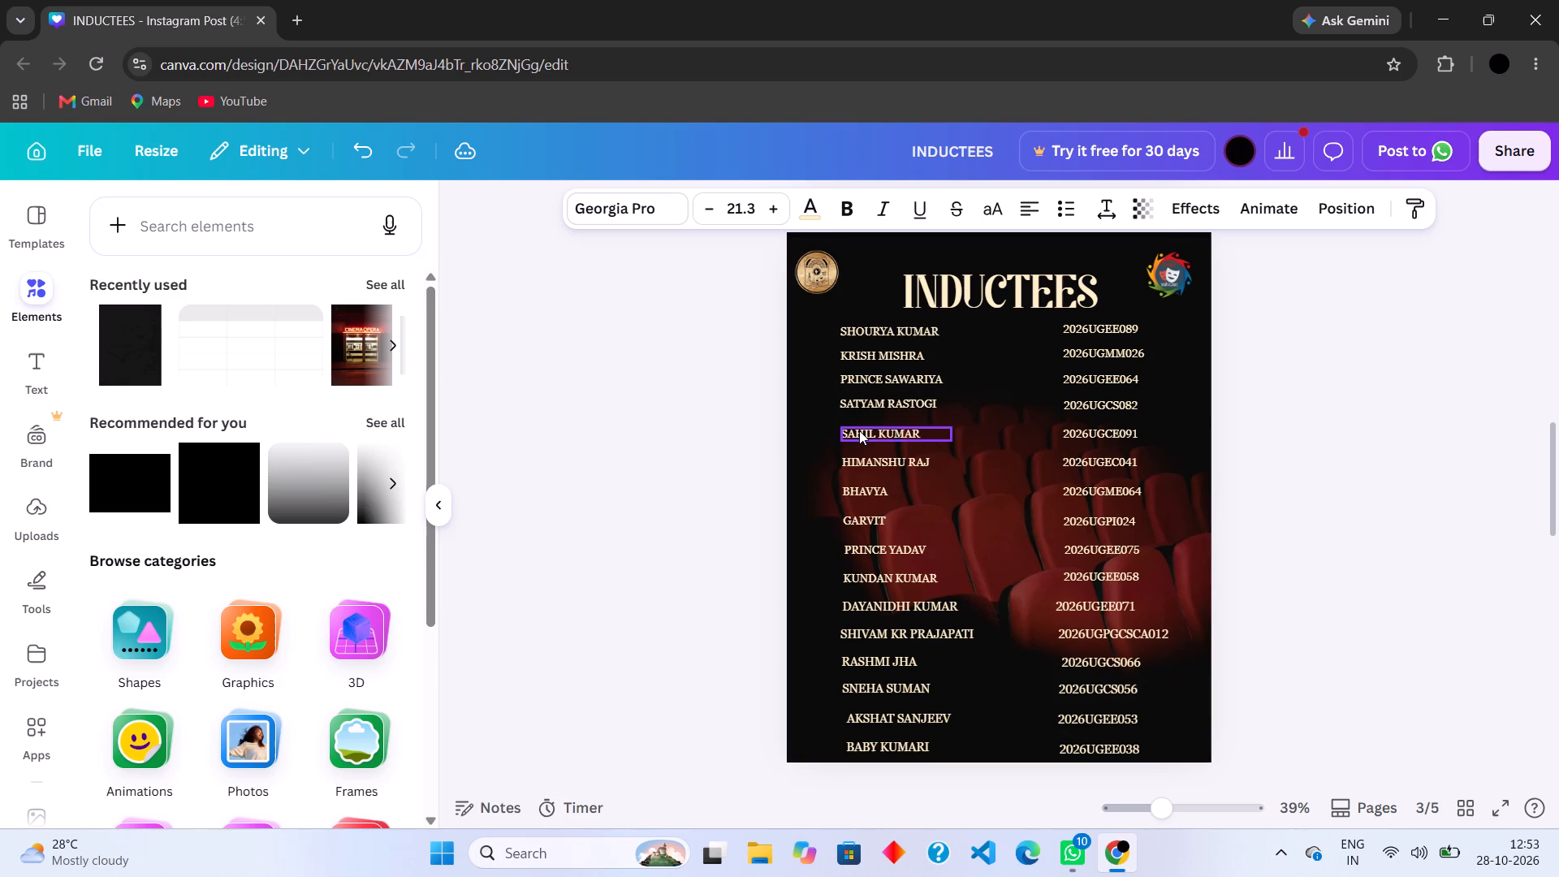
key(Right)
Nudge the fifth and sixth names in the INDUCTEES list slightly left to match the column's left edge.
click(854, 433)
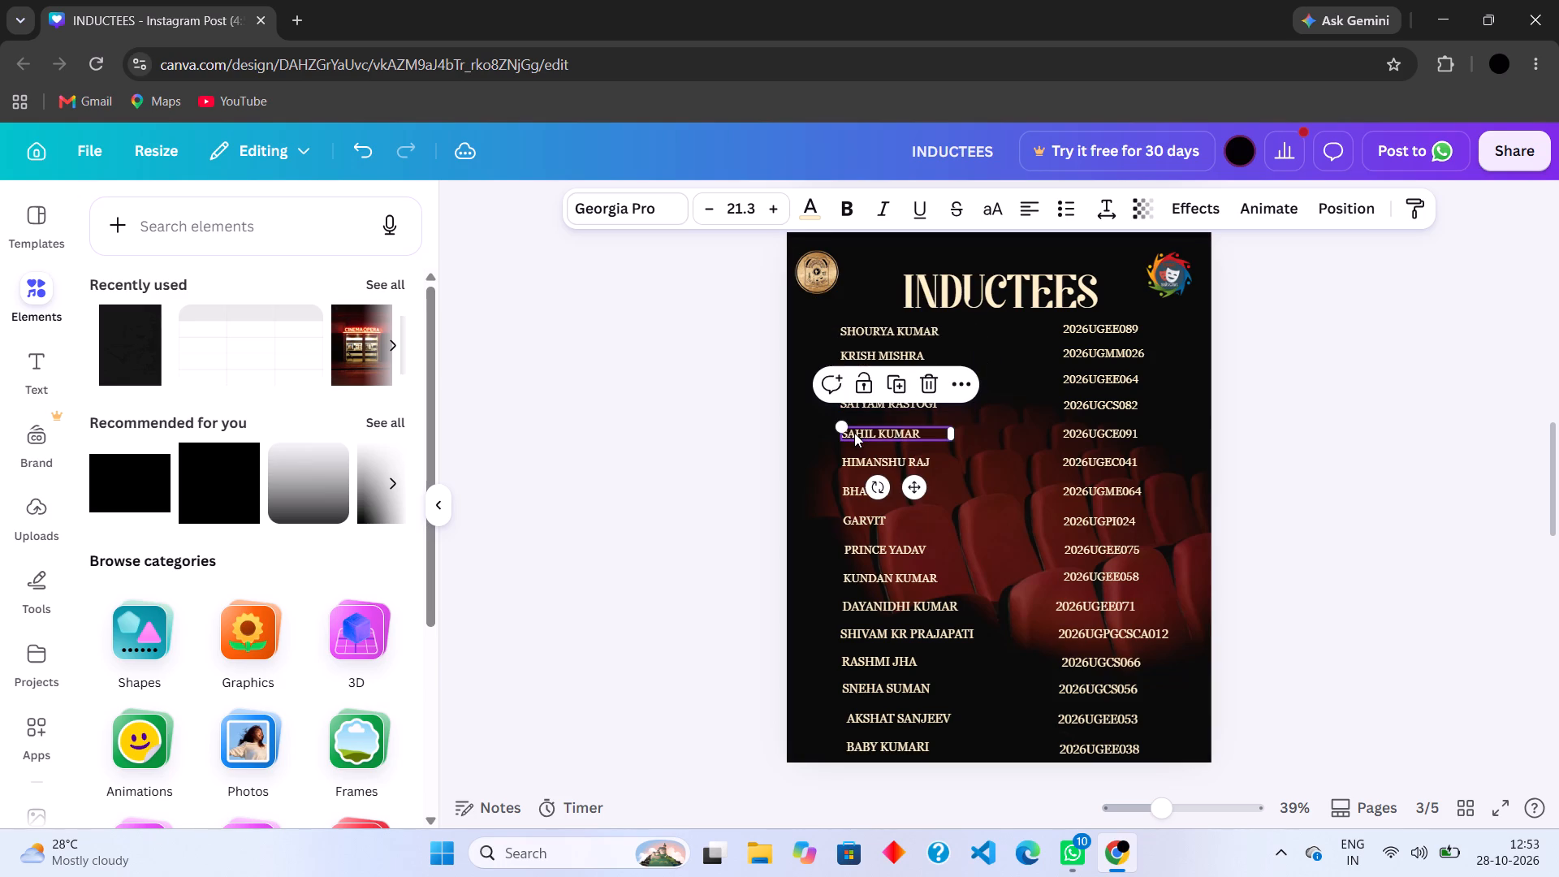
key(Left)
key(Left)
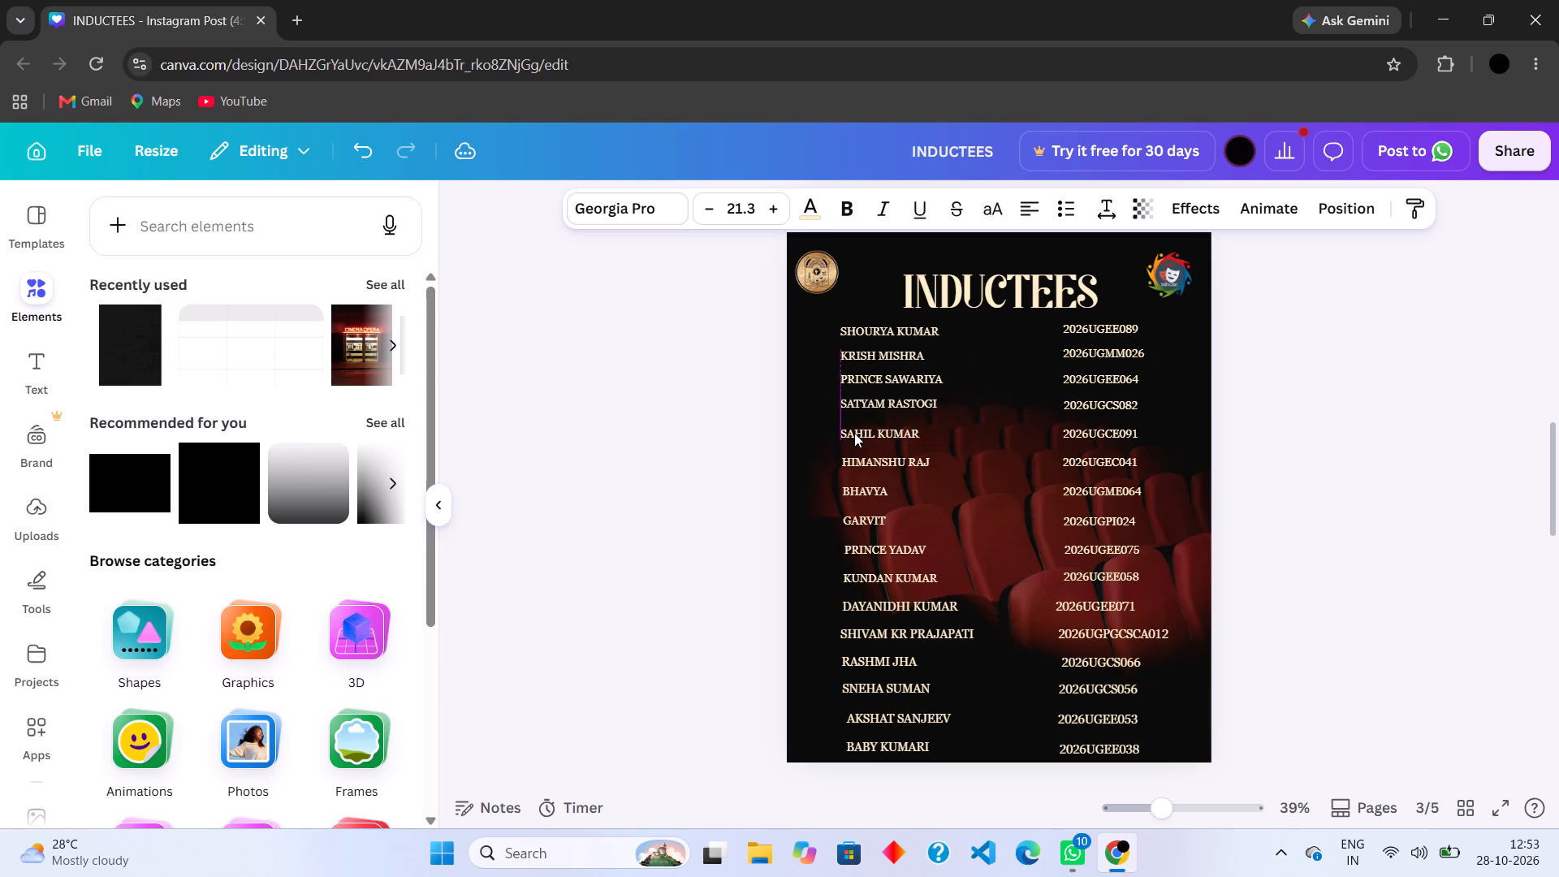
click(855, 457)
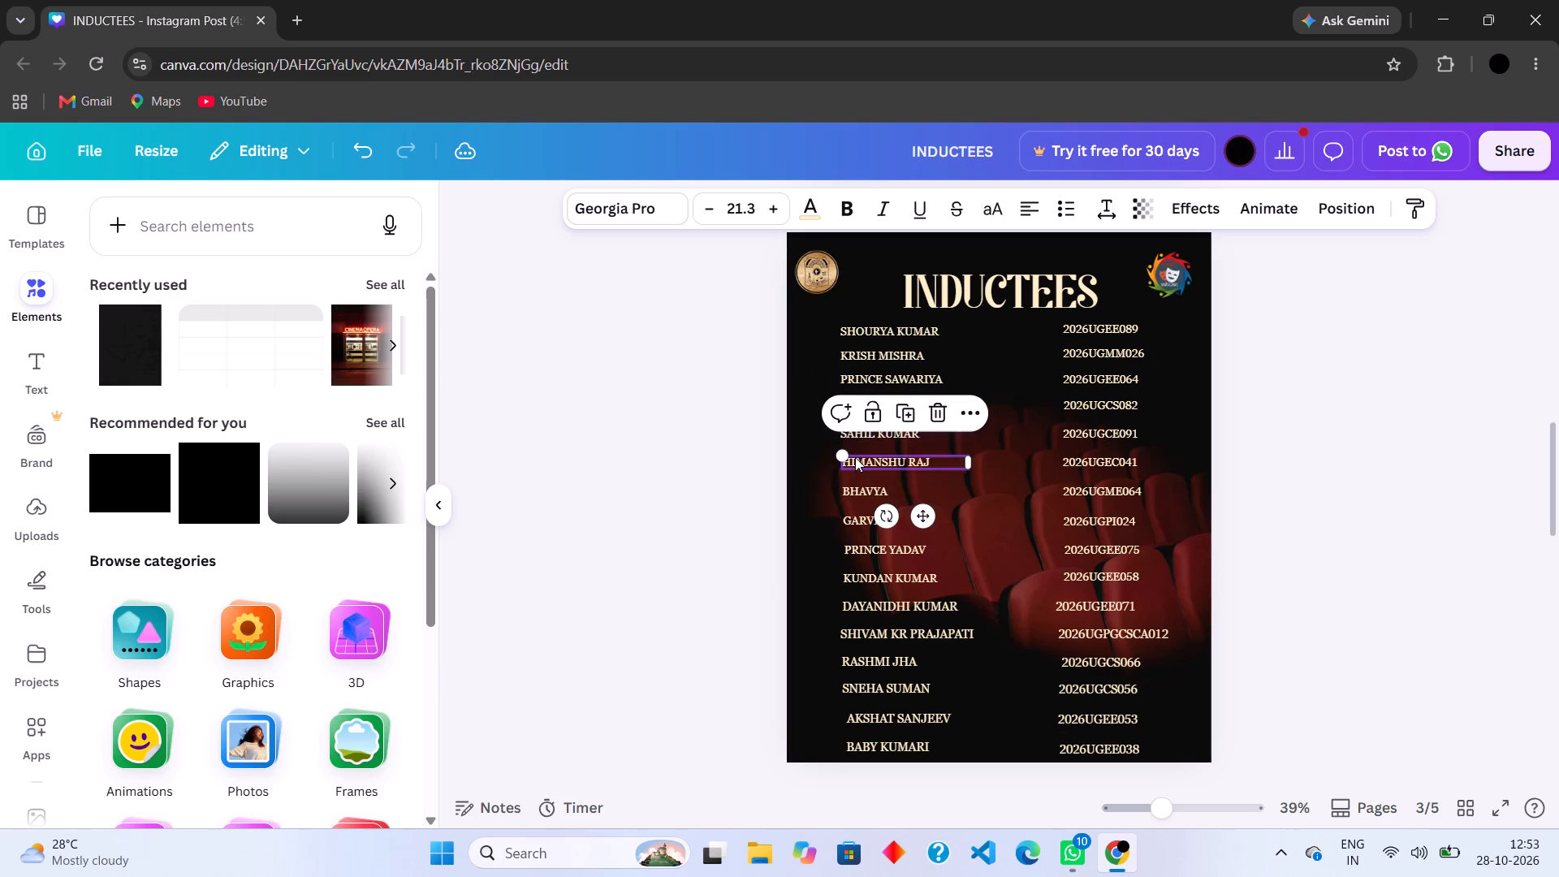
key(Left)
key(Left)
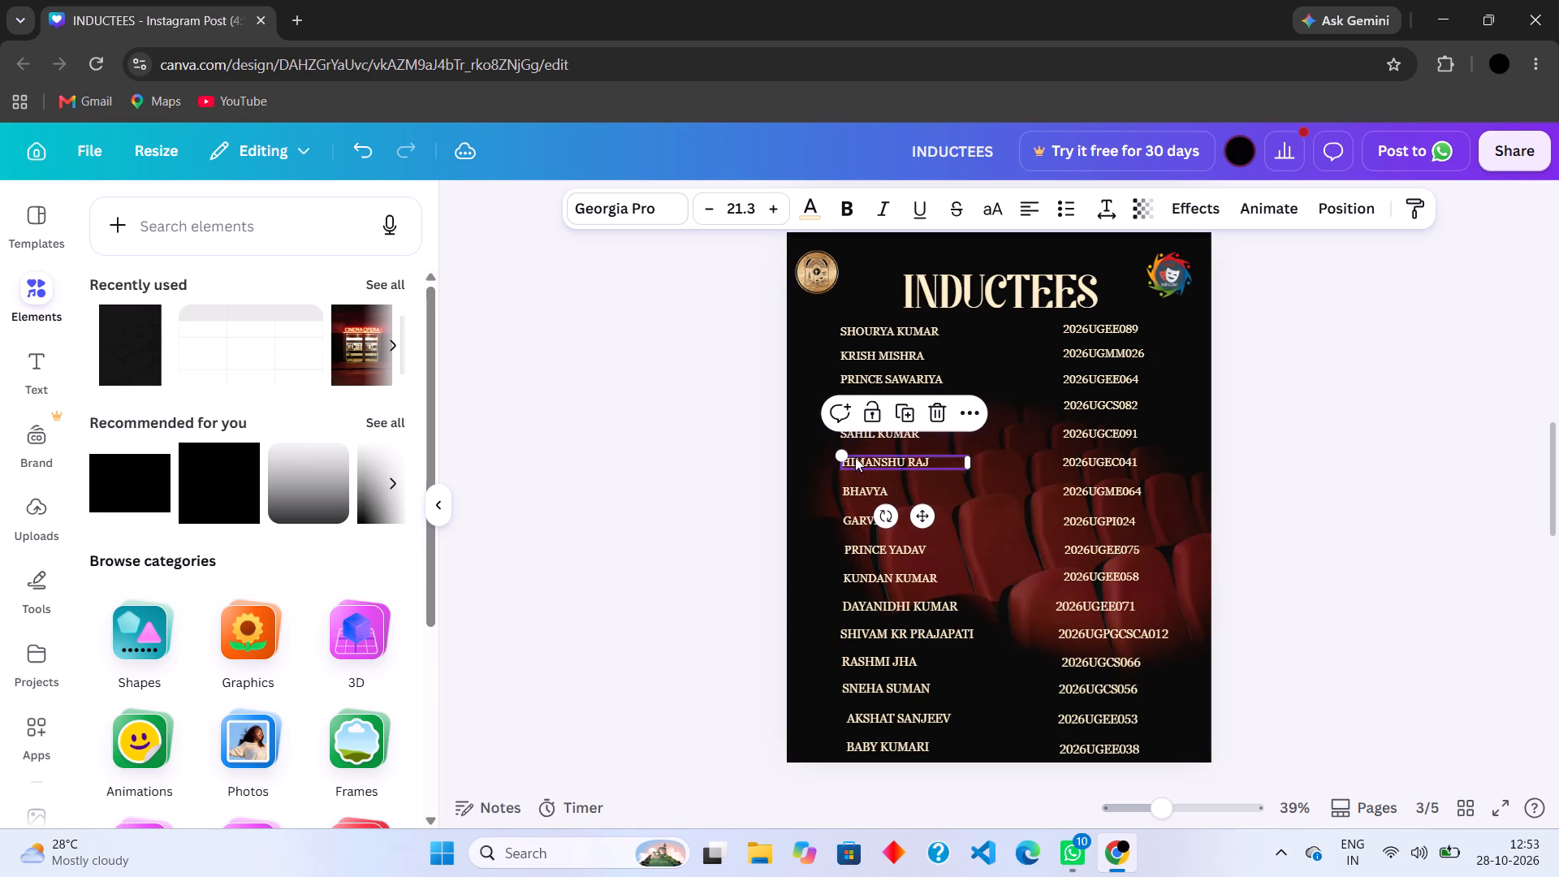
Nudge the seventh and eighth names in the INDUCTEES list left to align with the names above.
click(852, 486)
key(Left)
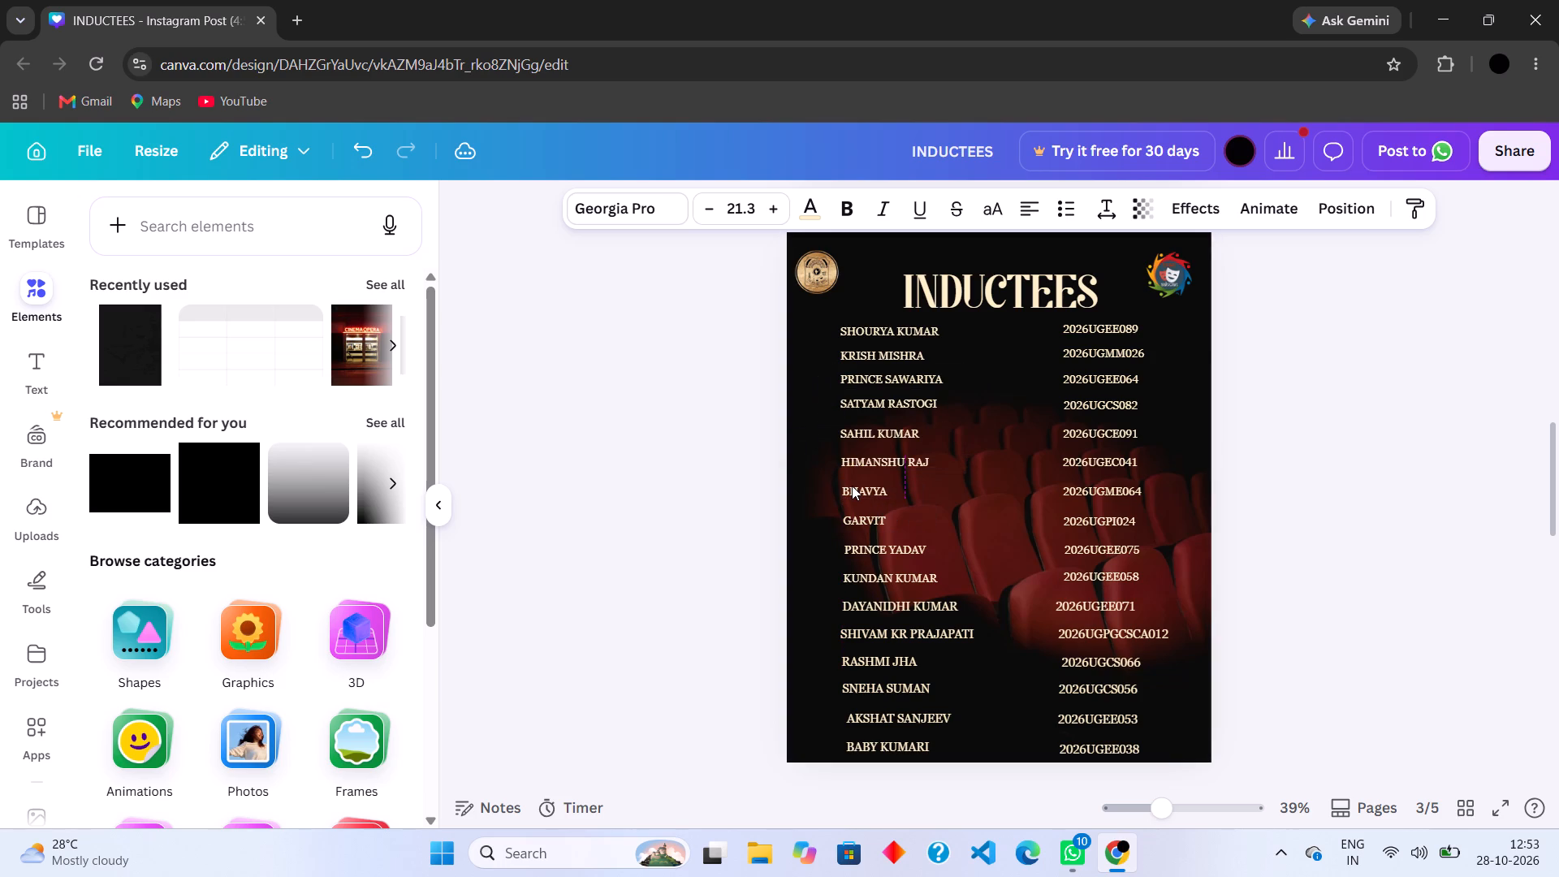
key(Left)
key(Left)
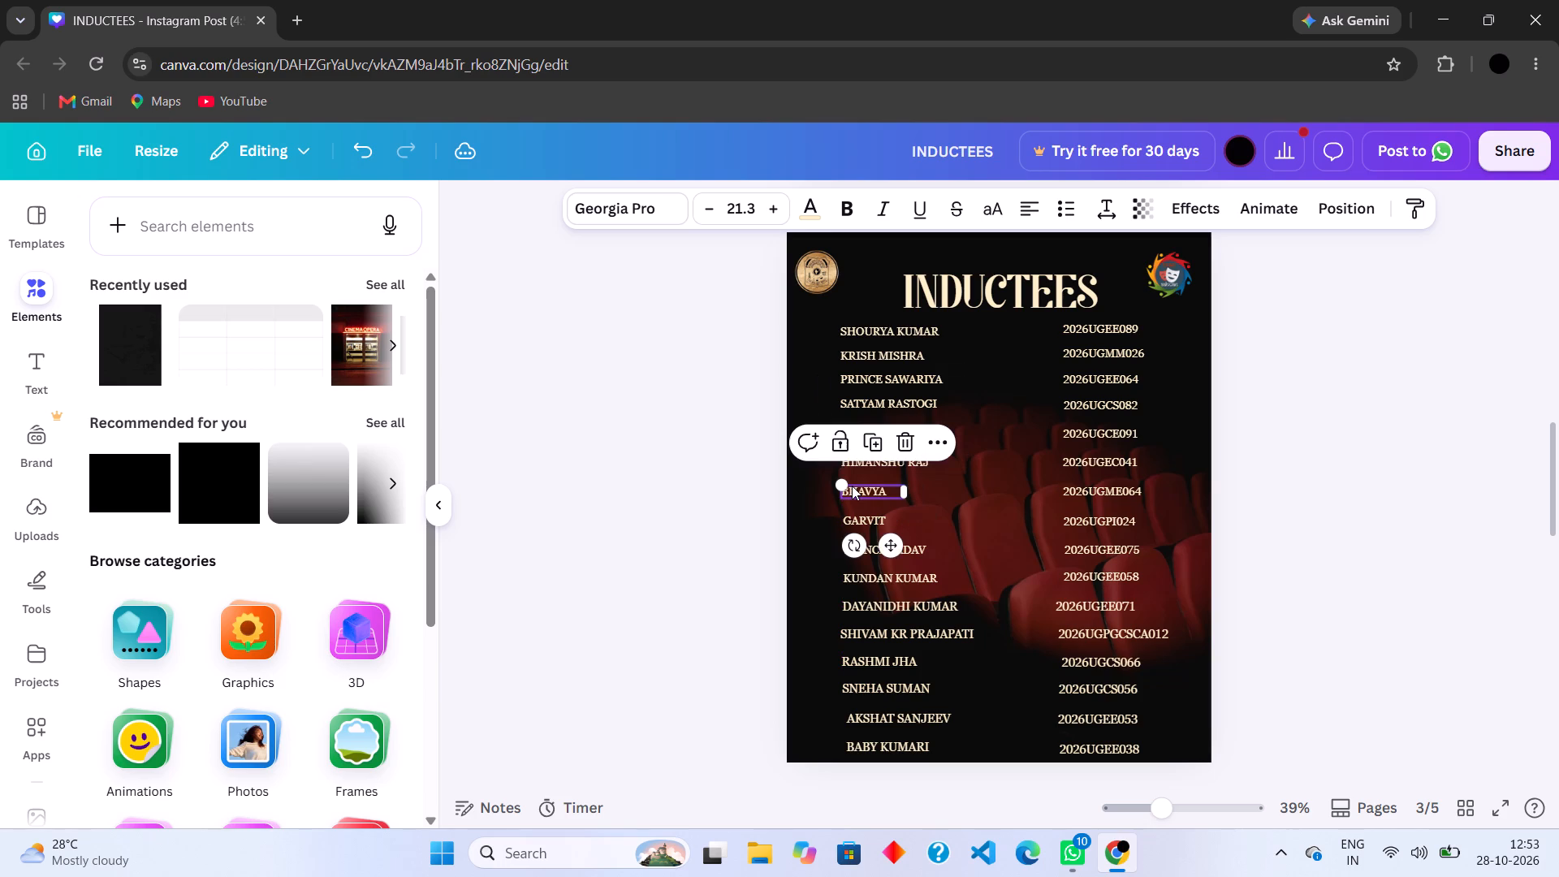
click(862, 525)
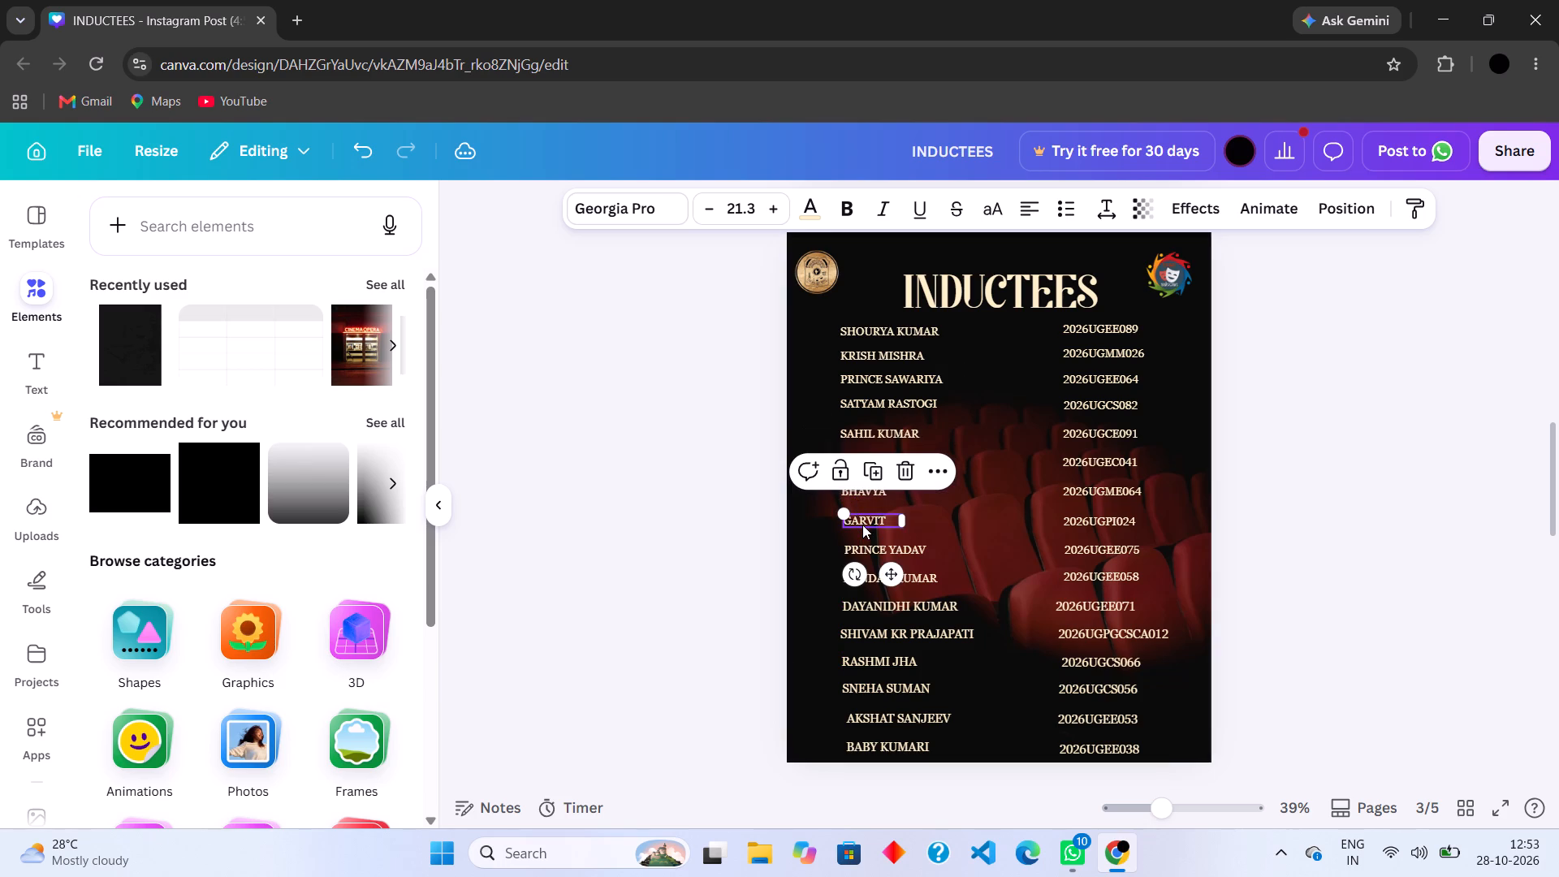
key(Left)
key(Left)
key(Left)
key(Left)
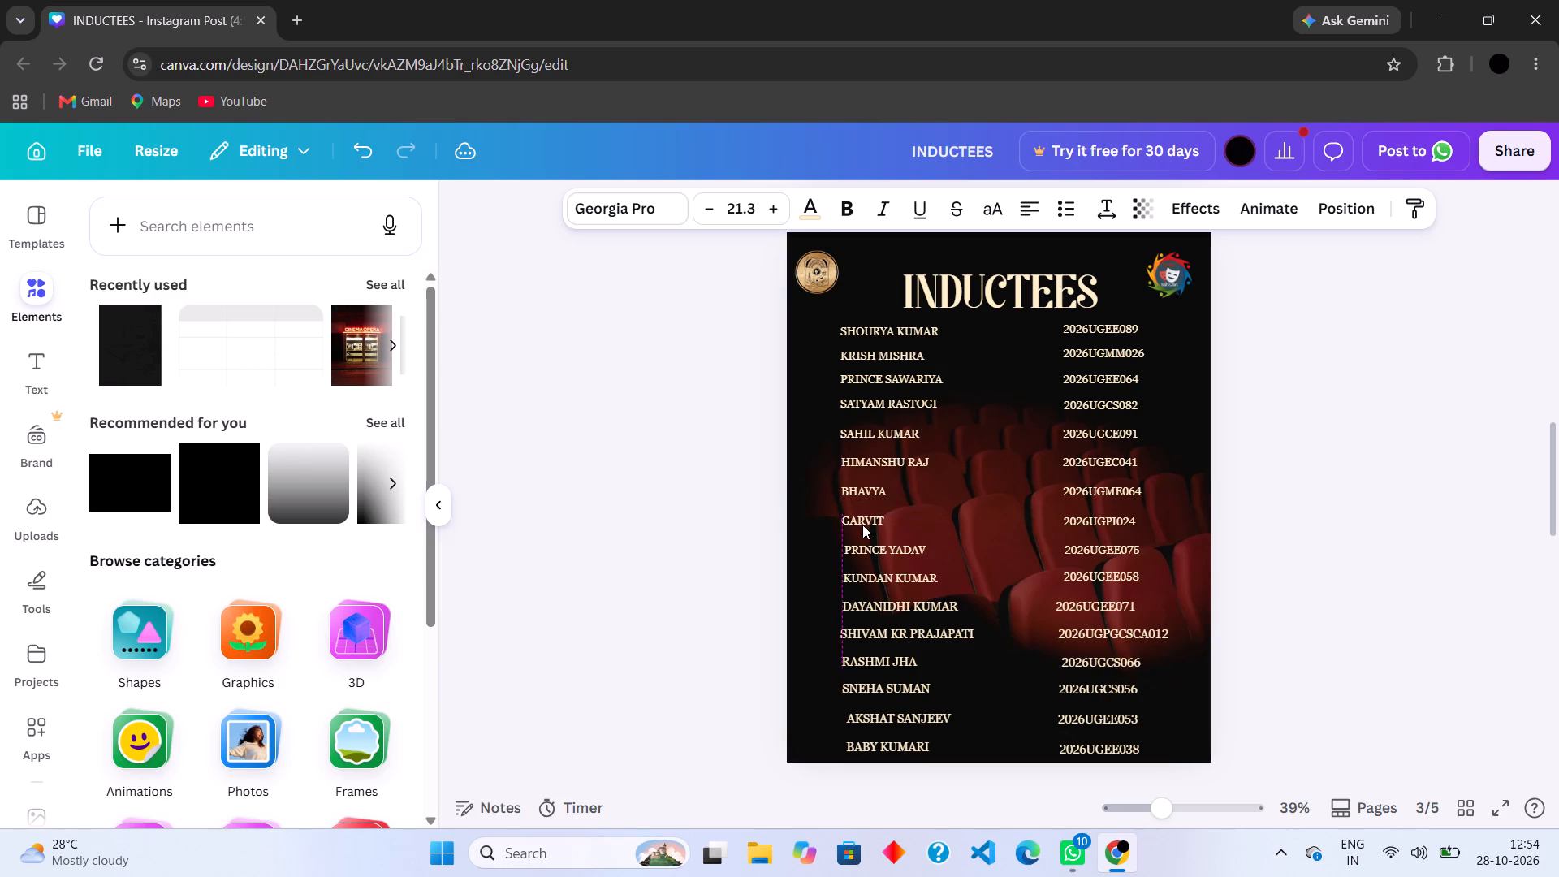
key(Left)
Nudge the ninth name in the INDUCTEES list left until it lines up with the names above.
click(866, 547)
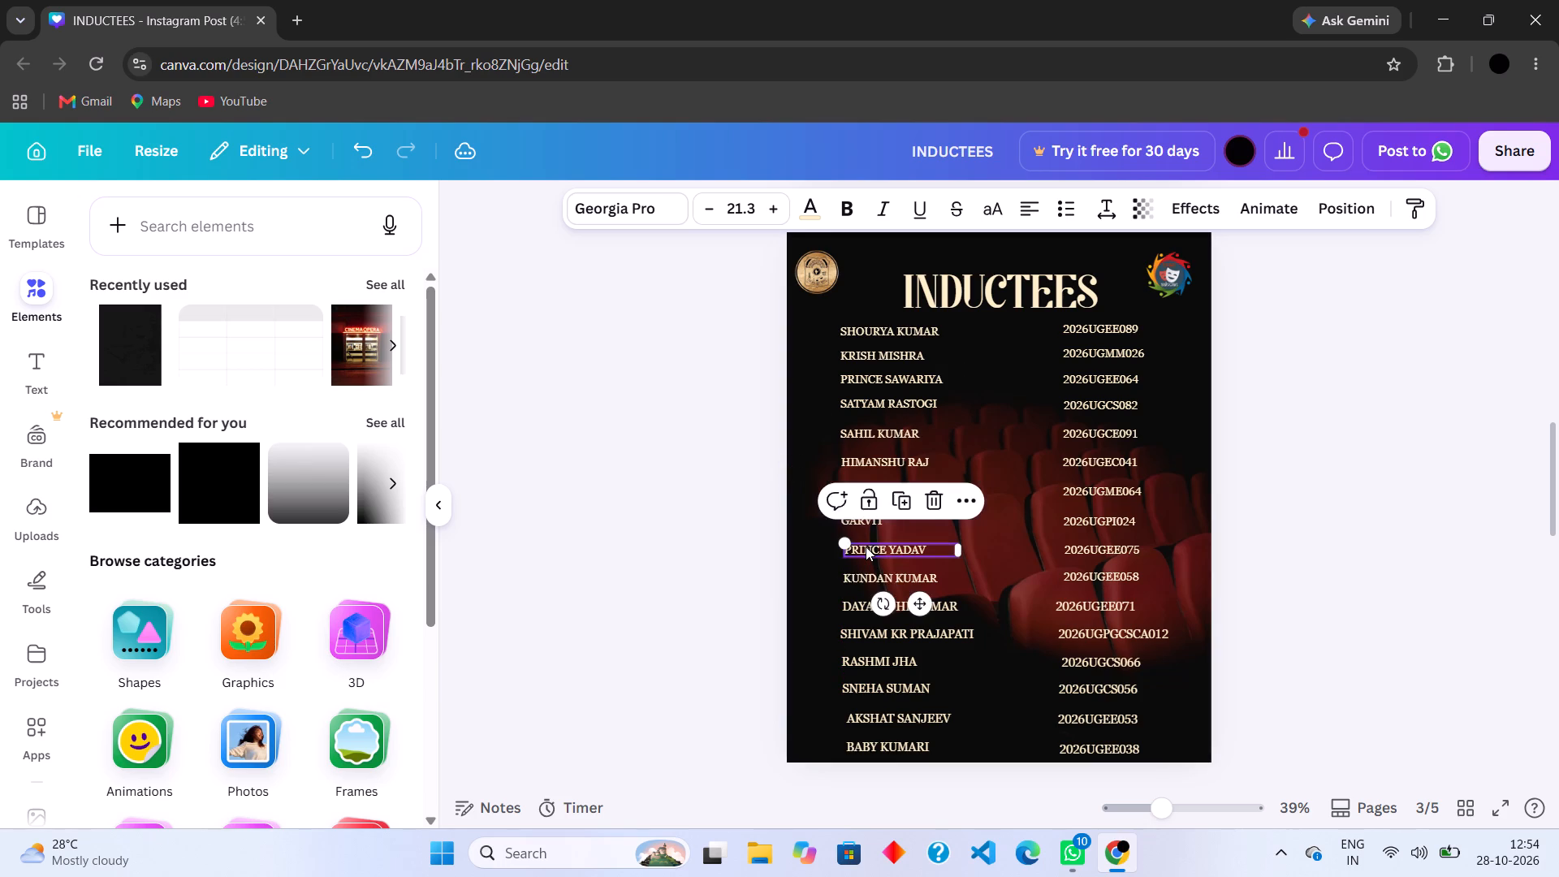
key(Left)
key(Left)
key(Left)
key(Left)
key(Left)
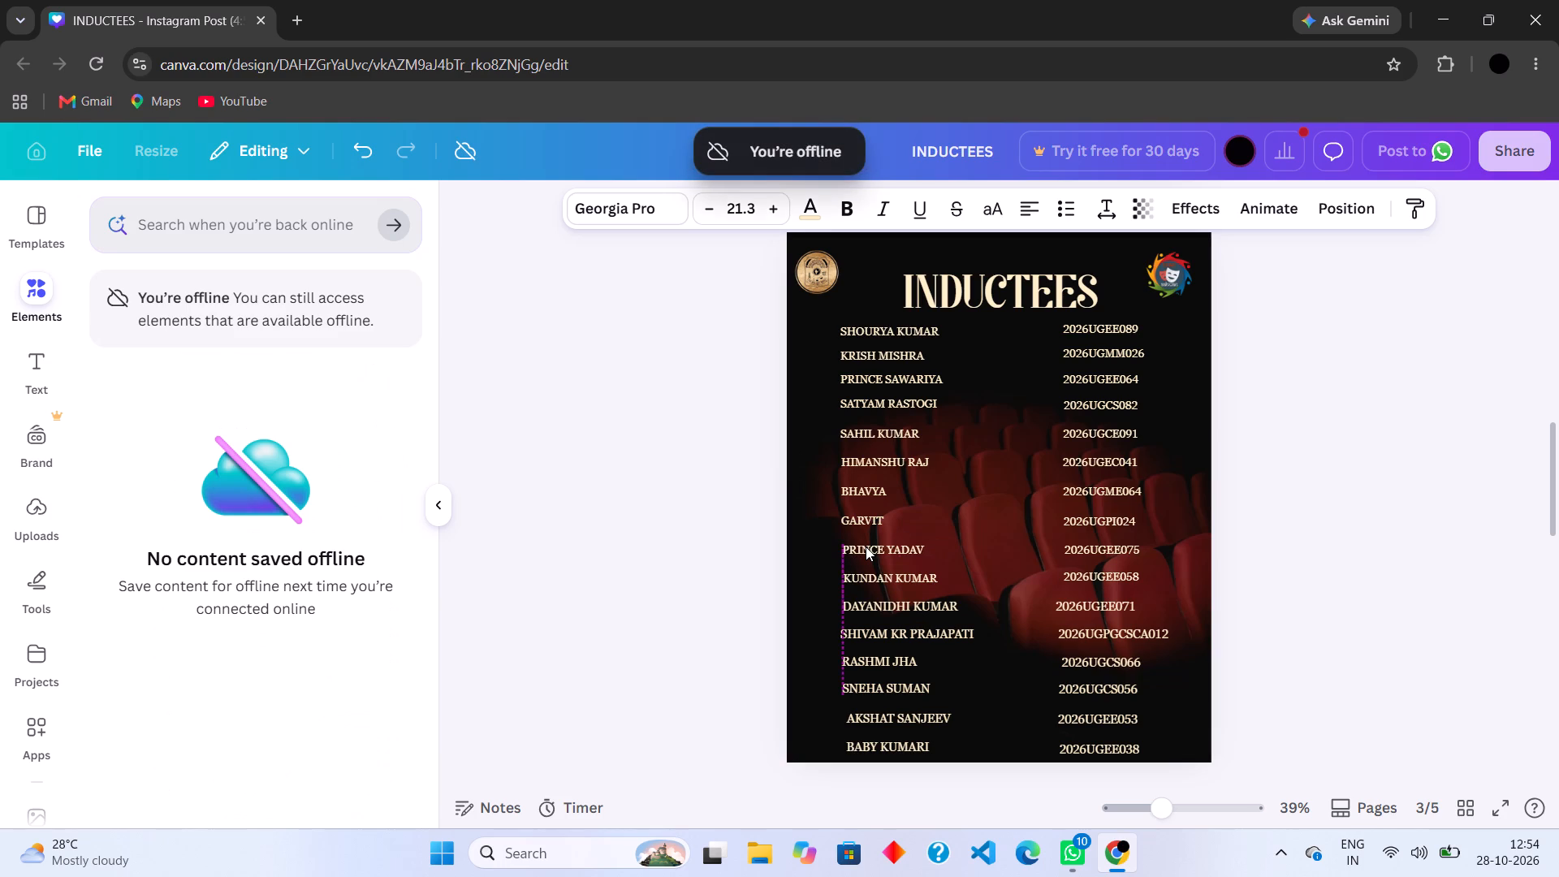
key(Left)
key(Left)
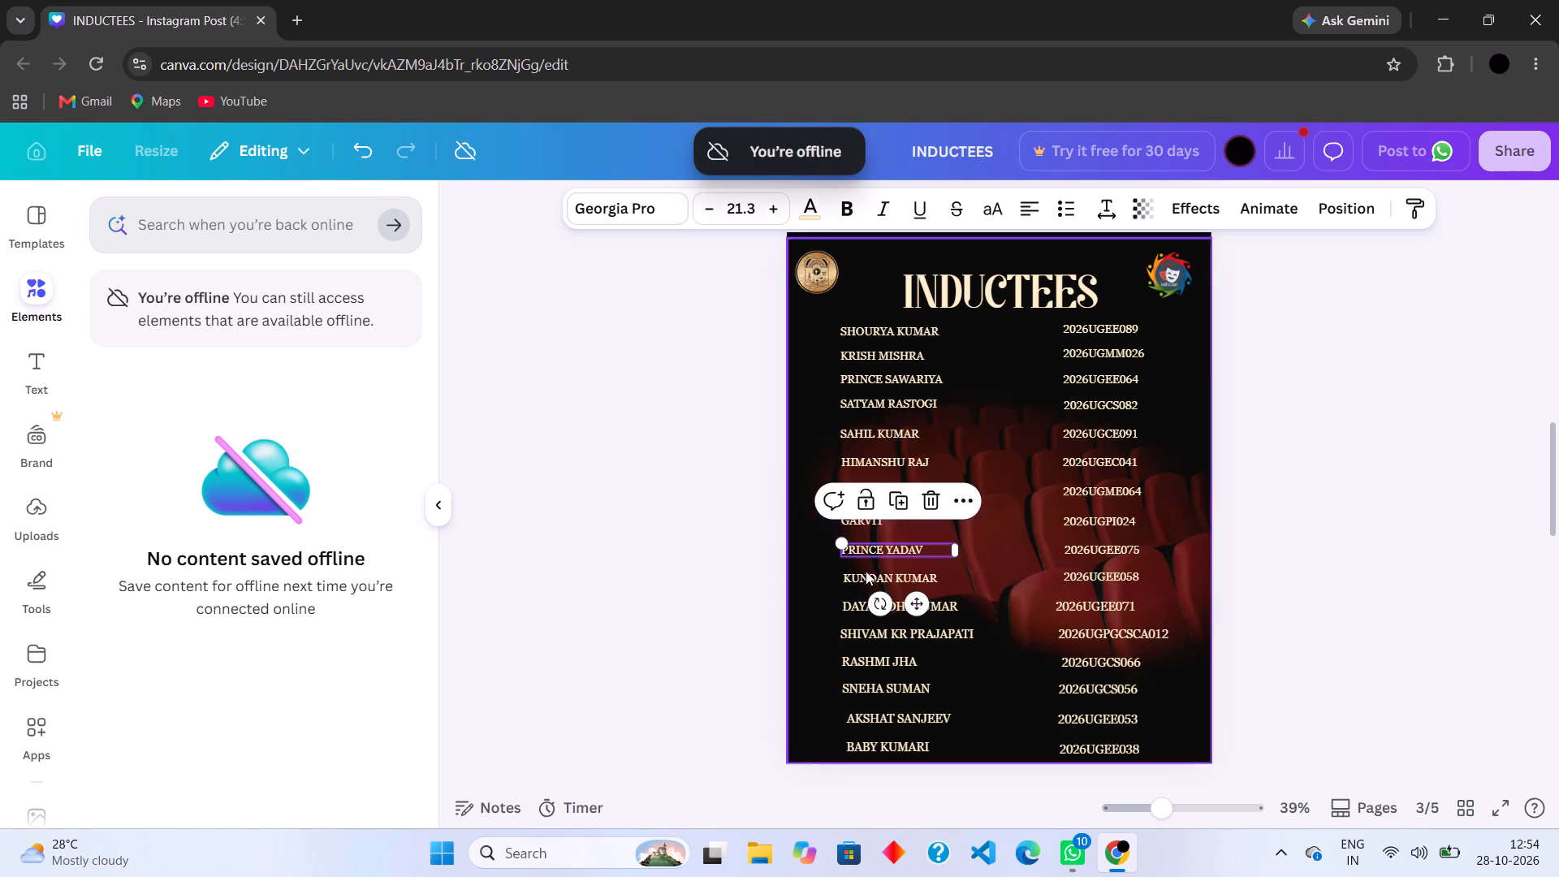
Align the tenth name in the INDUCTEES list with the column's left edge, fine-tuning its horizontal position both ways.
click(866, 573)
key(Left)
key(Left)
key(Left)
key(Left)
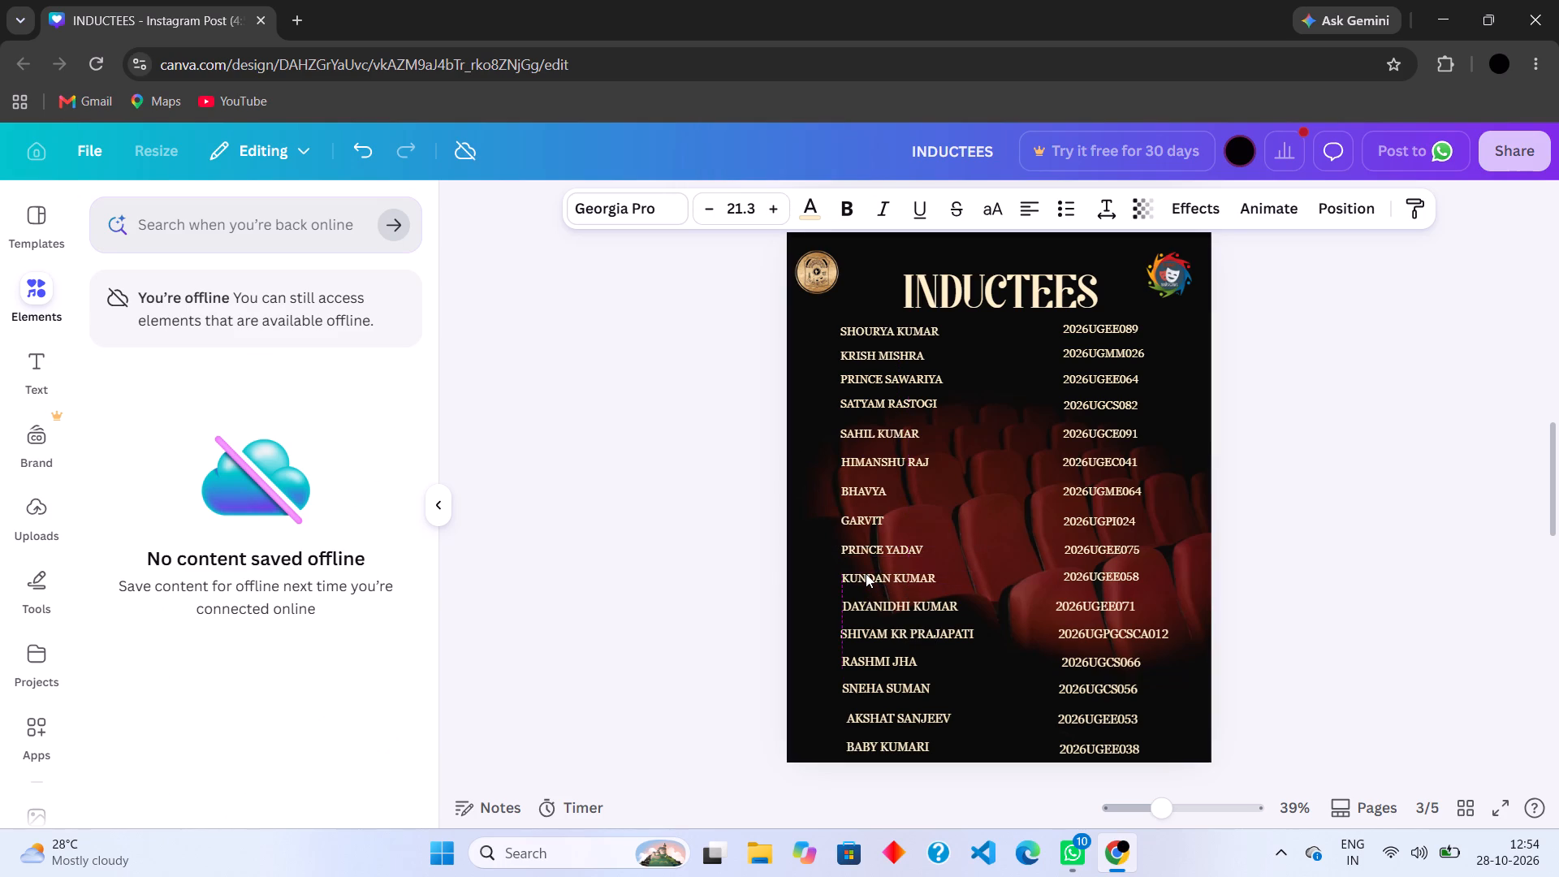
key(Left)
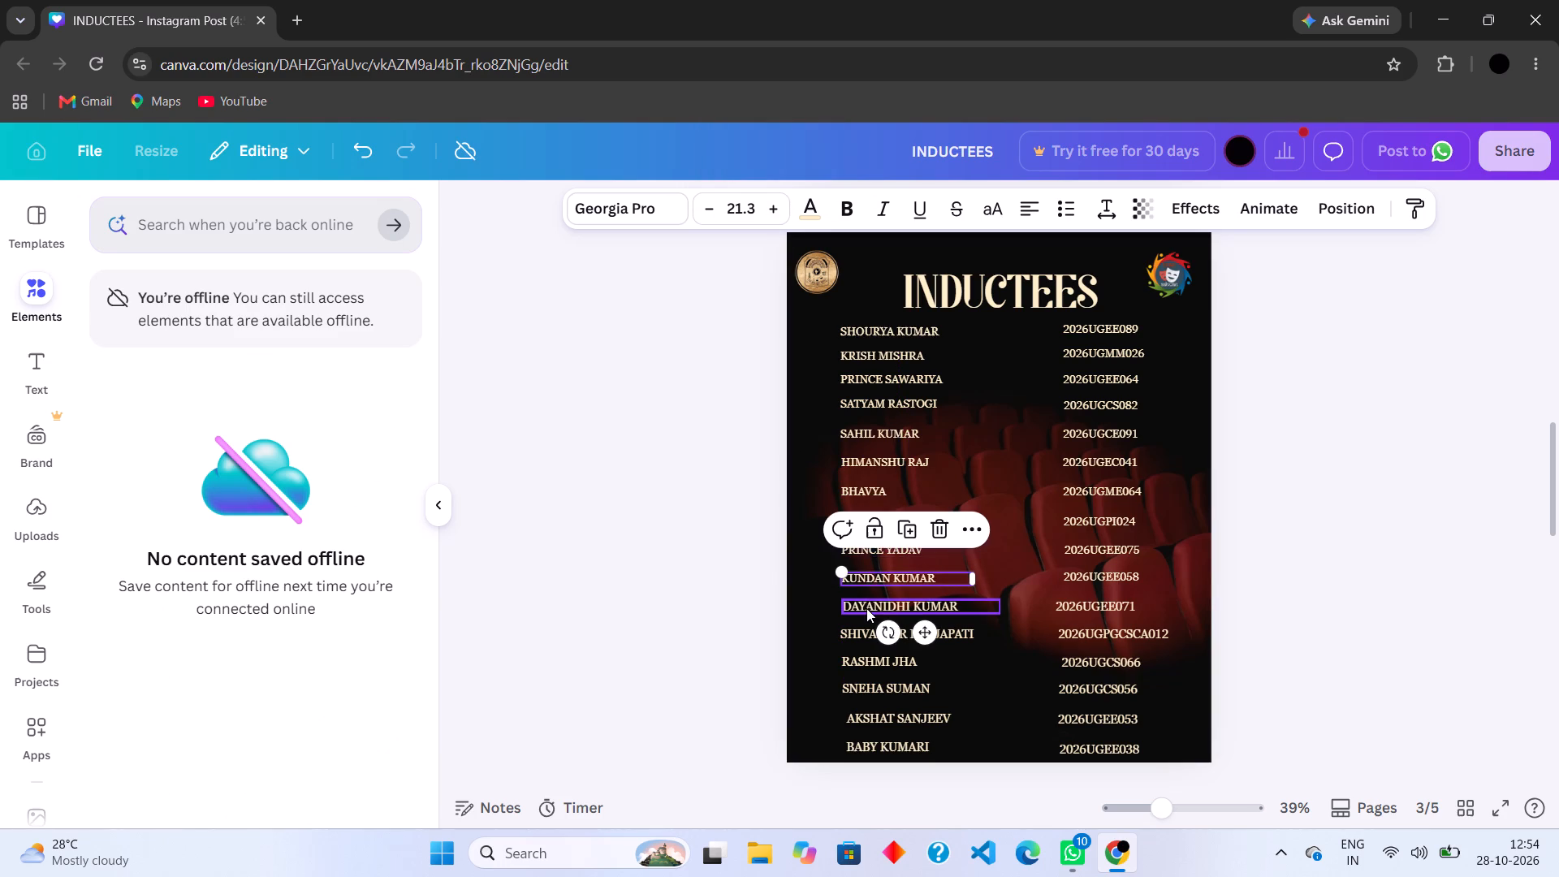
key(Left)
key(Left)
key(Right)
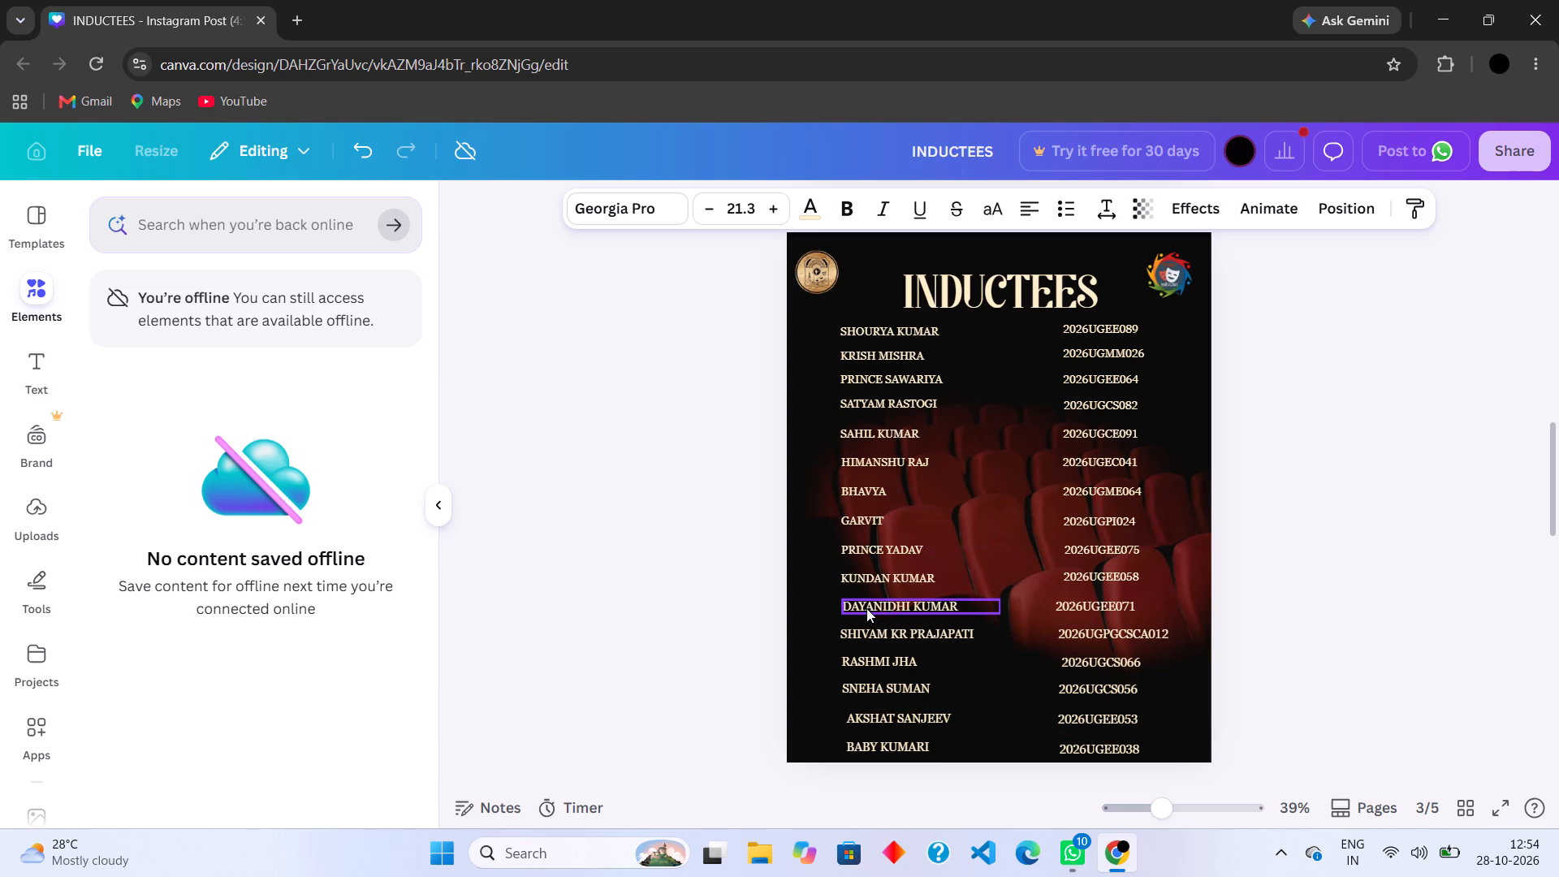
key(Right)
key(Right)
key(Right)
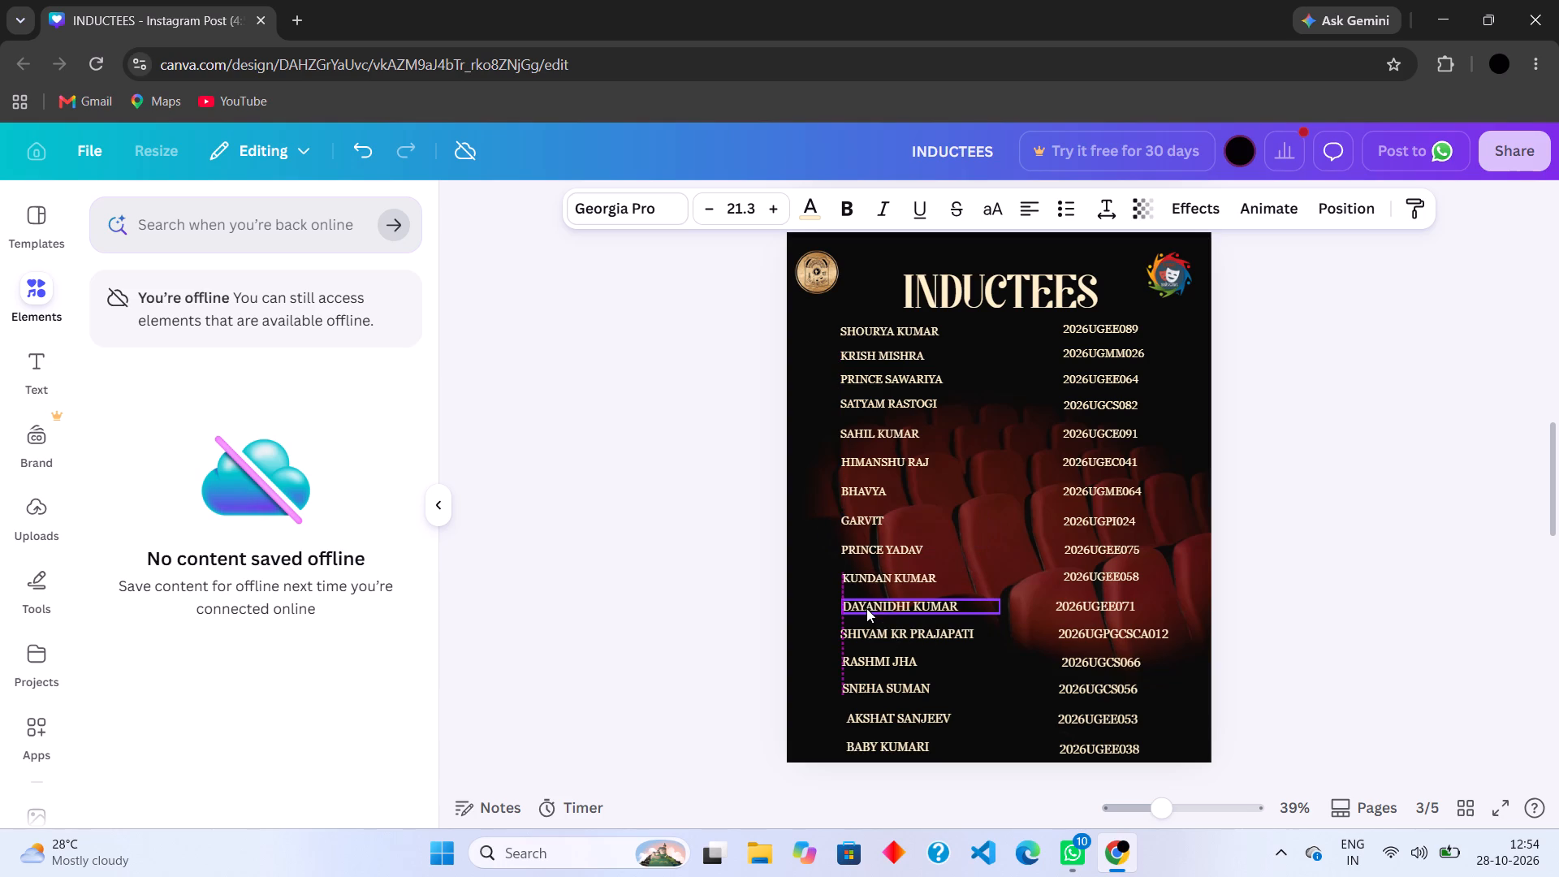
key(Left)
key(Left)
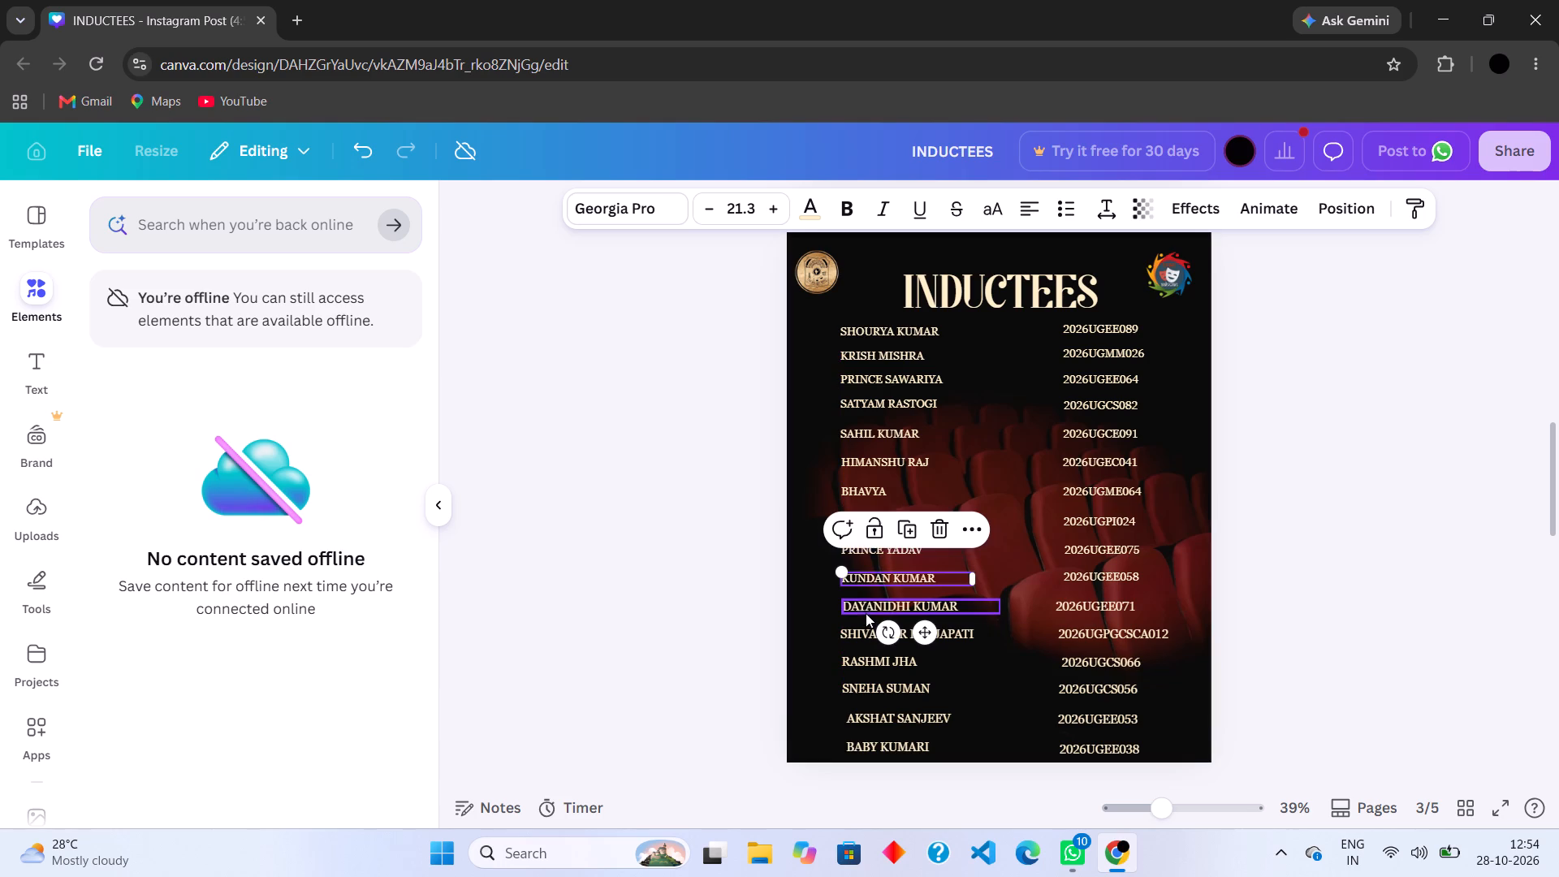
Fine-tune the horizontal positions of the eleventh and twelfth names in the INDUCTEES list to match the column's left edge.
click(866, 609)
key(Left)
key(Left)
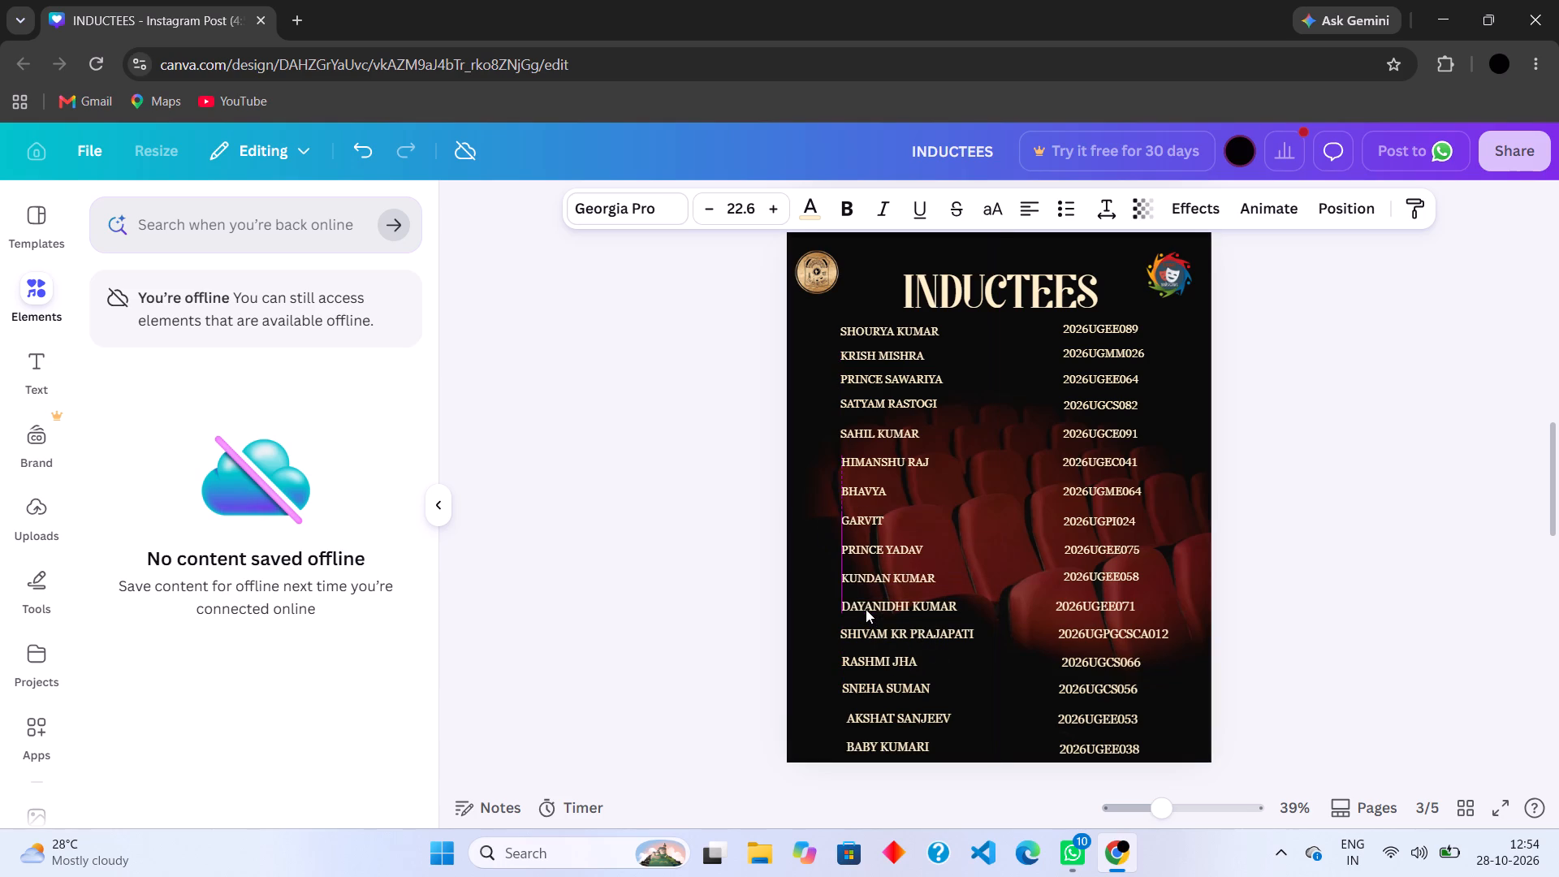
key(Left)
key(Right)
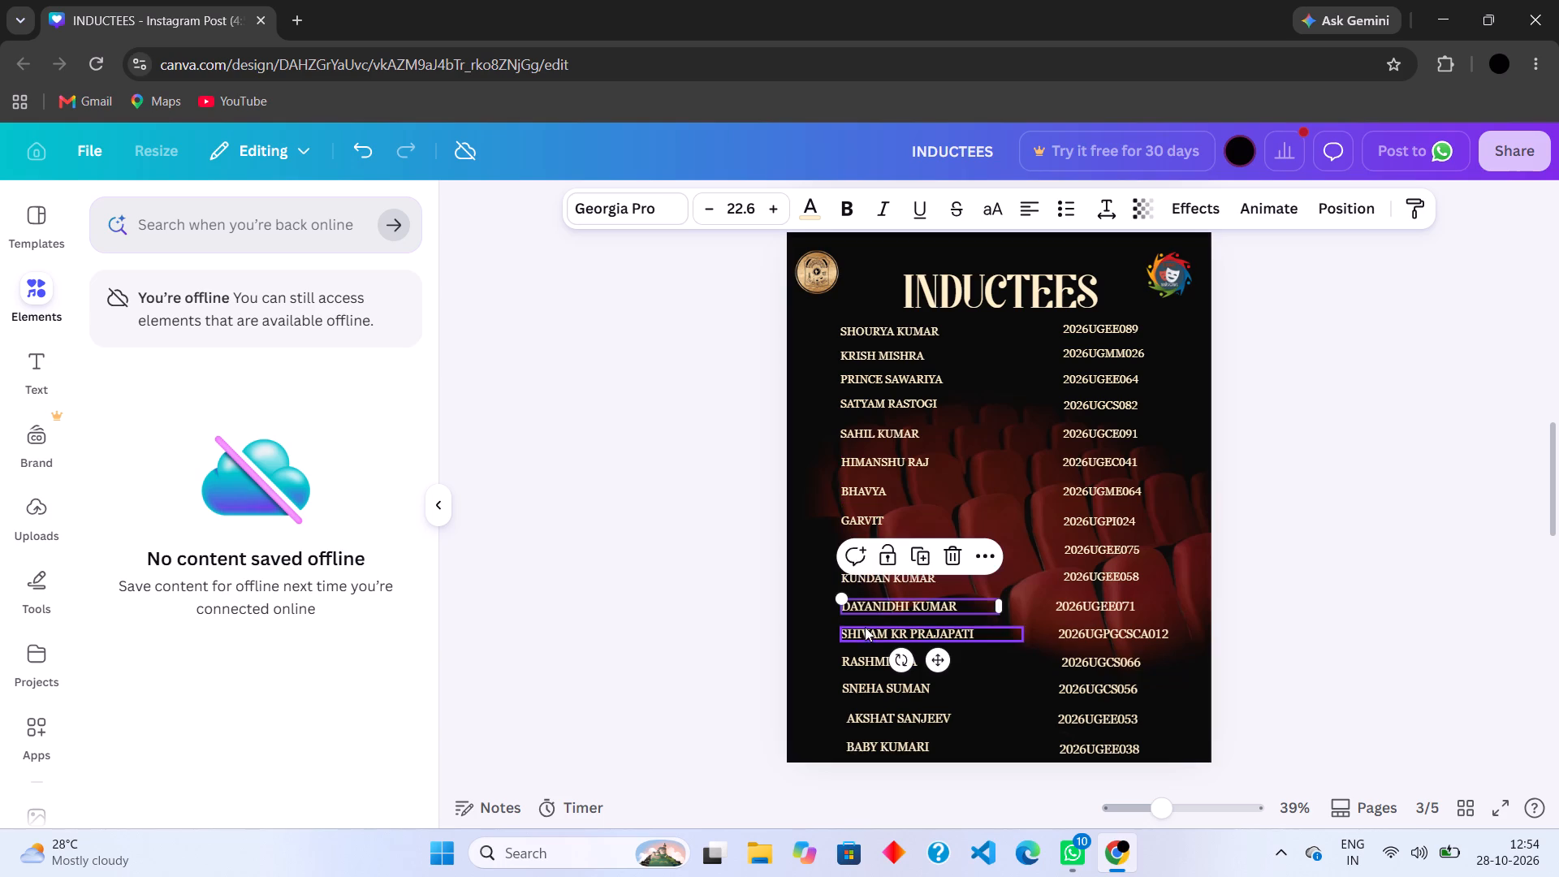
click(865, 629)
key(Left)
key(Left)
key(Right)
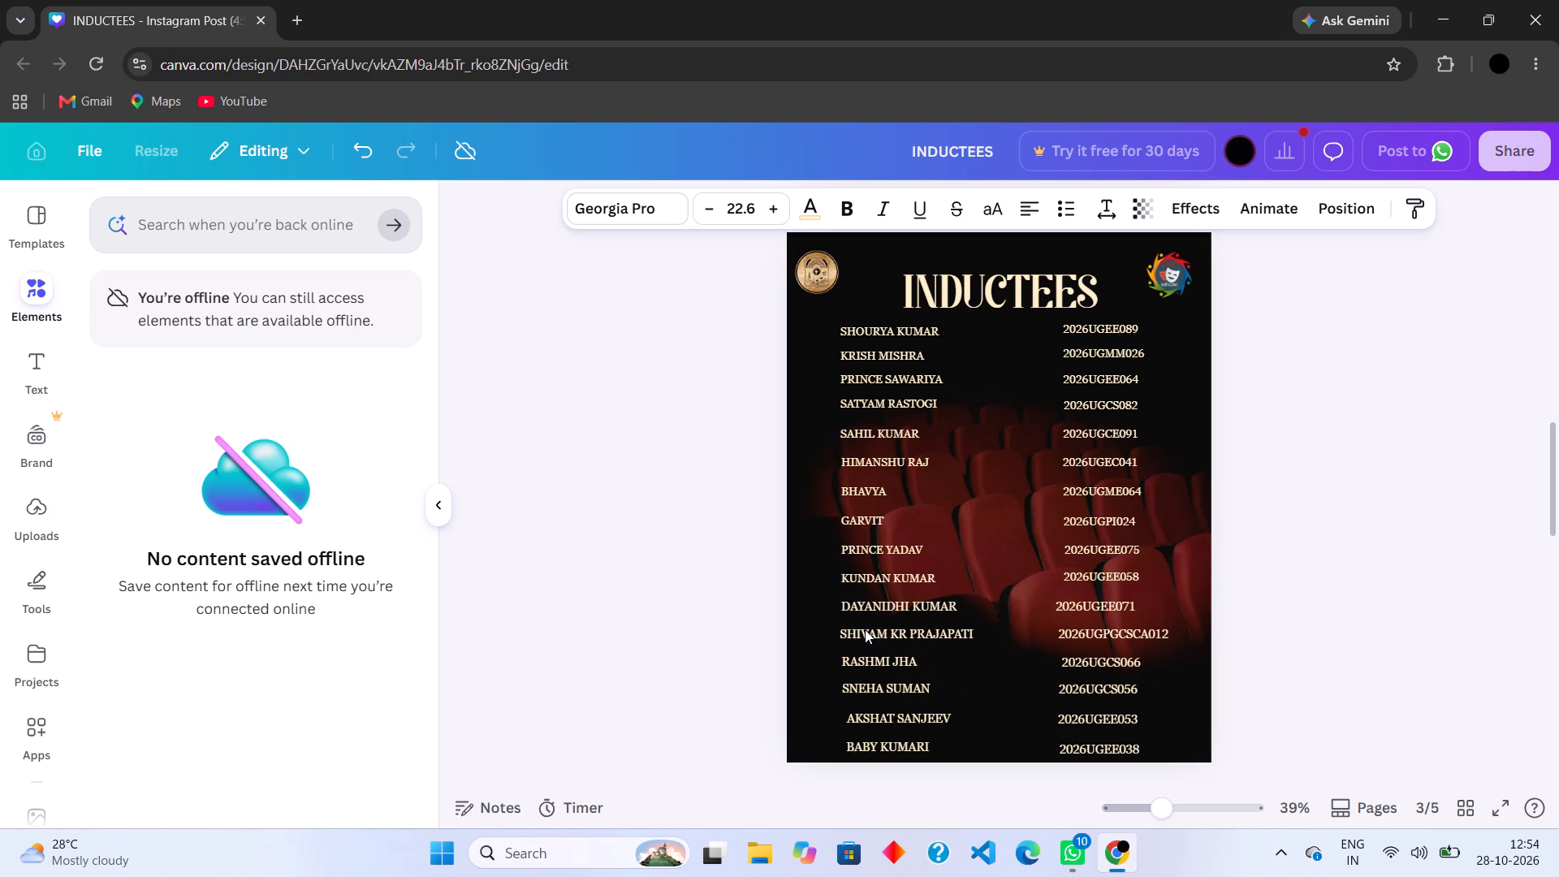
key(Right)
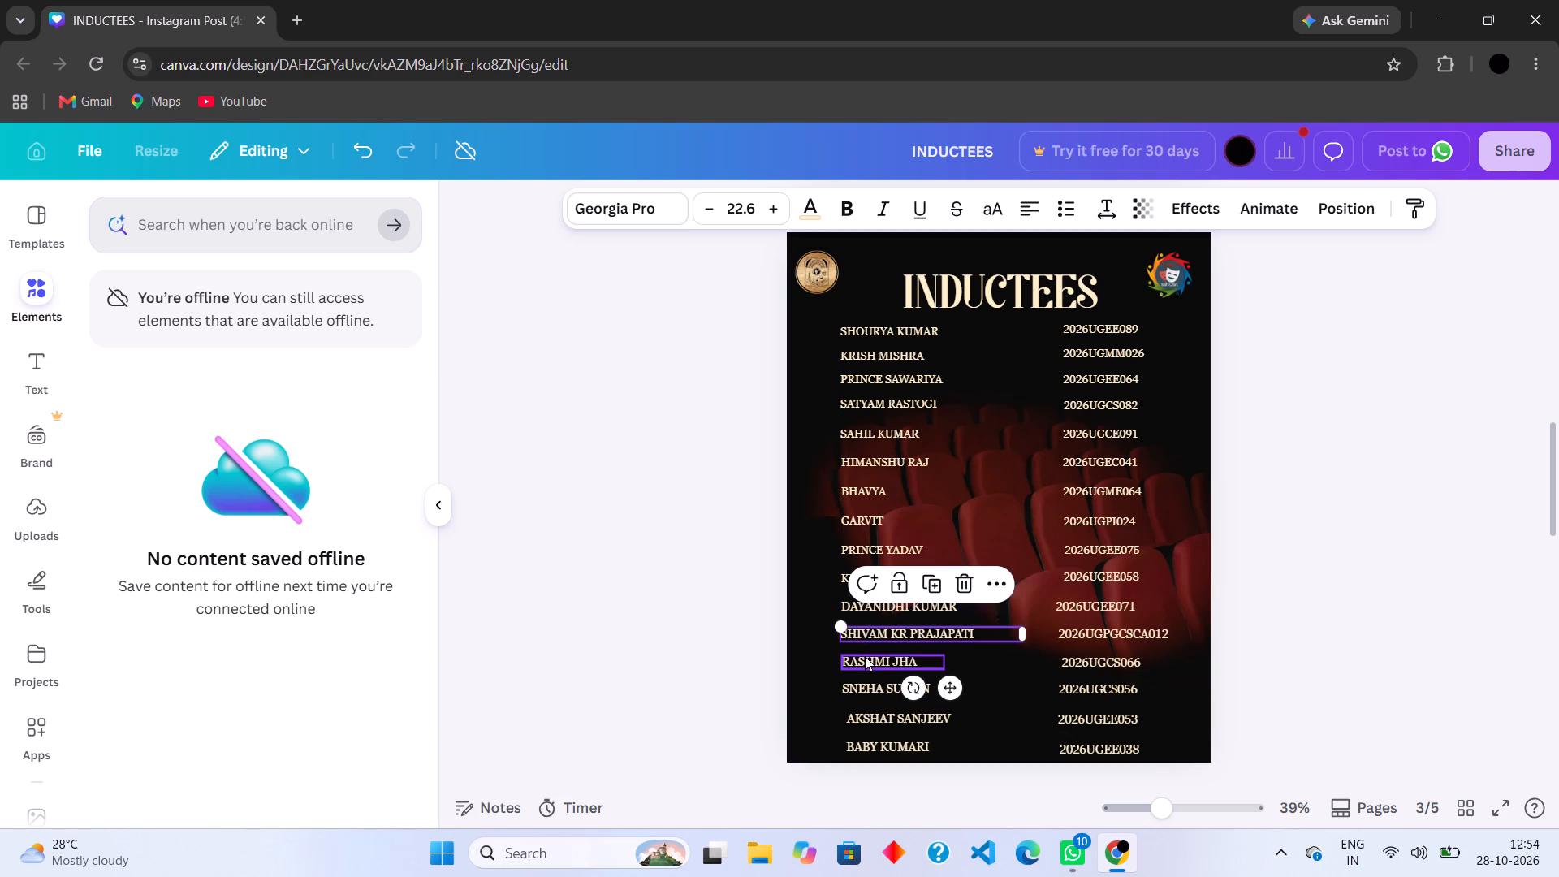
Nudge the thirteenth and fourteenth names in the INDUCTEES list left to align with the names above.
click(865, 656)
key(Left)
key(Left)
key(Right)
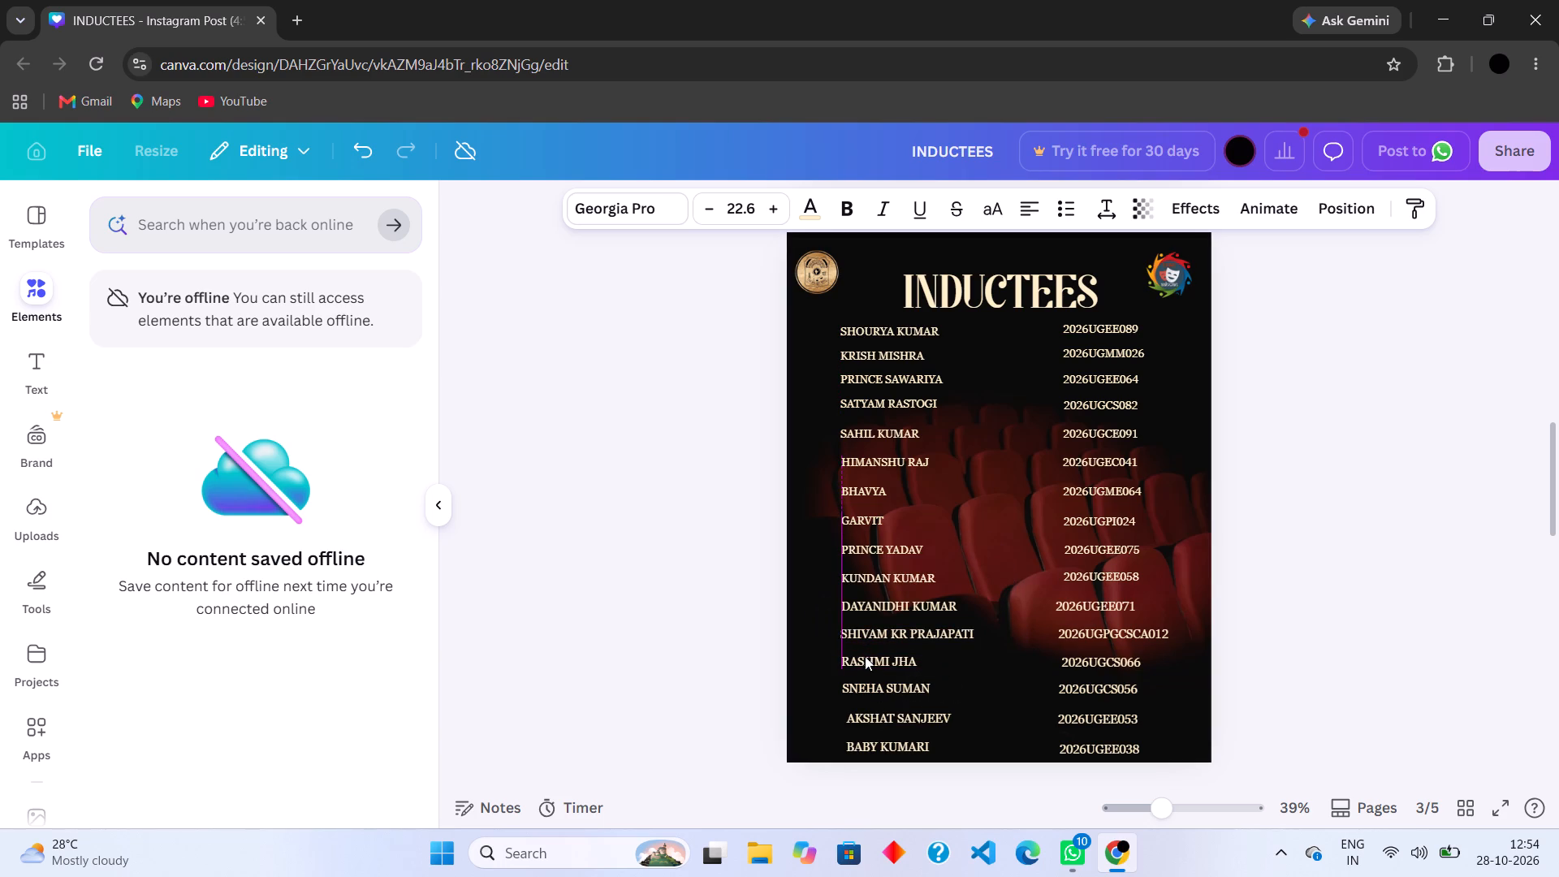
key(Left)
key(Left)
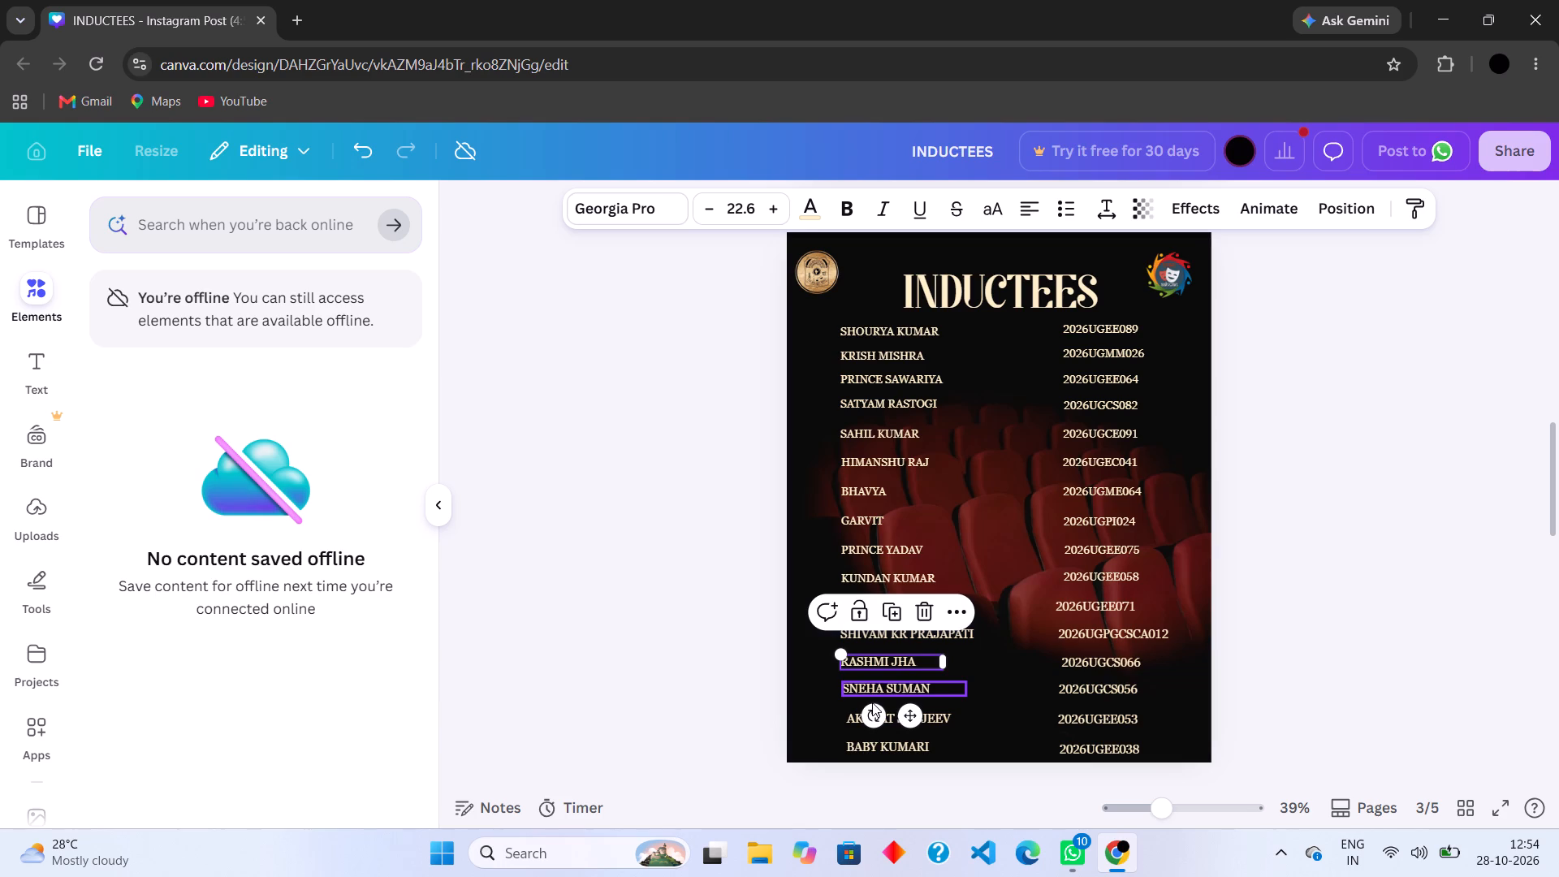
click(868, 690)
key(Left)
key(Left)
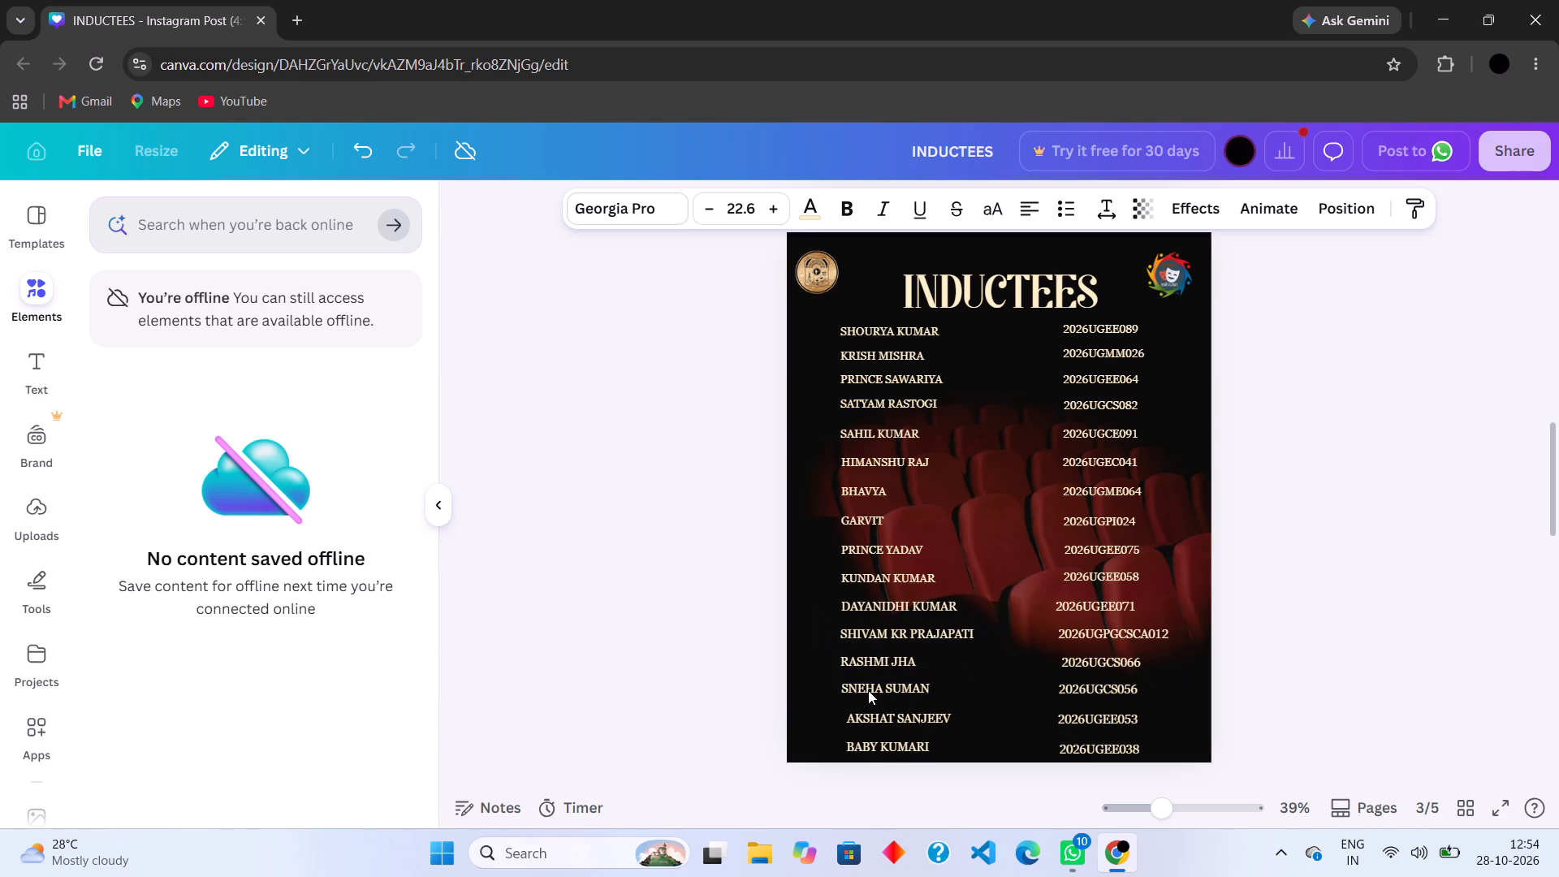
key(Left)
key(Left)
key(Left)
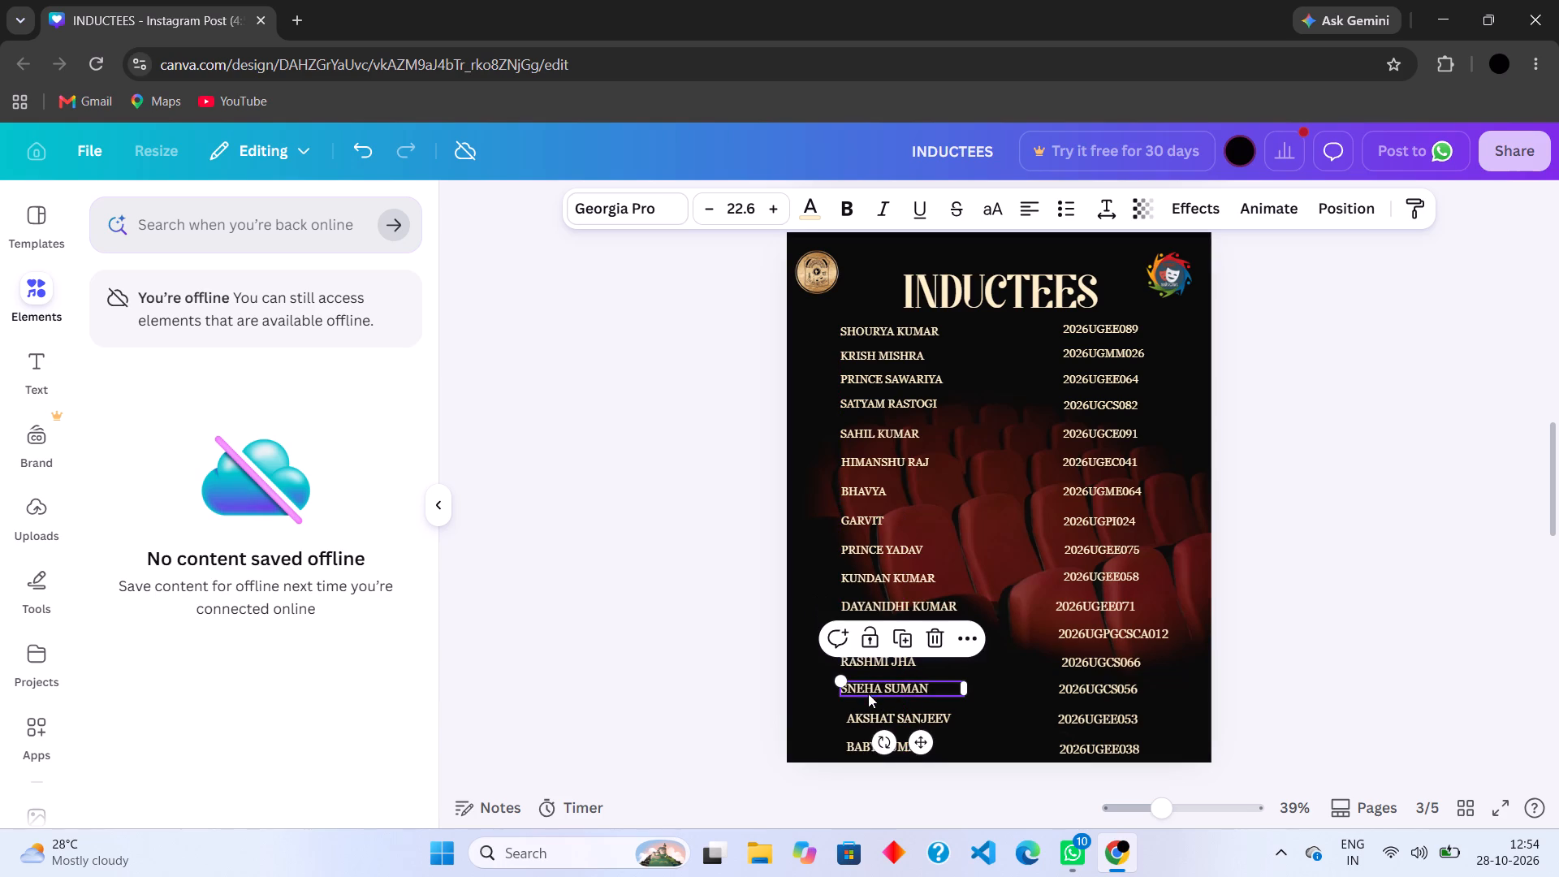
Nudge the fifteenth name in the INDUCTEES list left until it lines up with the names above.
click(871, 717)
key(Left)
key(Left)
key(Left)
key(Left)
key(Left)
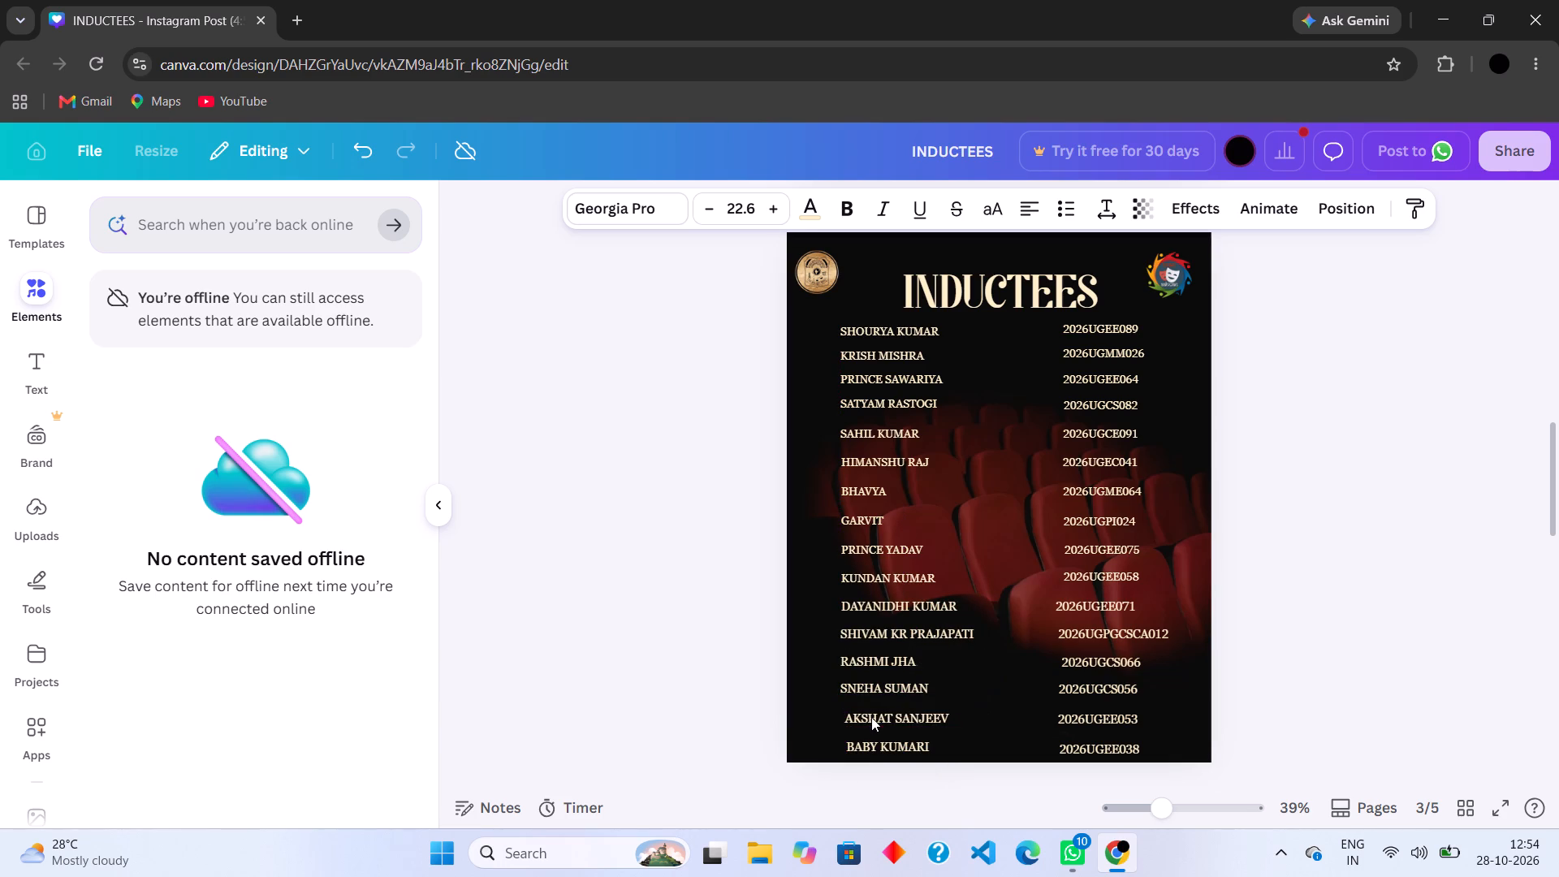
key(Left)
key(Left)
key(Left)
key(Left)
key(Left)
key(Left)
key(Left)
key(Left)
key(Left)
key(Left)
key(Left)
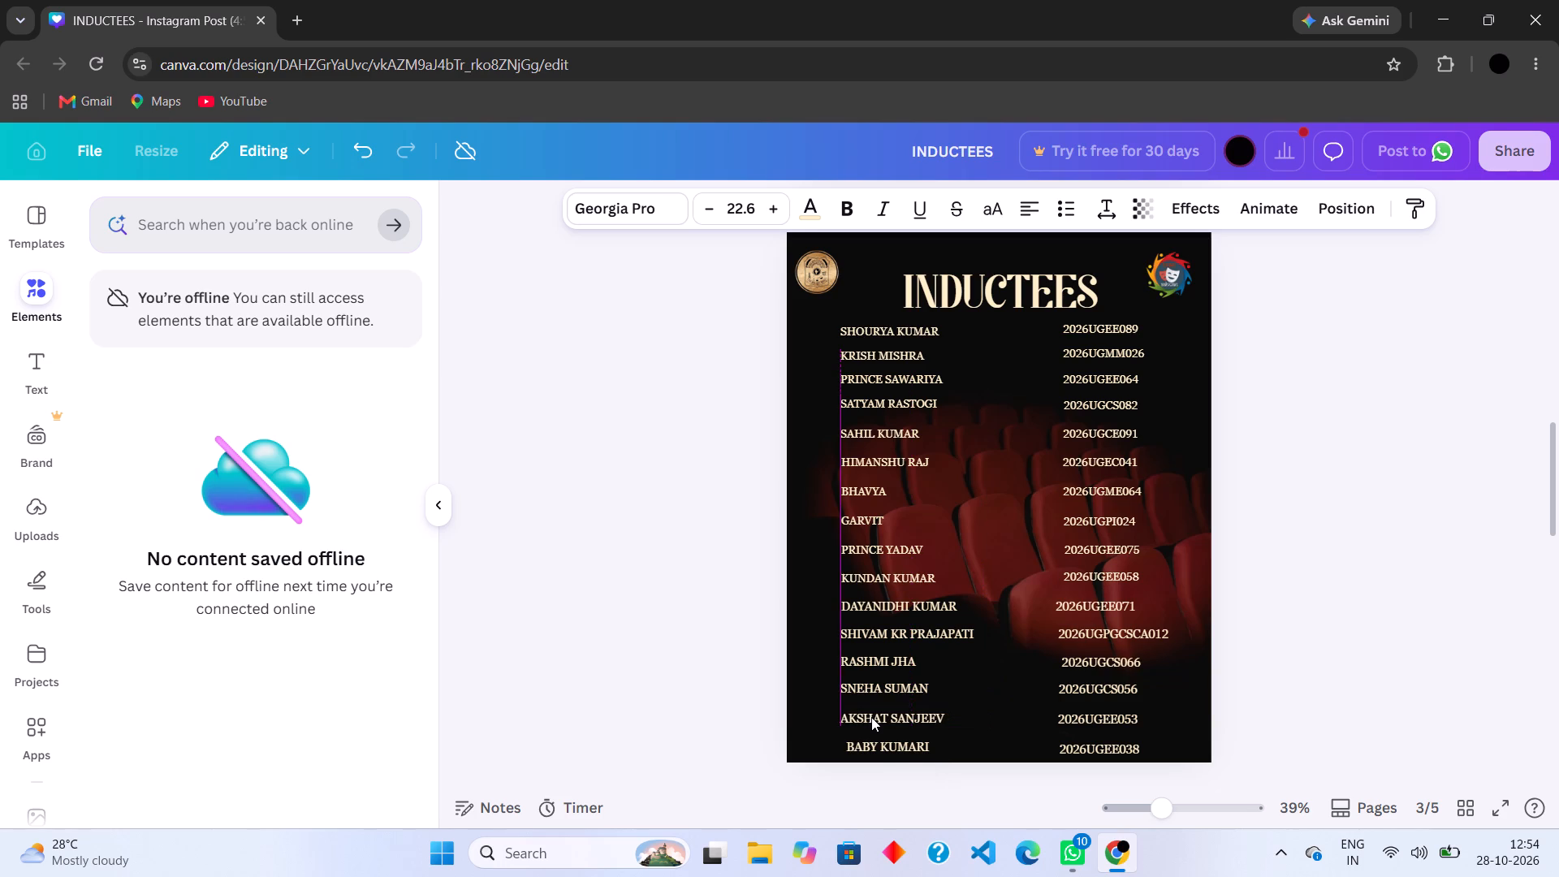
Align the sixteenth and last name in the INDUCTEES list with the name column's left edge, then deselect it.
click(874, 746)
key(Left)
key(Left)
key(Left)
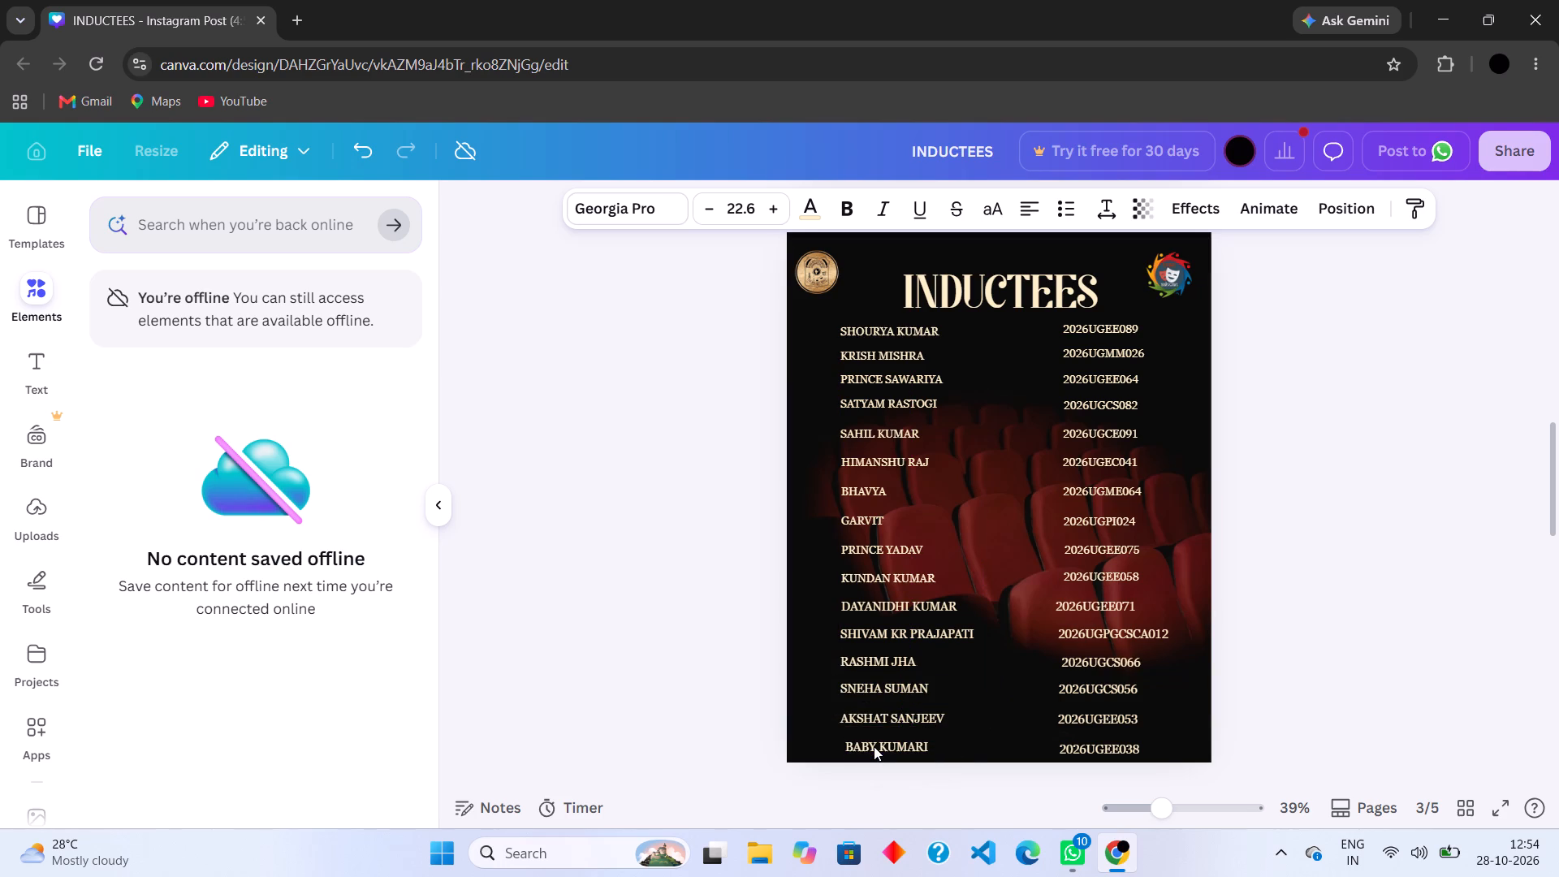
key(Left)
key(Left)
key(Left)
key(Left)
key(Left)
key(Left)
key(Left)
key(Left)
key(Left)
key(Left)
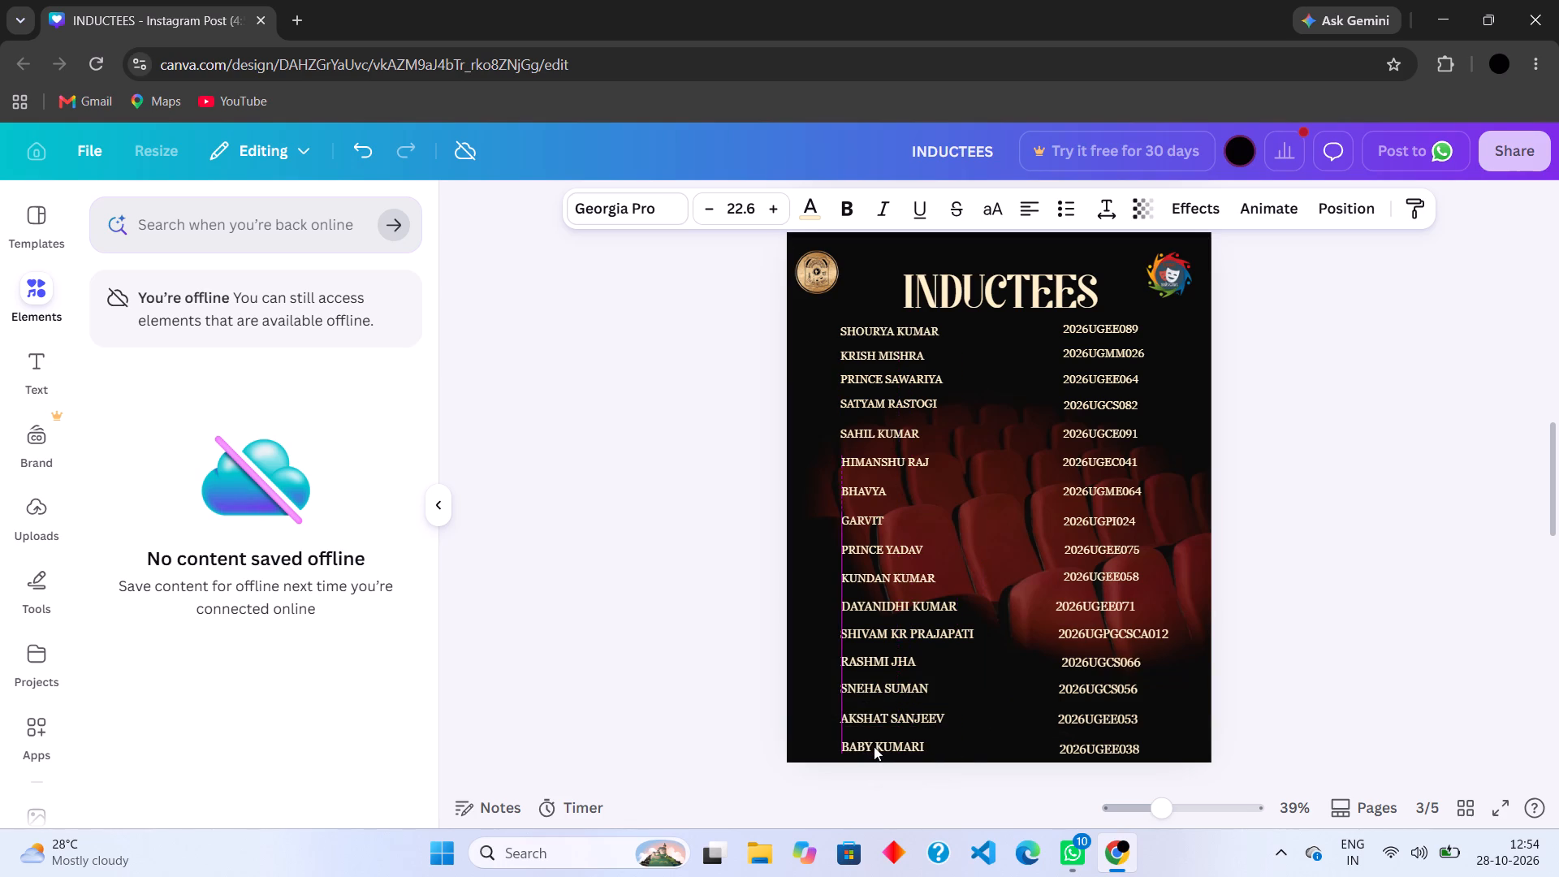
key(Left)
key(Left)
key(Left)
key(Right)
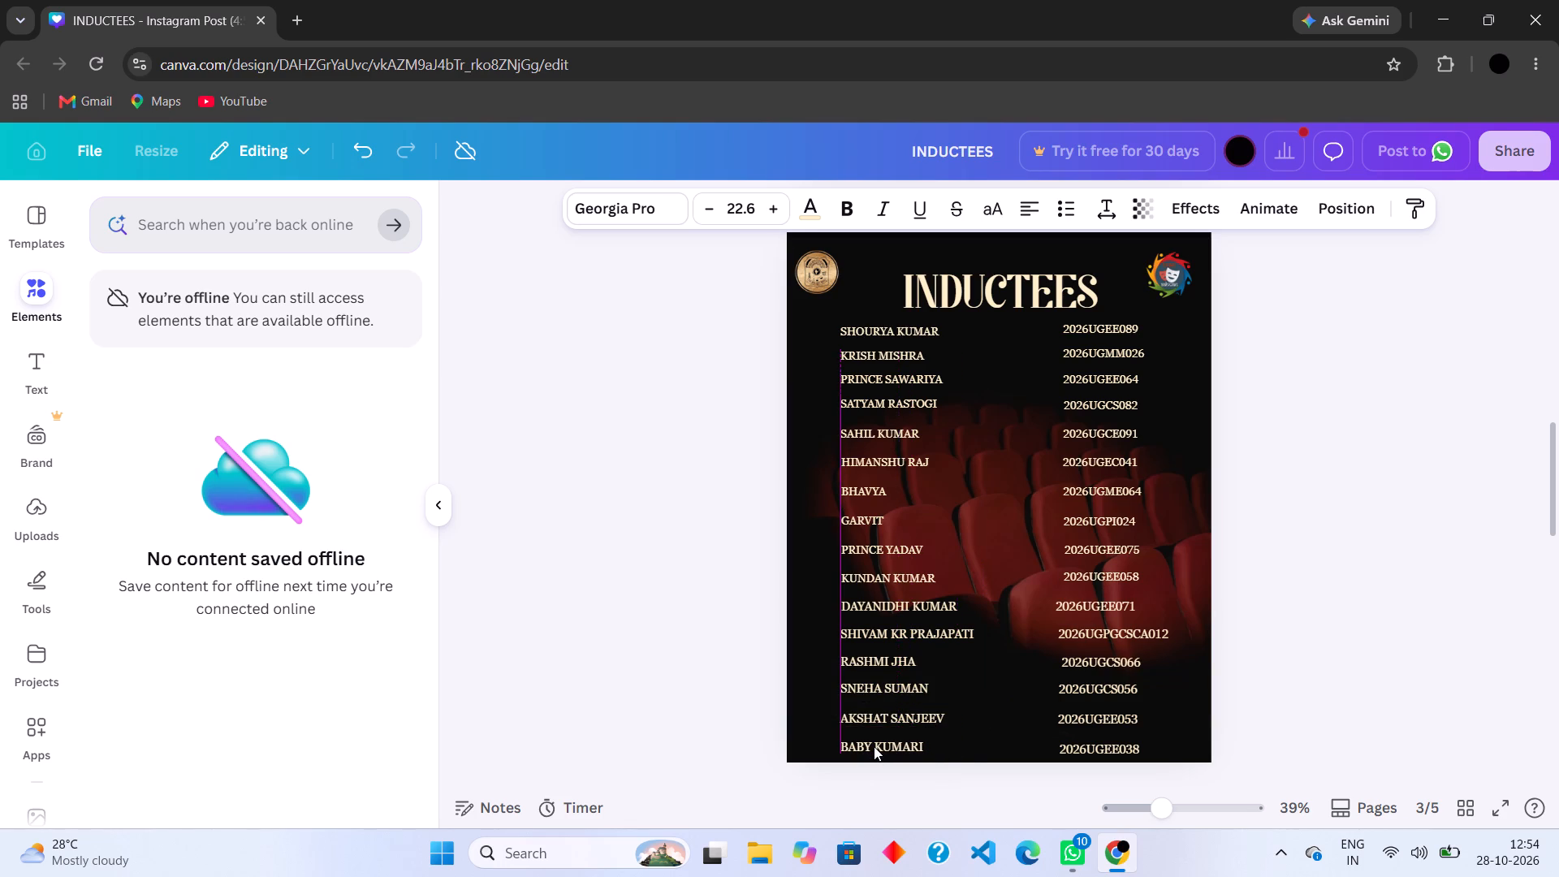
click(1309, 522)
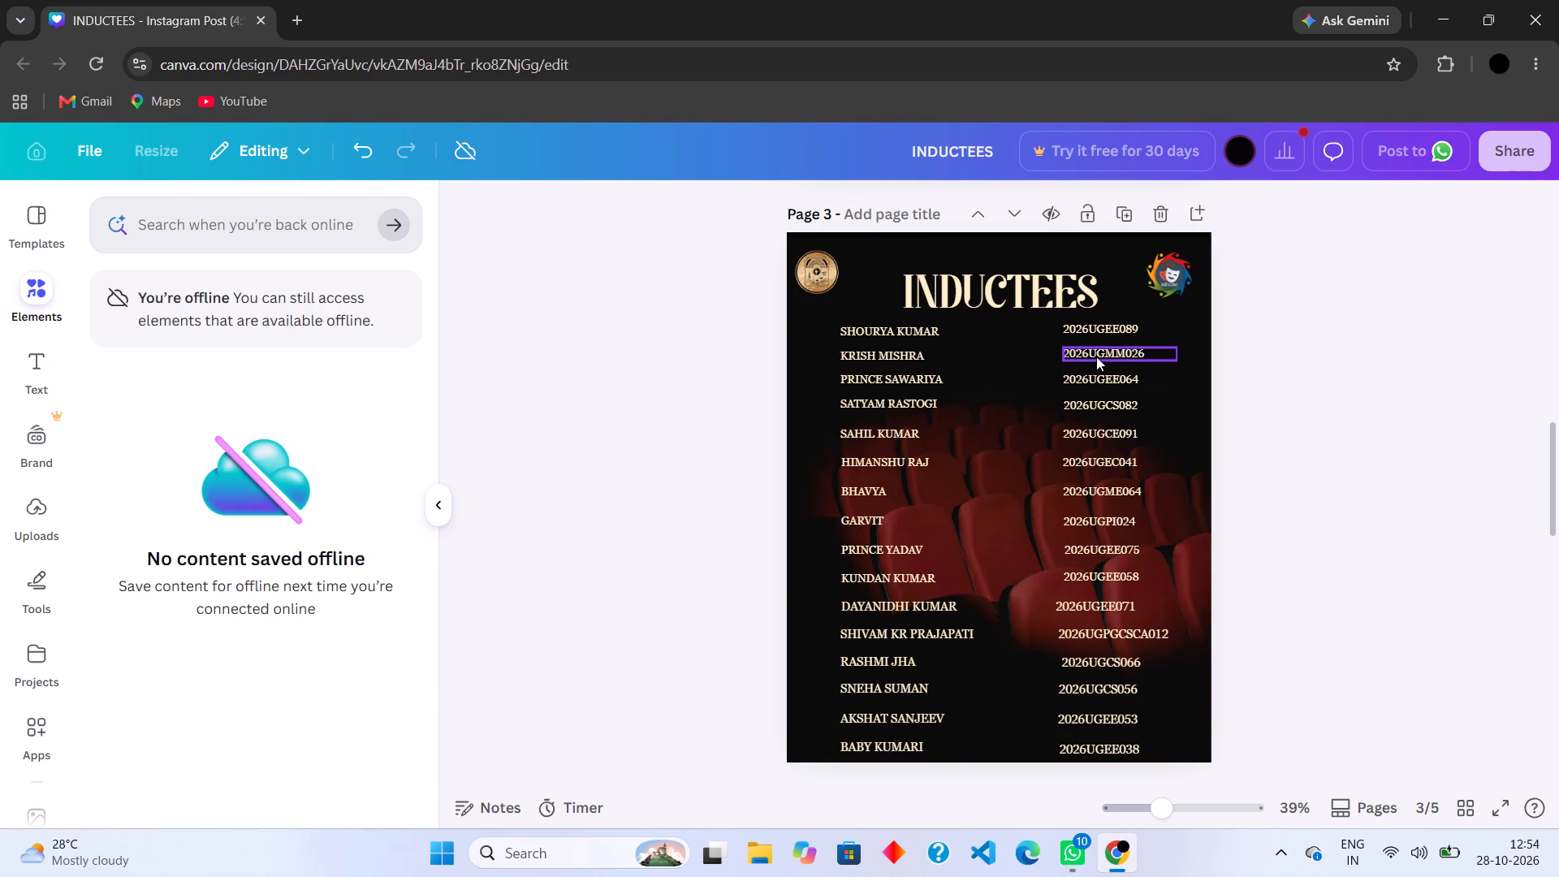
Fine-tune the second roll number on page 3 slightly right to match the roll-number column's left edge.
click(1094, 332)
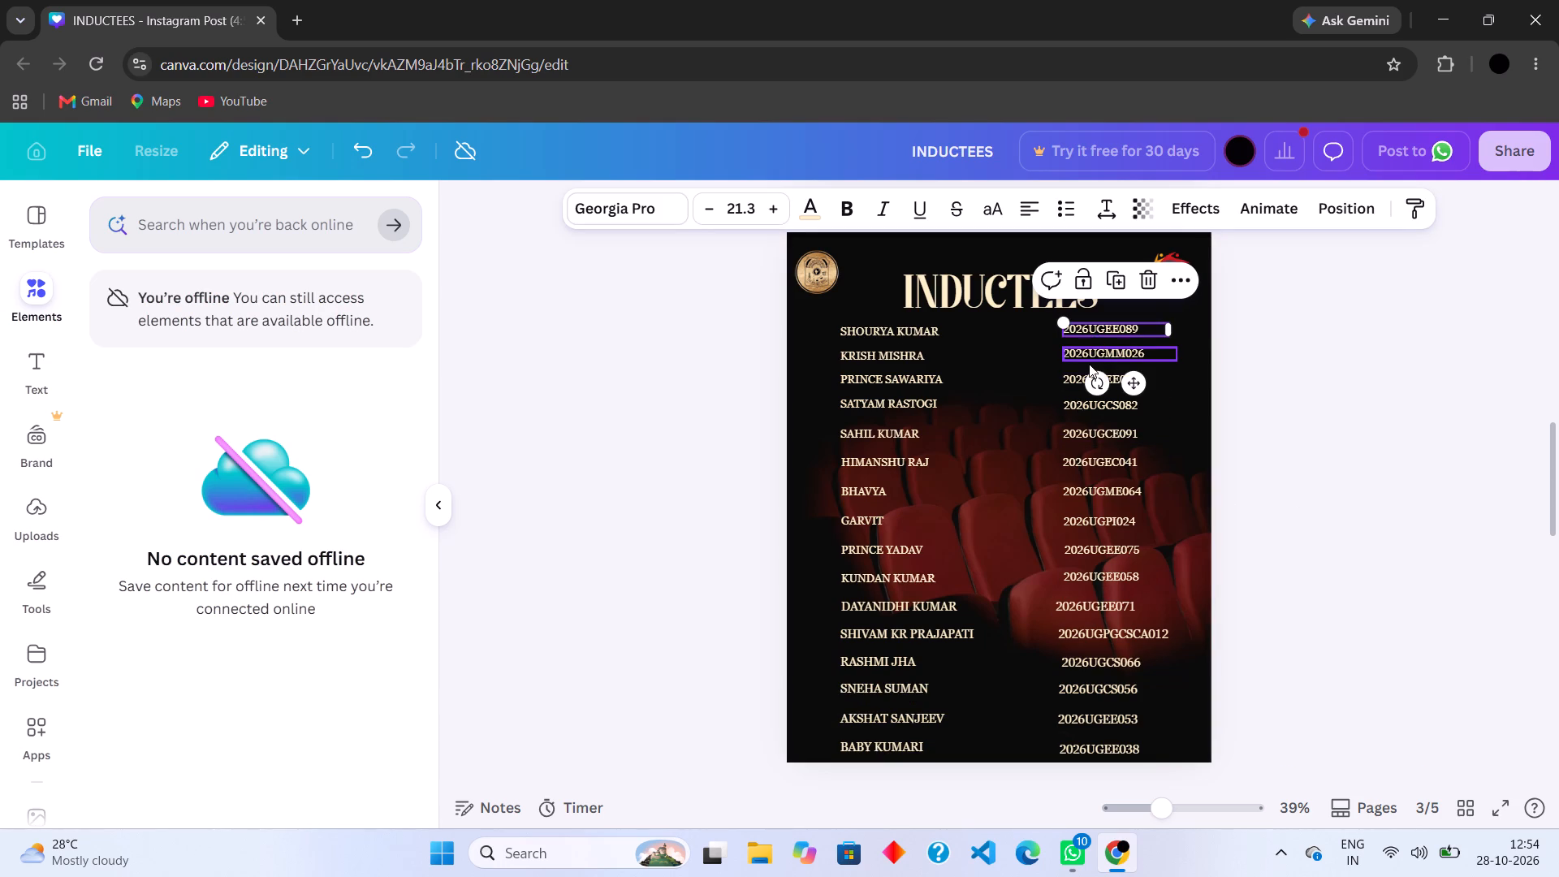
click(1096, 356)
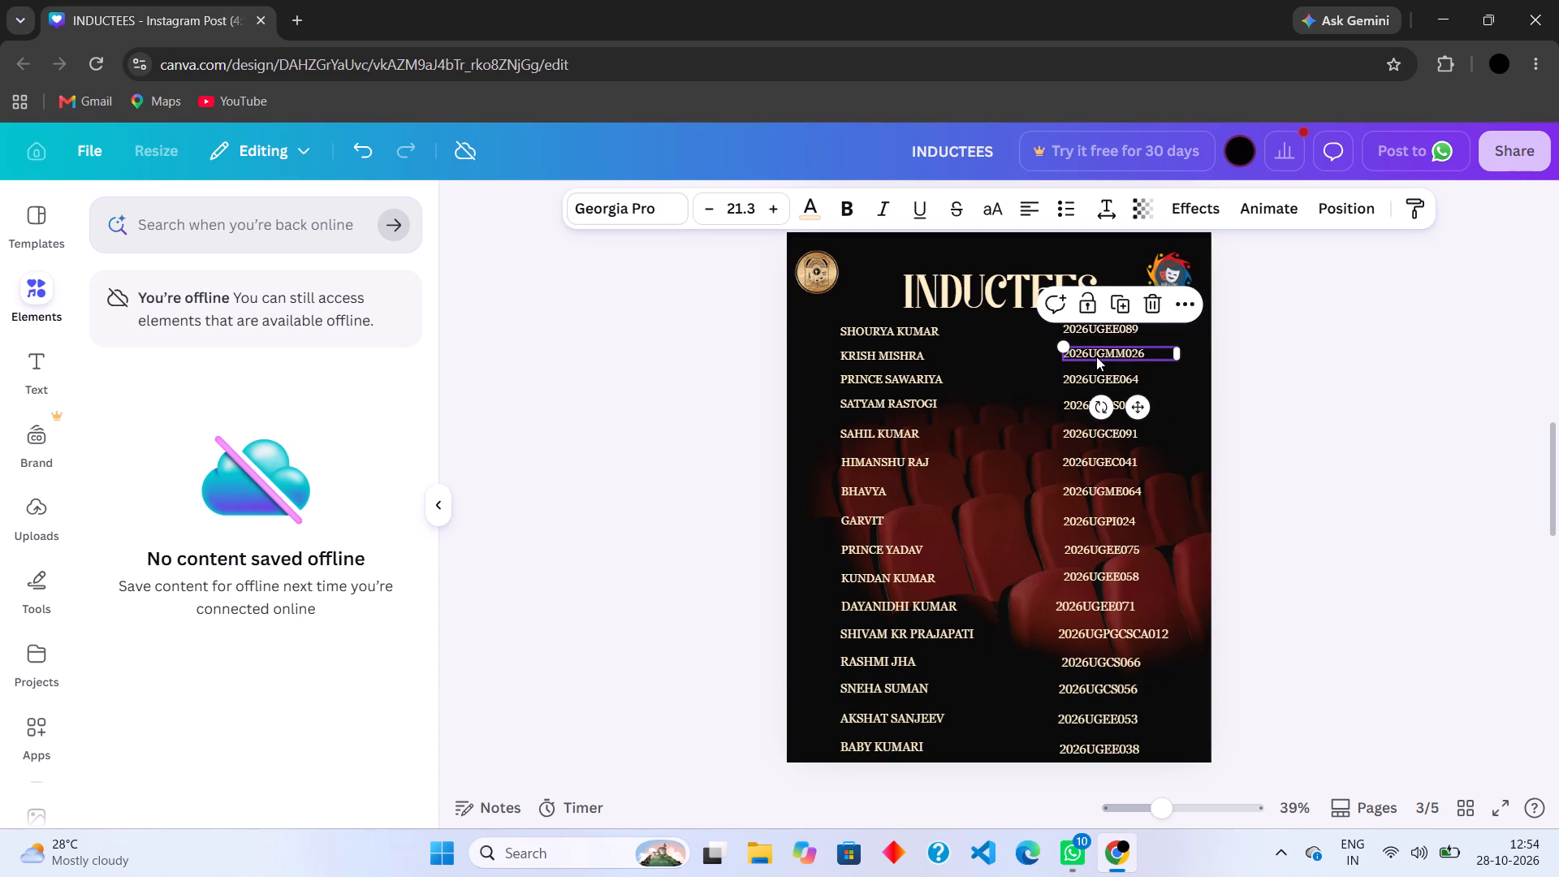
key(Right)
key(Right)
key(Right)
key(Right)
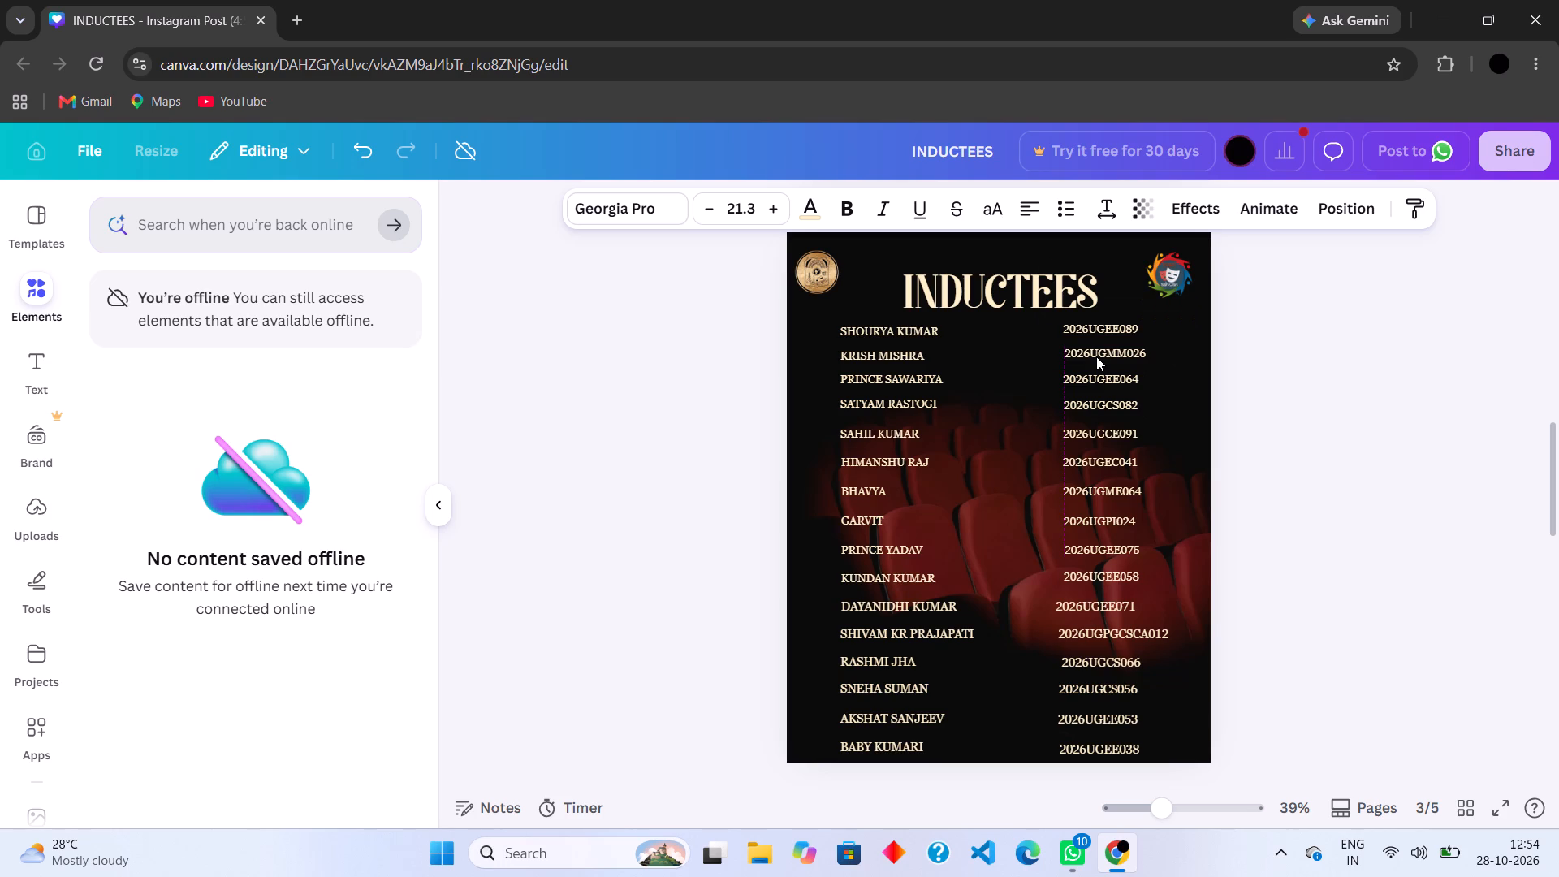
key(Left)
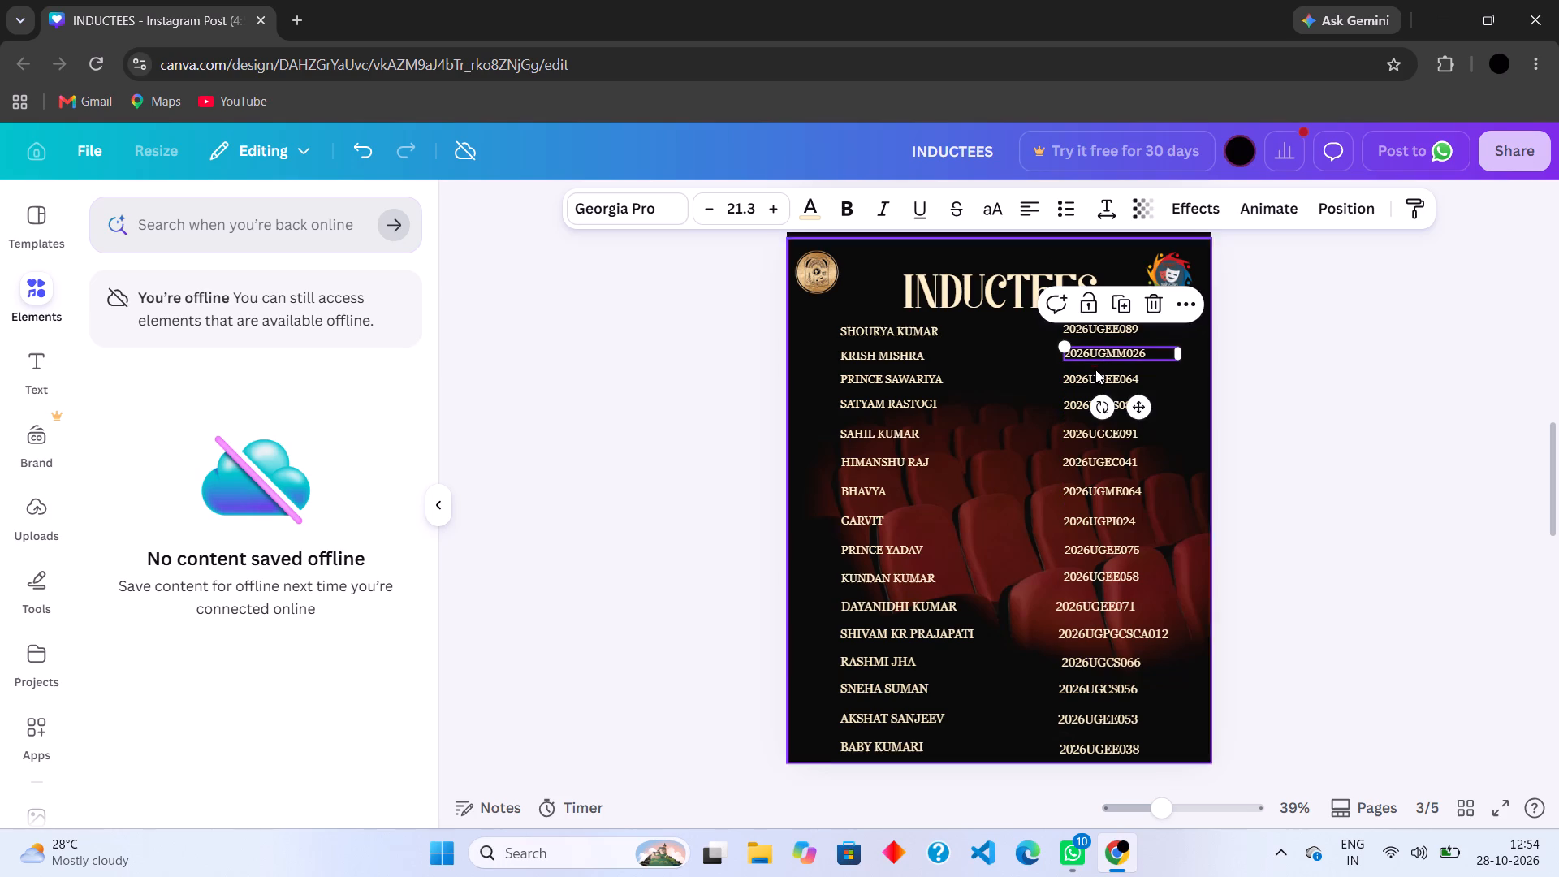
Nudge the third, fourth and fifth roll numbers slightly right to align with the second one.
click(1092, 379)
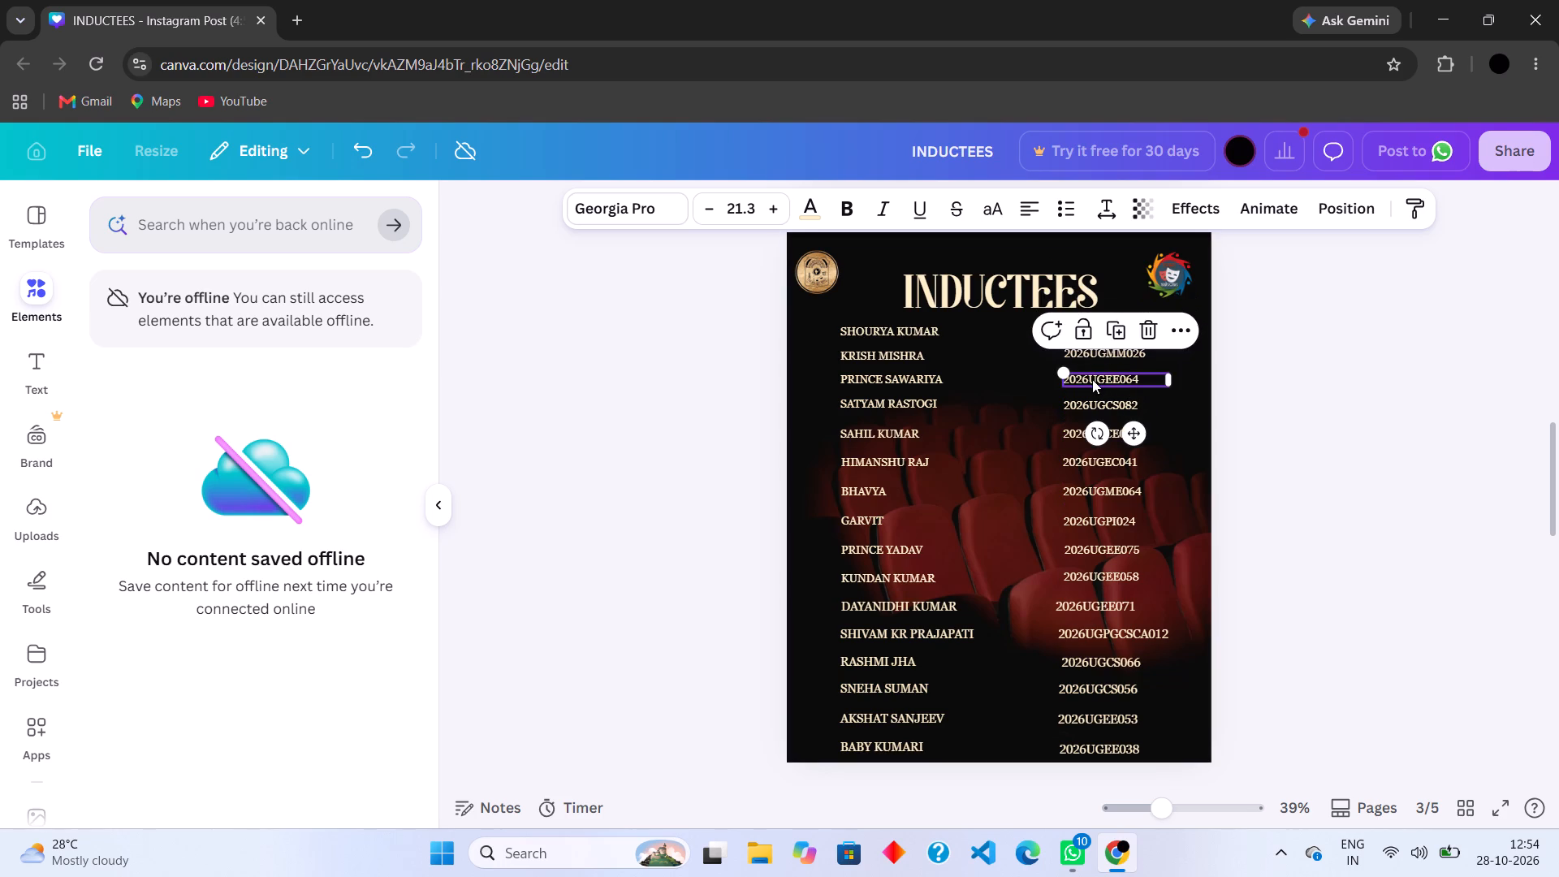
key(Right)
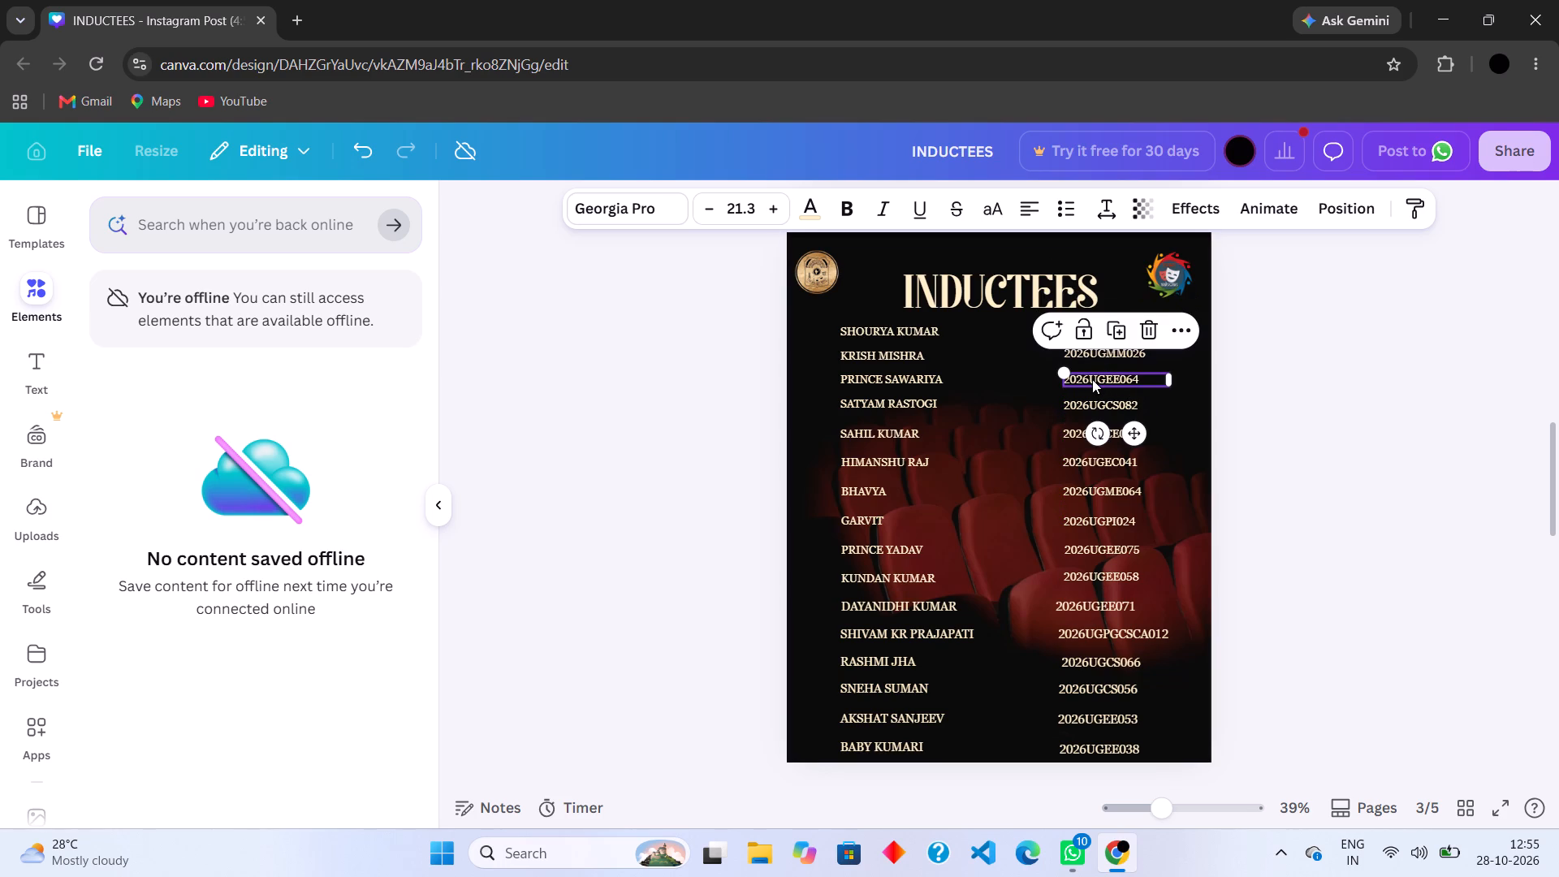
click(1093, 401)
key(Right)
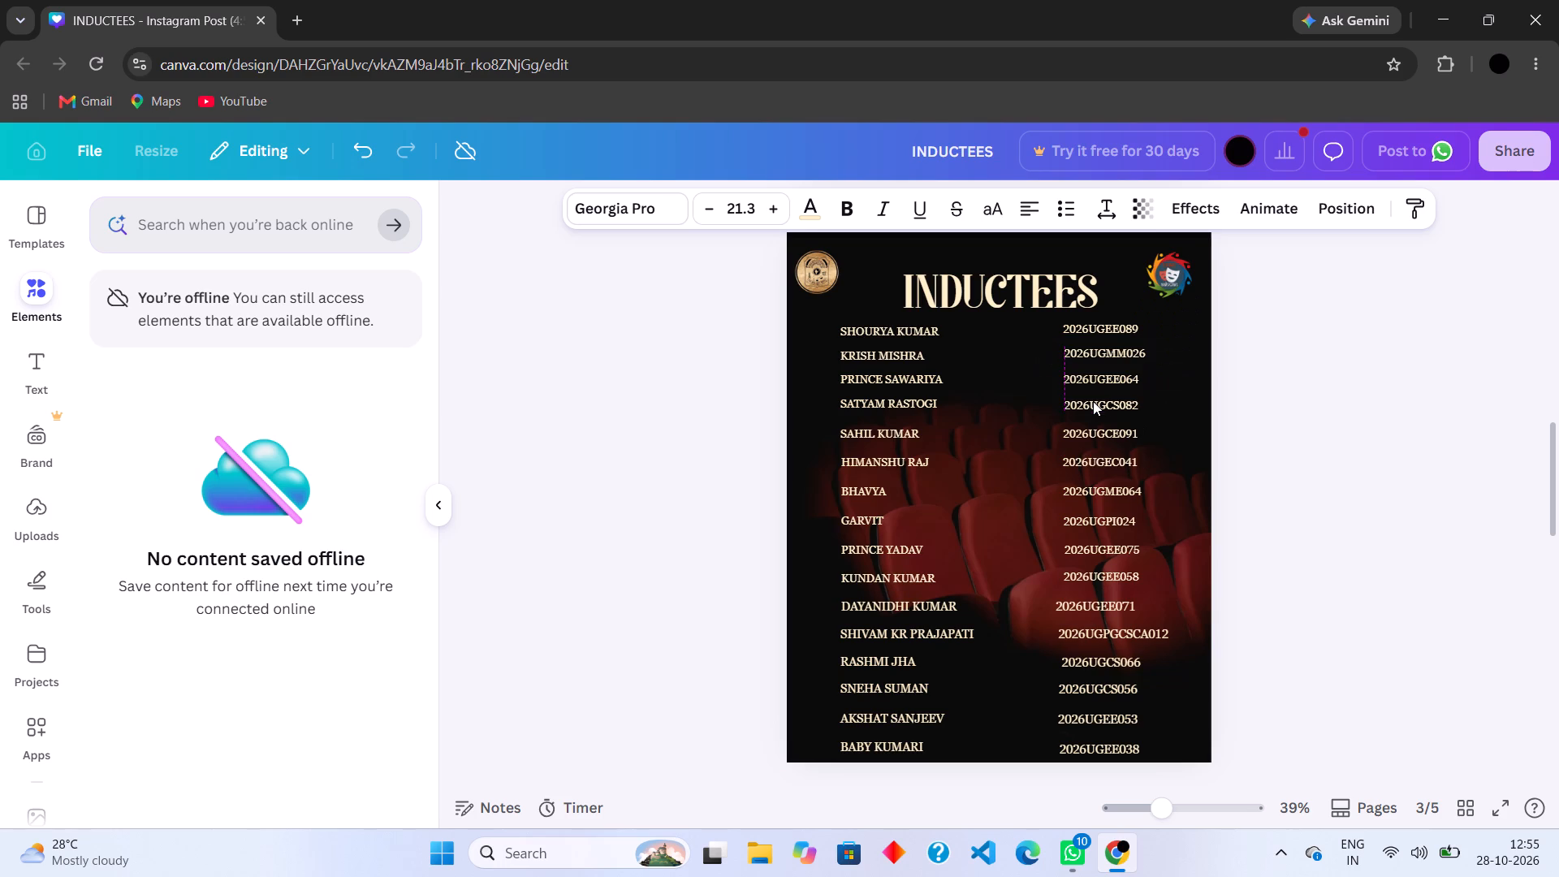
click(1088, 428)
key(Right)
Nudge the sixth, seventh and eighth roll numbers slightly right to align with the column's left edge.
click(1072, 465)
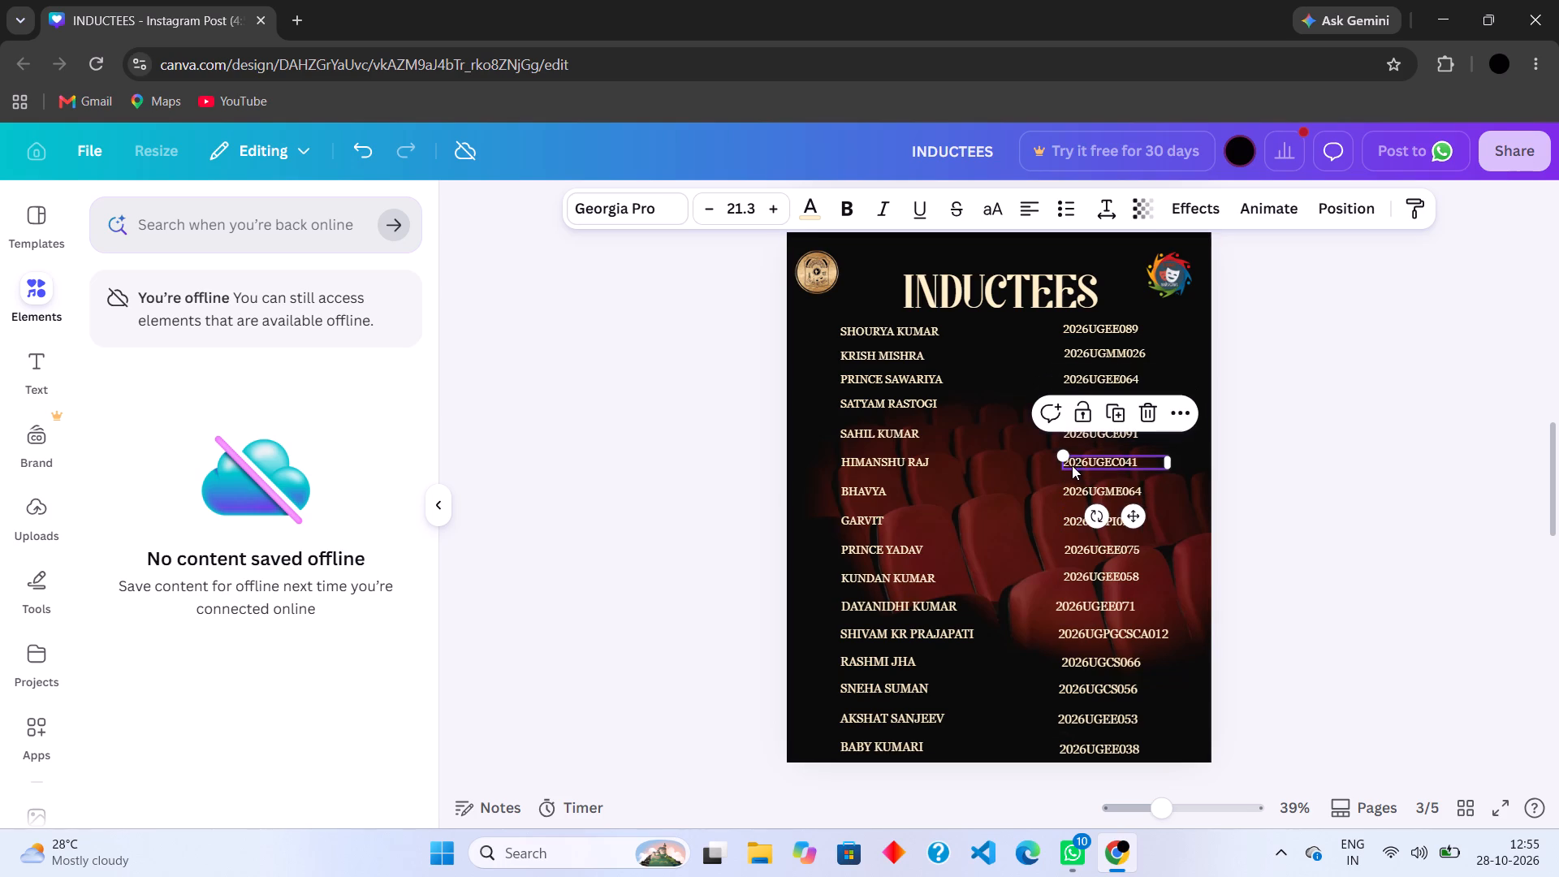
key(Right)
key(Right)
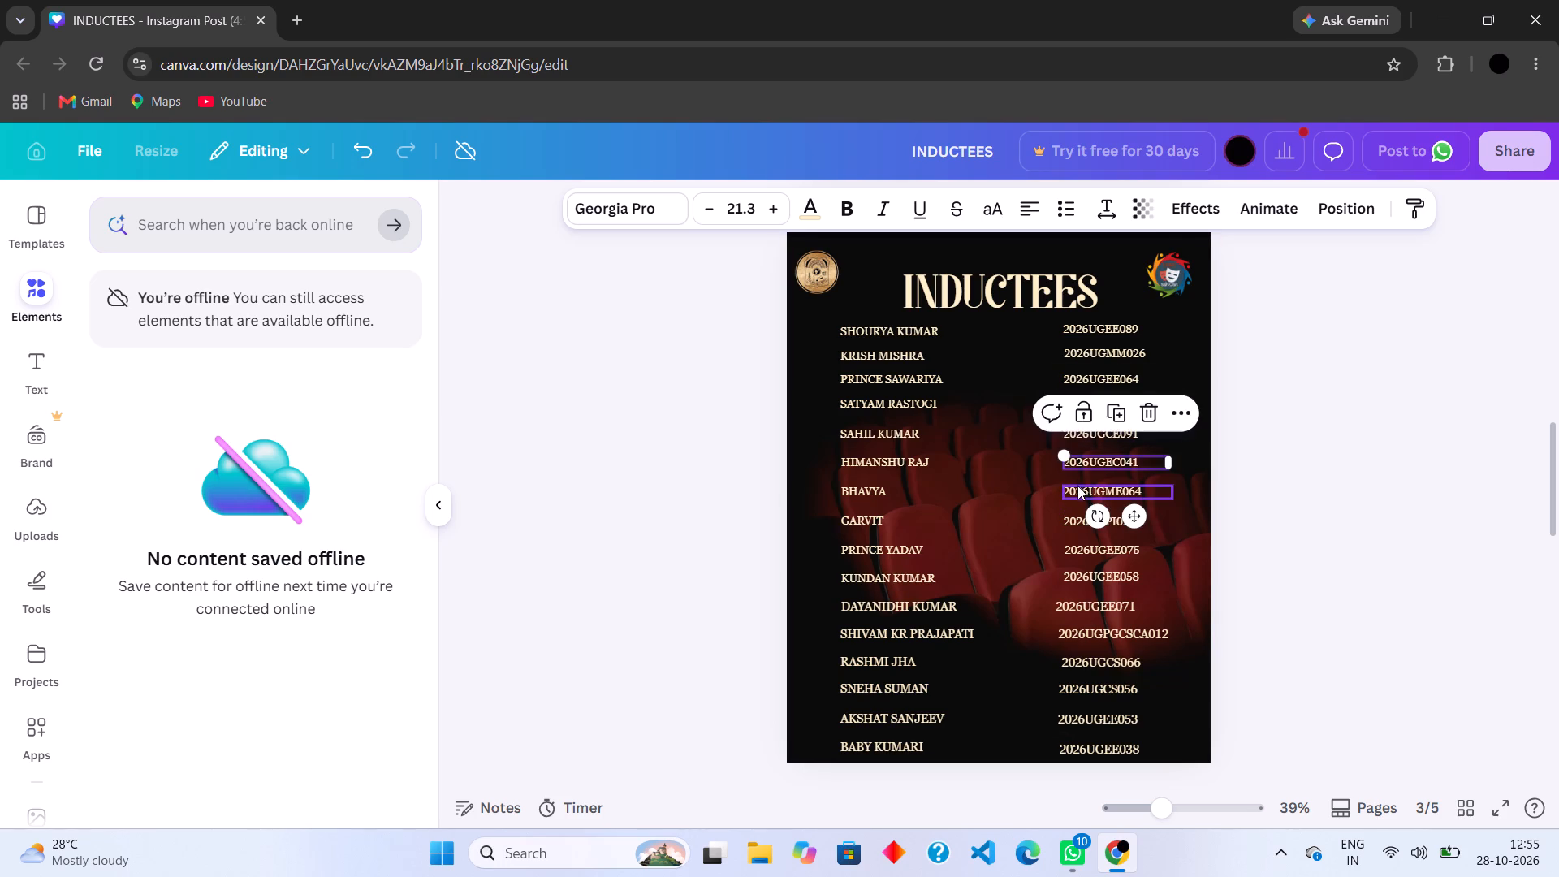
click(1077, 487)
key(Right)
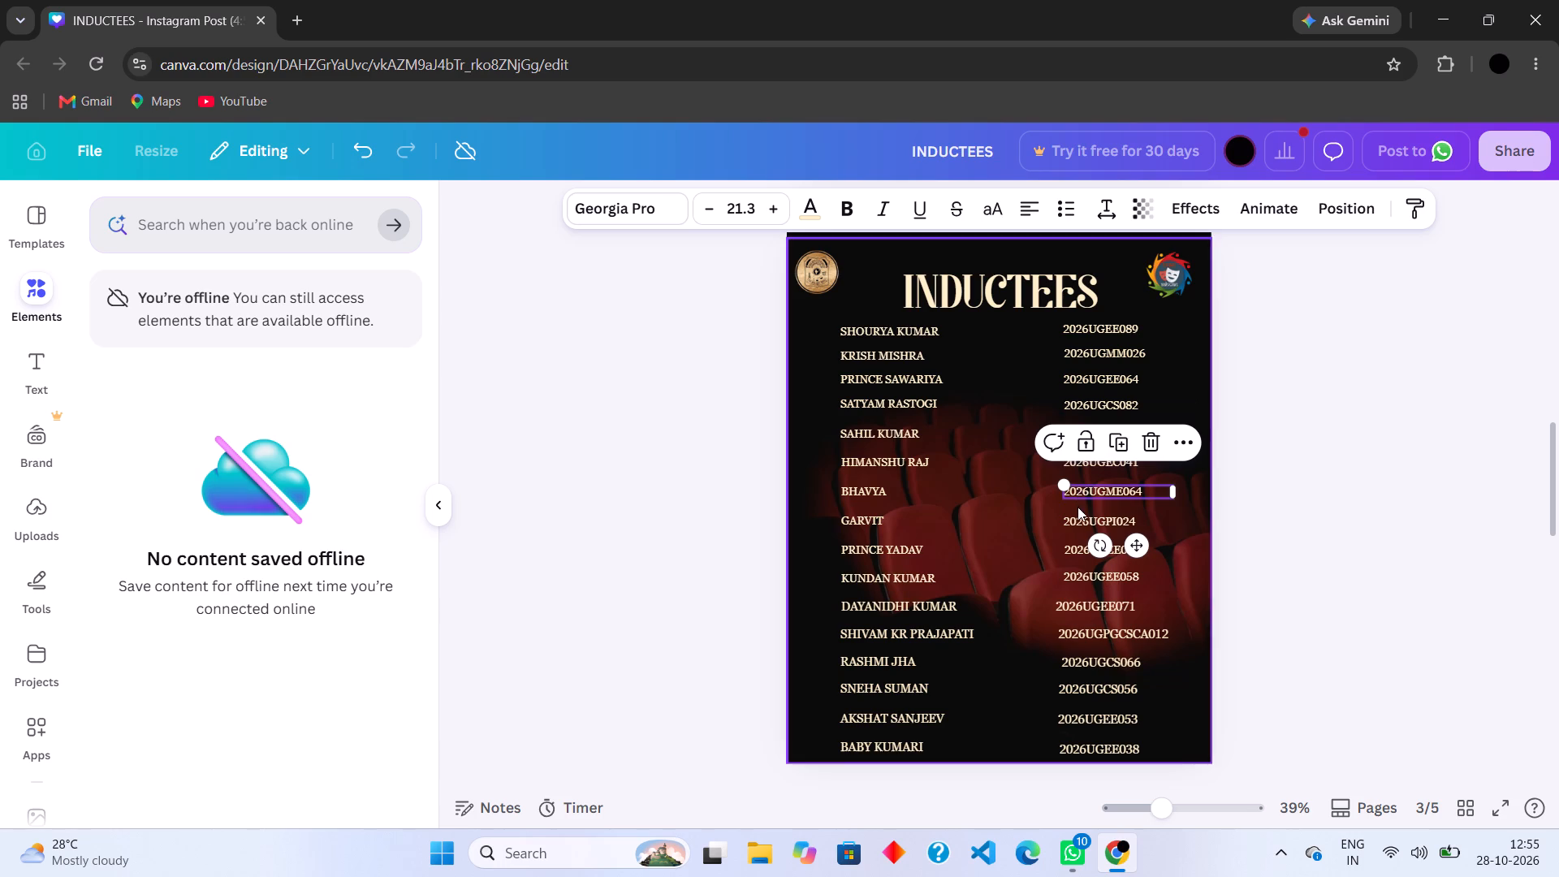
click(1077, 522)
key(Right)
key(Right)
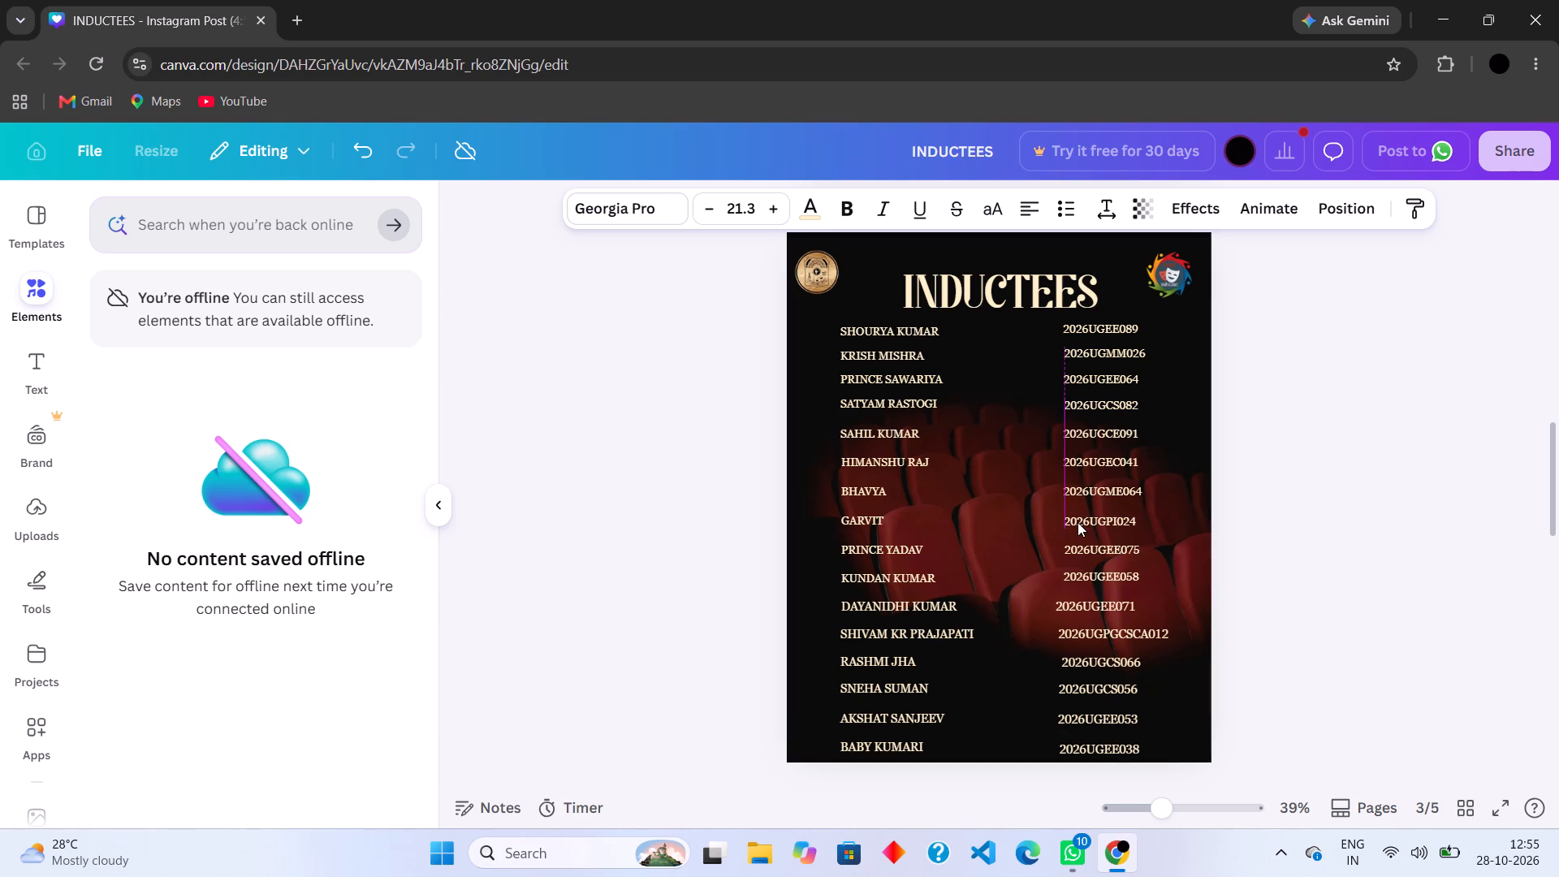
Fine-tune the ninth roll number's horizontal position both ways to match the roll numbers above.
click(1077, 547)
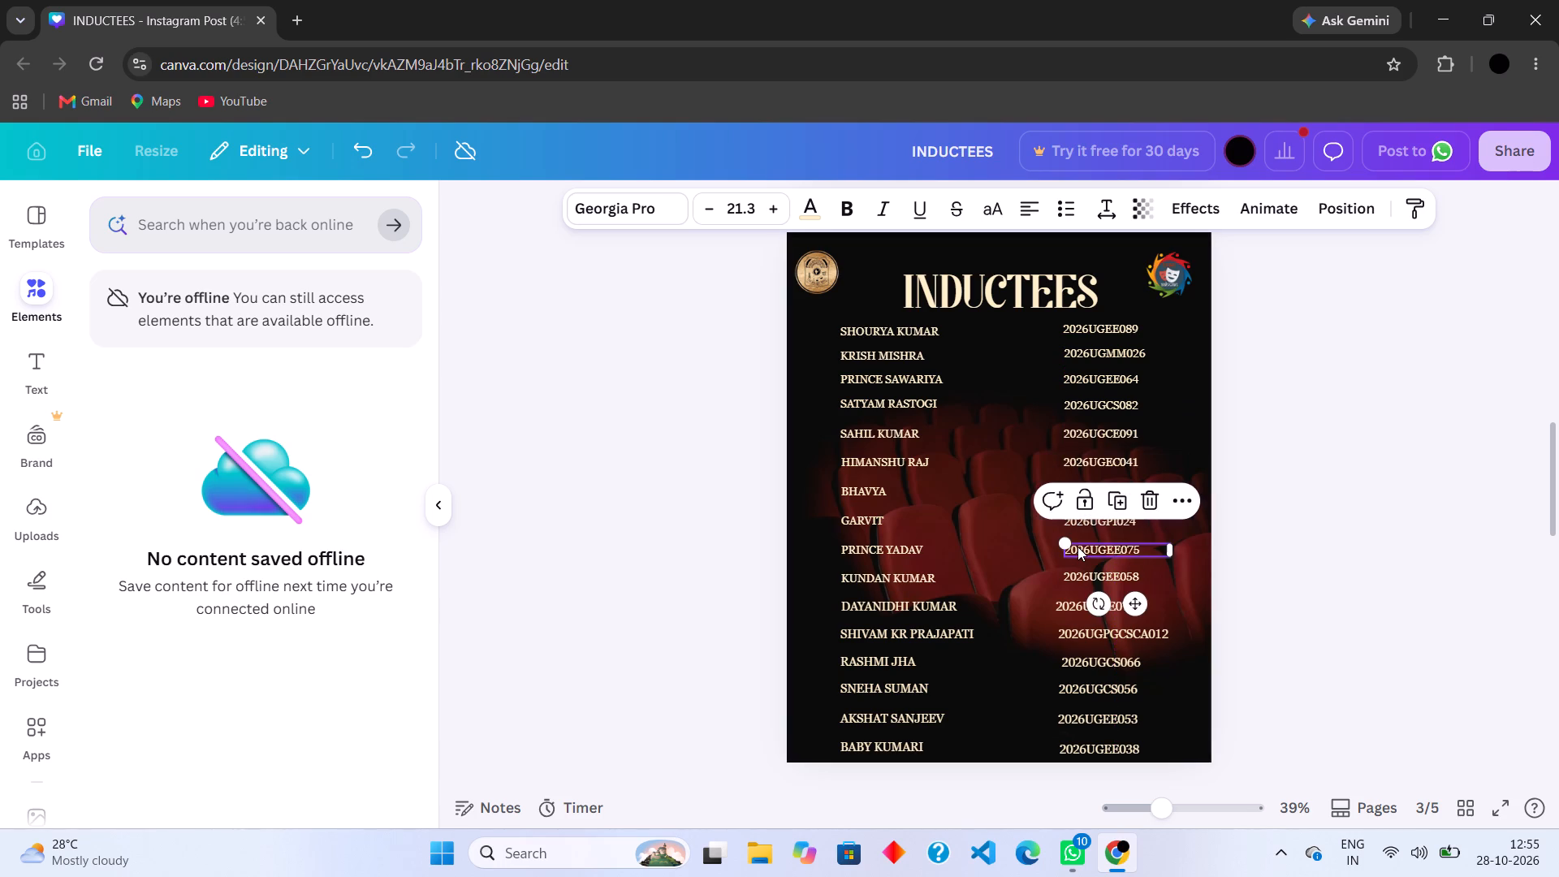
key(Right)
key(Right)
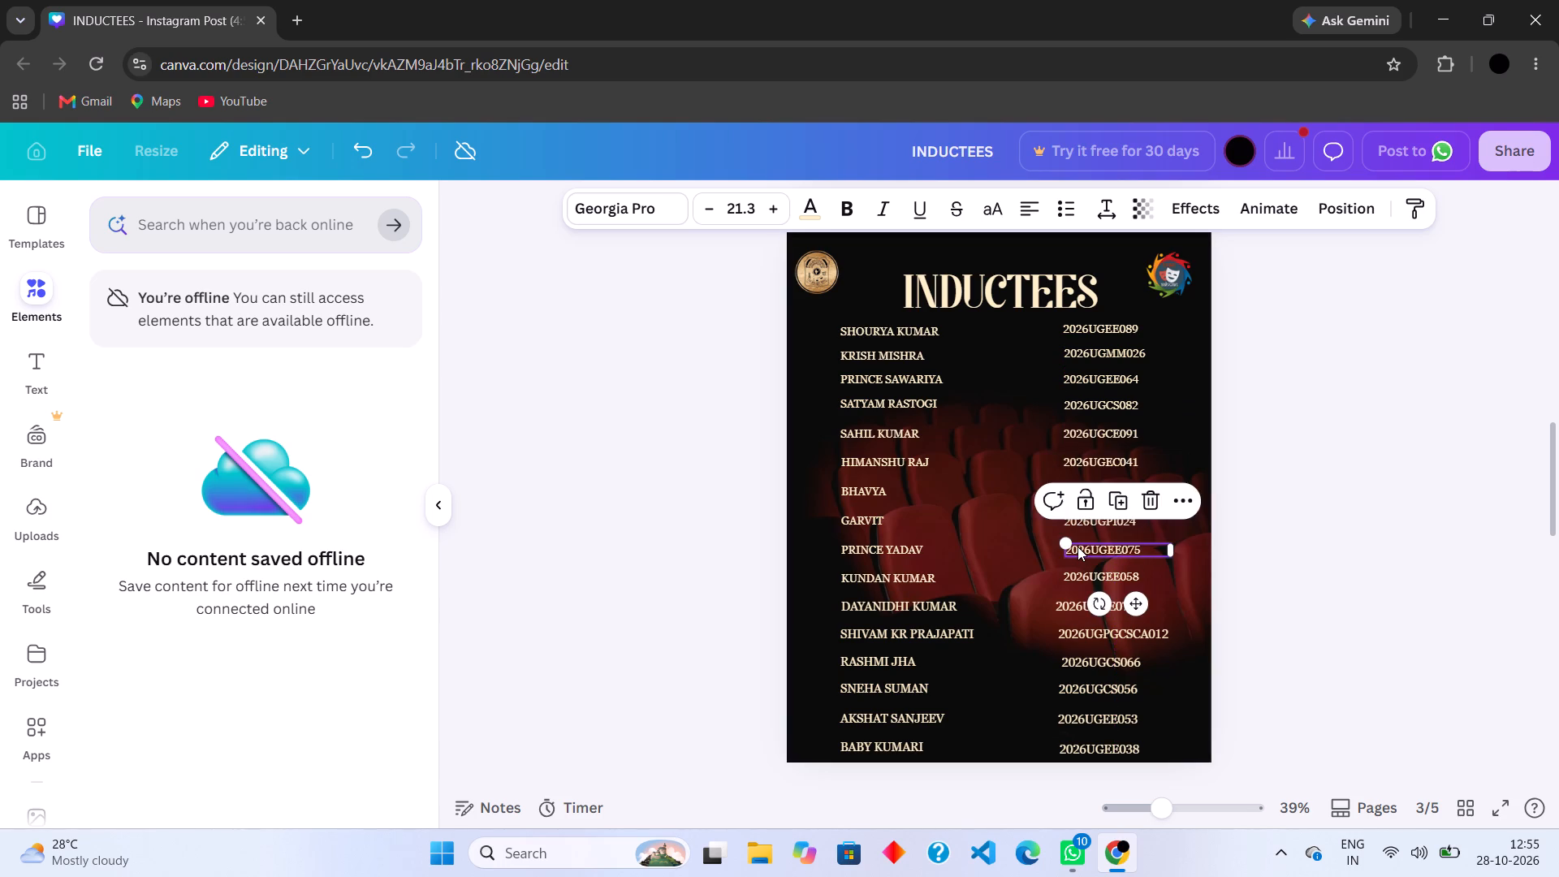
key(Left)
key(Left)
key(Left)
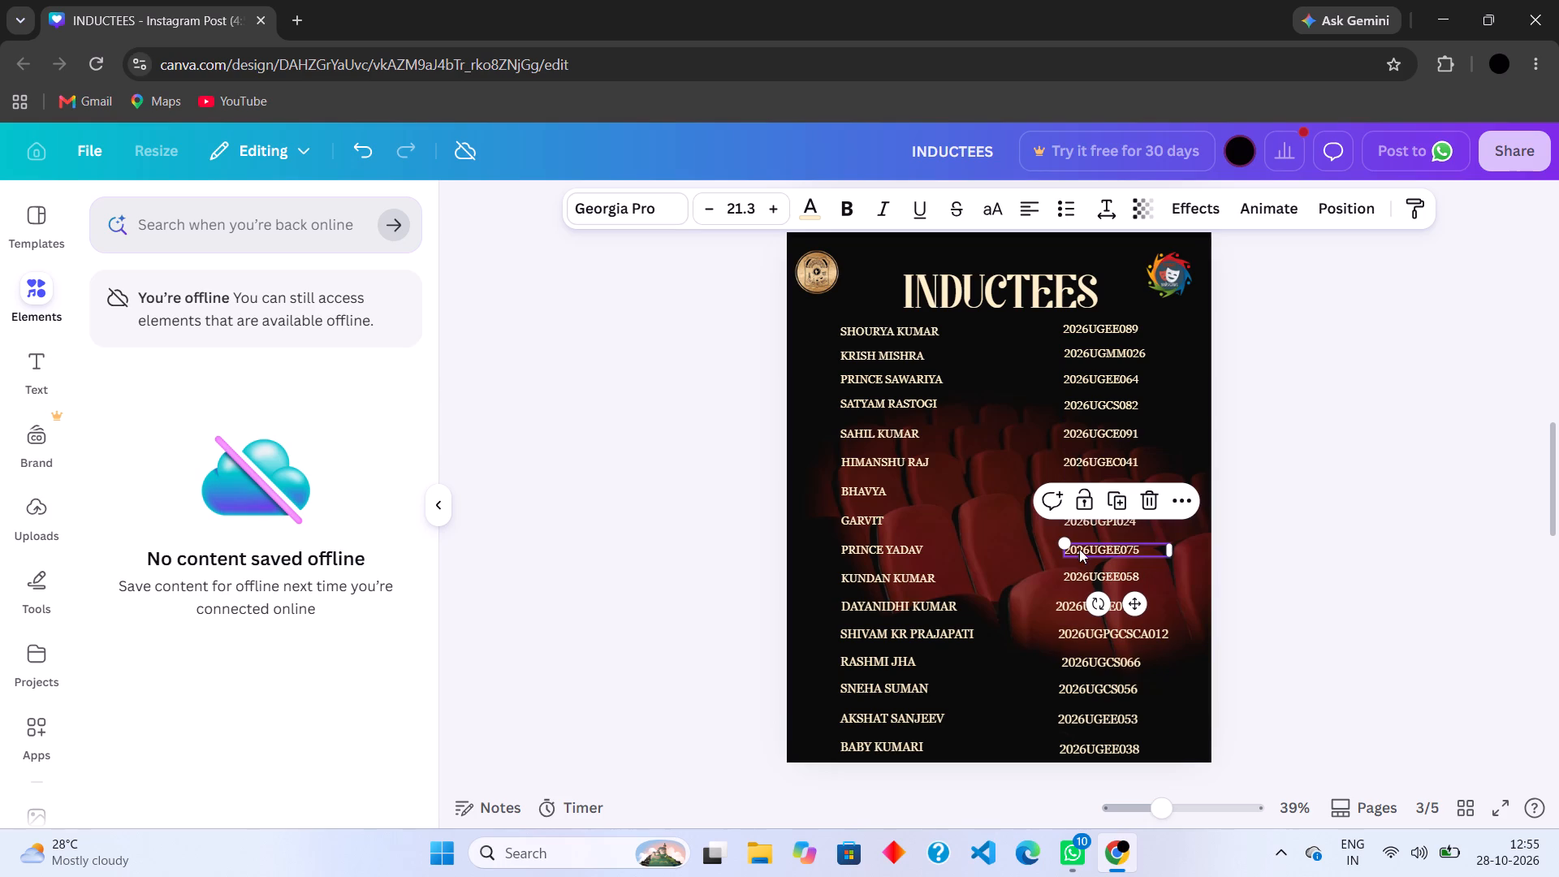
Adjust the tenth roll number's position both ways until it lines up with the roll-number column's left edge.
click(1082, 579)
key(Left)
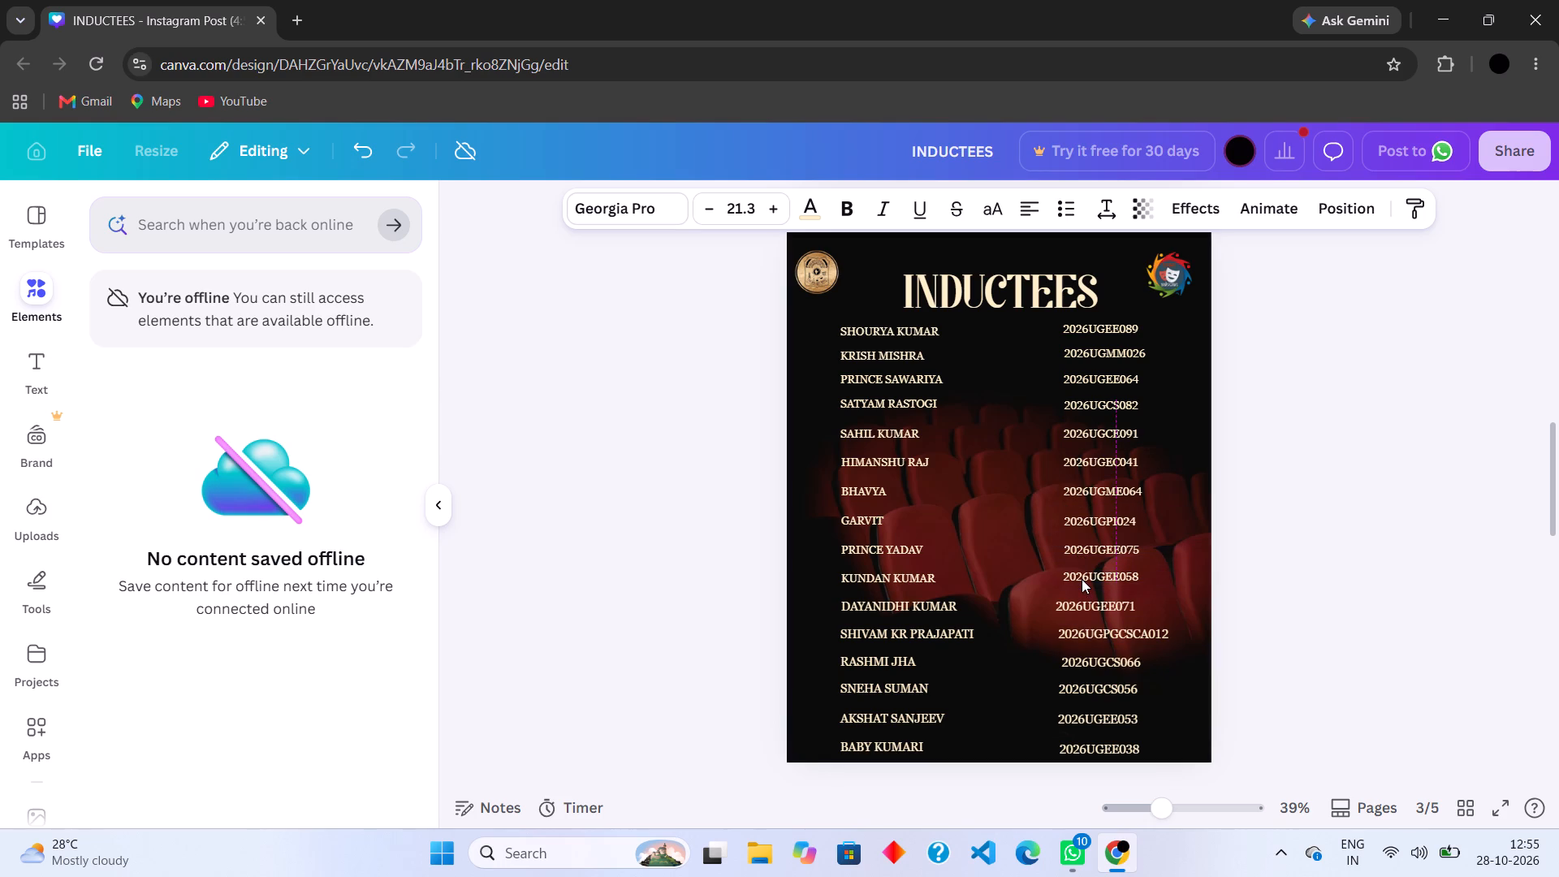
key(Left)
key(Left)
key(Left)
key(Right)
key(Right)
key(Right)
key(Right)
key(Right)
key(Right)
key(Right)
key(Right)
key(Right)
key(Right)
key(Right)
key(Down)
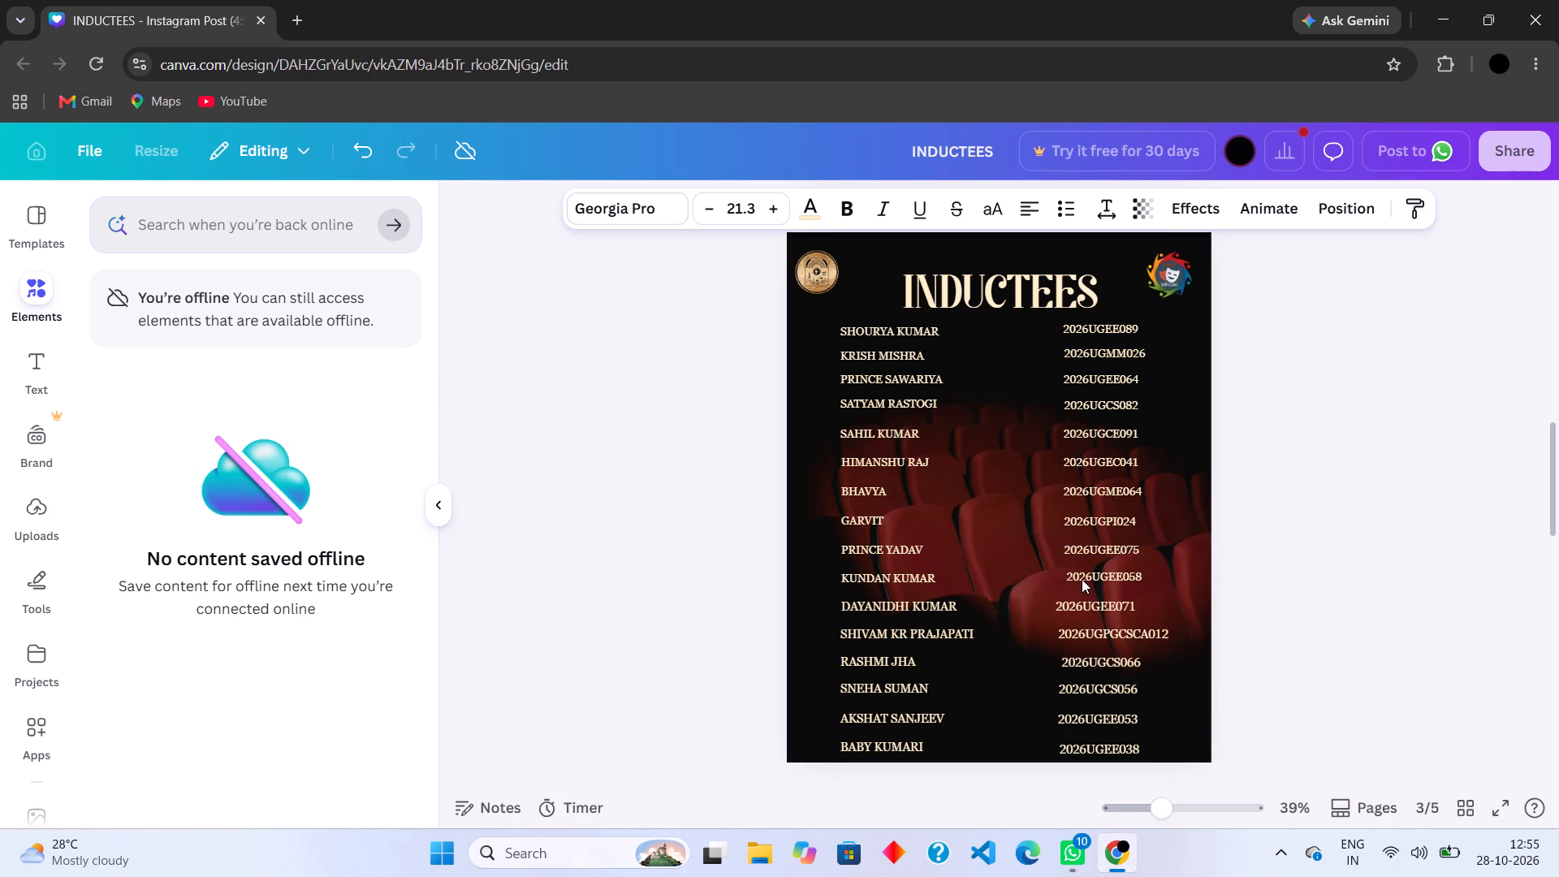
key(Left)
key(Left)
key(Left)
key(Left)
key(Left)
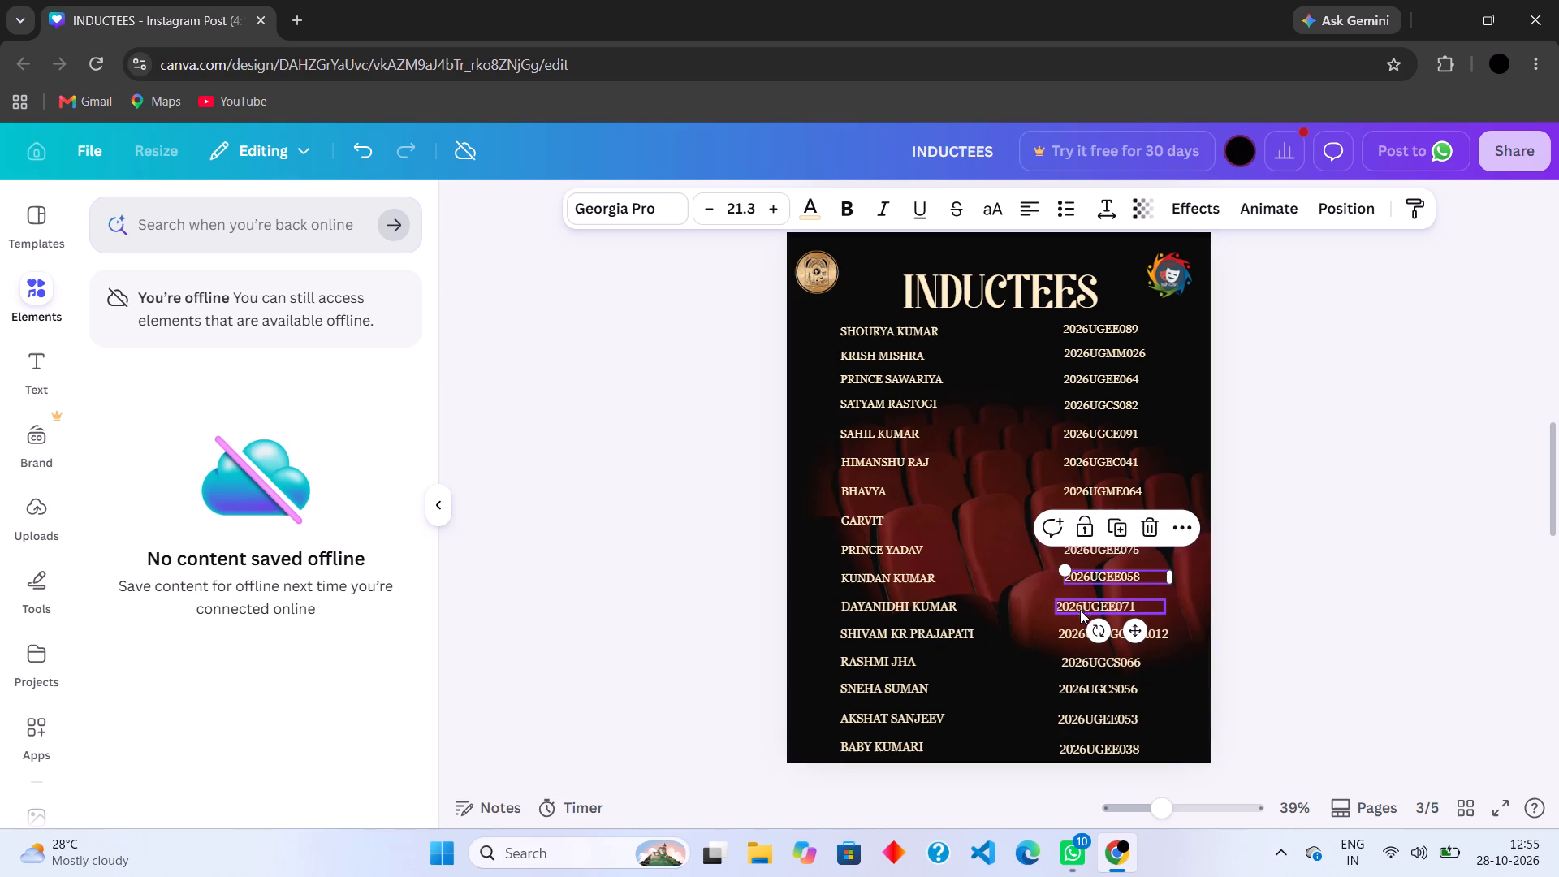
Nudge the eleventh roll number right until its left edge aligns with the roll numbers above.
click(1086, 606)
key(Right)
key(Right)
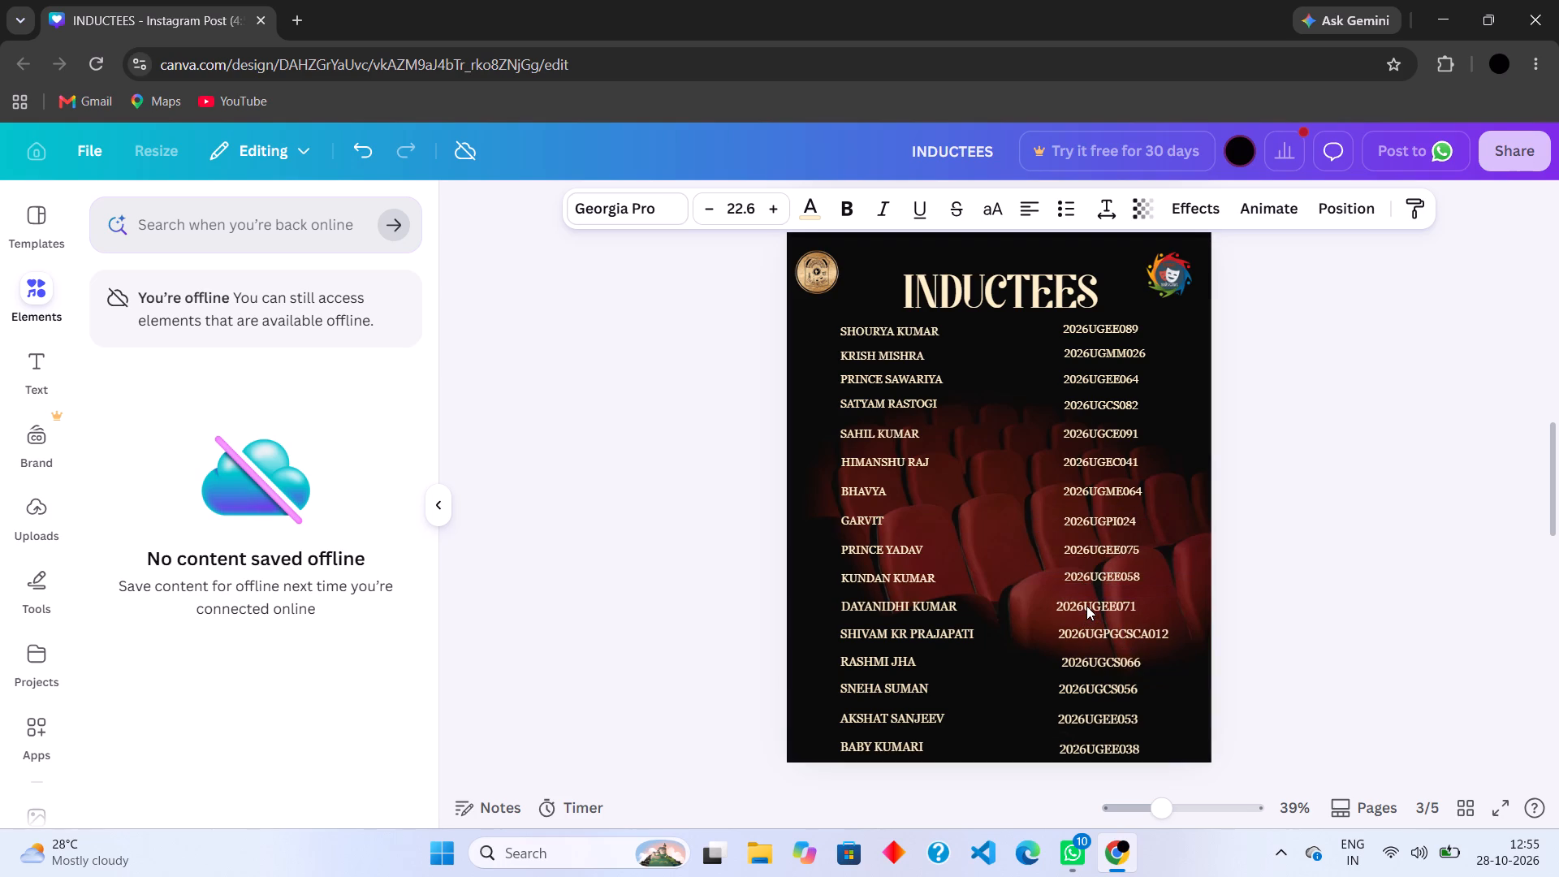
key(Right)
key(Right)
key(Right)
key(Right)
key(Right)
key(Right)
key(Right)
key(Right)
key(Right)
key(Right)
key(Right)
key(Right)
key(Right)
key(Right)
key(Right)
key(Right)
key(Right)
key(Right)
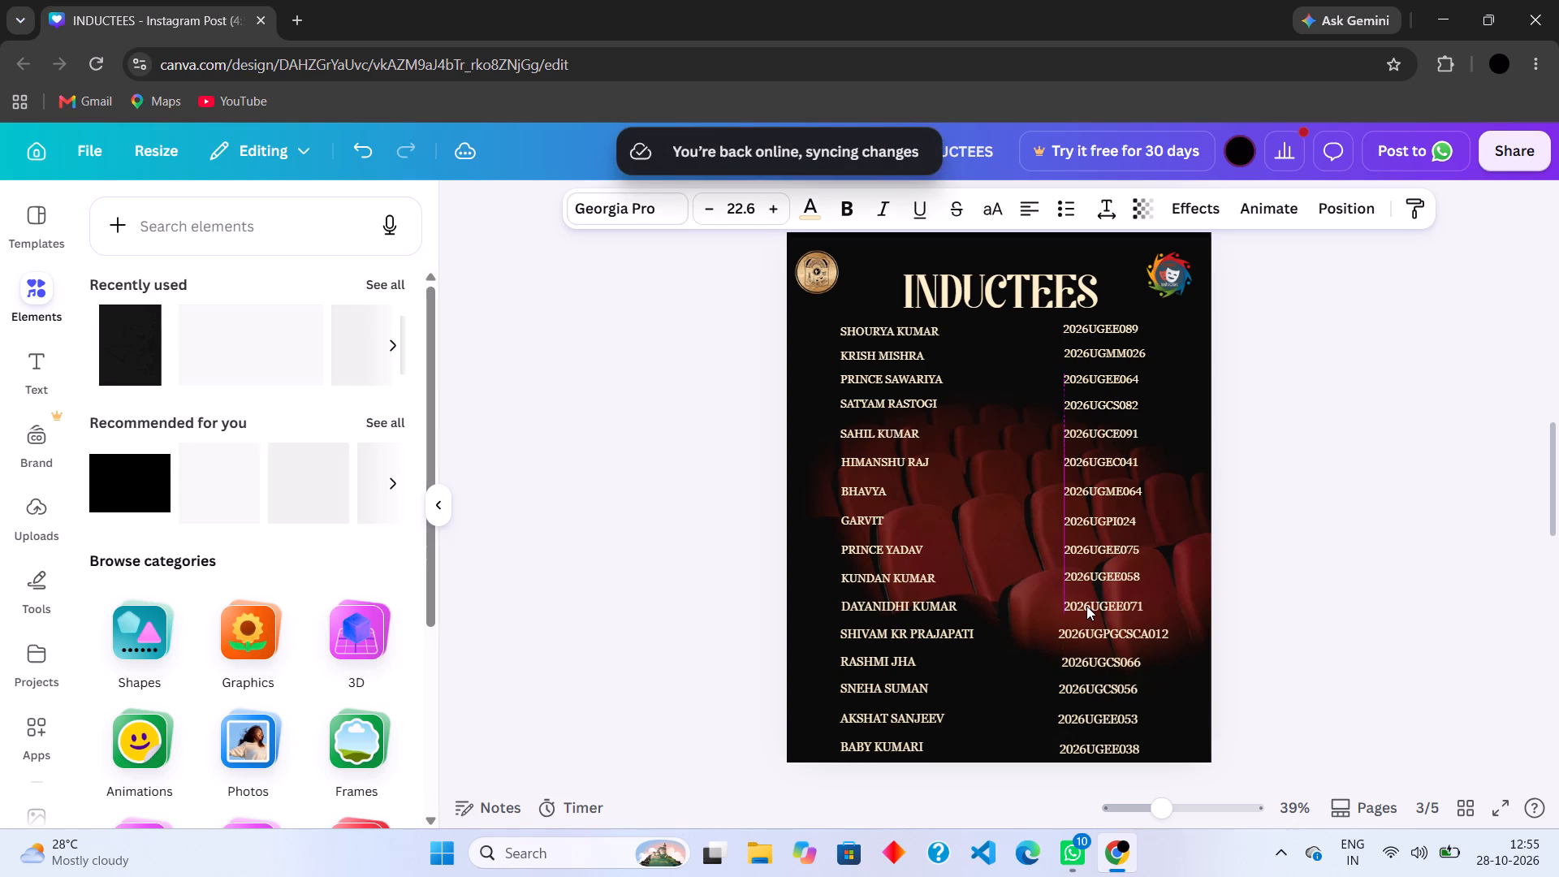
Nudge the twelfth roll number right until its left edge aligns with the roll-number column.
click(1090, 633)
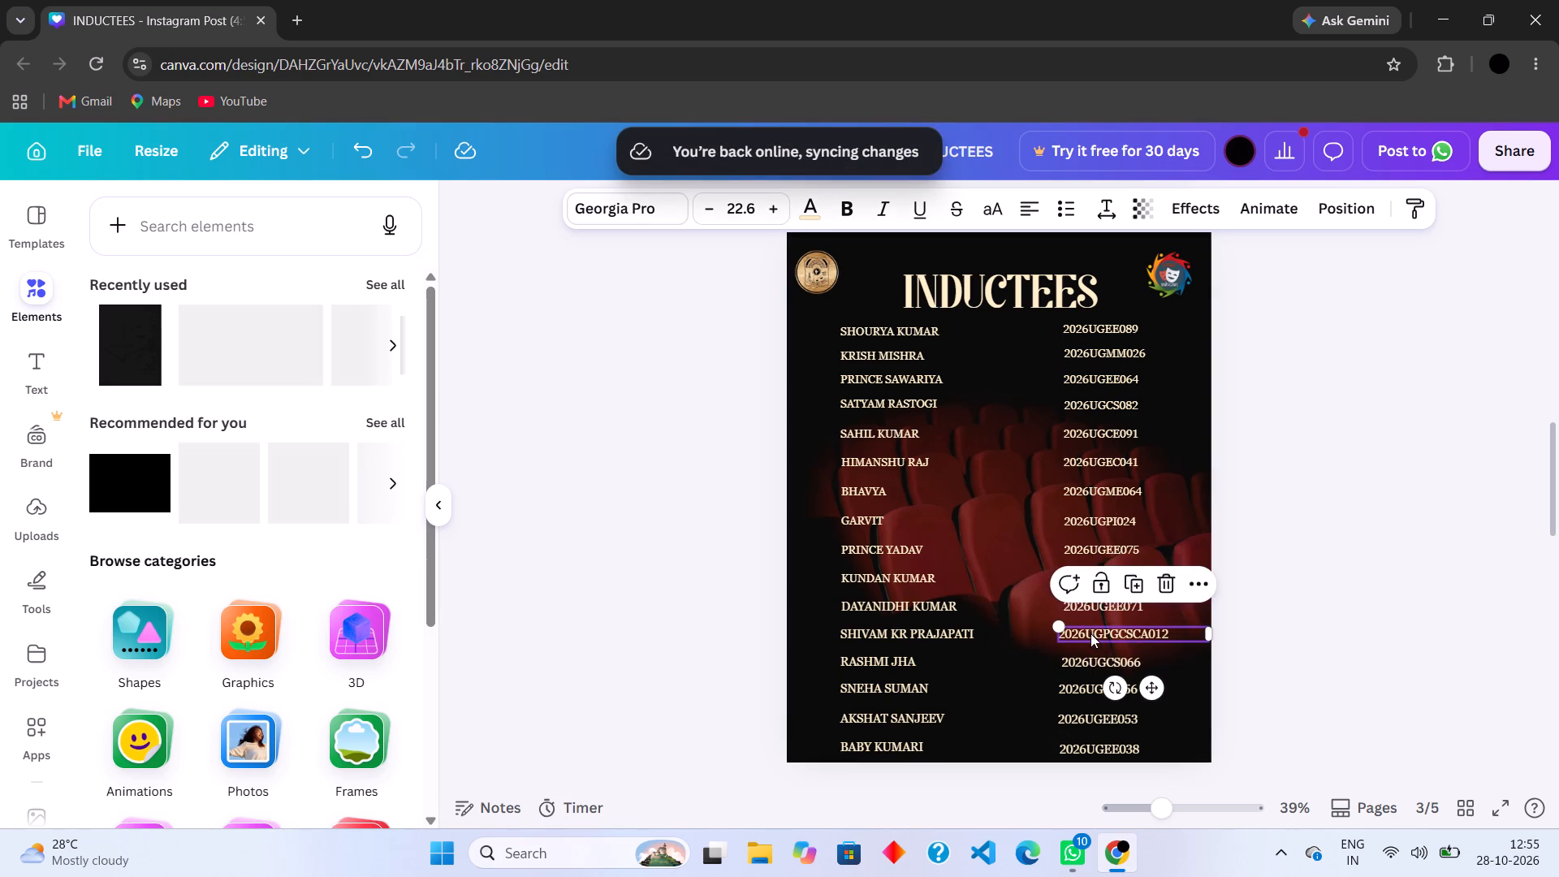
key(Right)
key(Right)
key(Right)
key(Right)
key(Right)
key(Right)
key(Right)
key(Right)
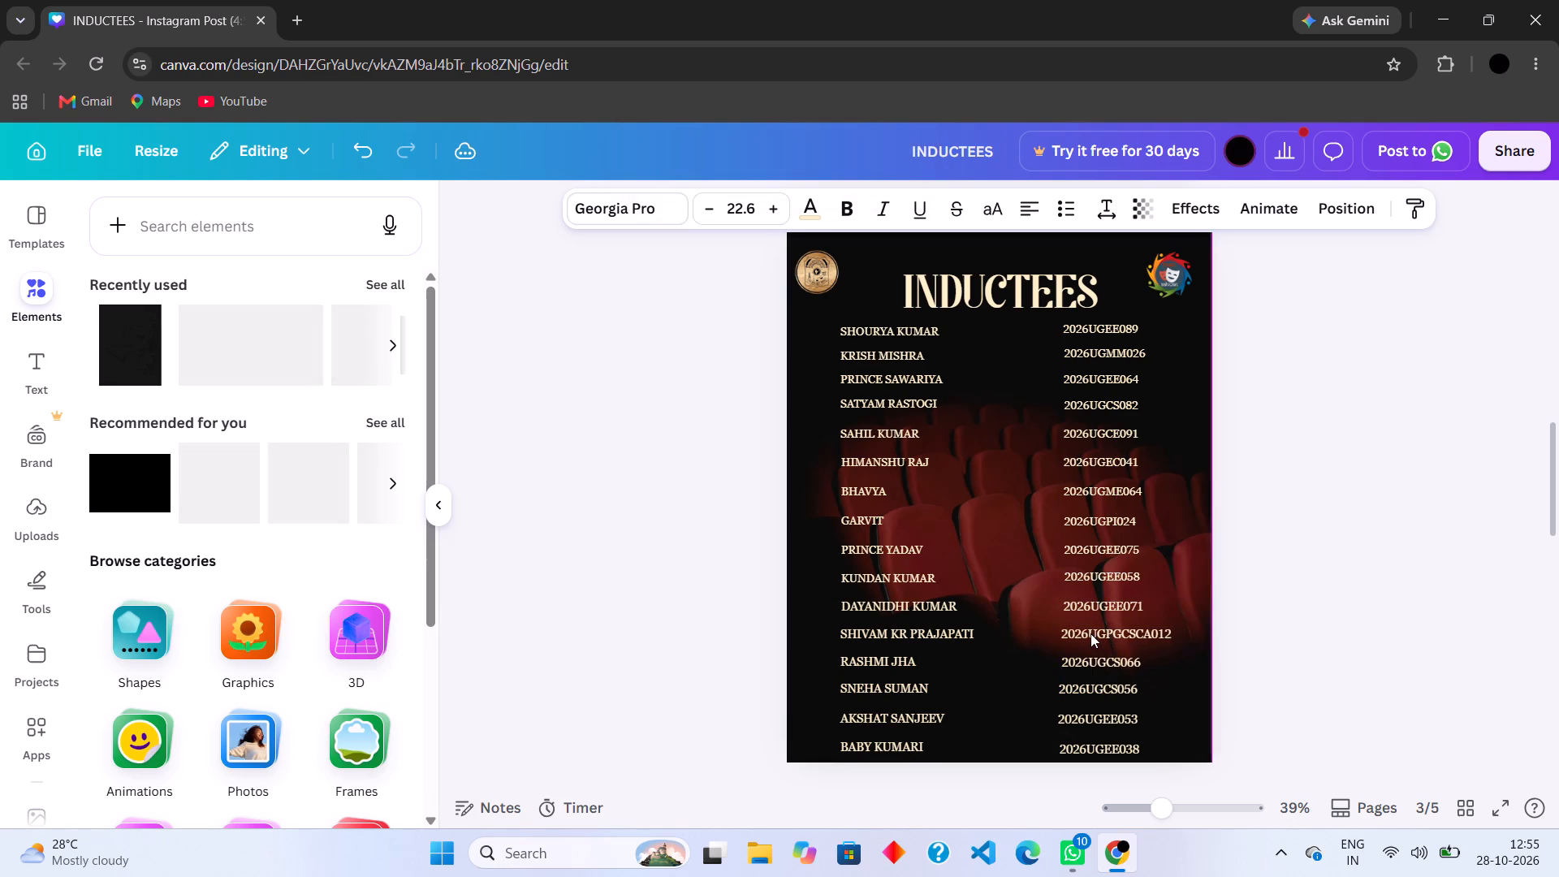
key(Right)
key(Right)
key(Right)
key(Right)
key(Right)
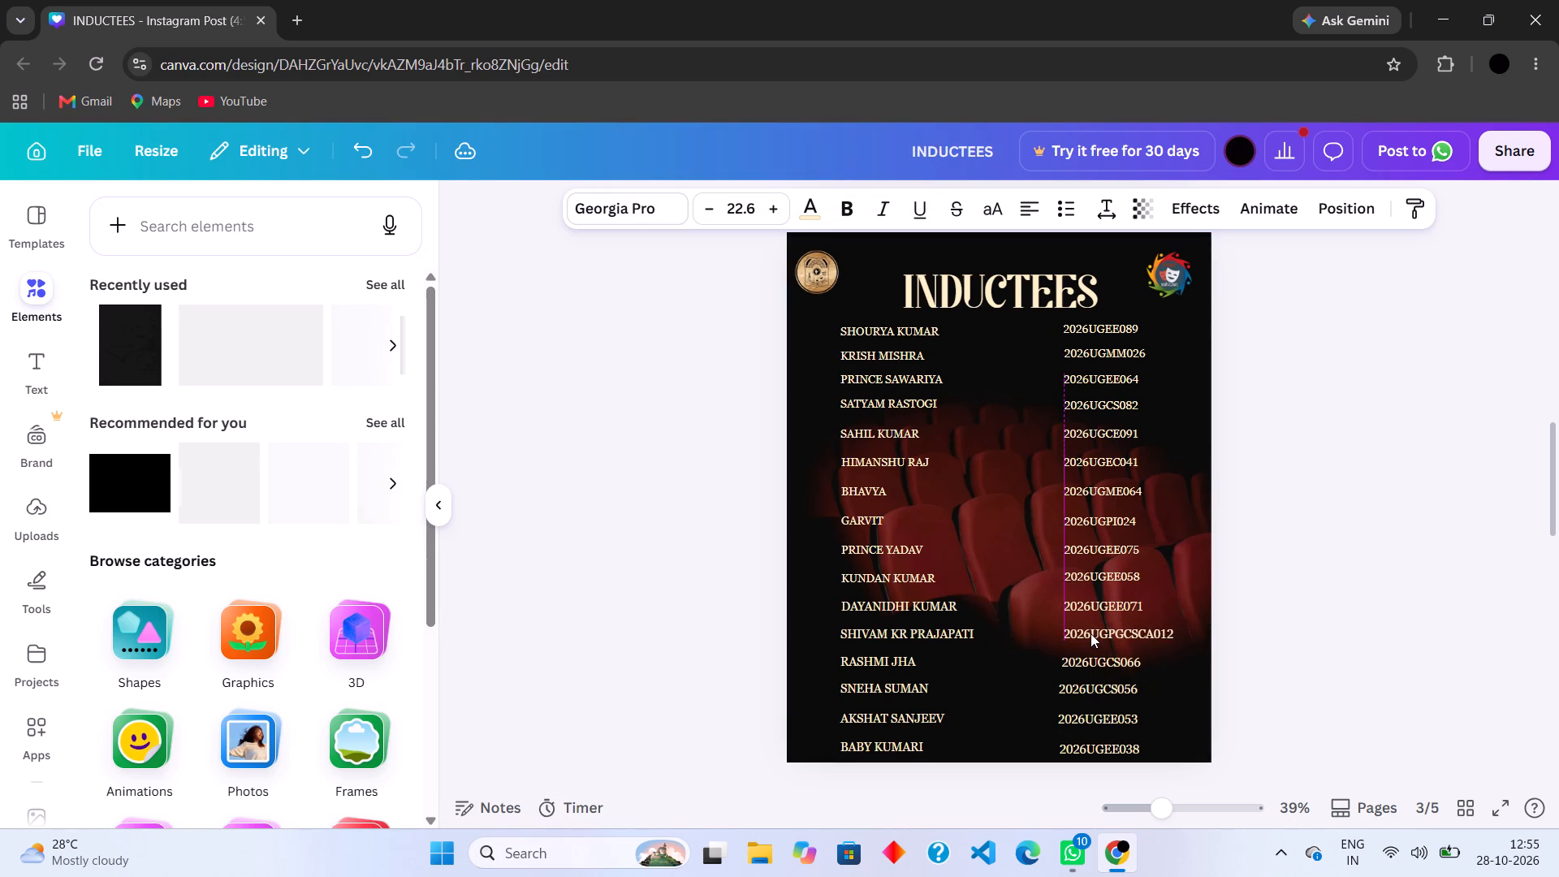
Nudge the thirteenth roll number right until its left edge aligns with the roll numbers above.
click(1088, 658)
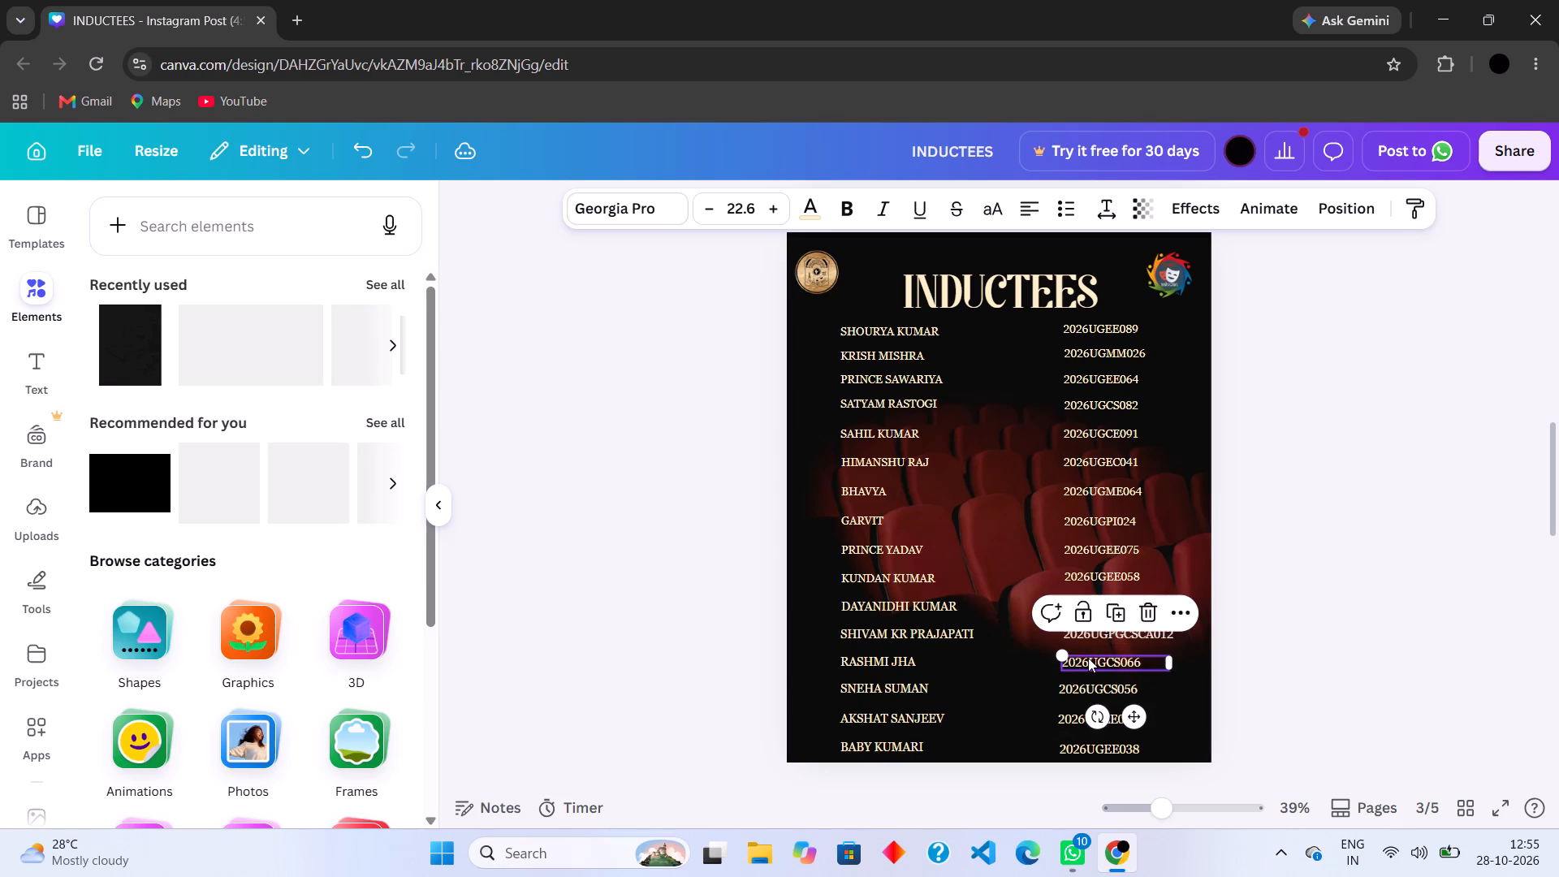
key(Right)
key(Right)
key(Right)
key(Right)
key(Right)
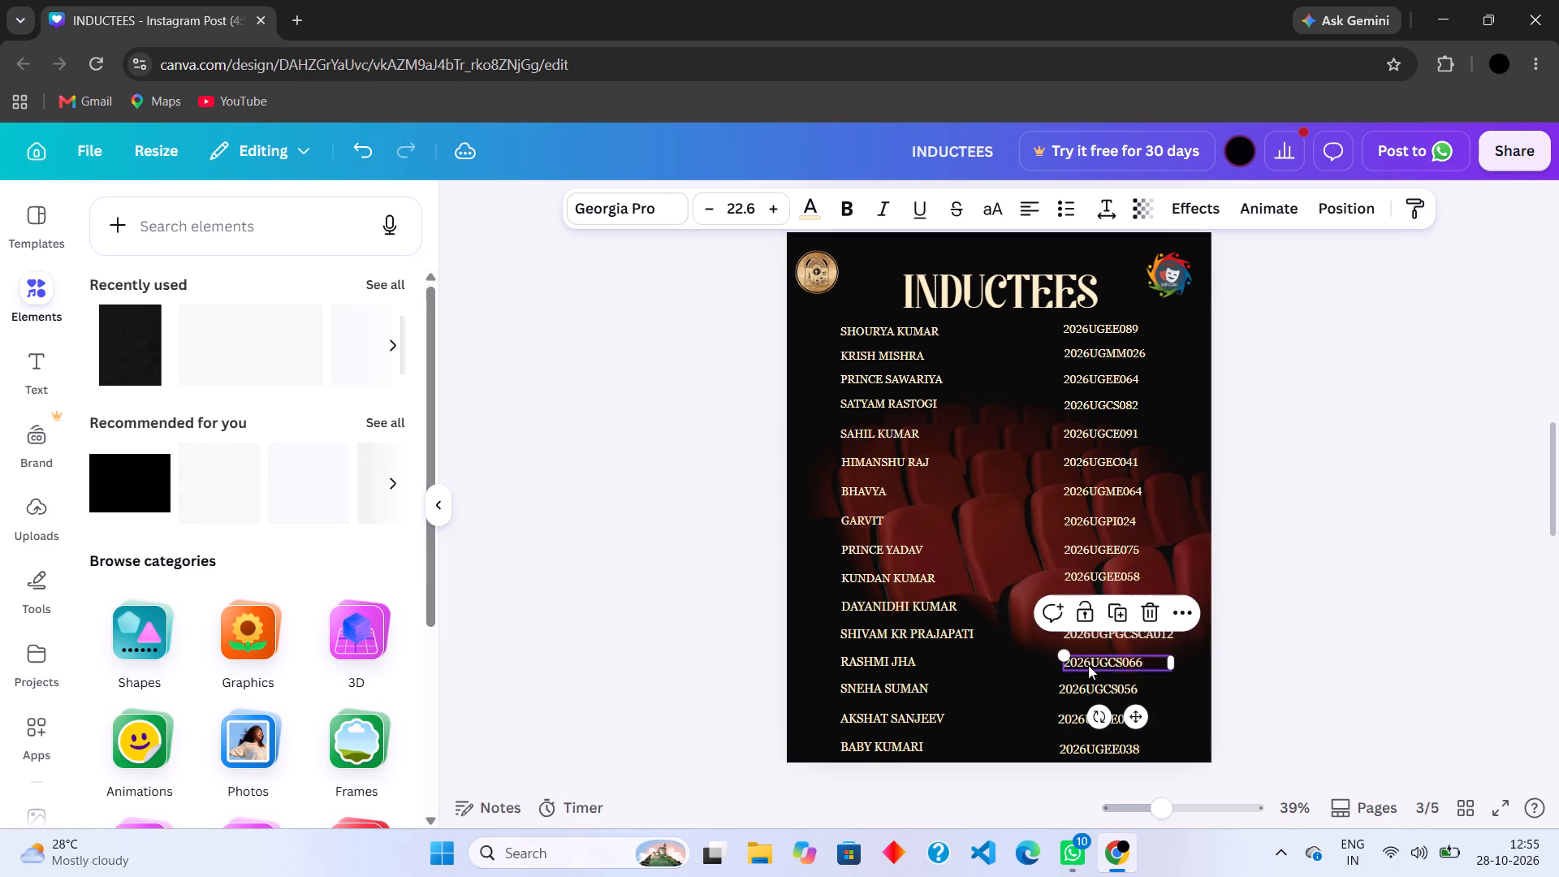
Adjust the fourteenth roll number's horizontal position until its left edge lines up with the roll-number column.
click(1088, 683)
key(Right)
key(Right)
key(Right)
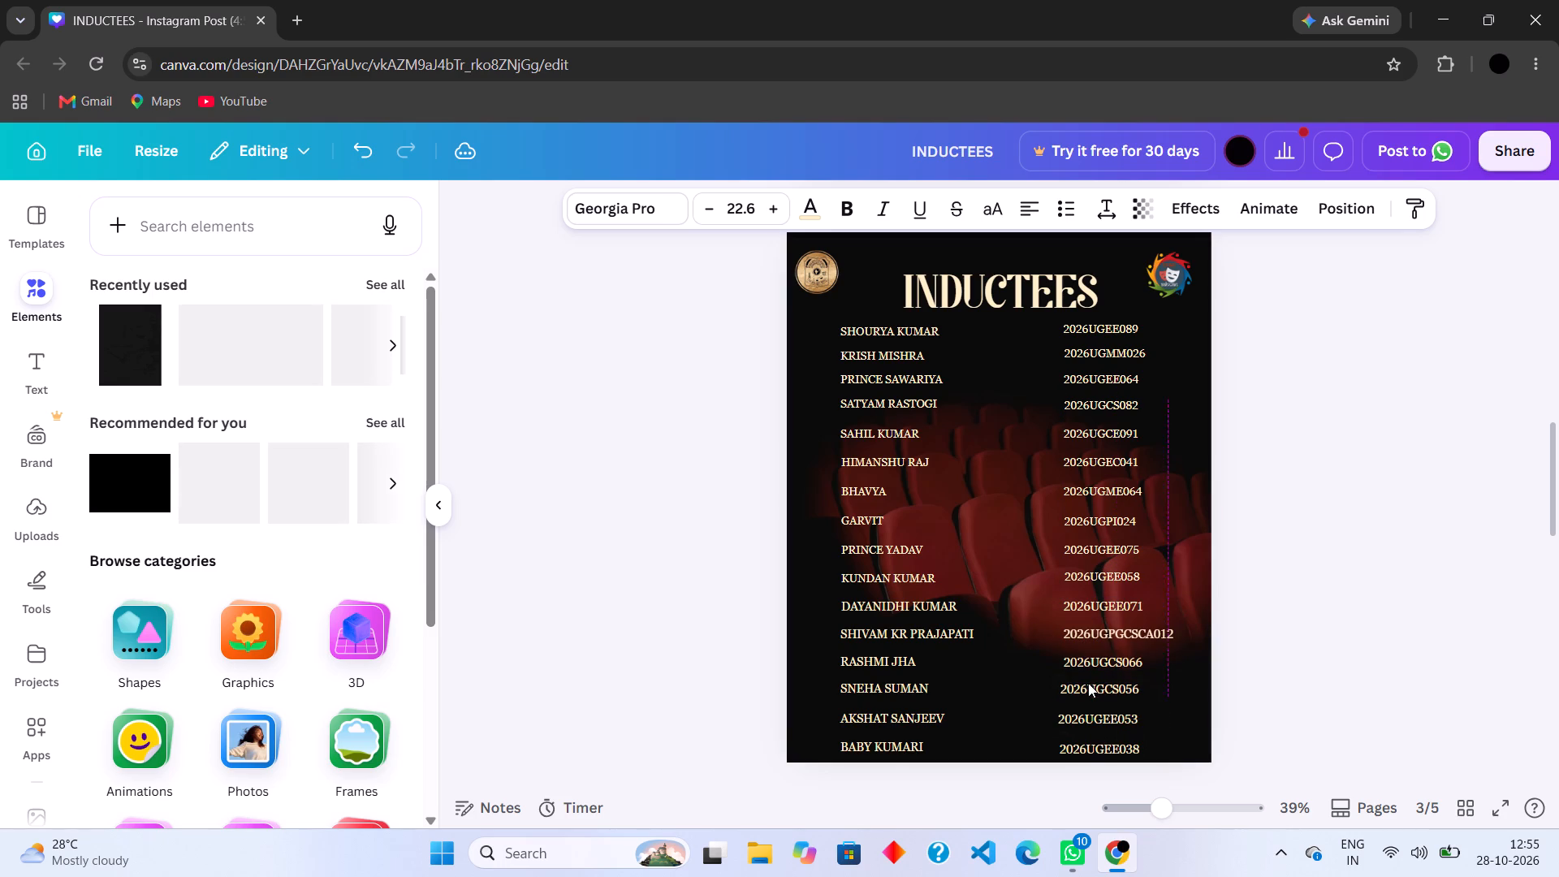
key(Right)
key(Right)
key(Right)
key(Right)
key(Right)
key(Right)
key(Right)
key(Right)
key(Right)
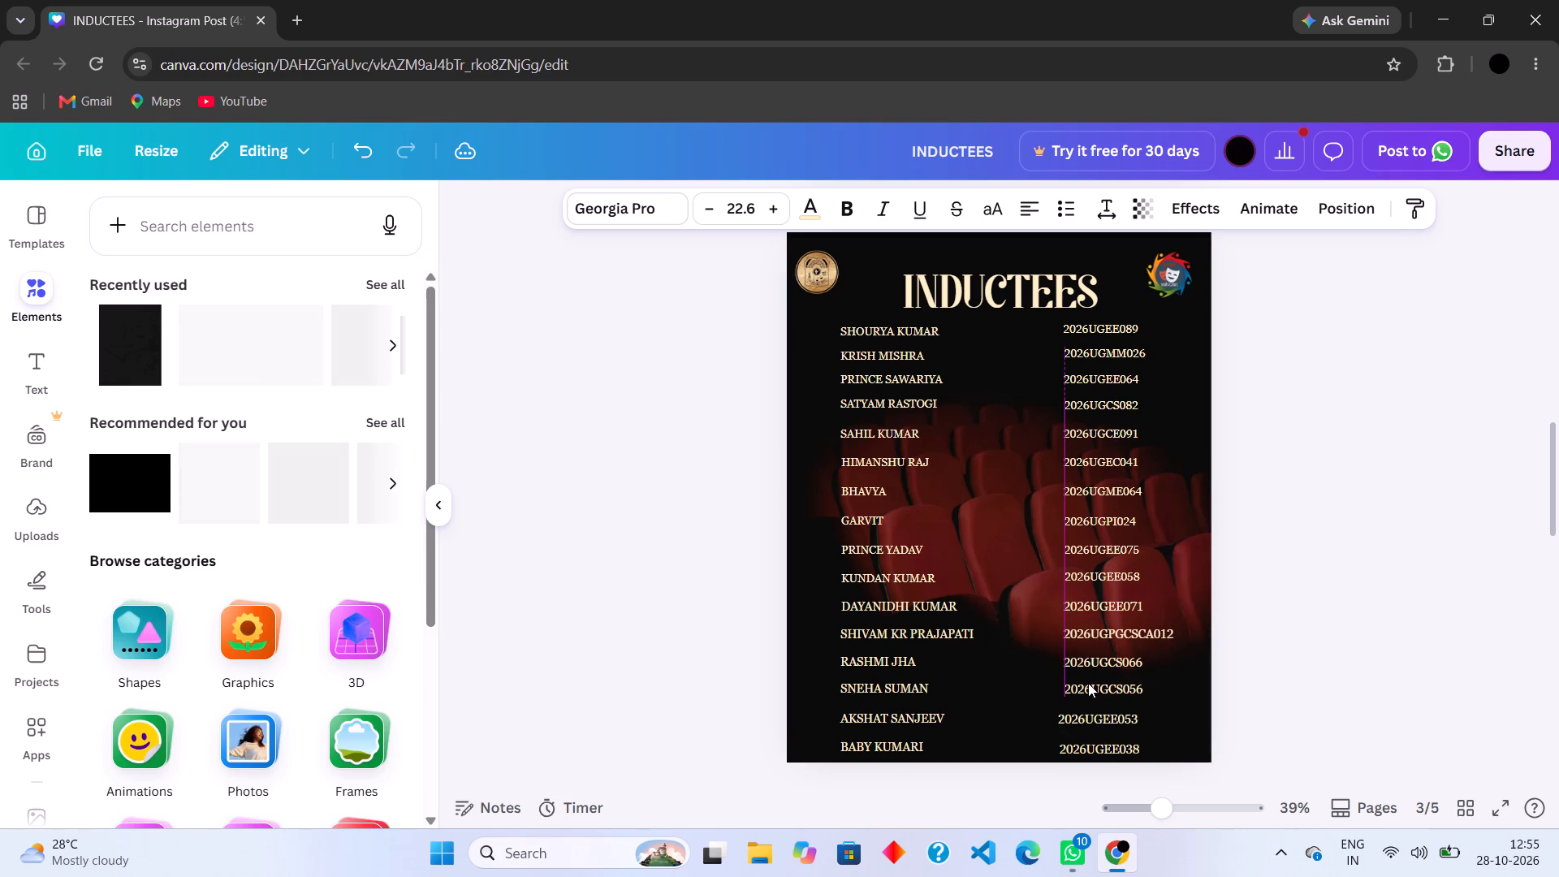
key(Left)
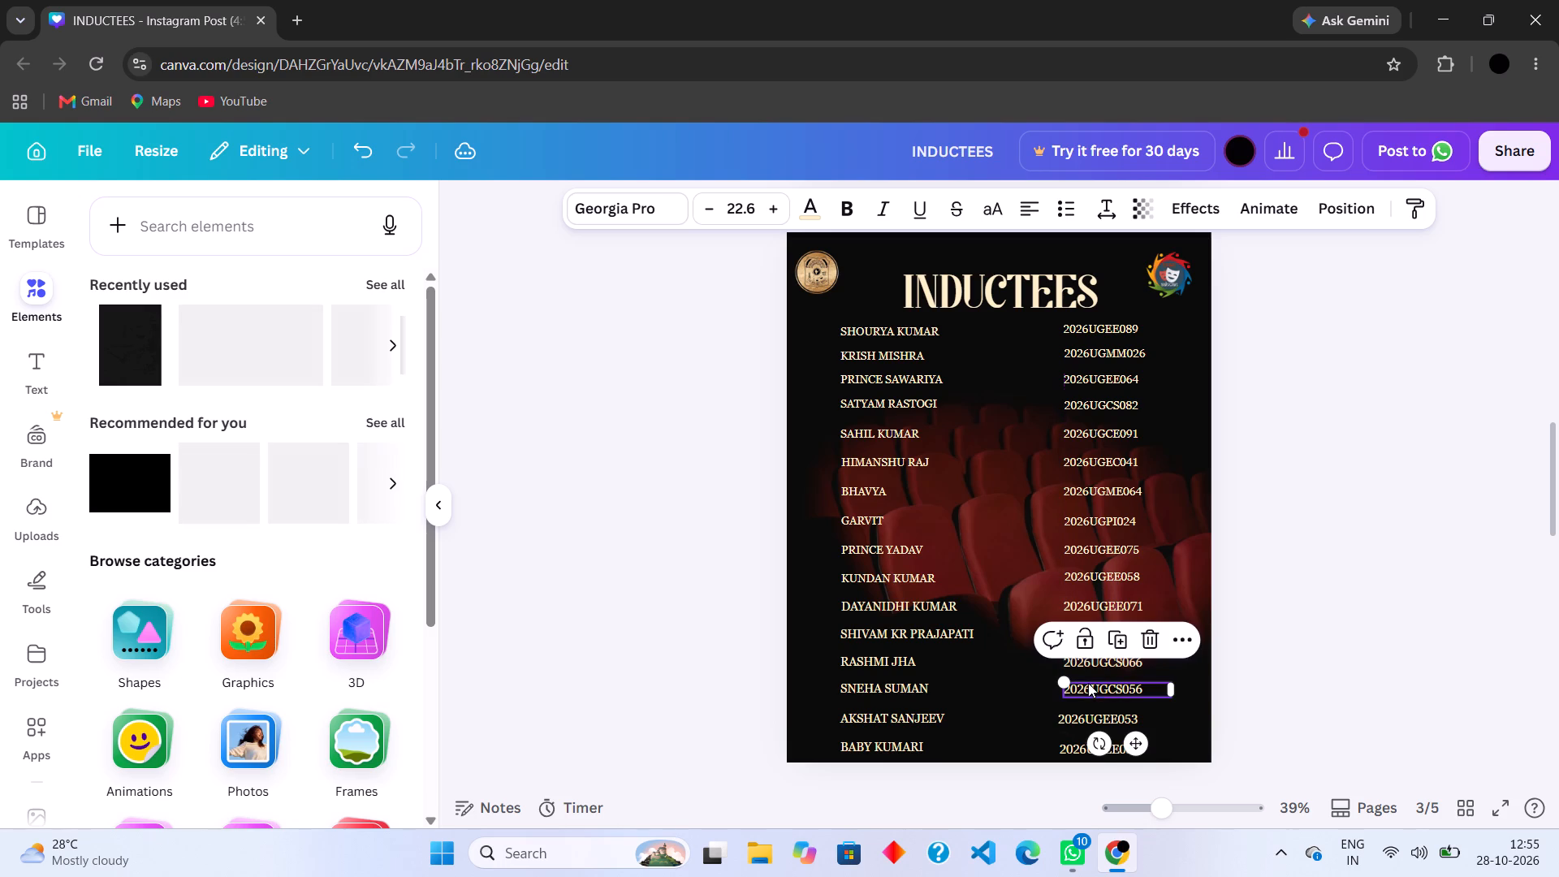
Move the fifteenth roll number right to the column's left edge and fine-tune its height to match its name's row.
click(1091, 719)
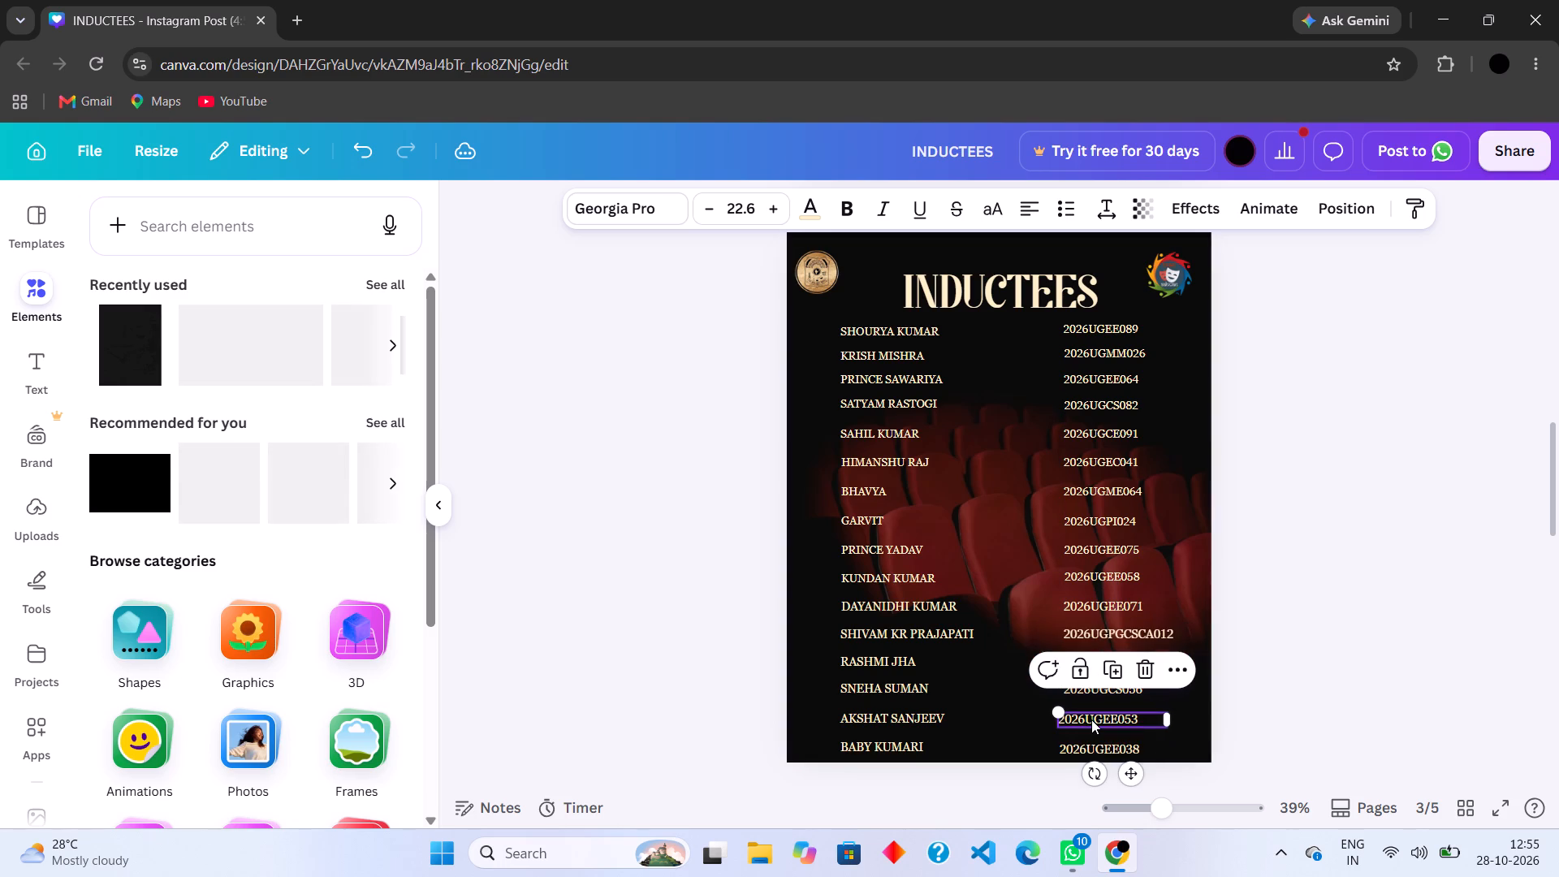
key(Right)
key(Right)
key(Right)
key(Right)
key(Right)
key(Right)
key(Right)
key(Right)
key(Right)
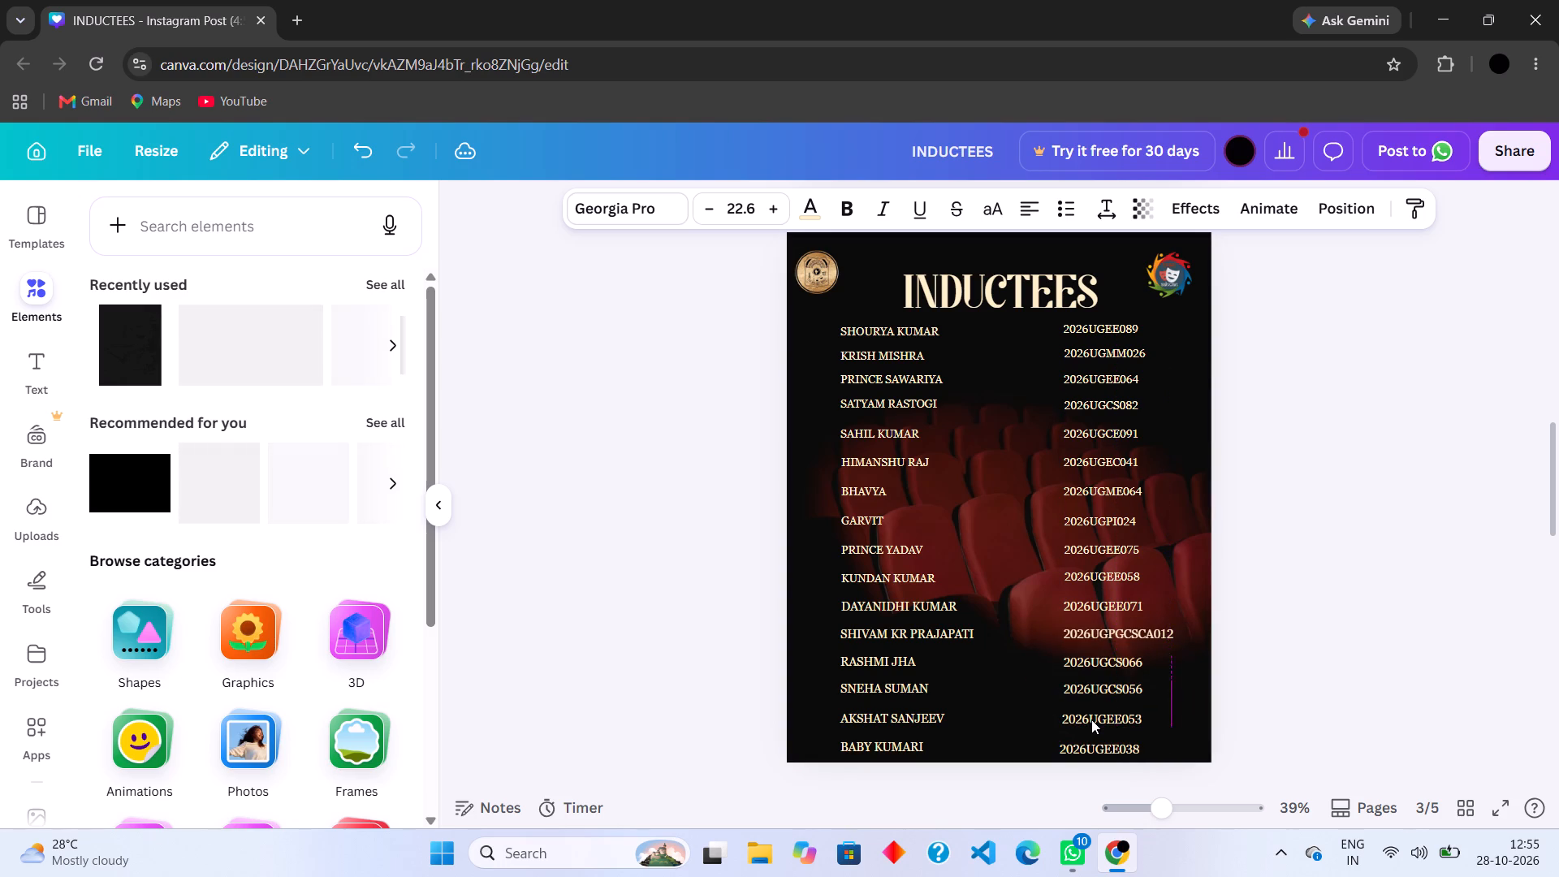
key(Right)
key(Right)
key(Right)
key(Right)
key(Down)
key(Up)
key(Up)
key(Left)
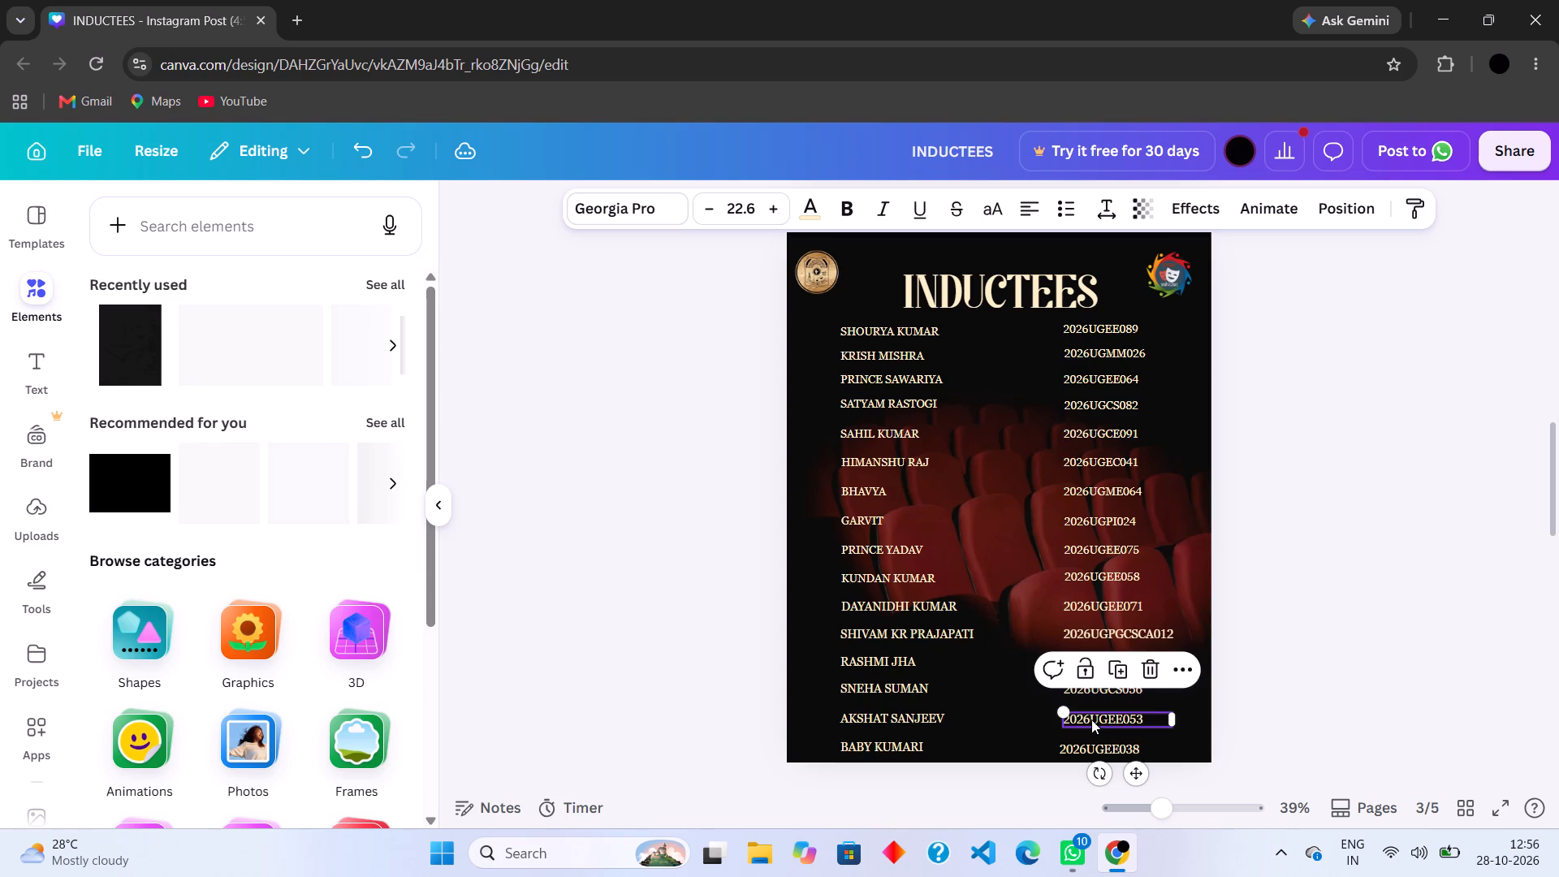
Nudge the sixteenth, bottommost roll number right until its left edge aligns with the roll-number column.
click(1091, 750)
key(Right)
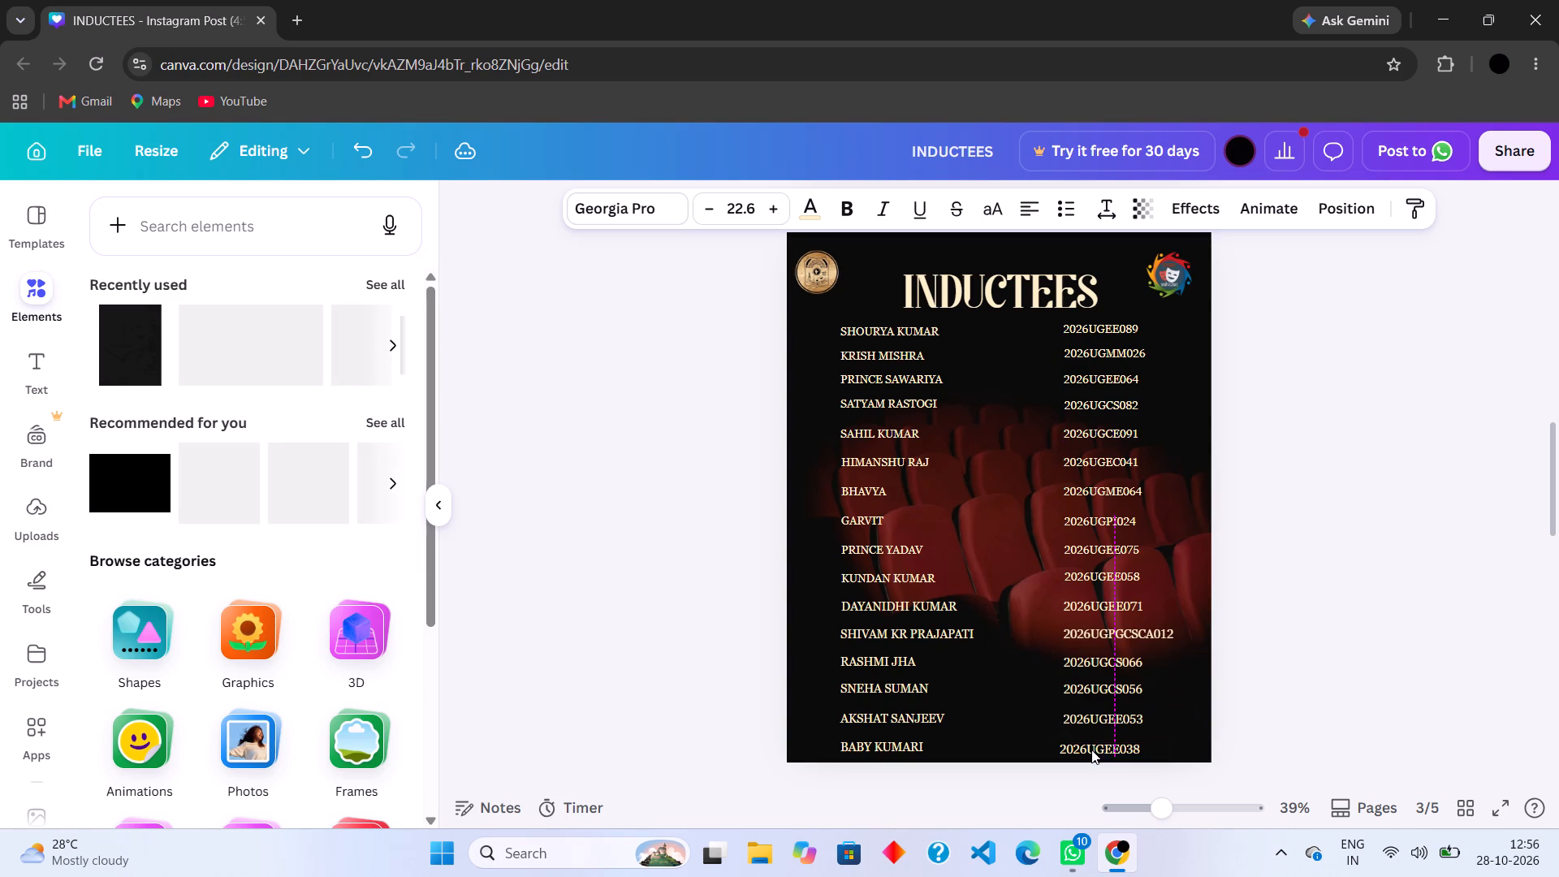
key(Right)
key(Right)
key(Right)
key(Right)
key(Right)
key(Right)
key(Right)
key(Right)
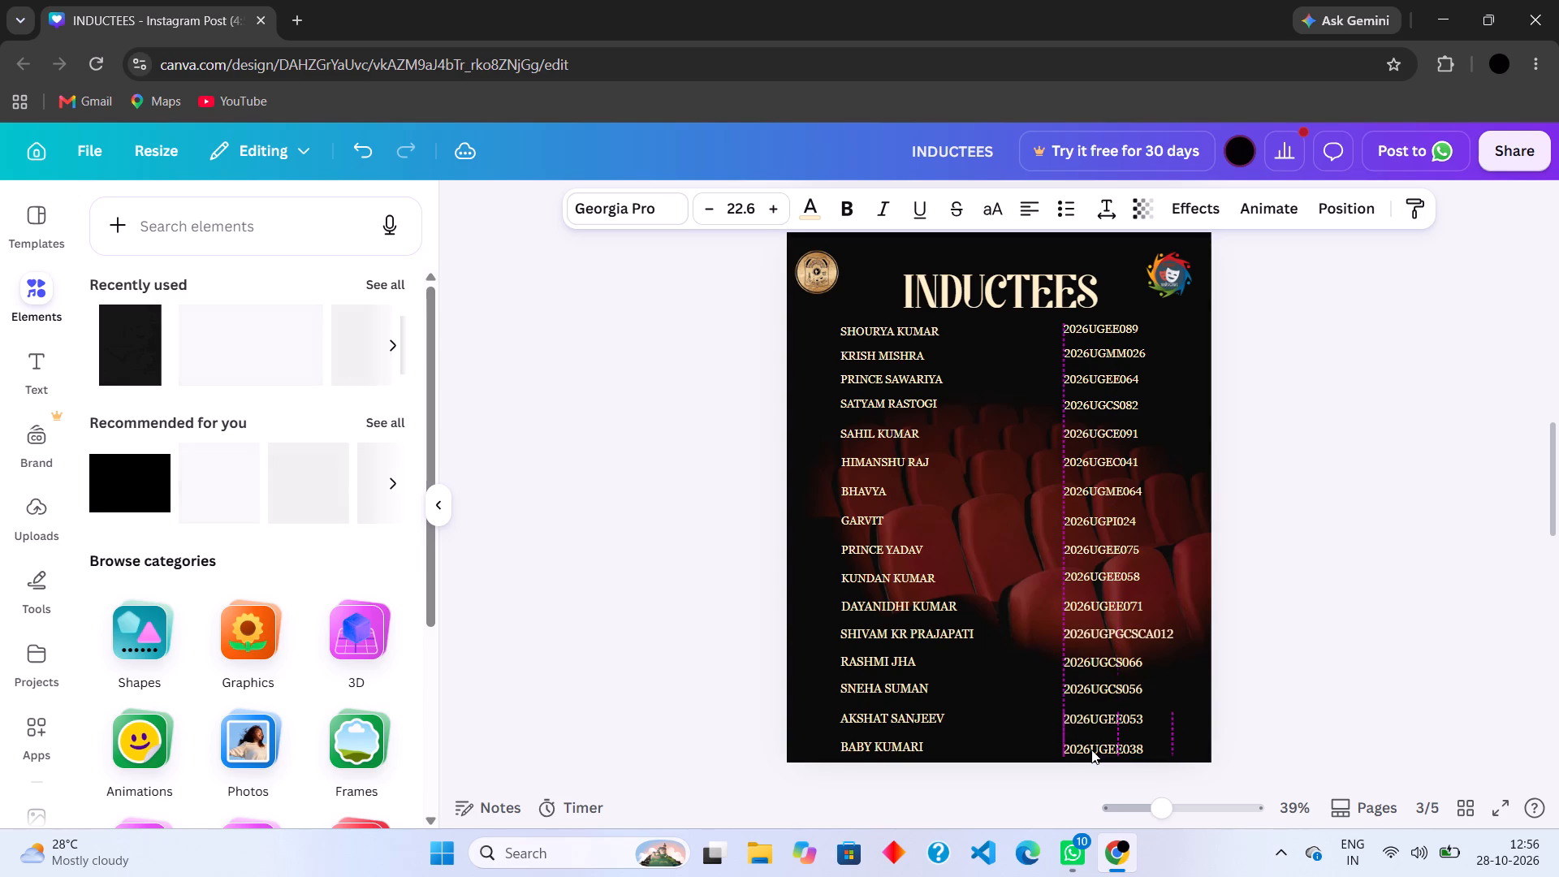
Delete page 1, the cover version with the ornate golden Team Aahwan logo artwork.
click(1247, 594)
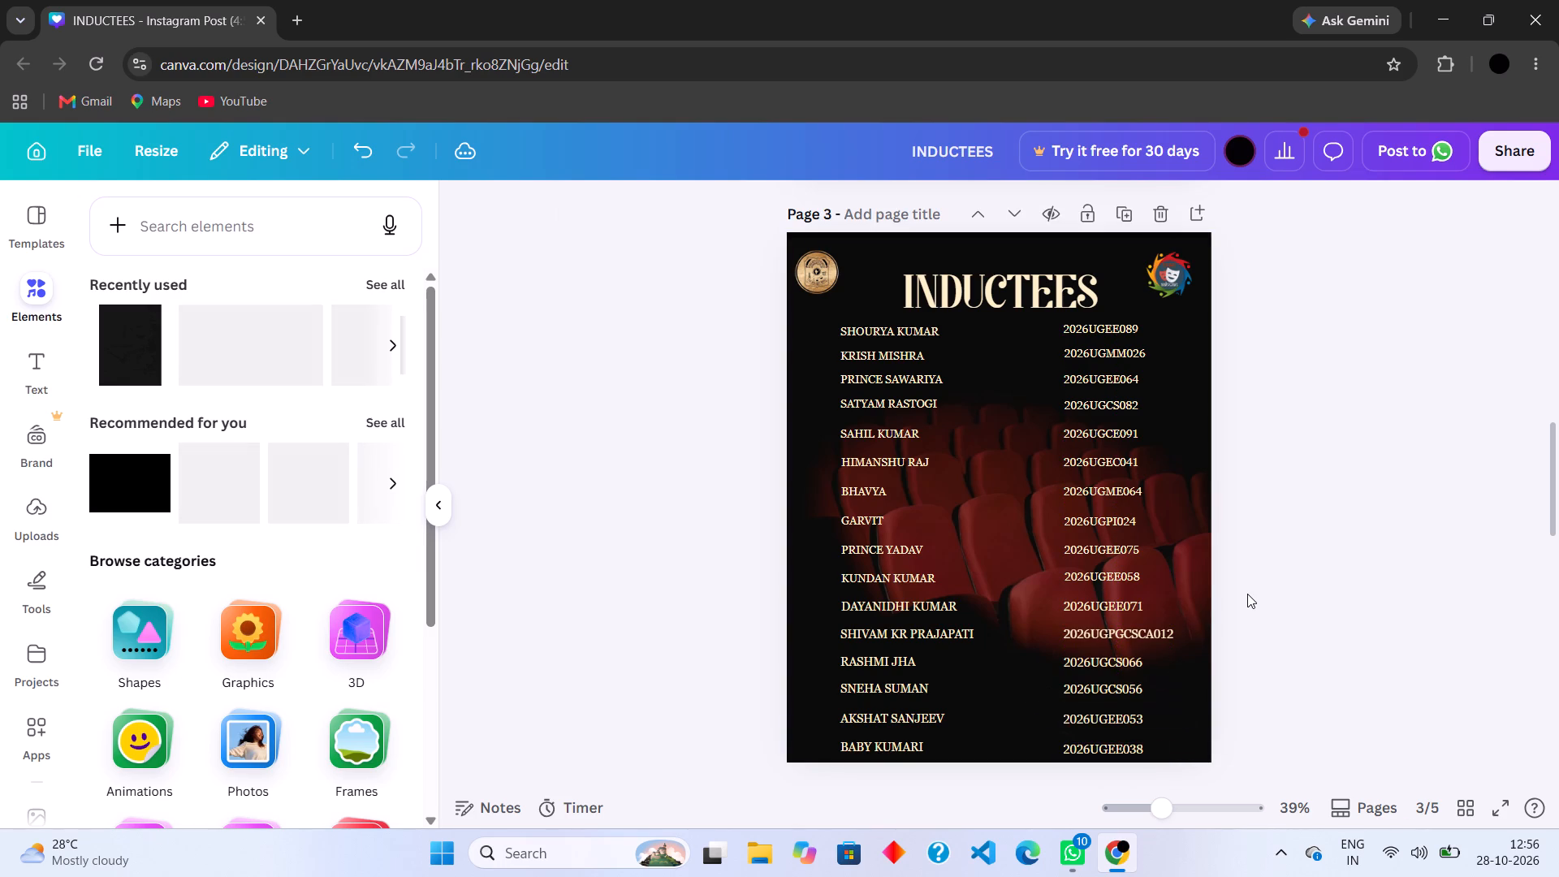
scroll(1172, 363, up, 2)
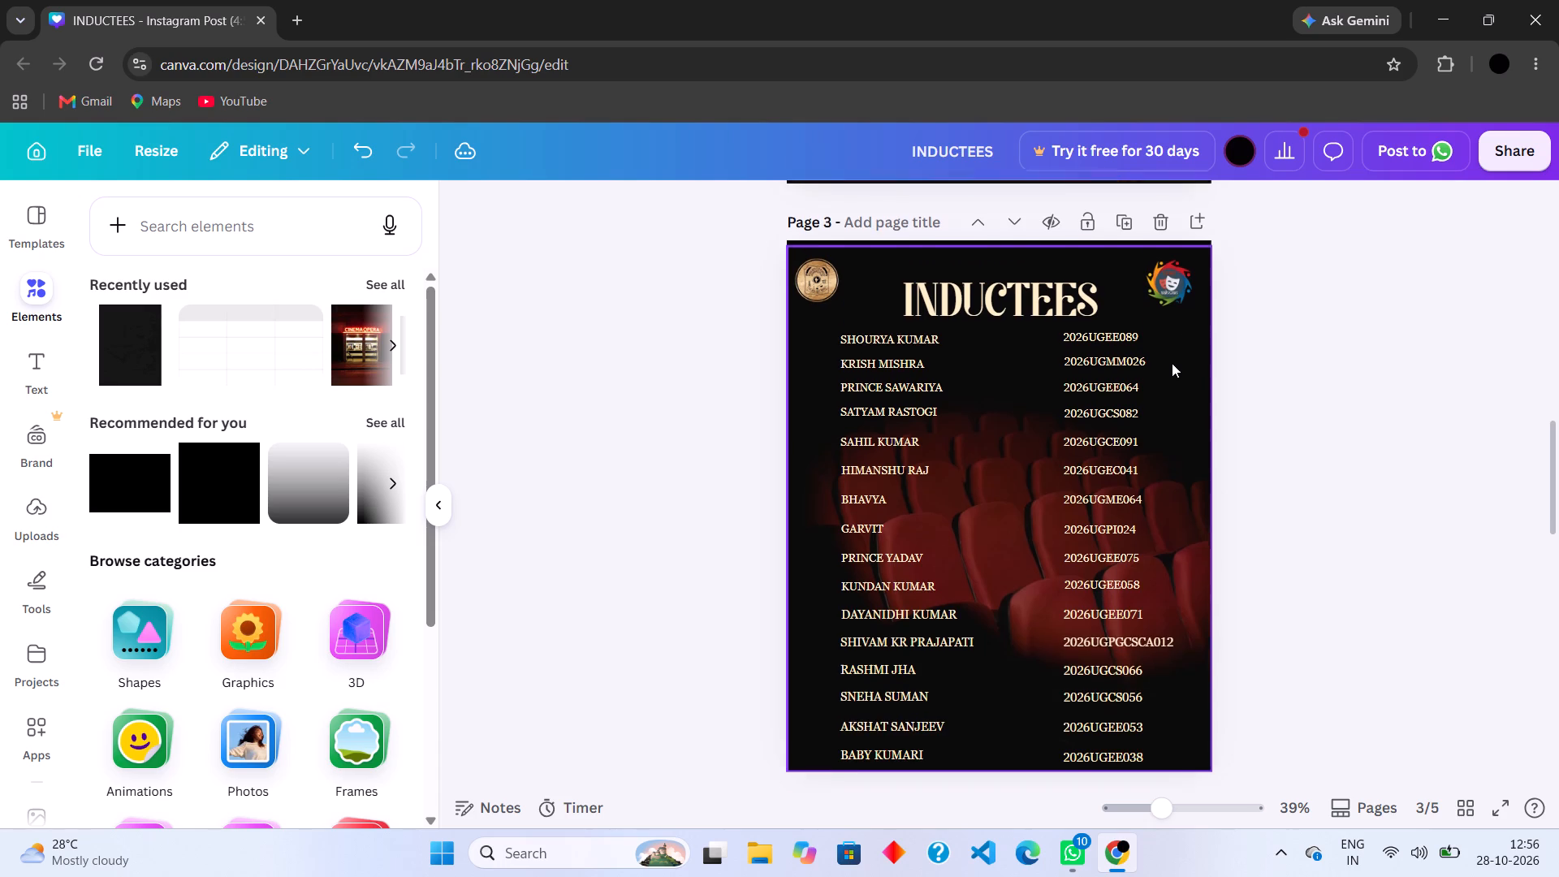
scroll(1172, 363, up, 5)
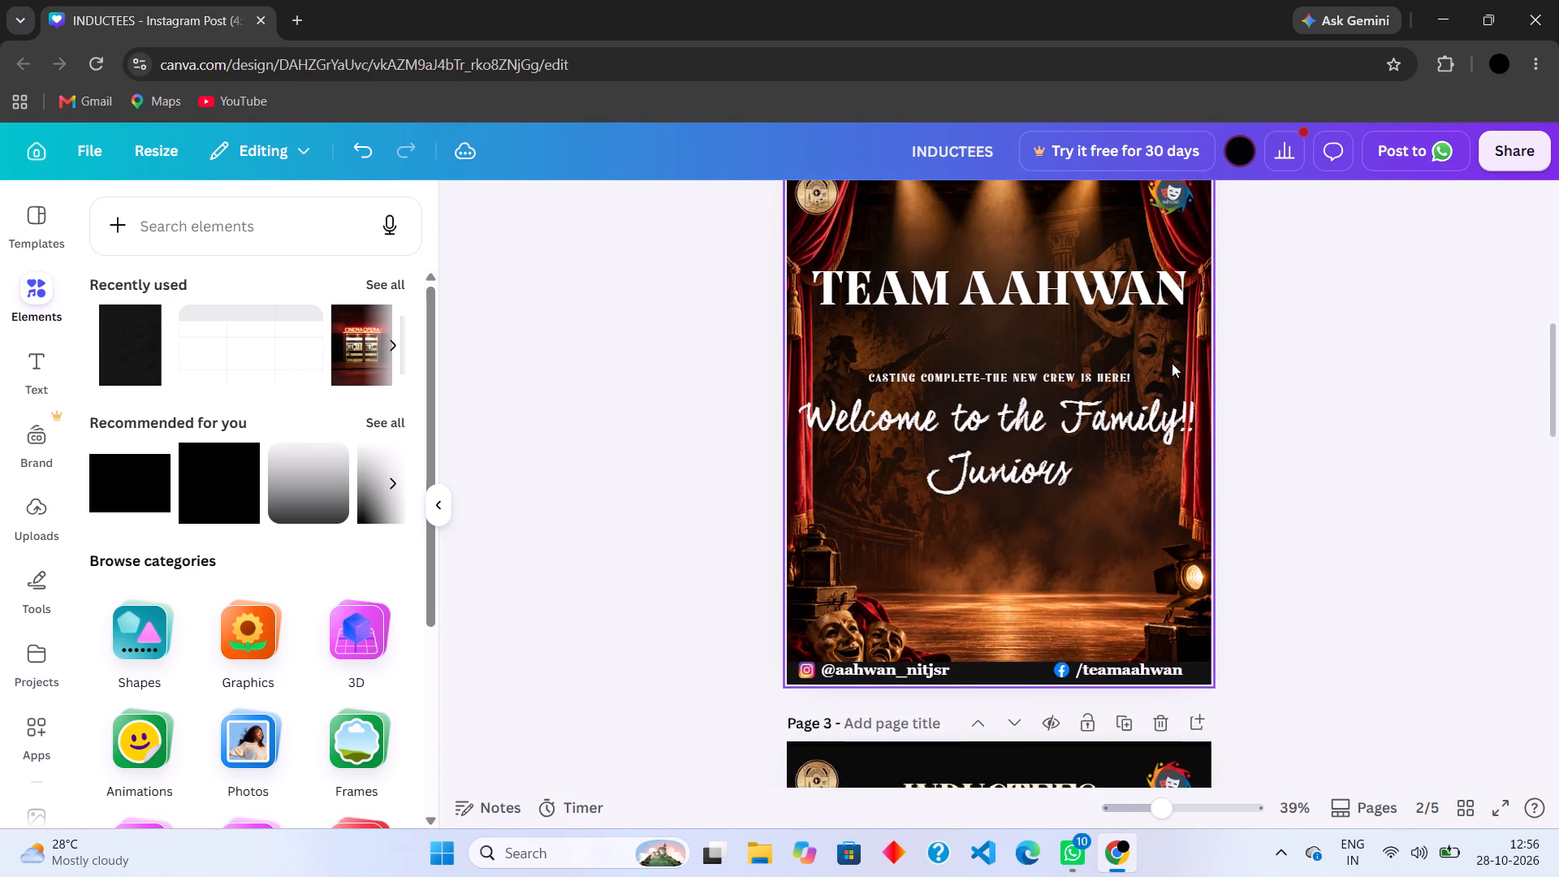
scroll(1172, 363, up, 1)
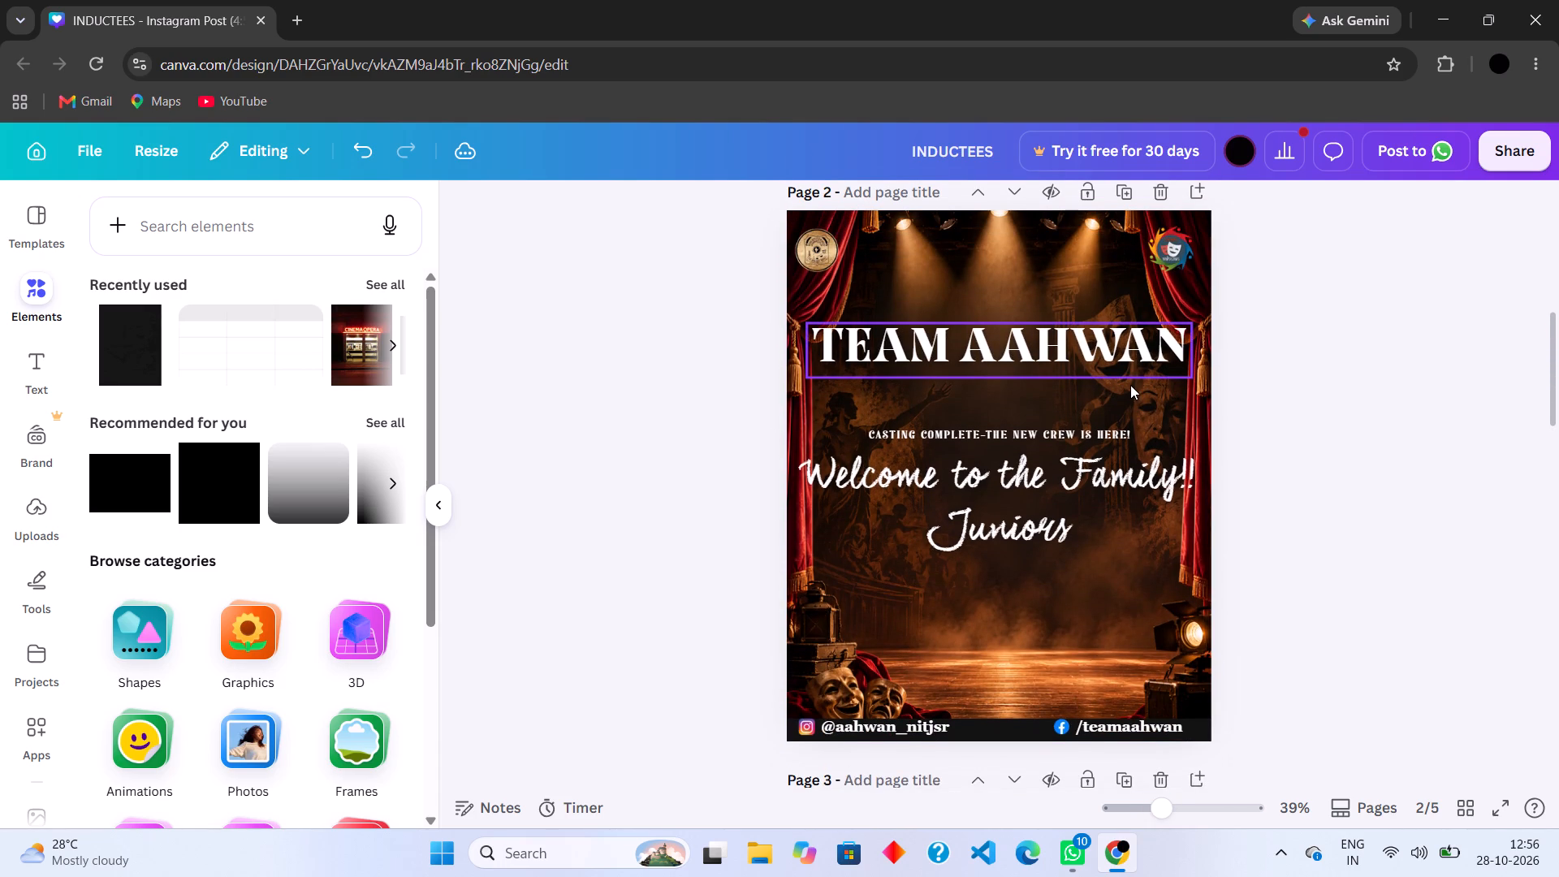
scroll(1130, 385, up, 6)
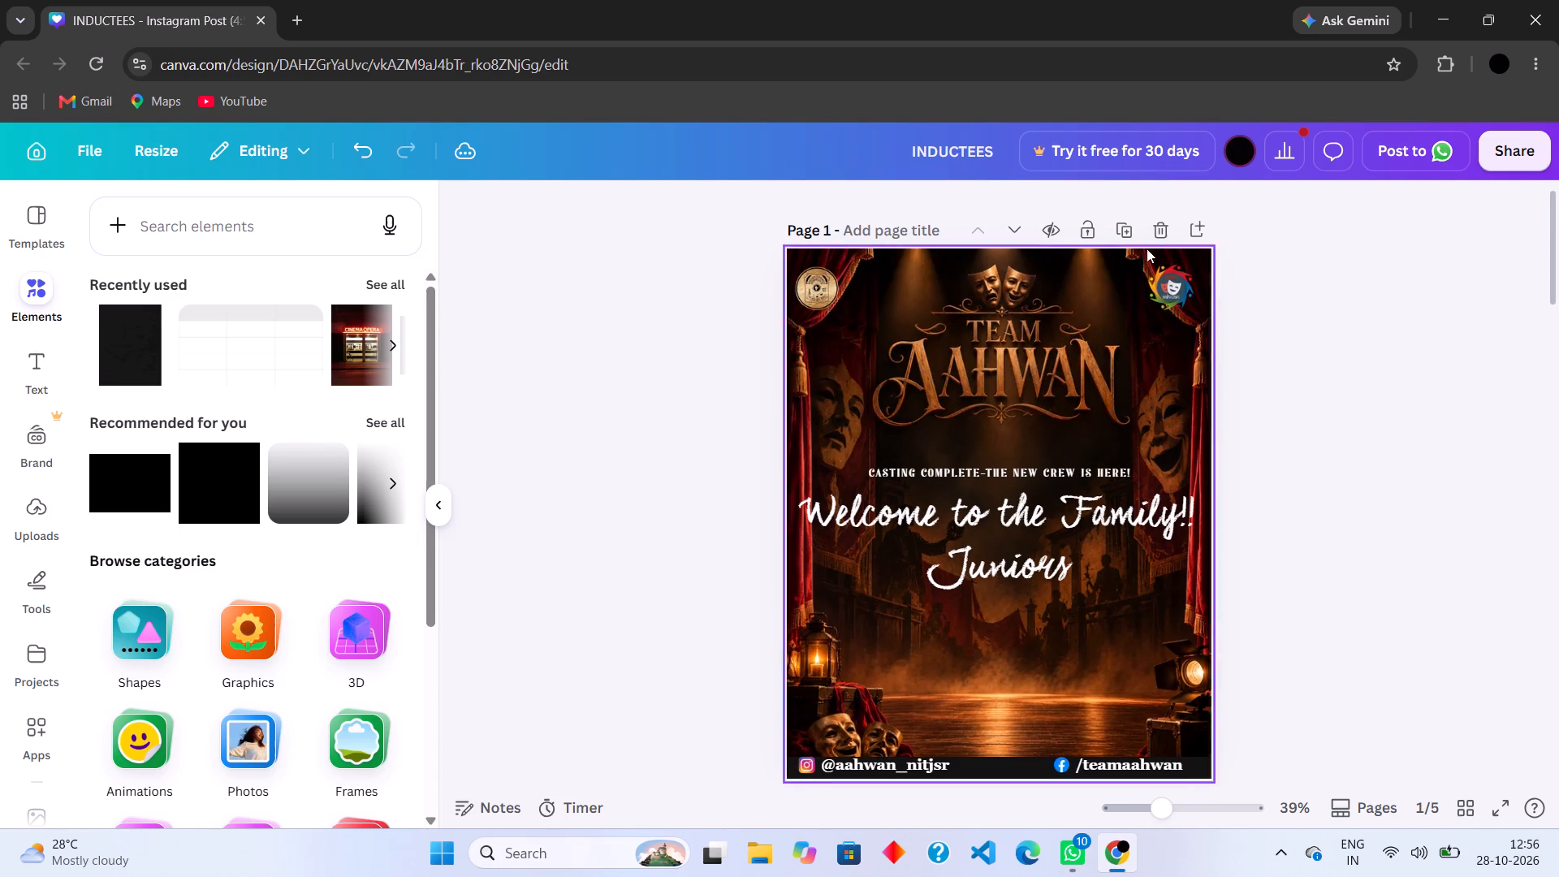
click(1157, 230)
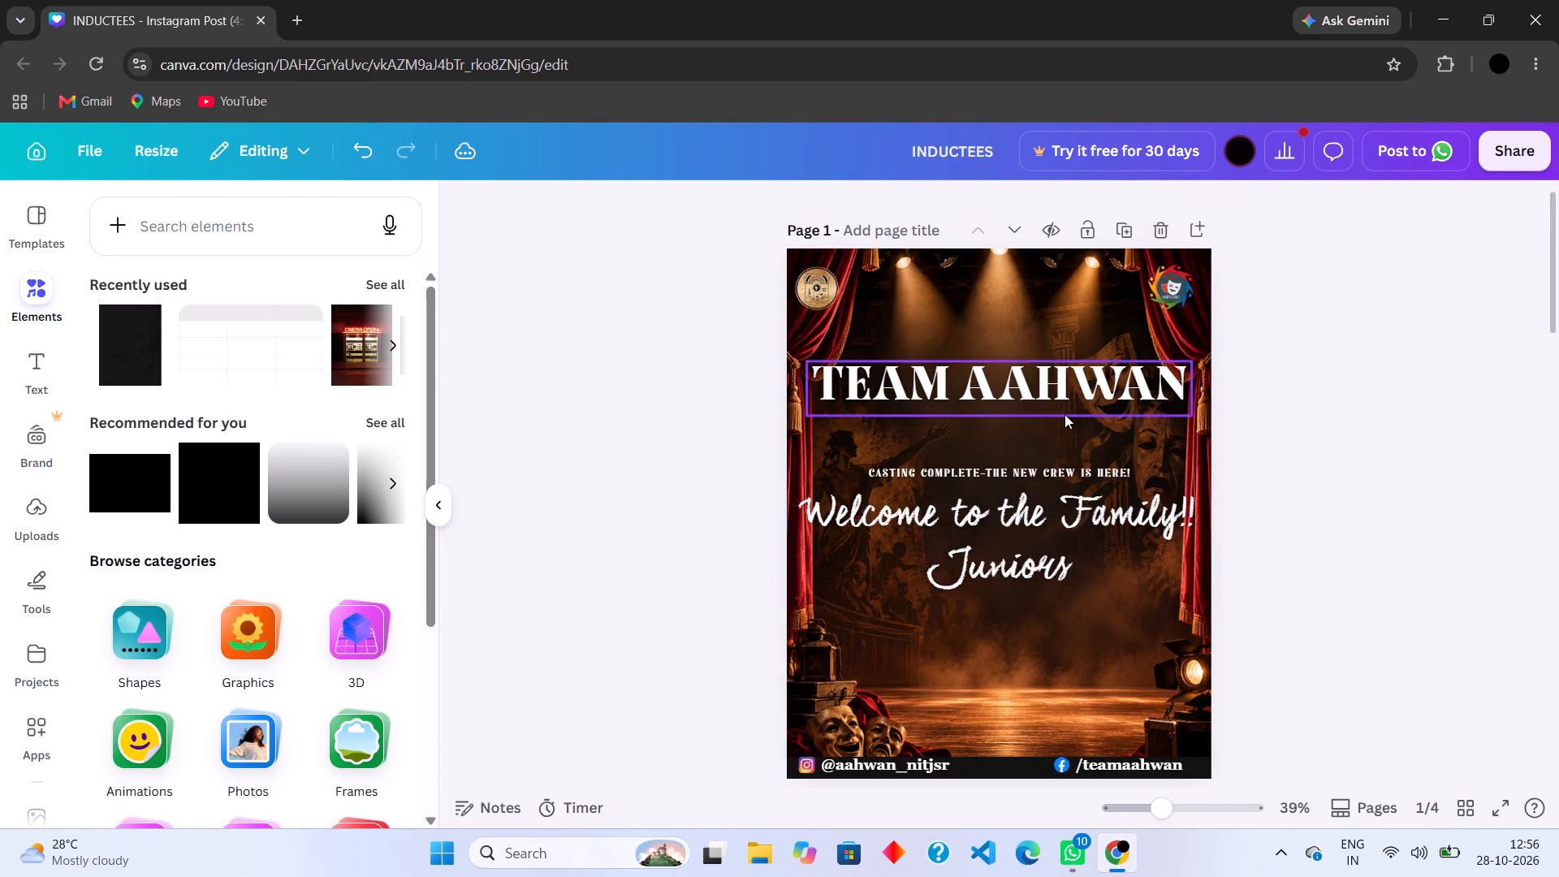
Open the text colour choices for the "Welcome to the Family!! Juniors" text on the first page.
click(1033, 553)
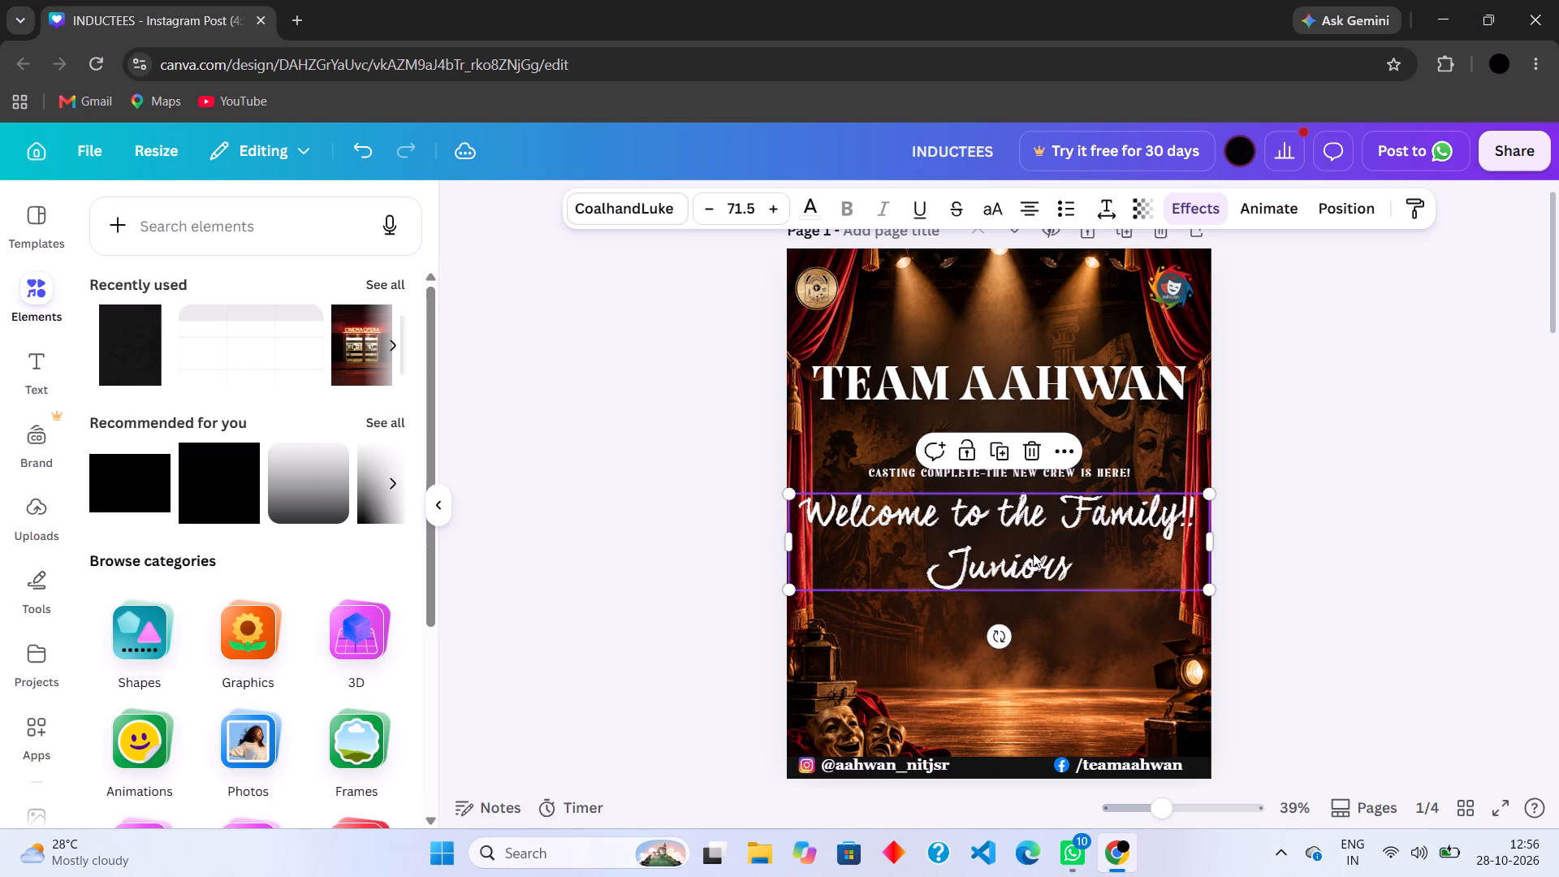
click(814, 214)
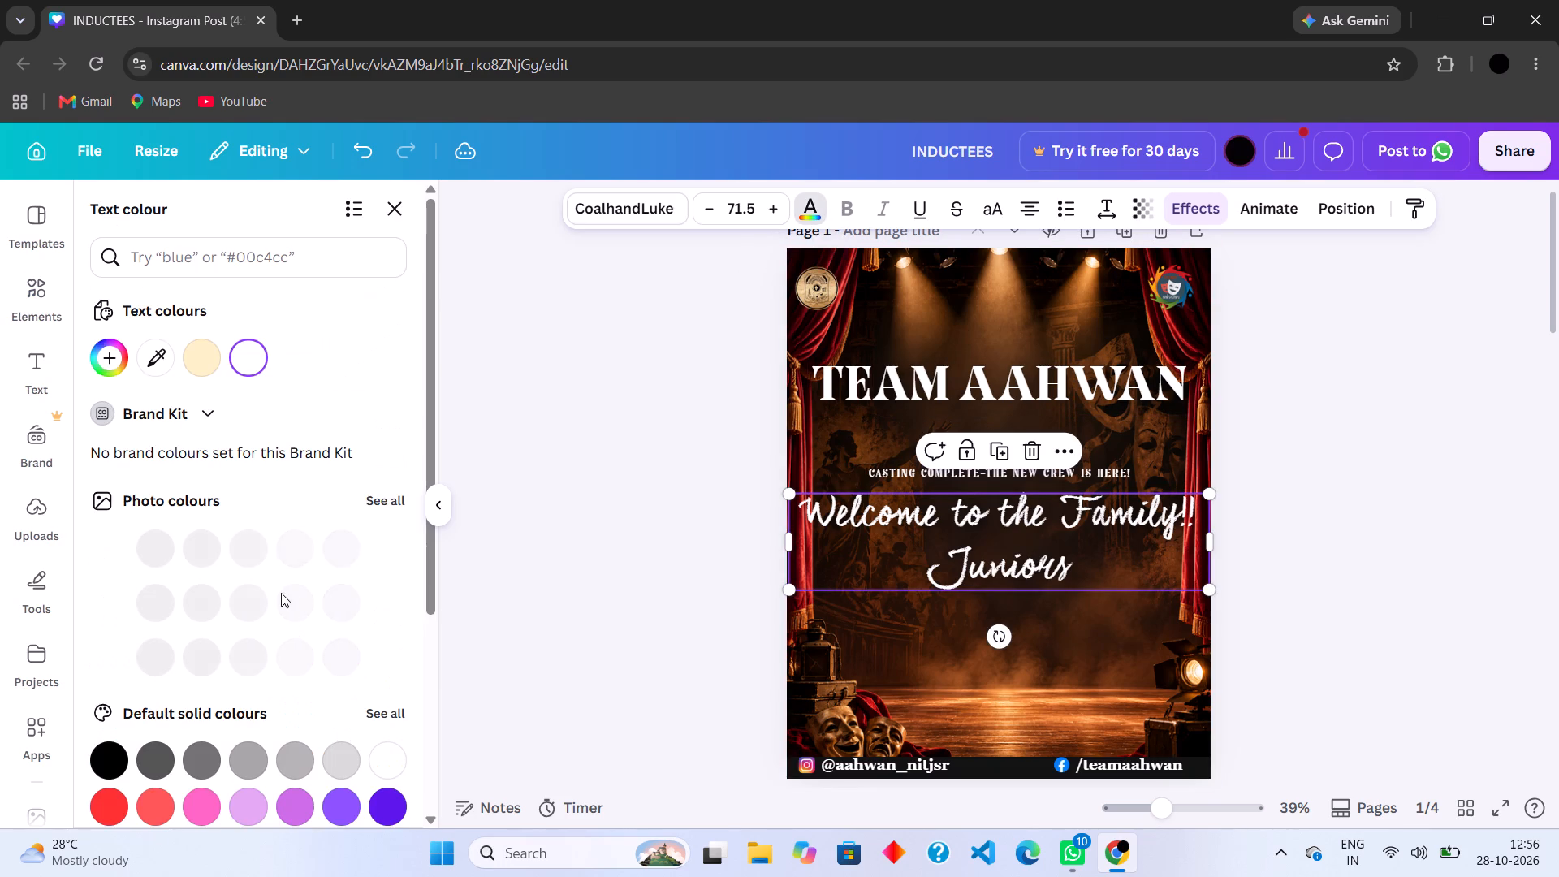
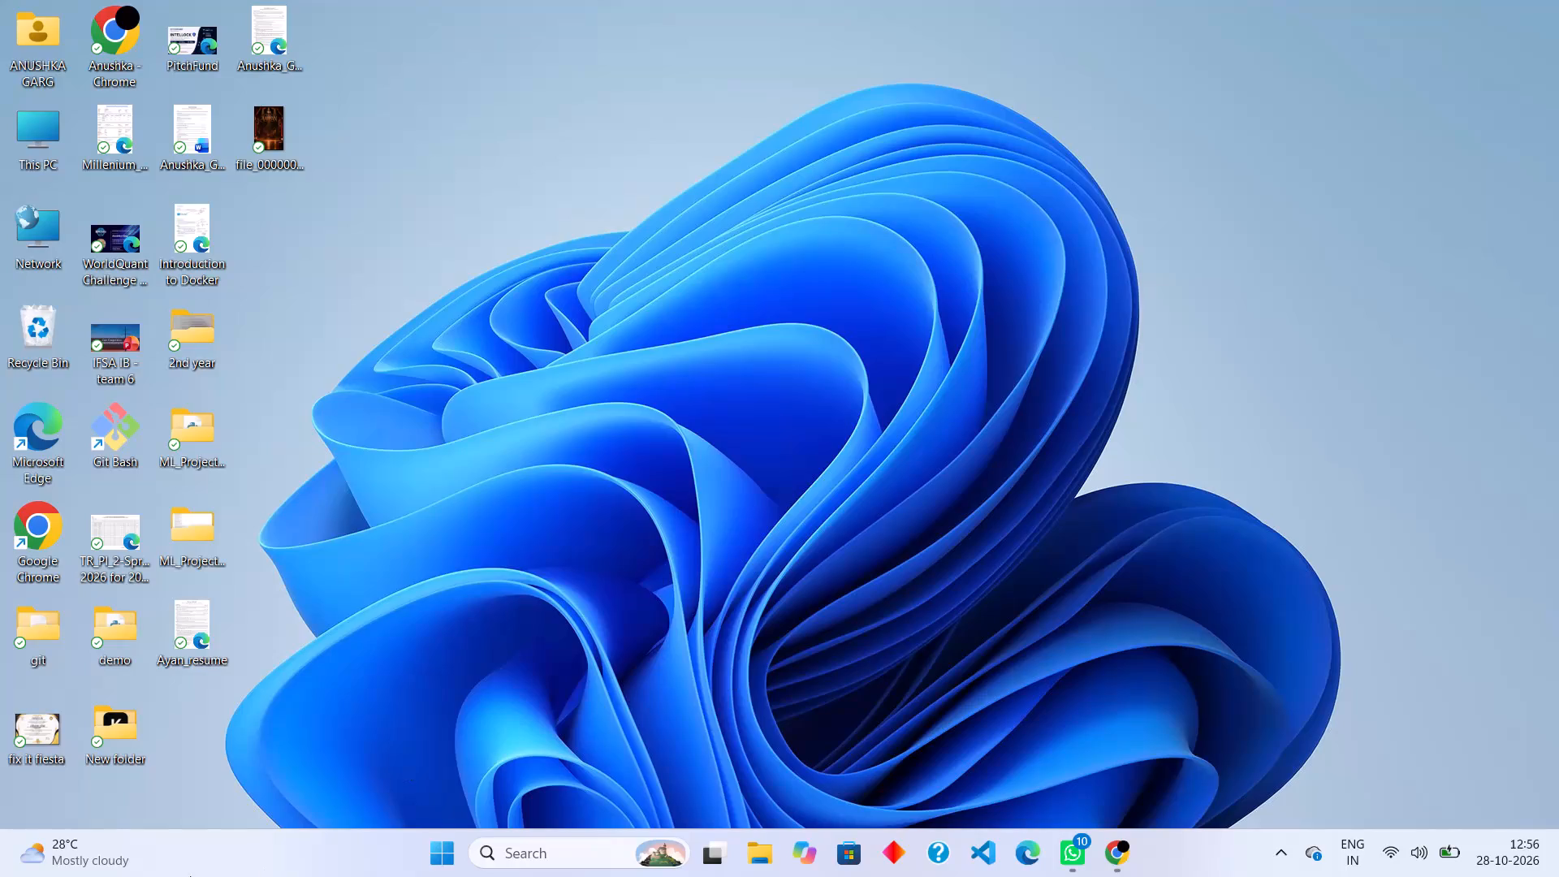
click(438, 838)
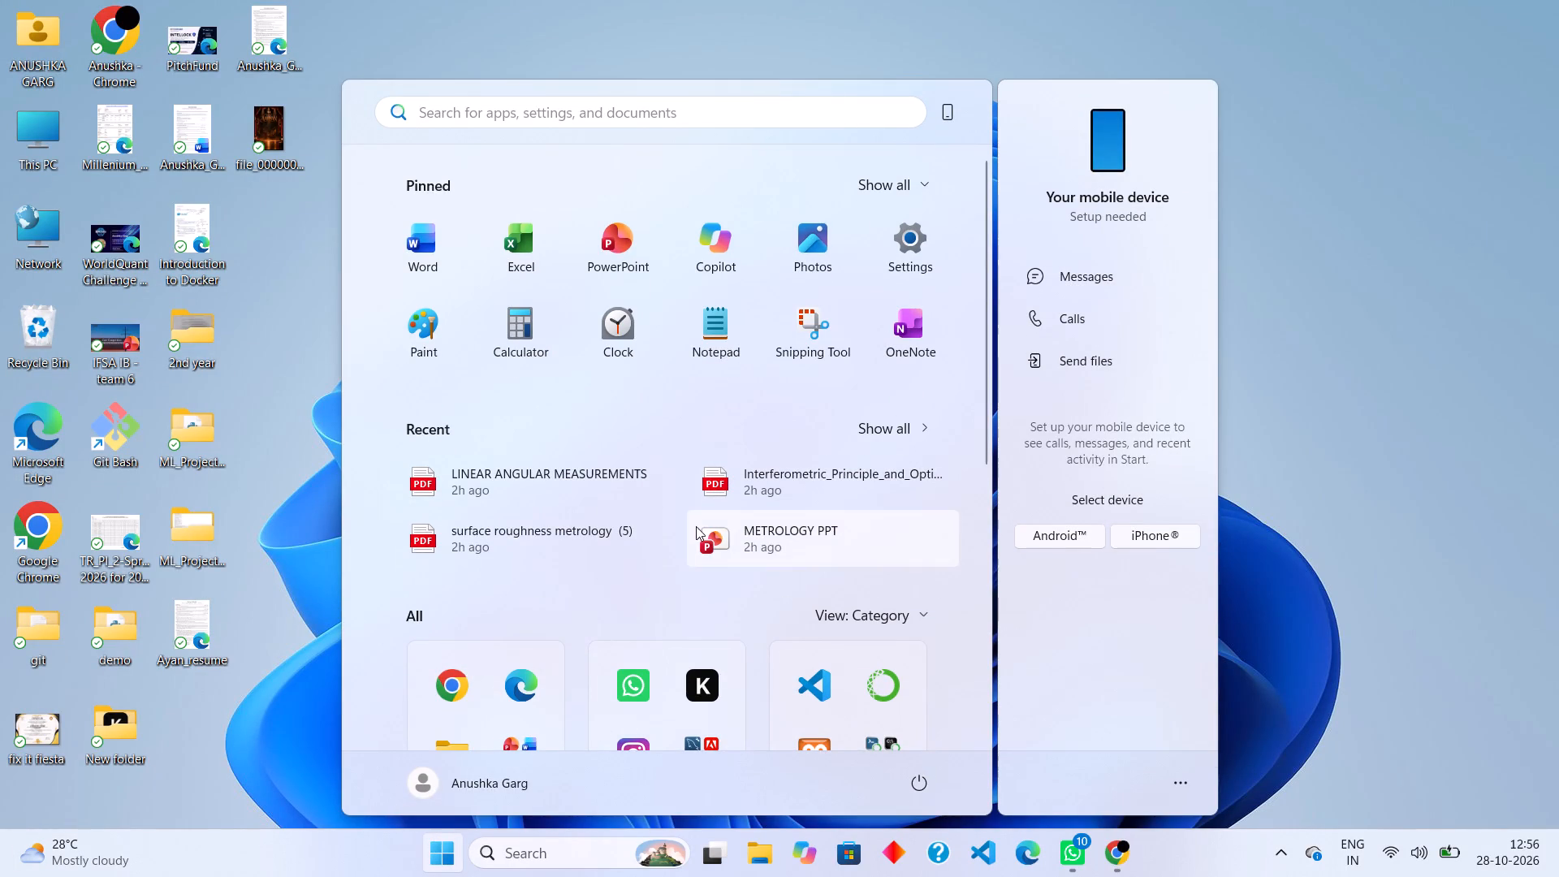
Switch to Windows Settings and open the cleanup recommendations for the system's storage.
click(918, 264)
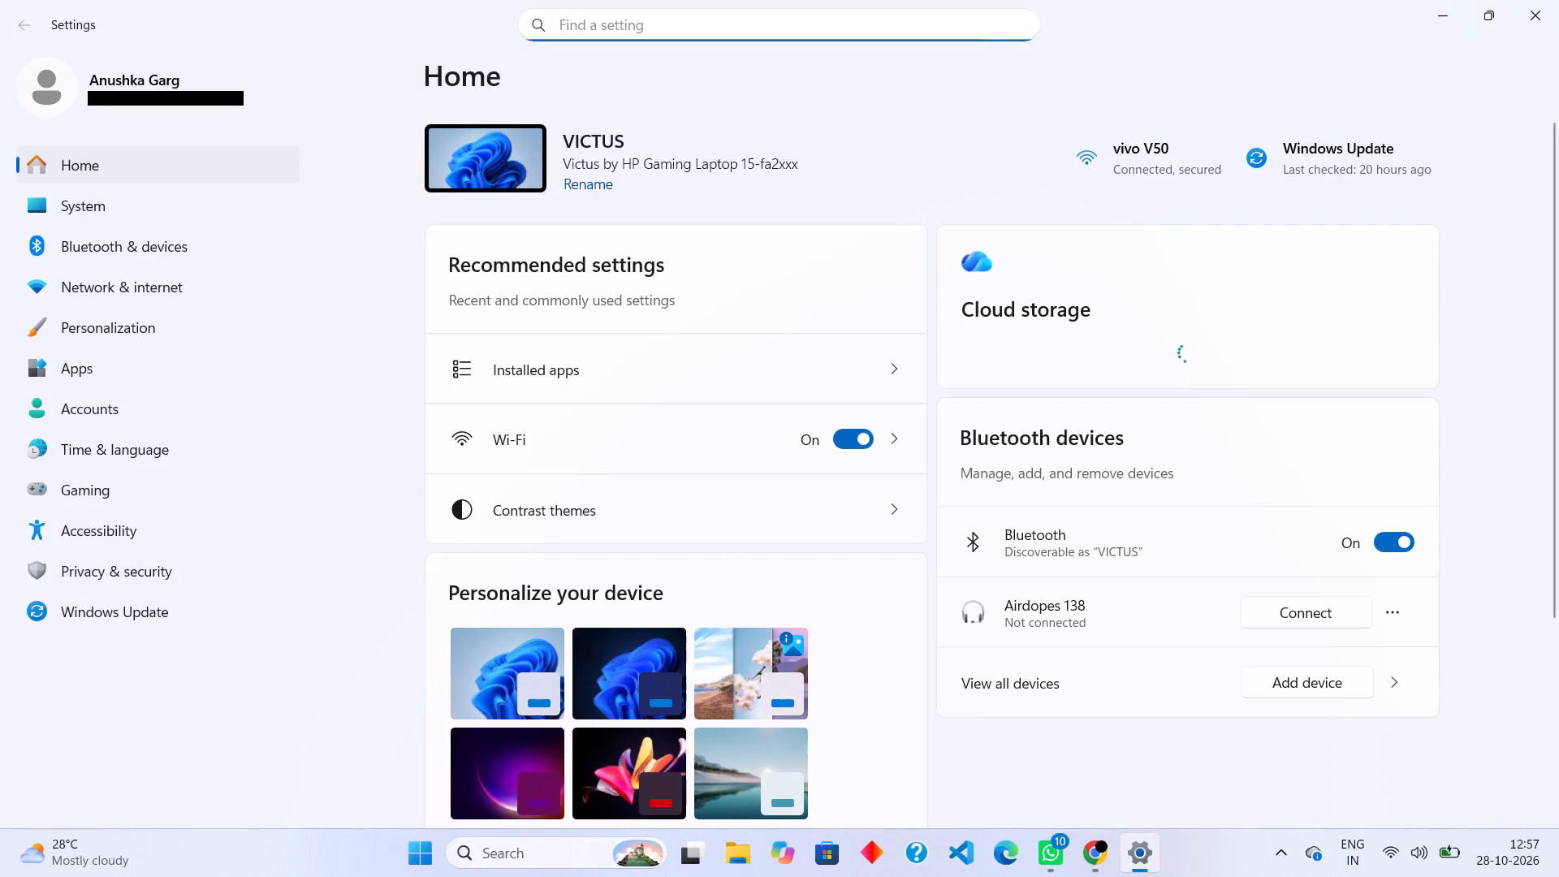
click(235, 216)
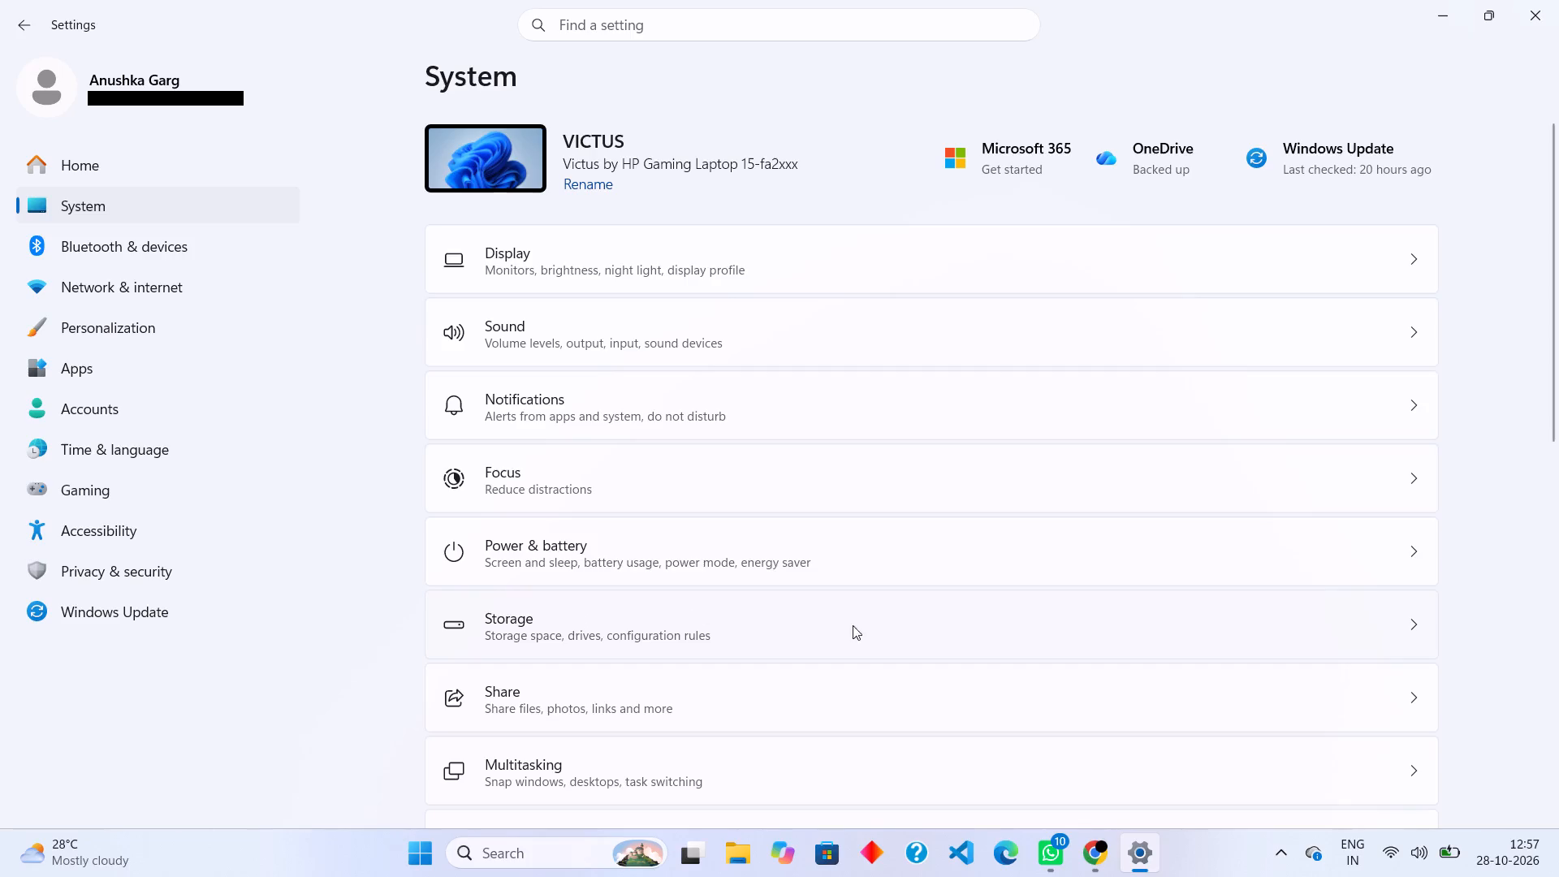
click(1408, 619)
click(1408, 619)
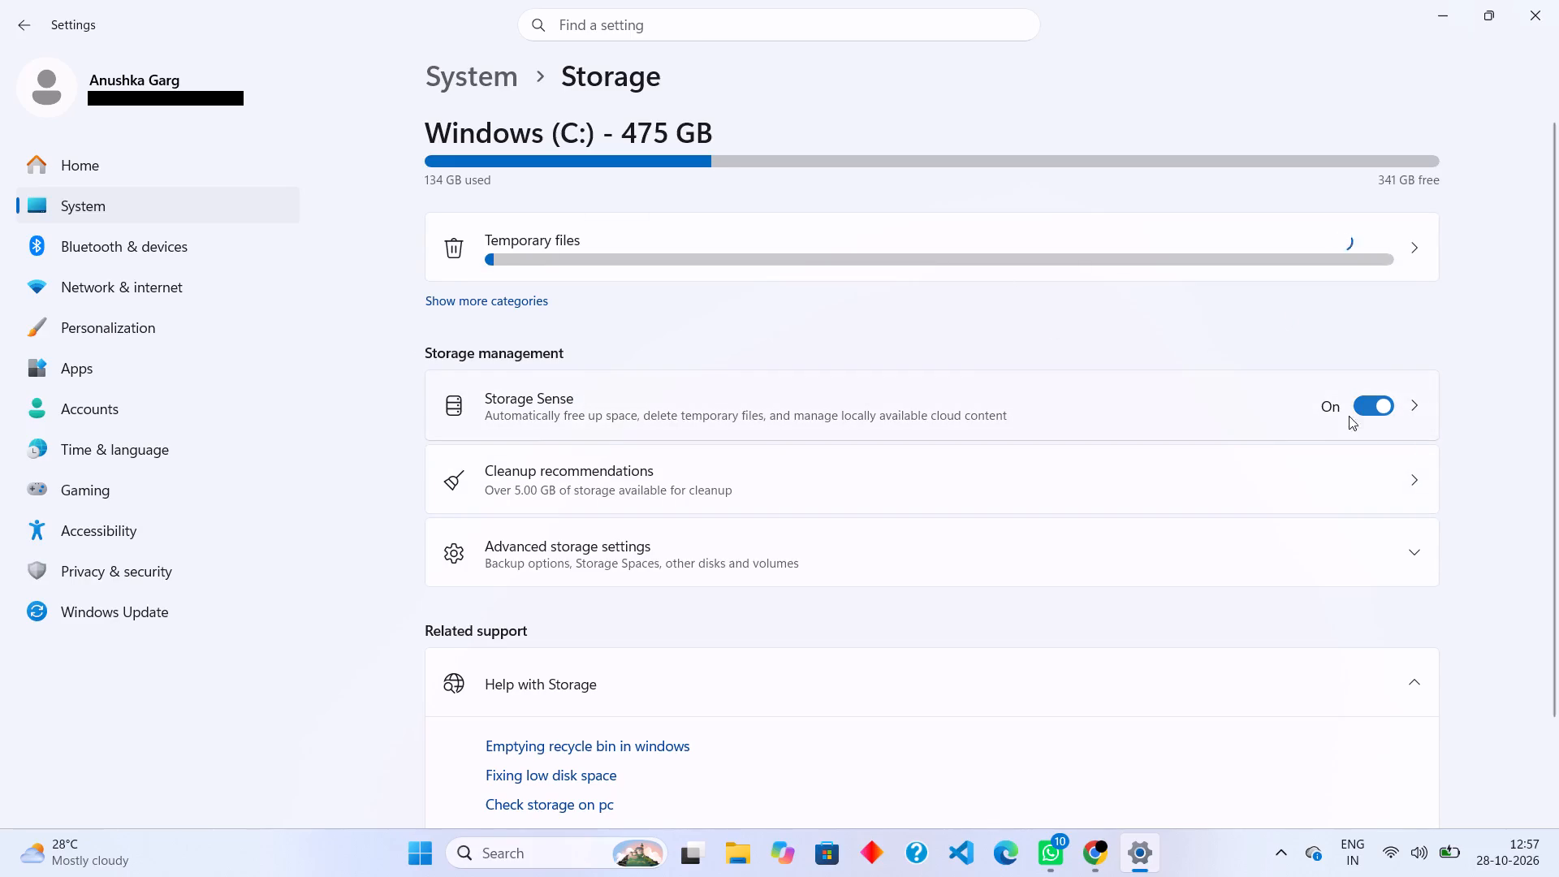
click(1406, 468)
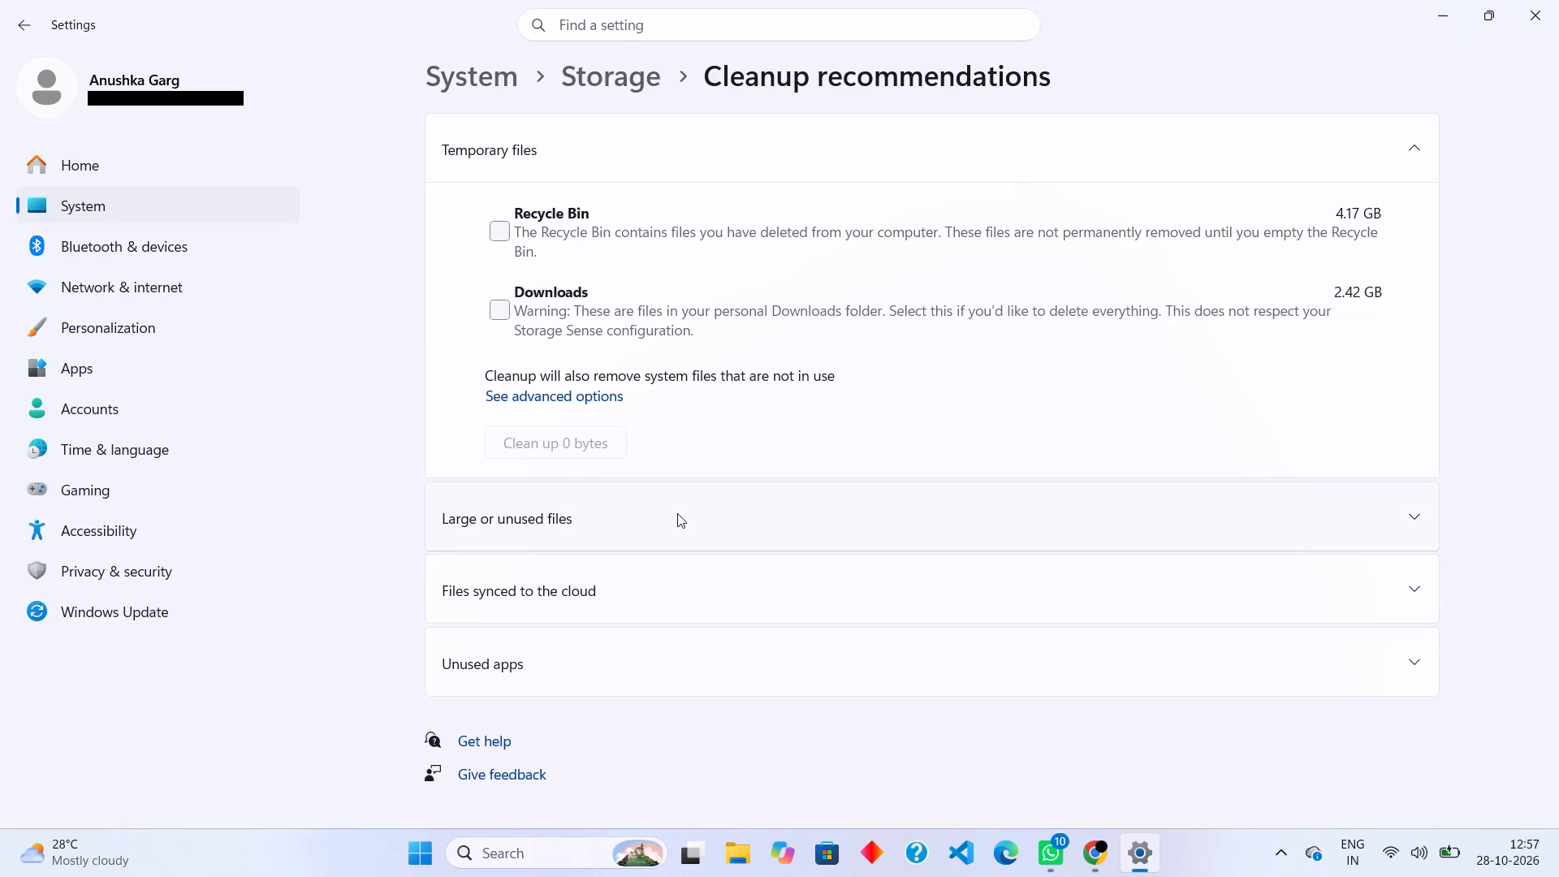
Examine the cleanup suggestions for unused apps, cloud-synced files and large or unused files, including more recent files, and close Settings.
click(1414, 660)
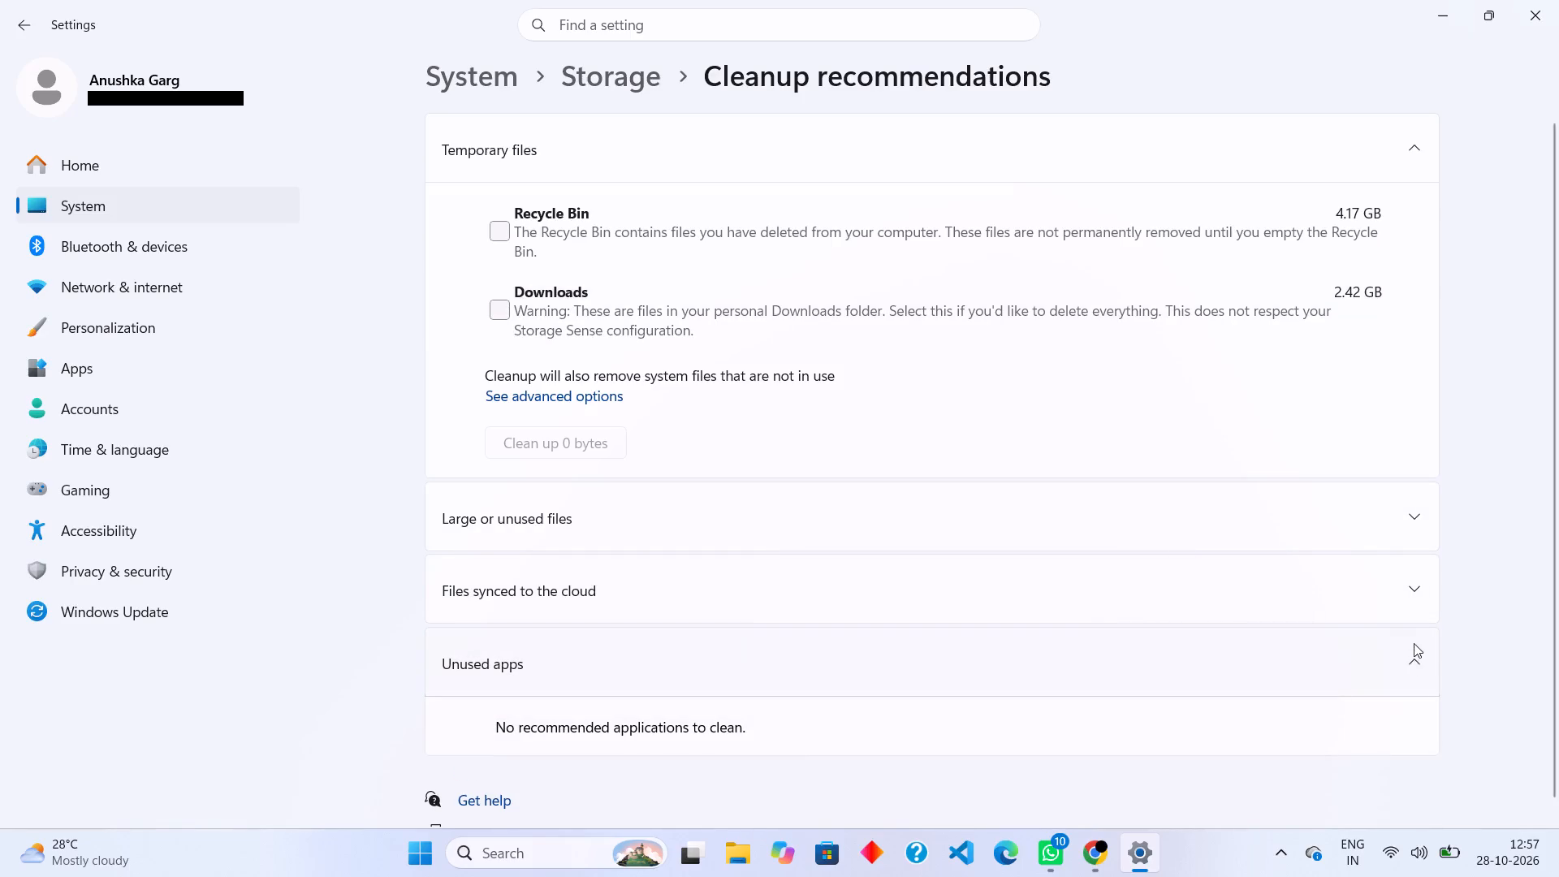
click(1413, 599)
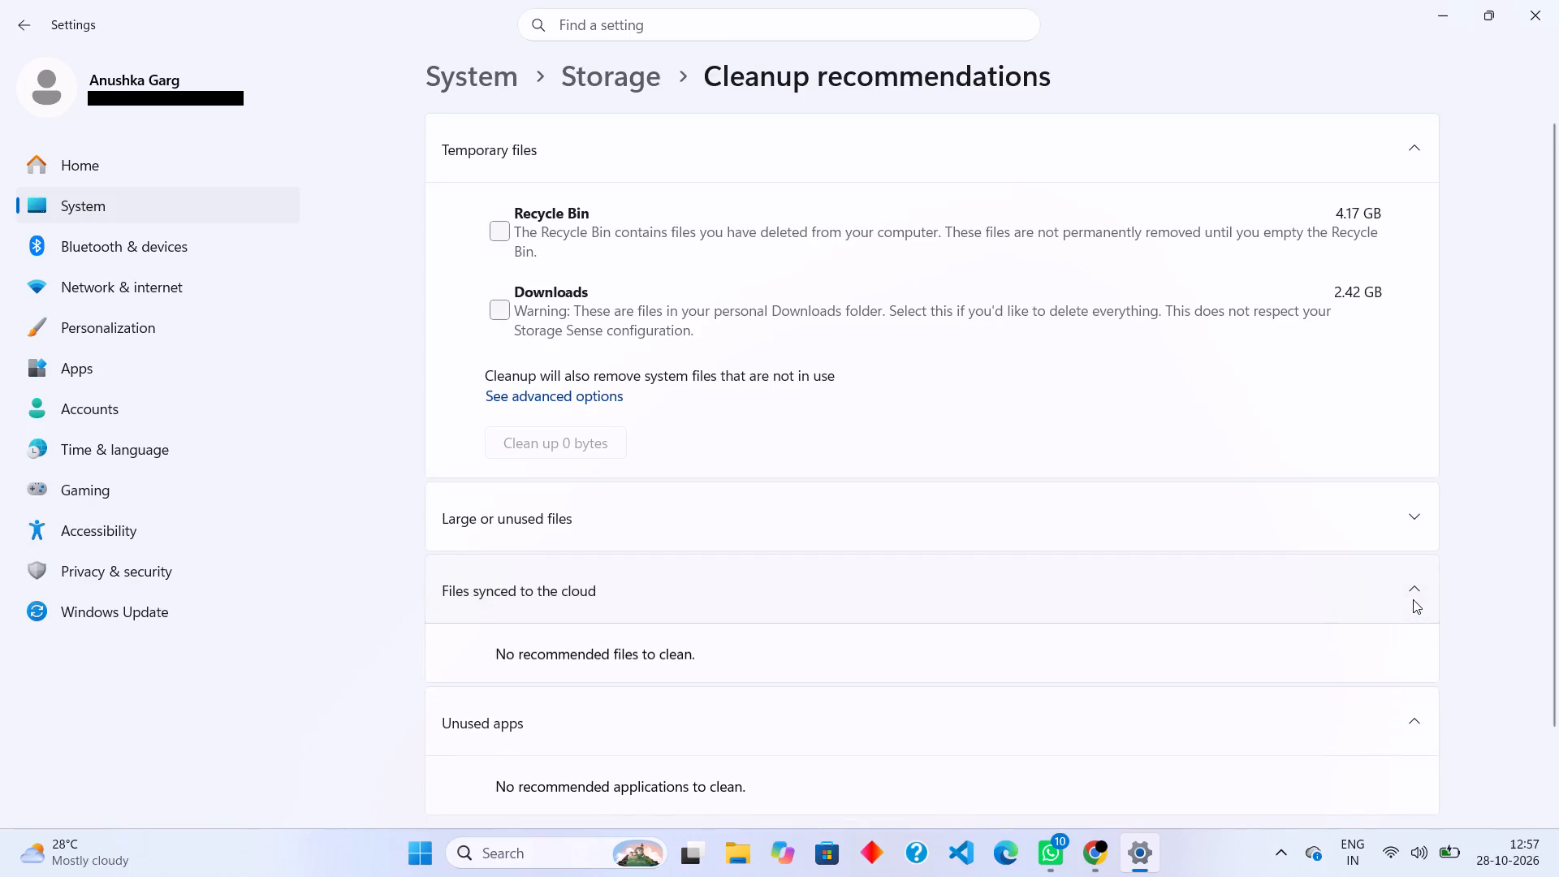
click(1411, 522)
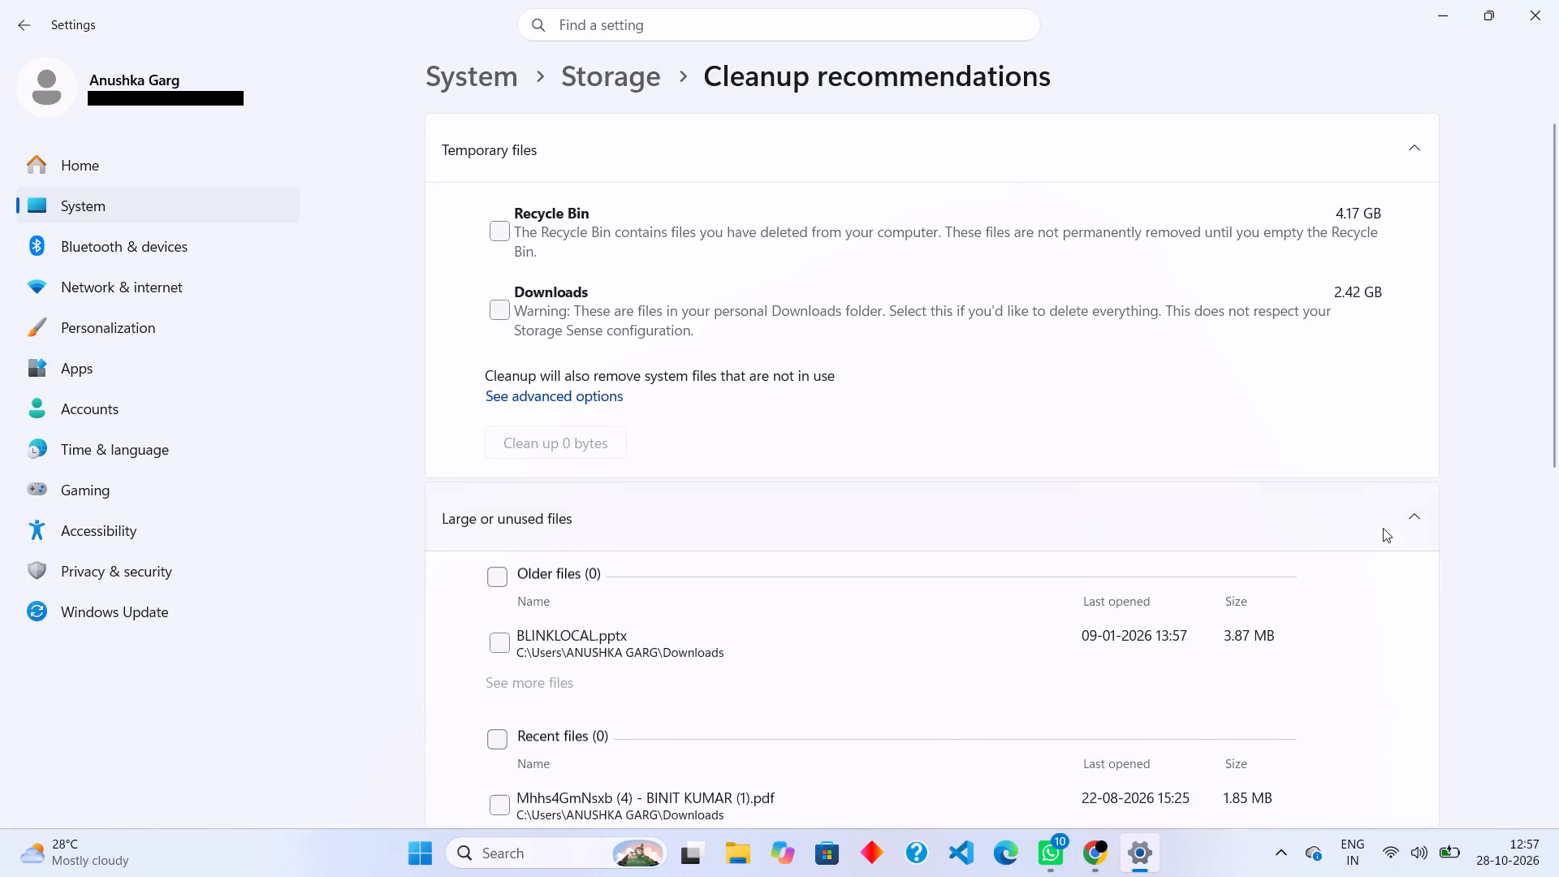
scroll(918, 728, down, 3)
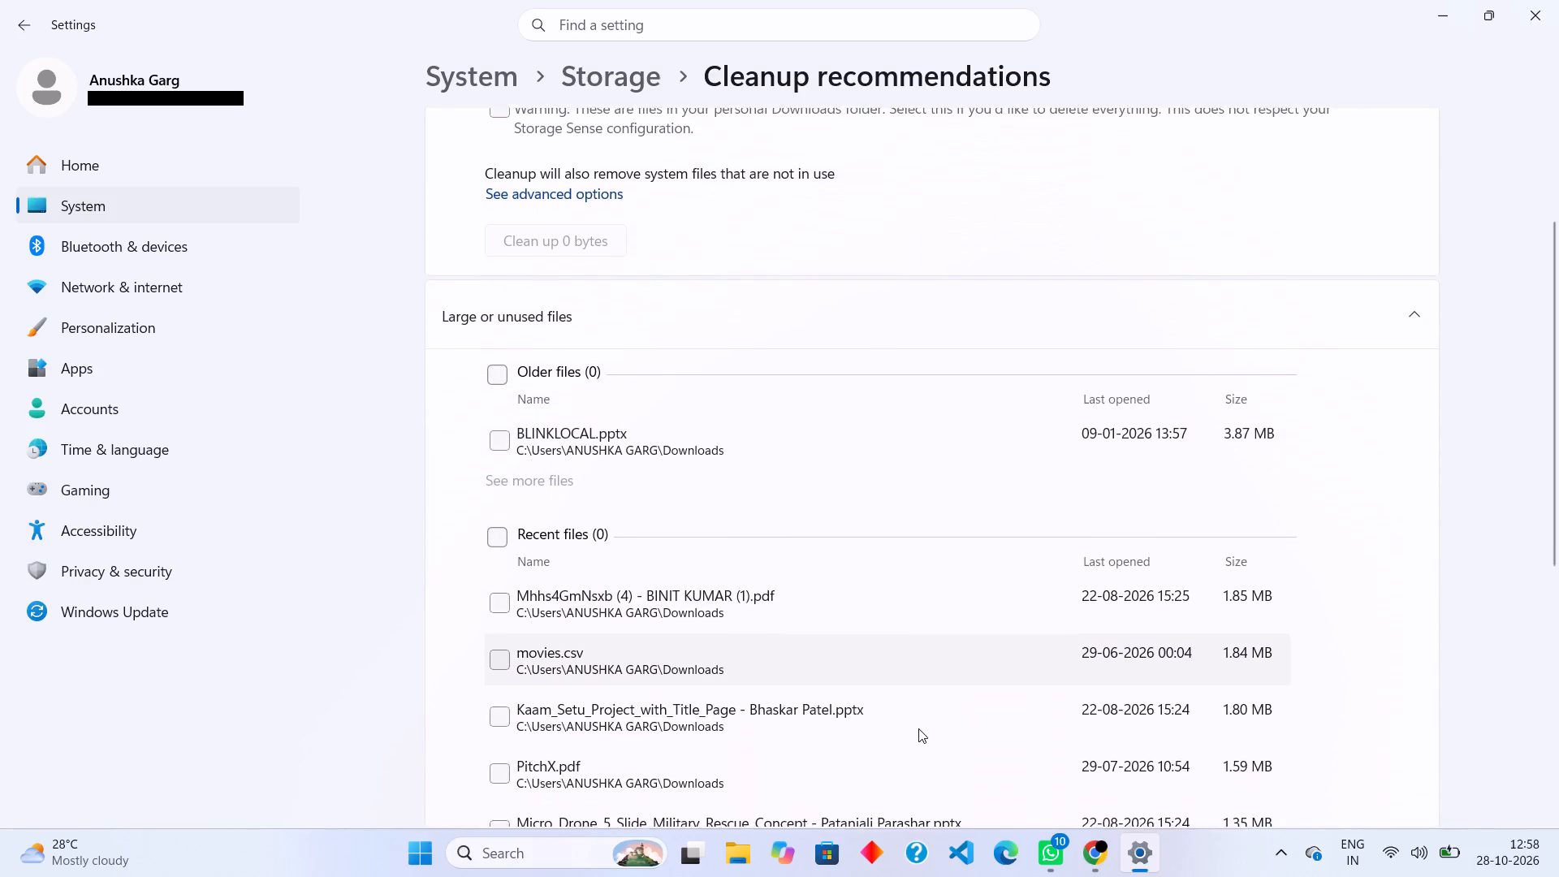
scroll(918, 728, down, 3)
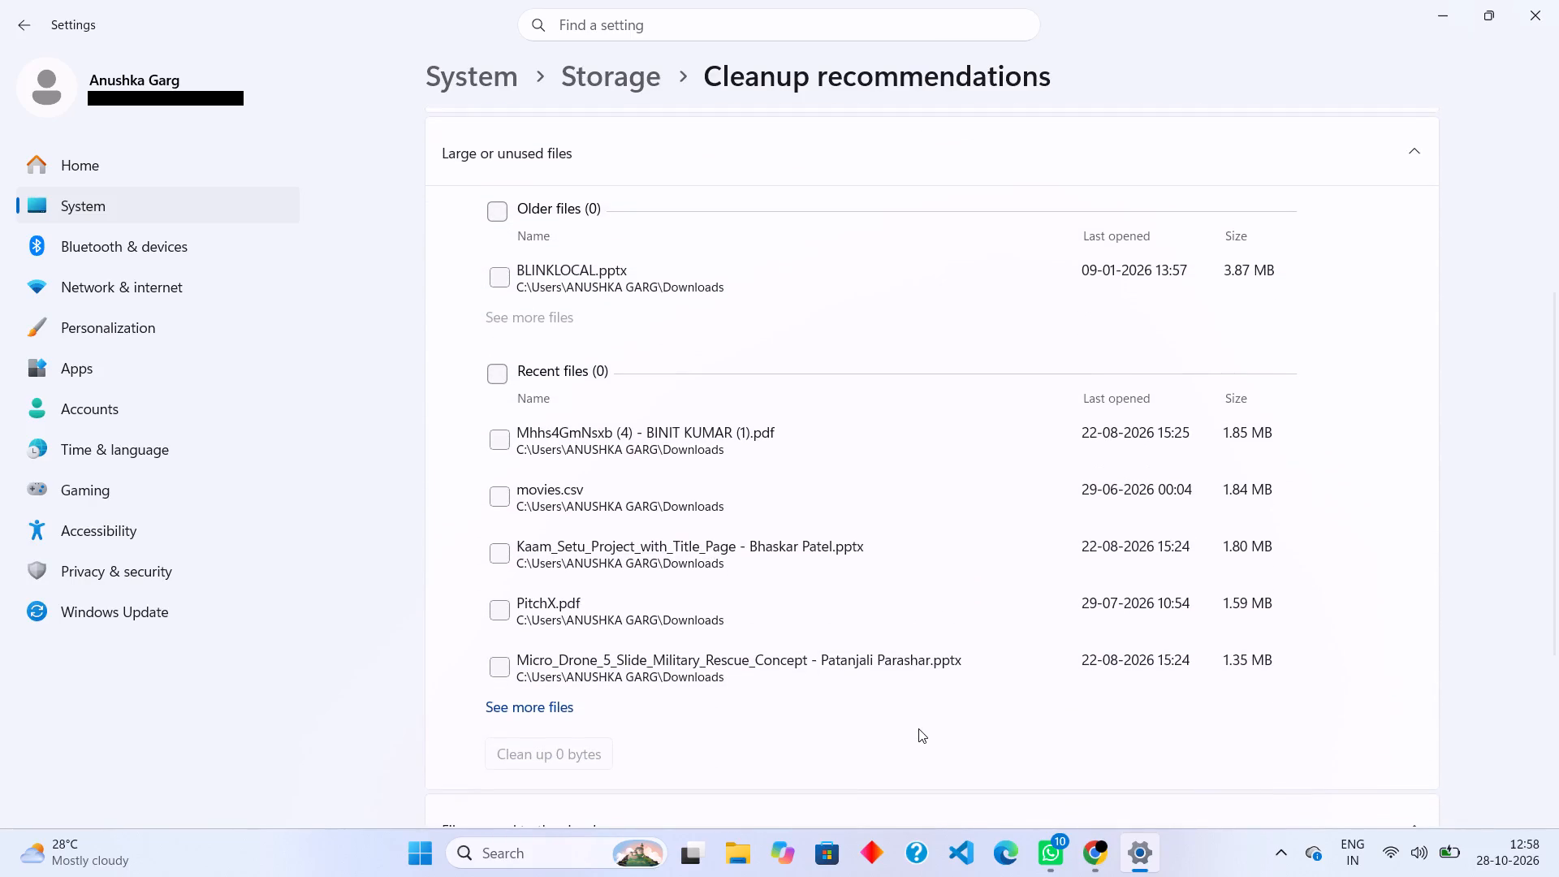
scroll(918, 728, down, 2)
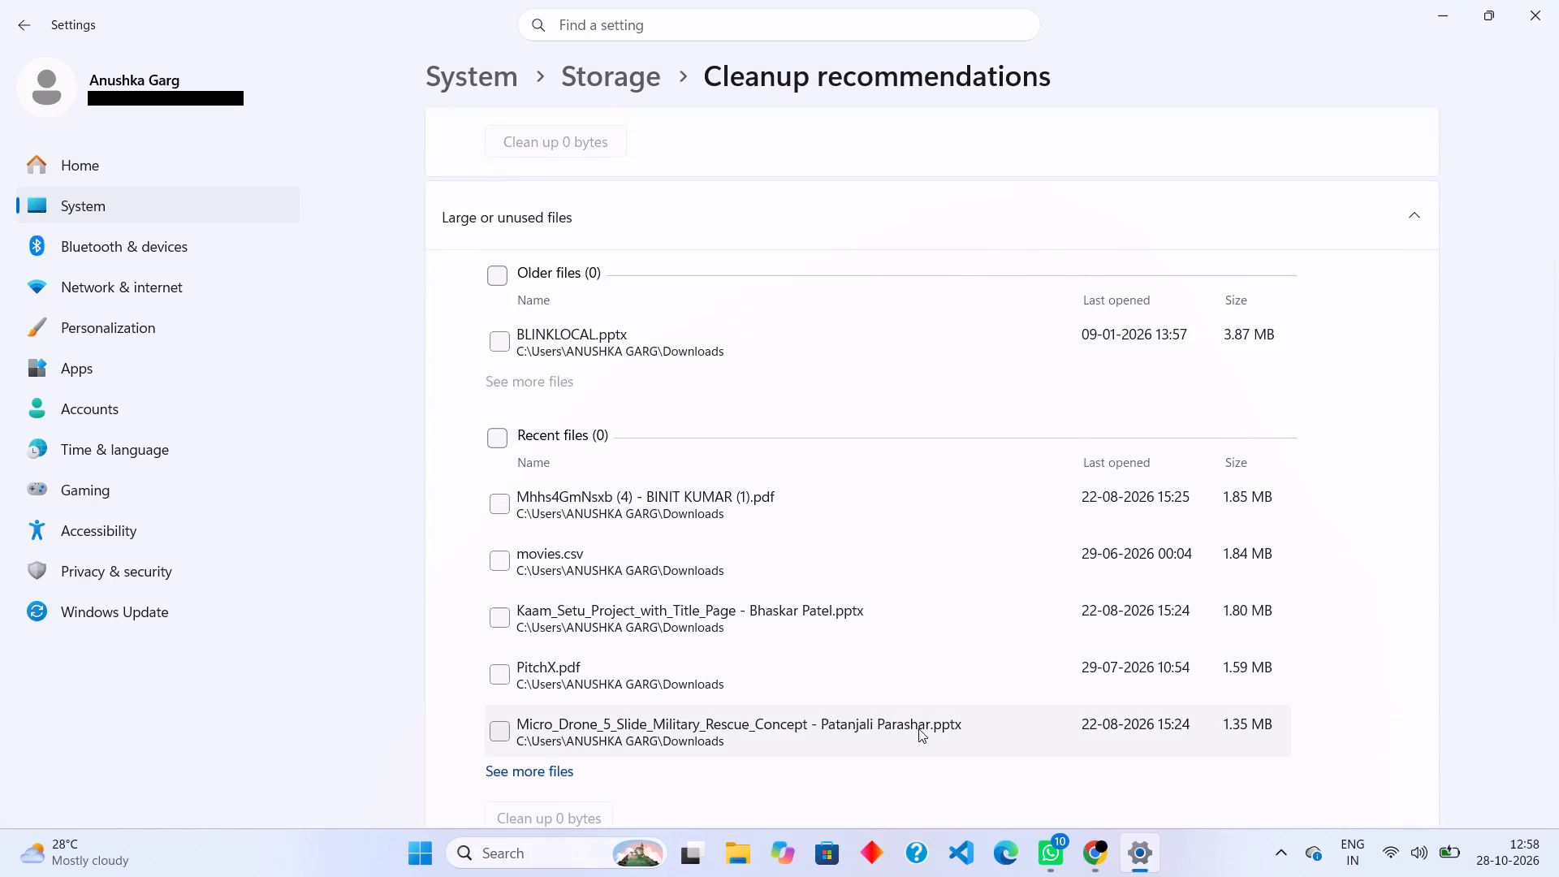
scroll(918, 728, down, 1)
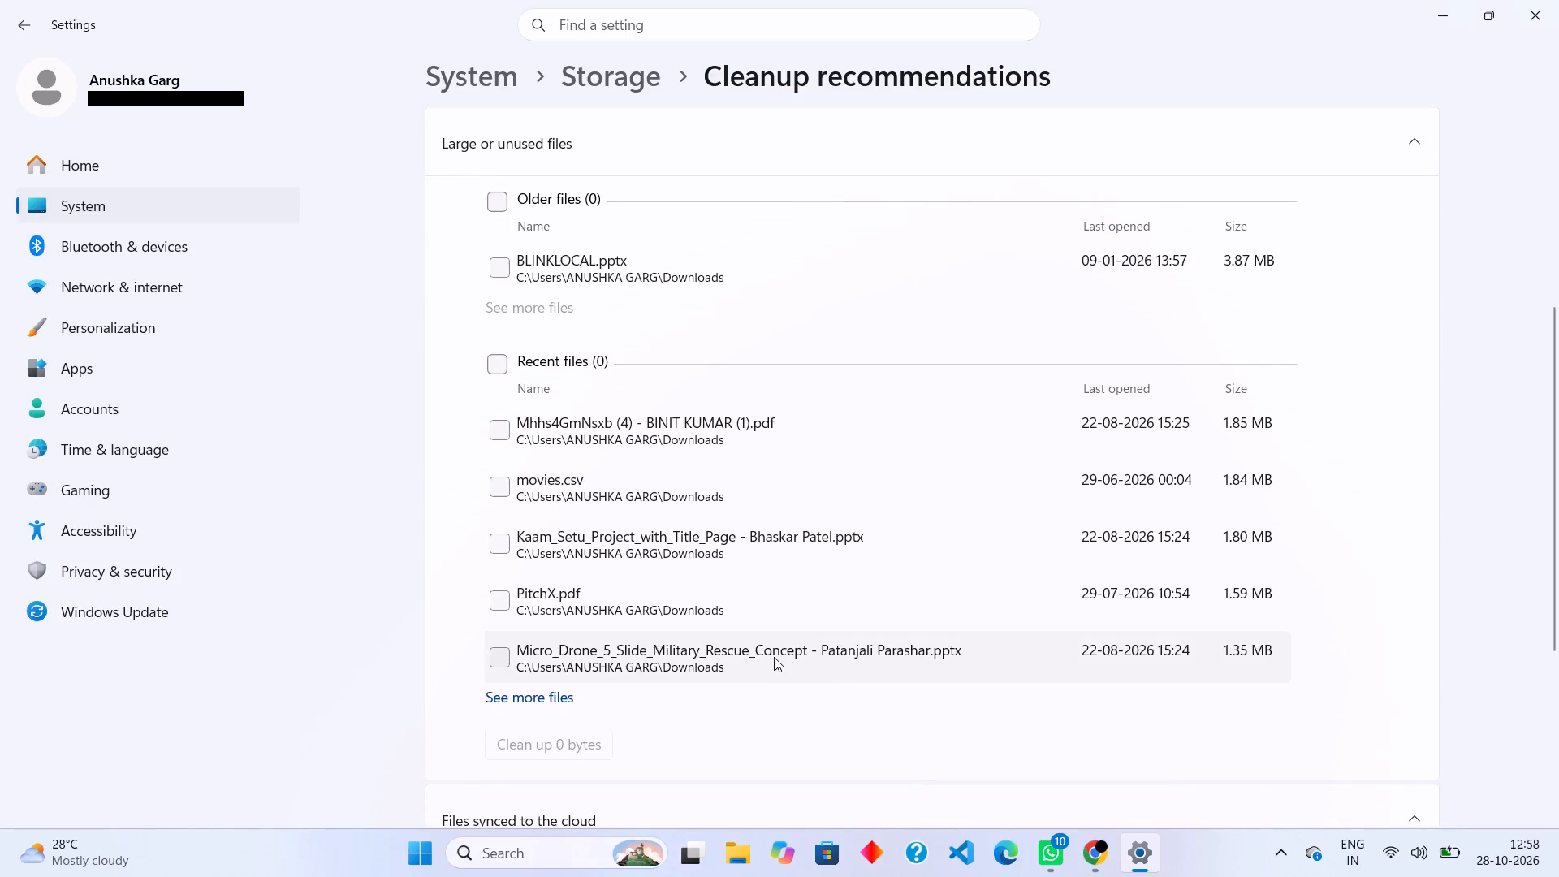
click(537, 696)
scroll(537, 696, down, 1)
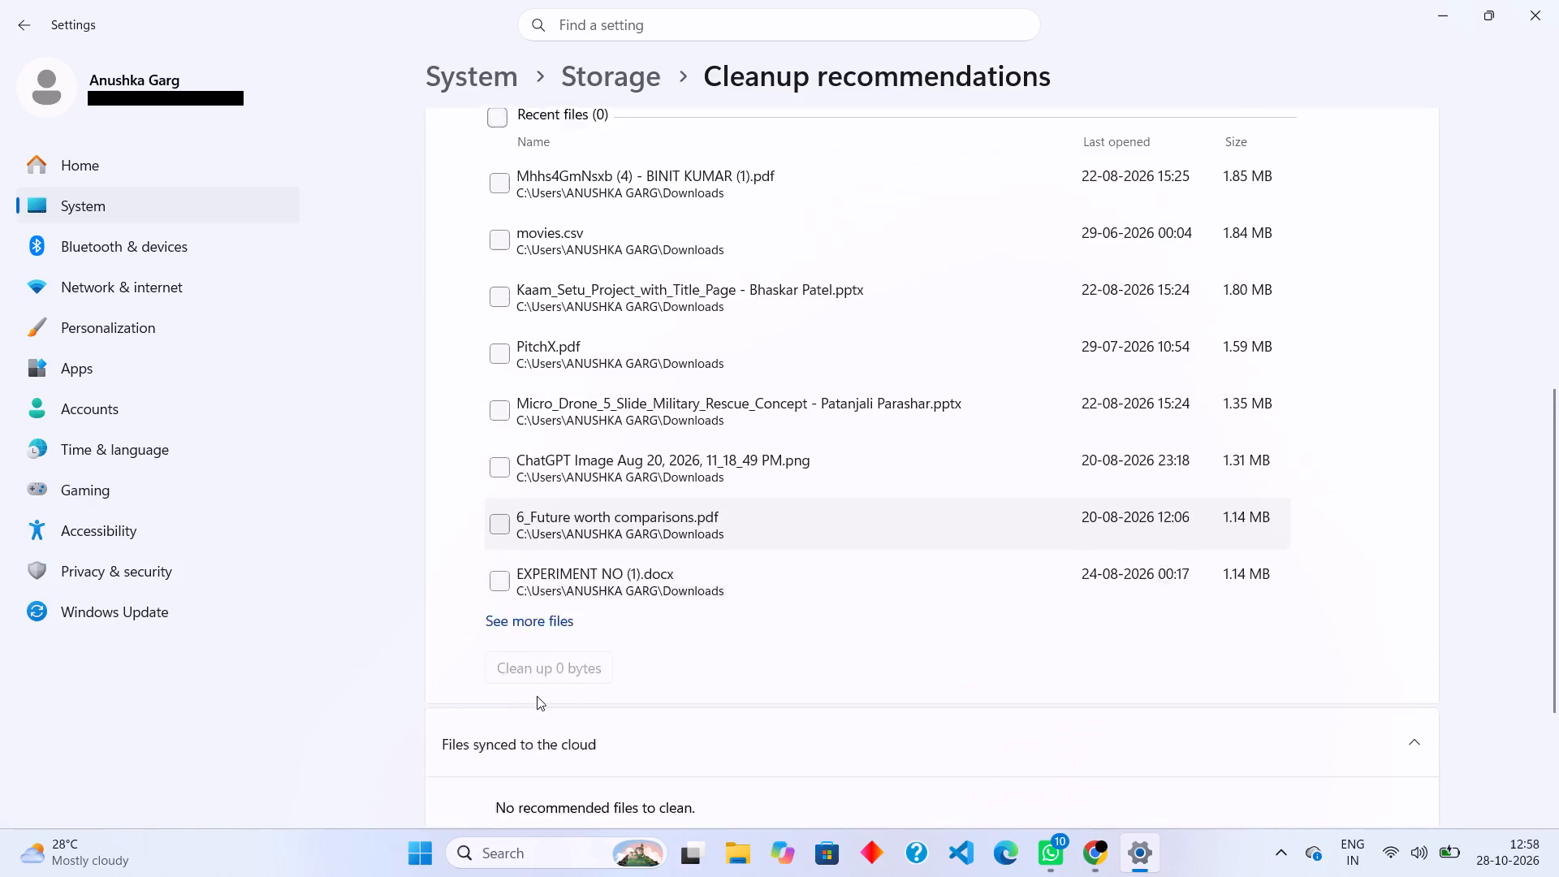
scroll(537, 696, down, 1)
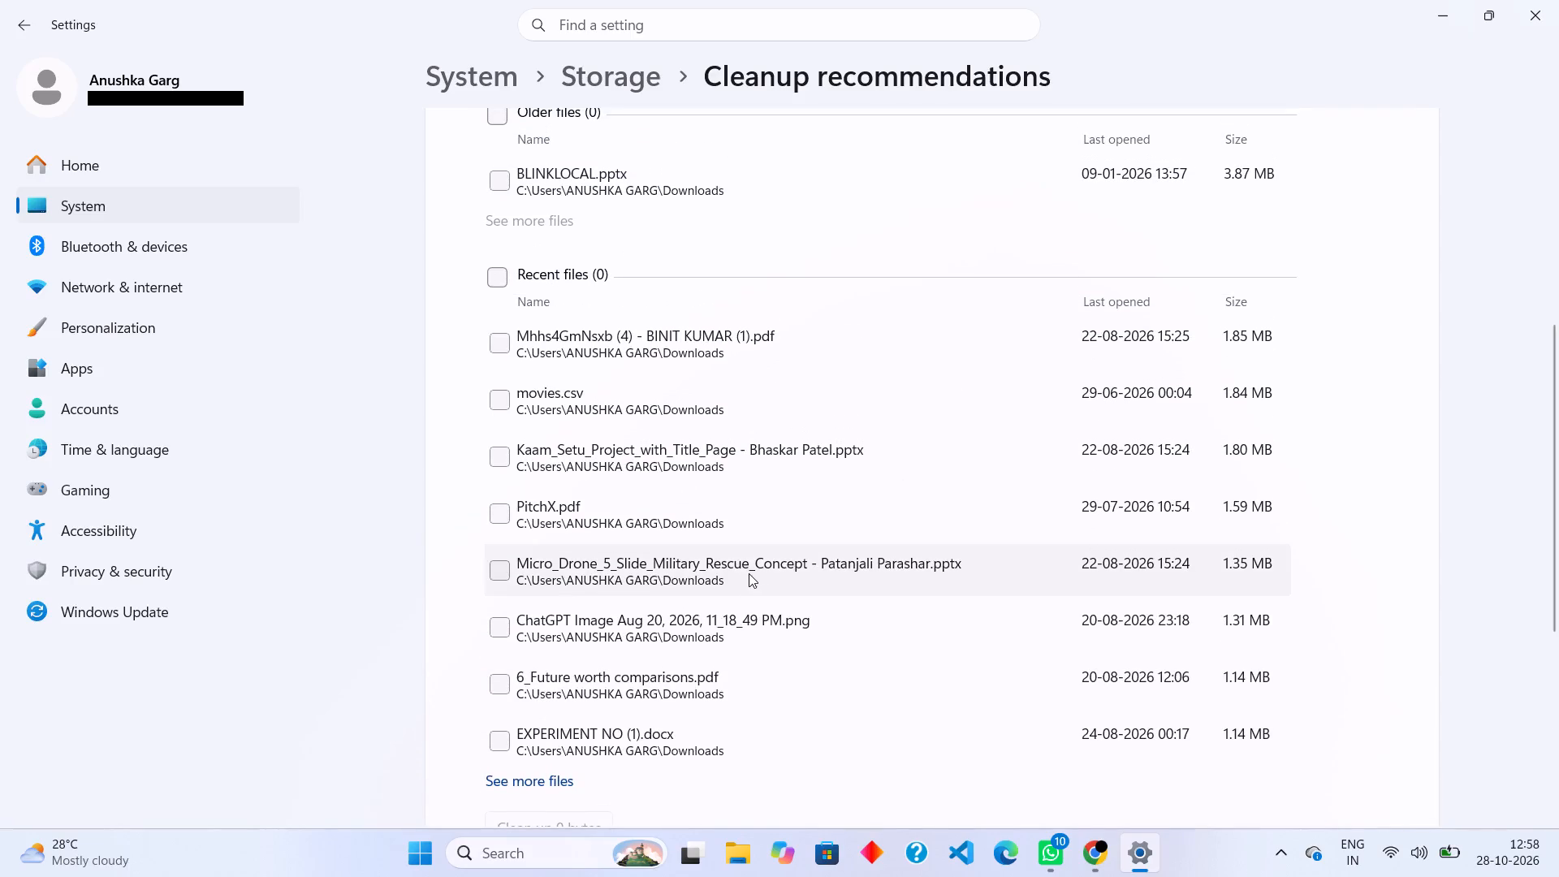
scroll(879, 342, up, 2)
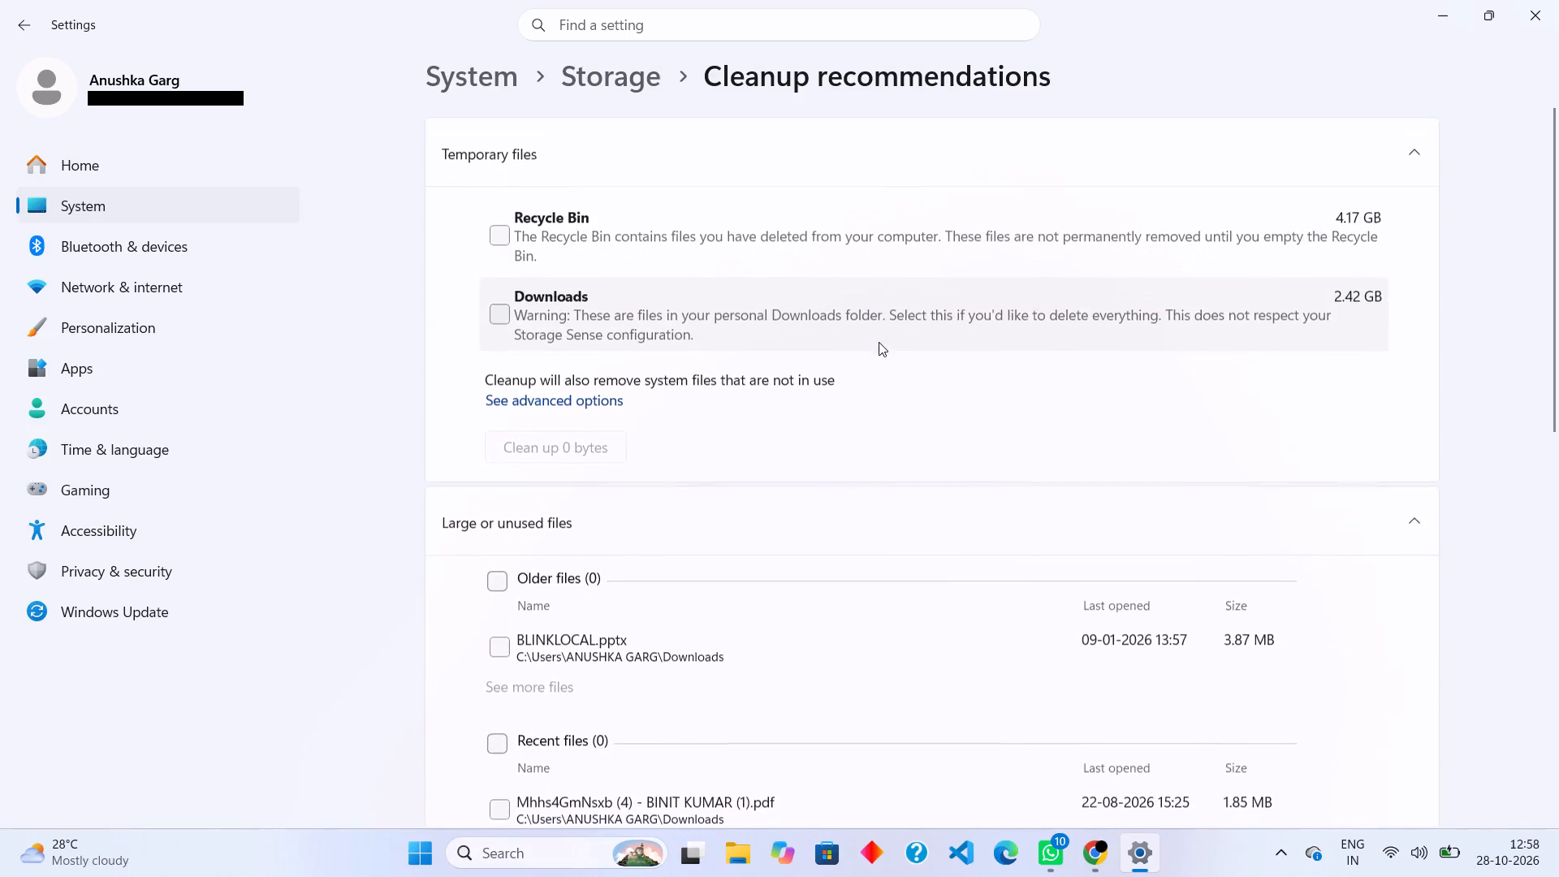
click(1543, 0)
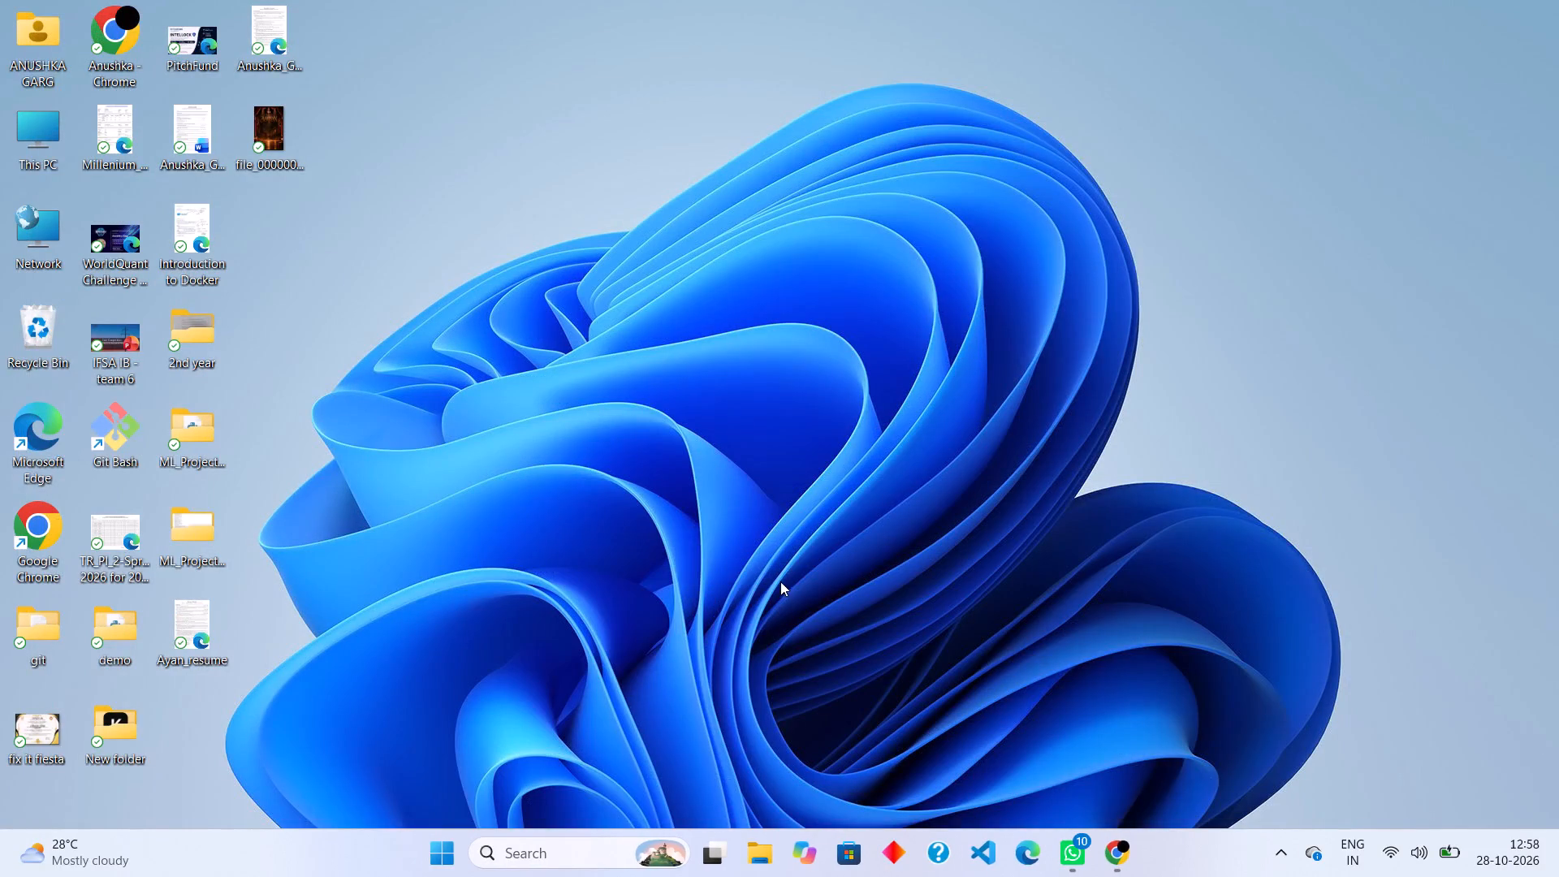
Refresh the Windows desktop.
right_click(760, 547)
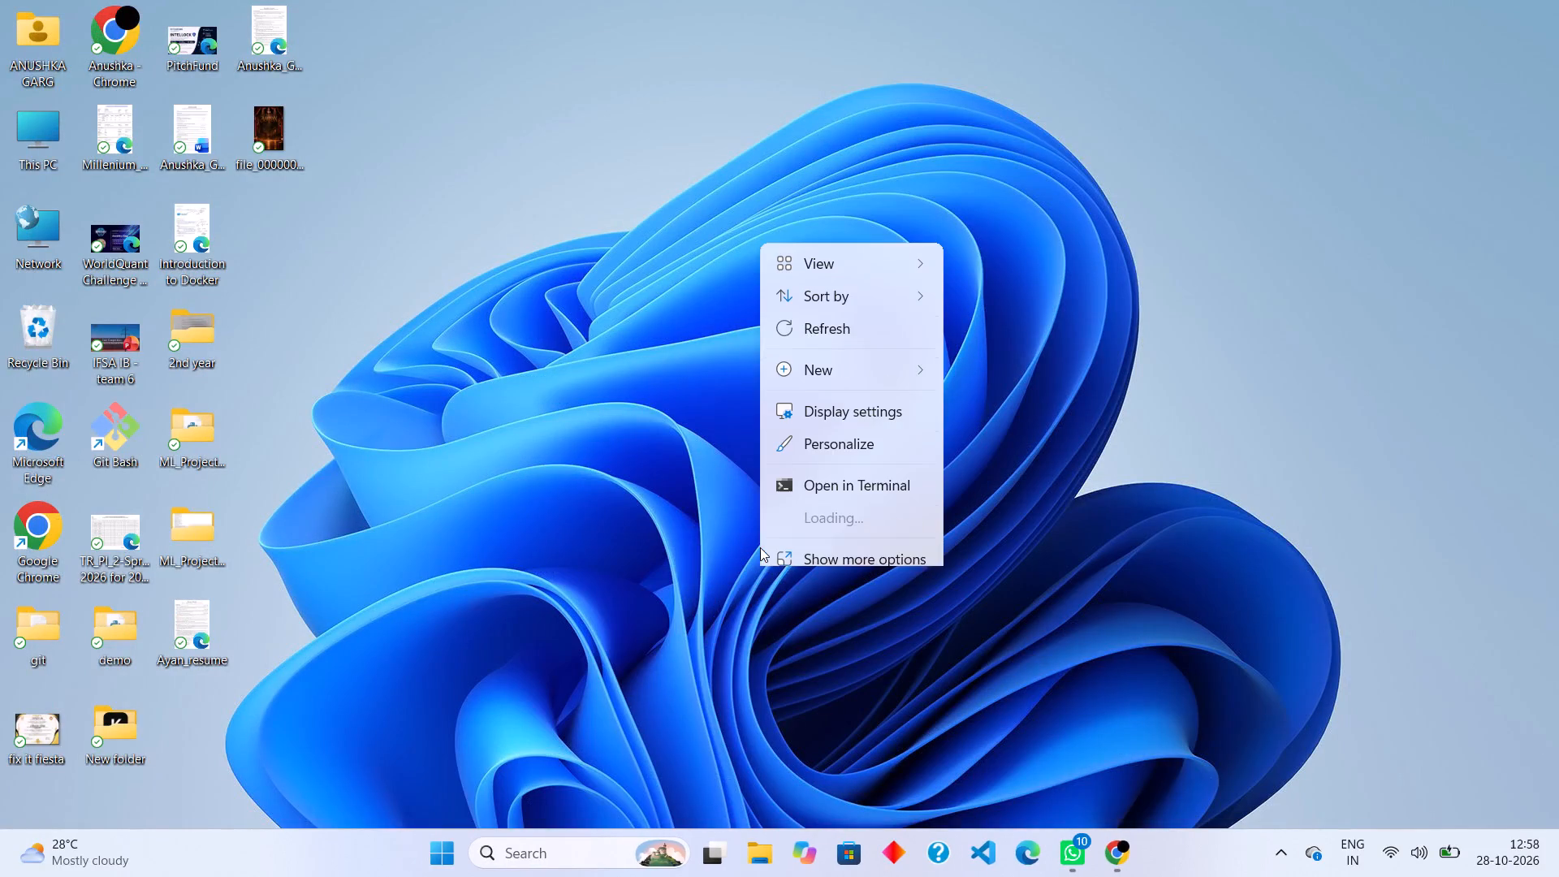
click(845, 330)
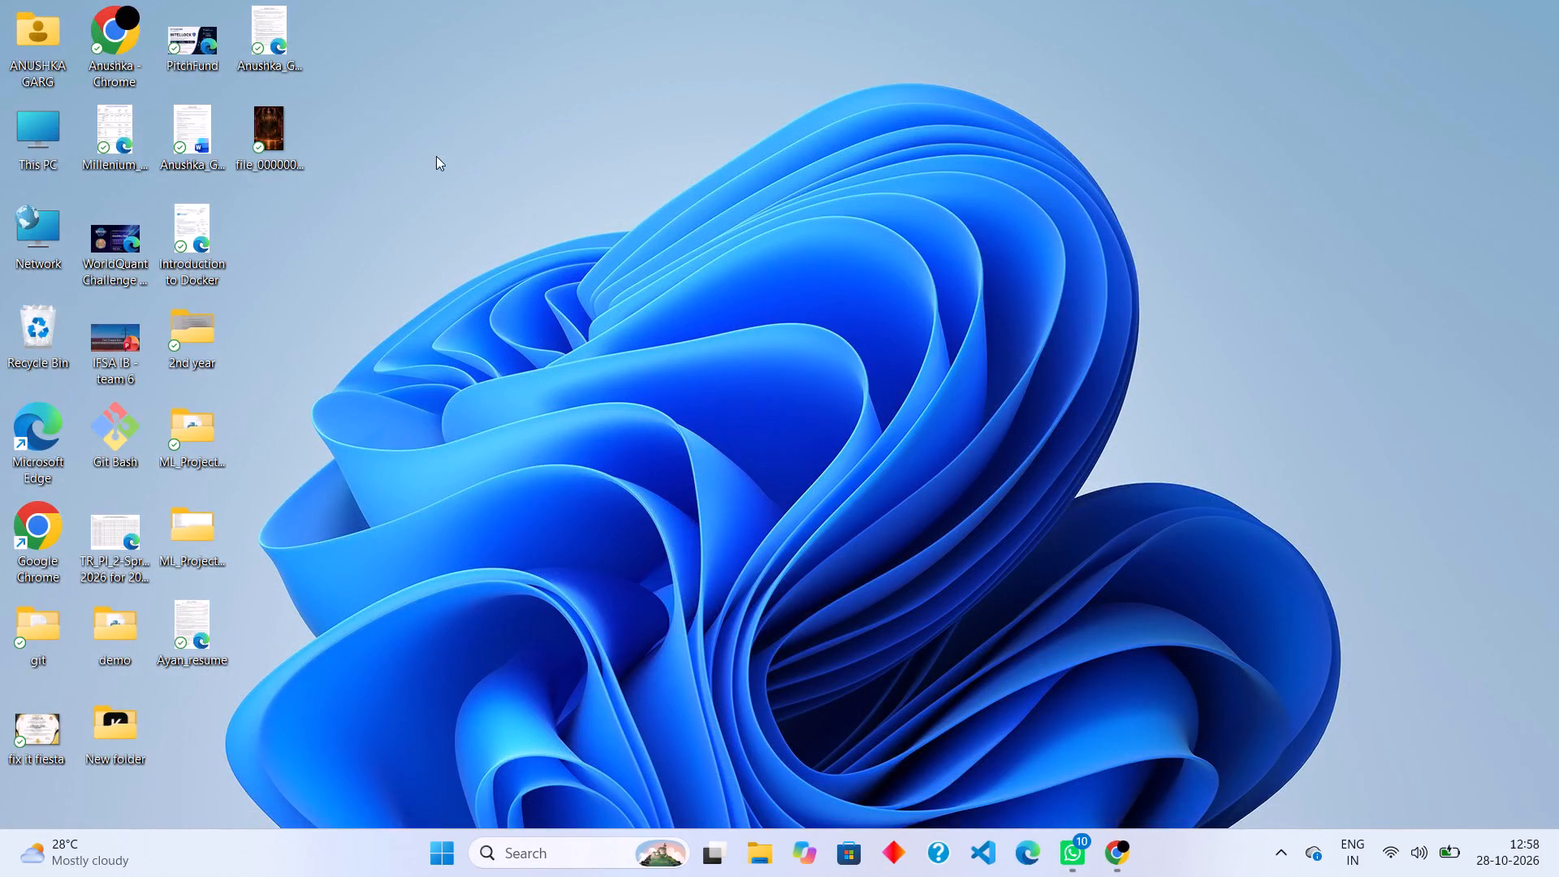
Preview the dark image whose name starts with file_000000 on the desktop, close it, and delete the file.
double_click(266, 136)
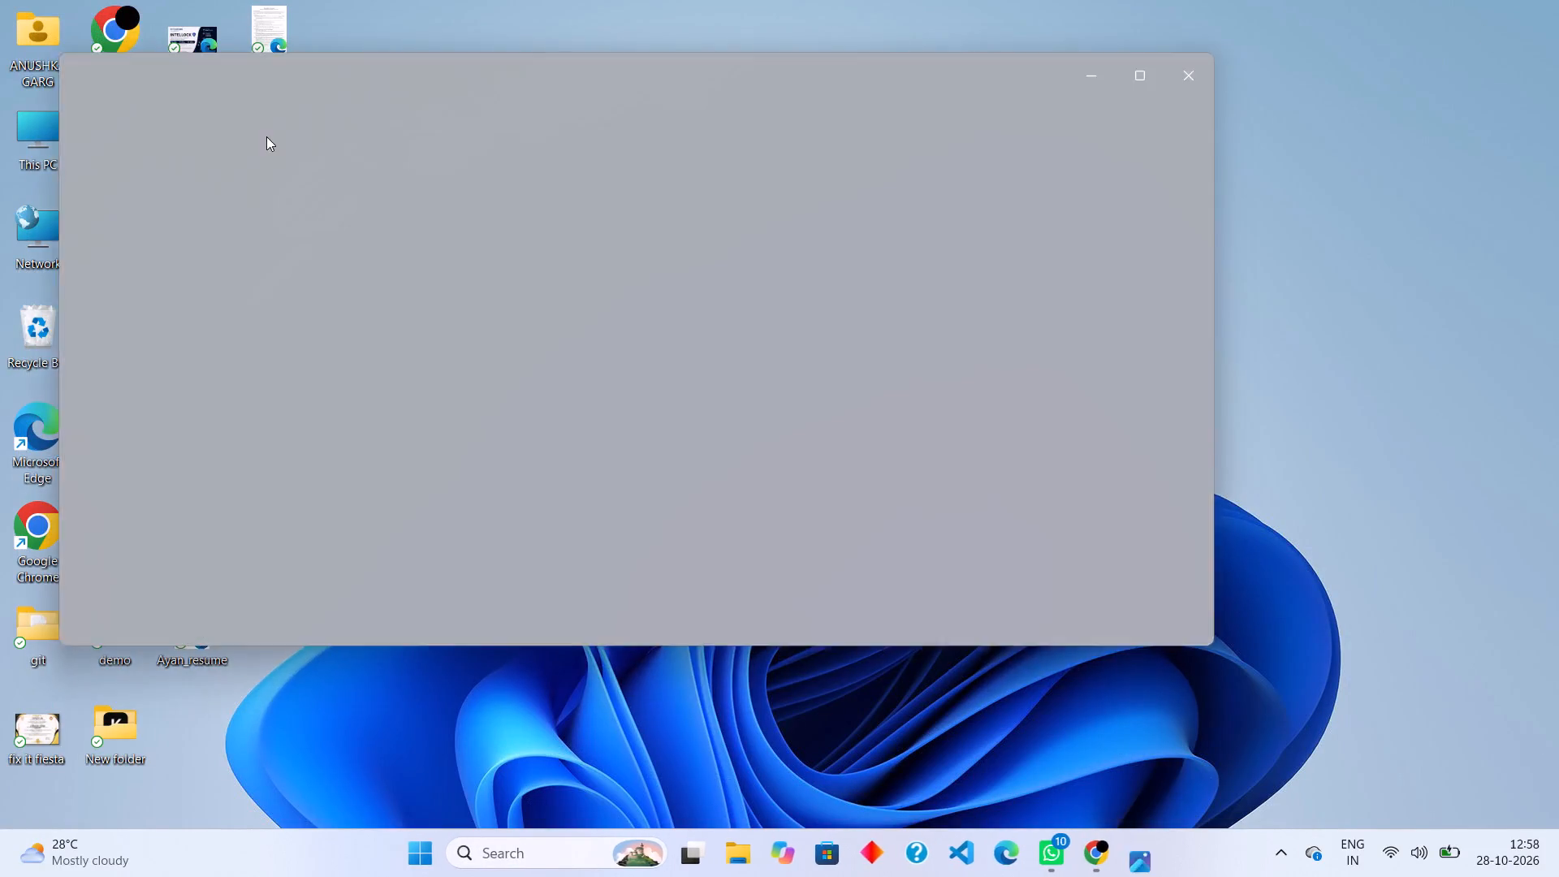
click(1178, 80)
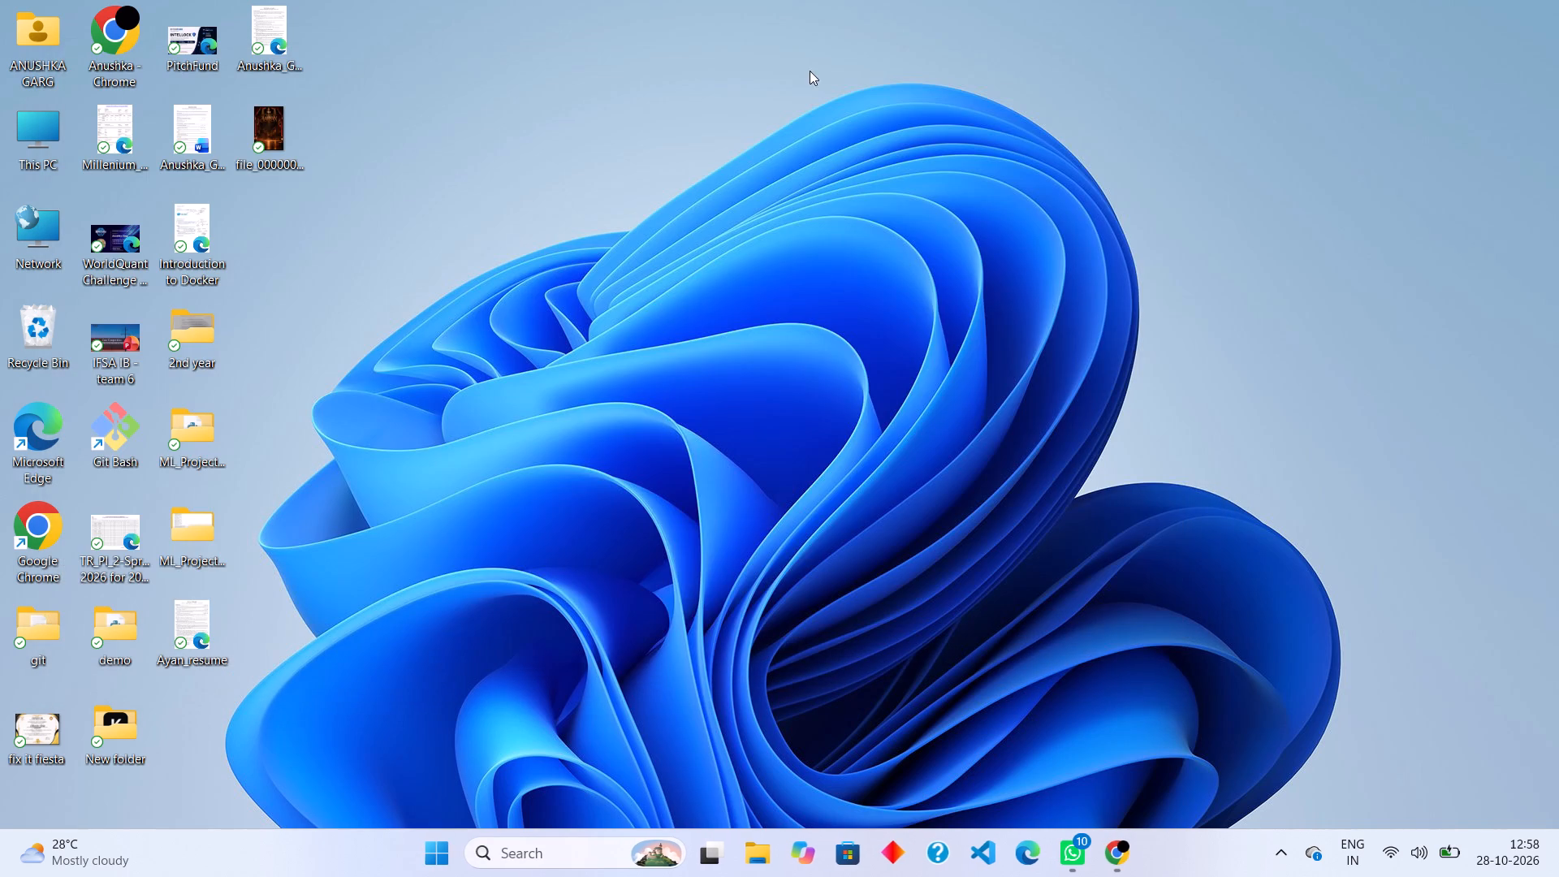
right_click(232, 126)
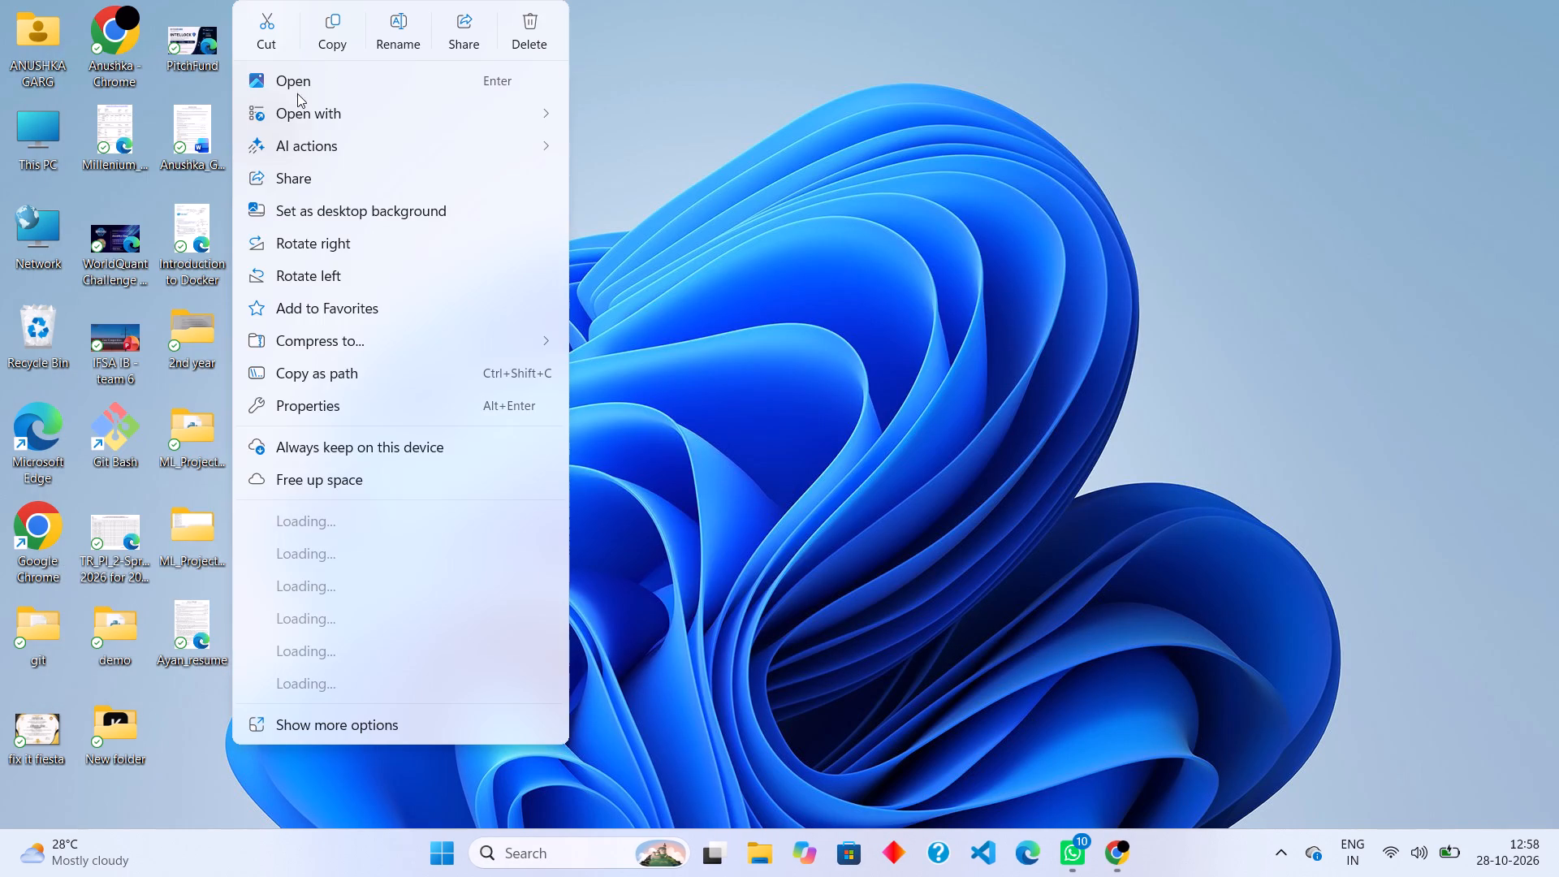
click(525, 37)
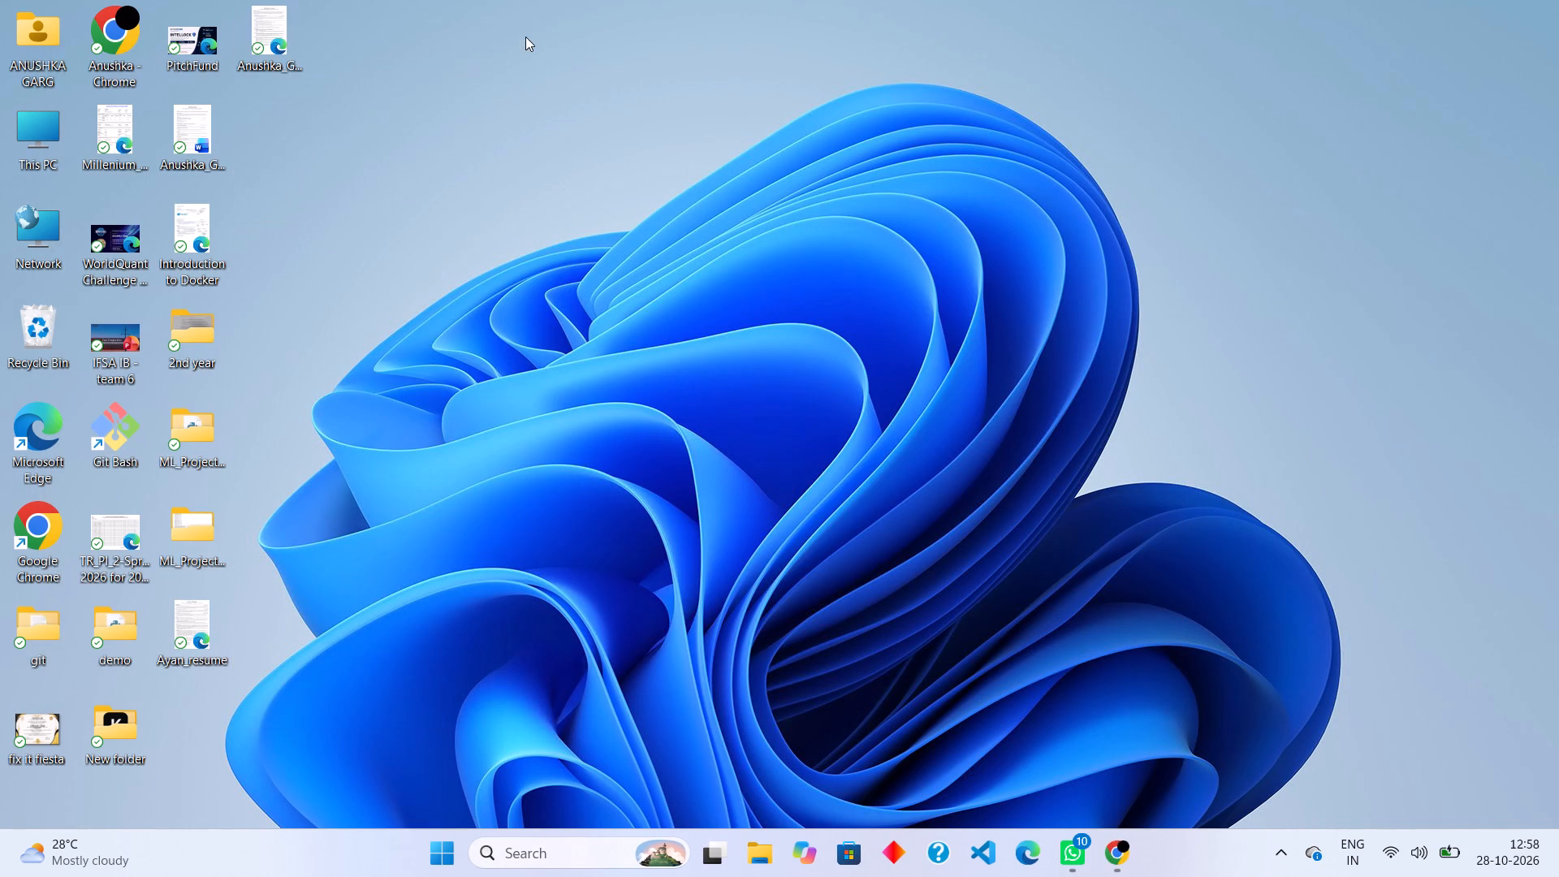
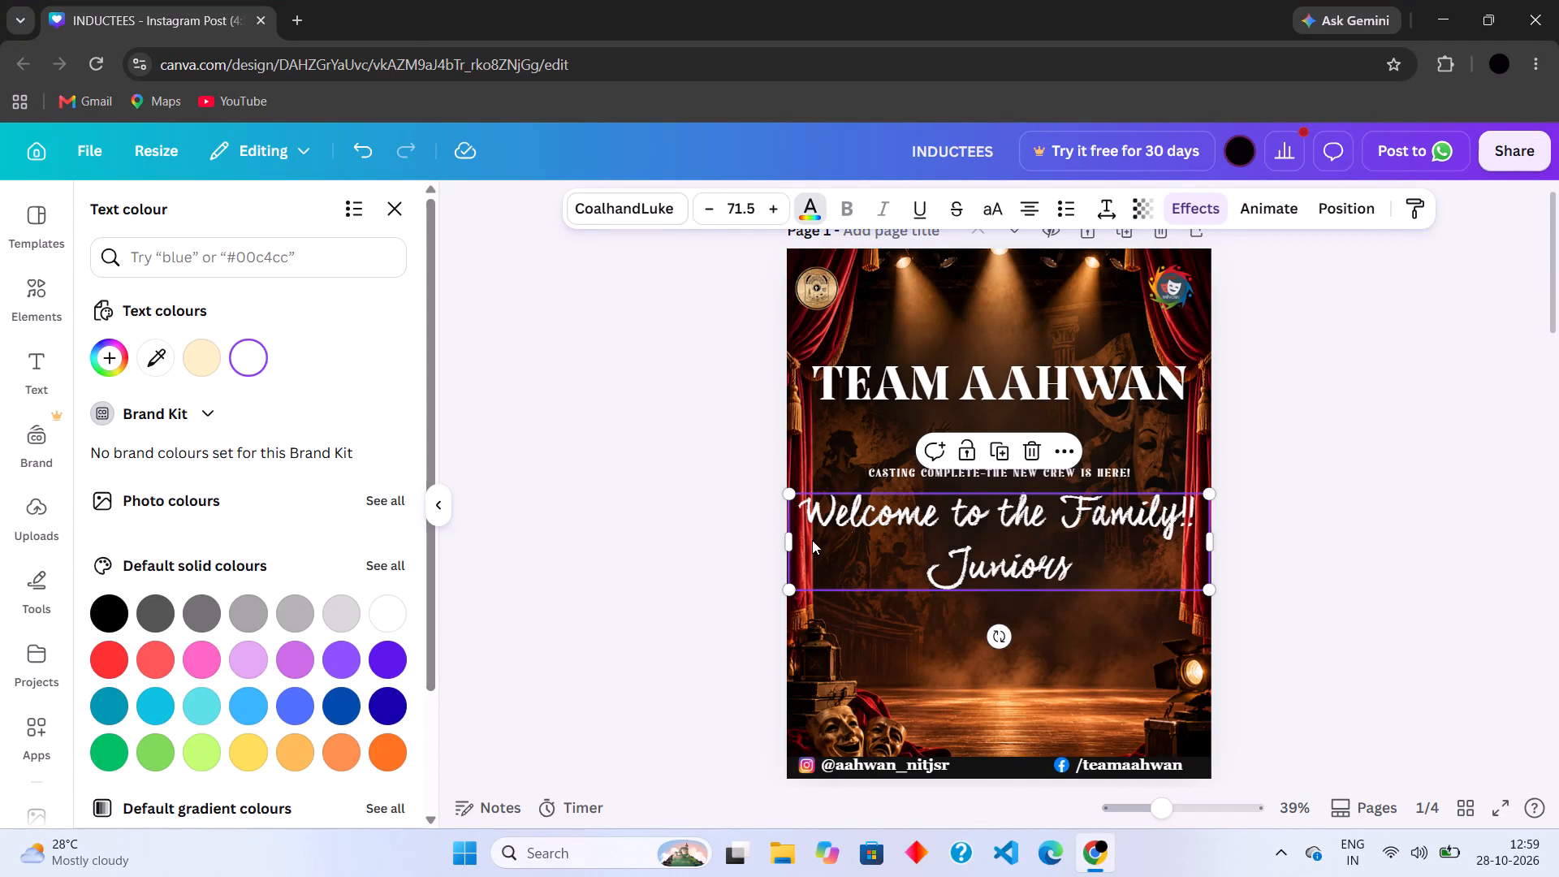
Recolour the cover's "Welcome to the Family!! Juniors" text to the lightest grey default solid colour, trying the next darker grey along the way.
scroll(270, 751, down, 1)
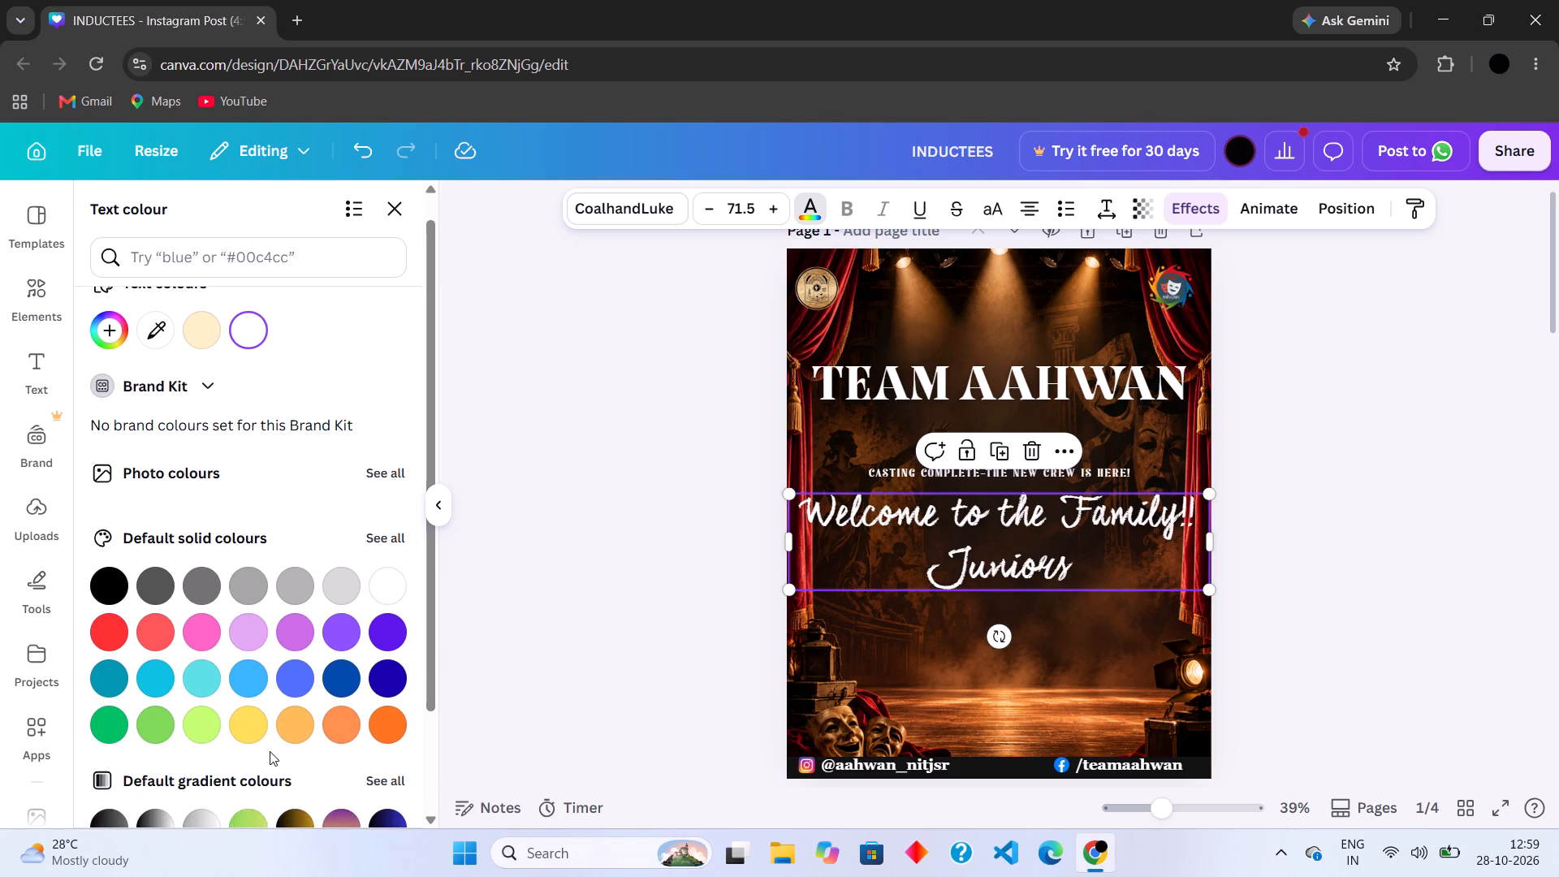
scroll(270, 751, down, 1)
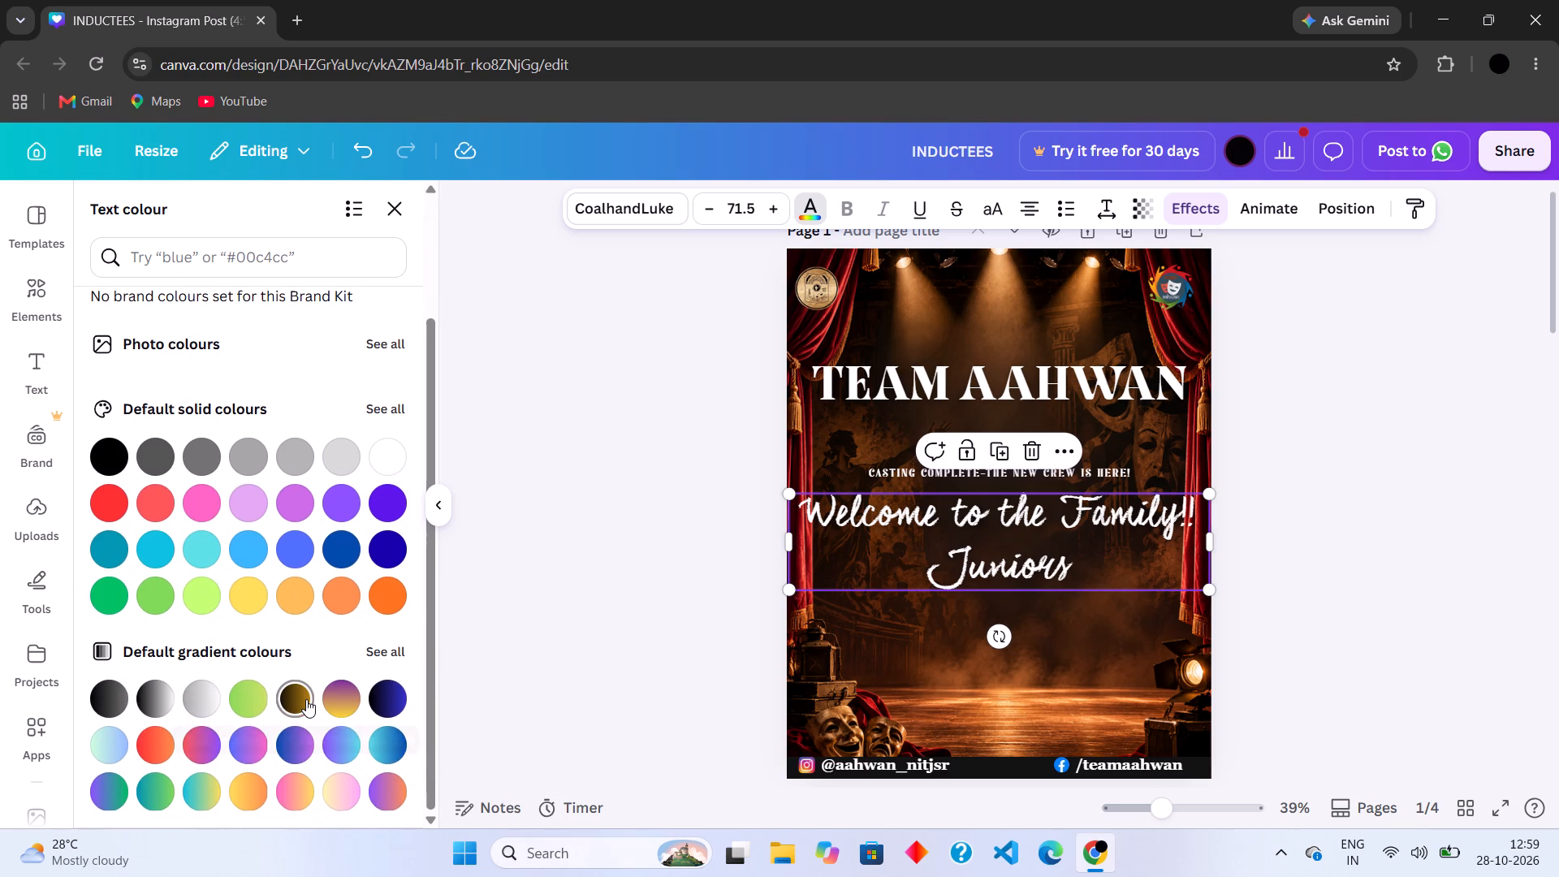
scroll(306, 699, down, 3)
scroll(306, 699, up, 1)
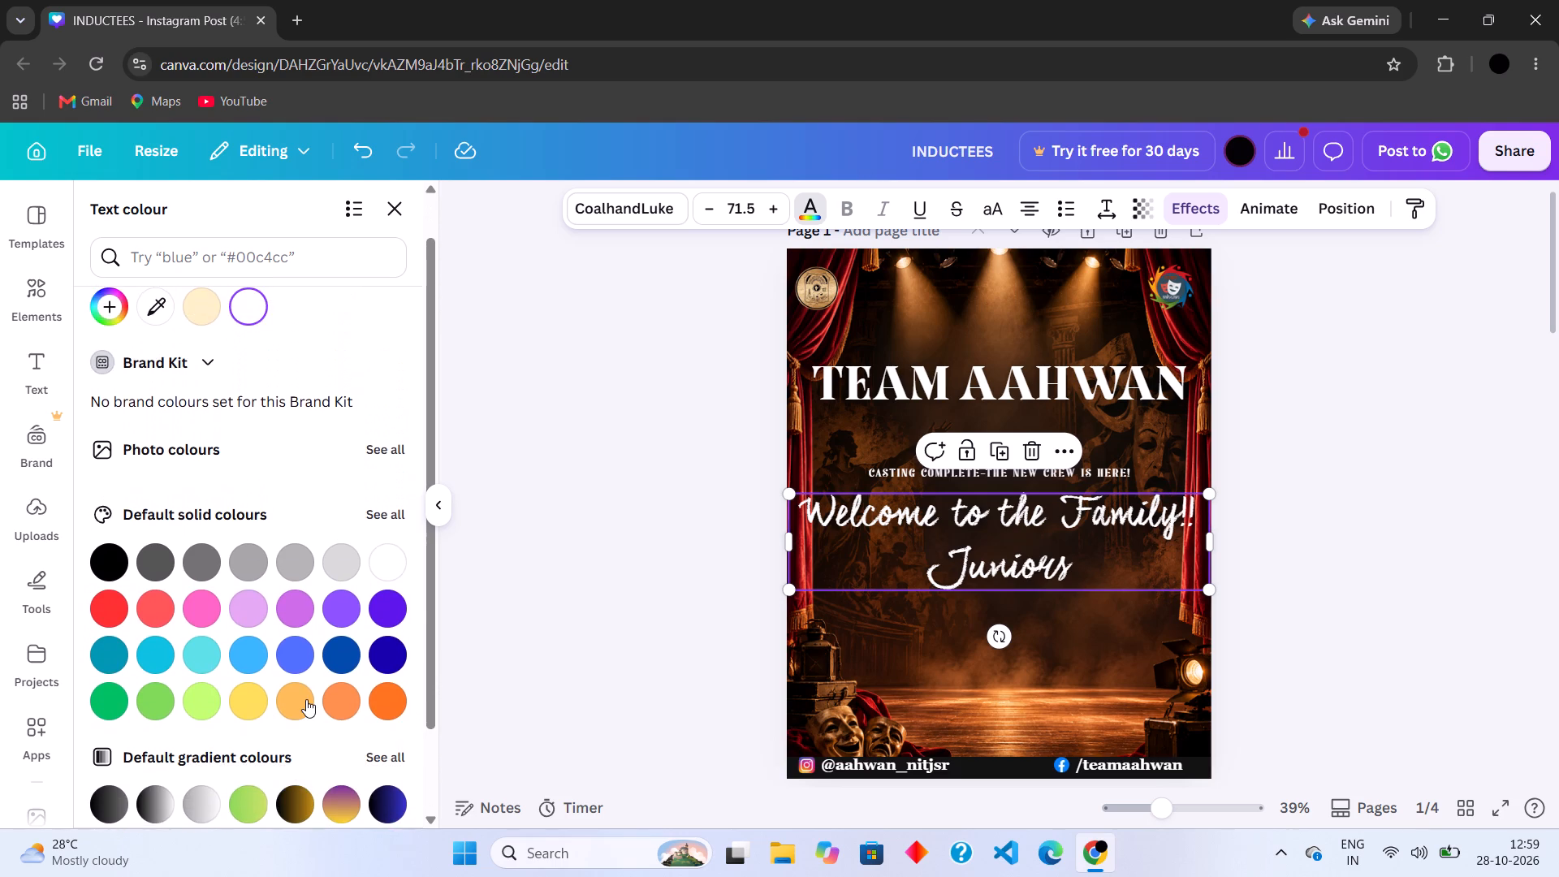
scroll(306, 699, up, 1)
click(343, 558)
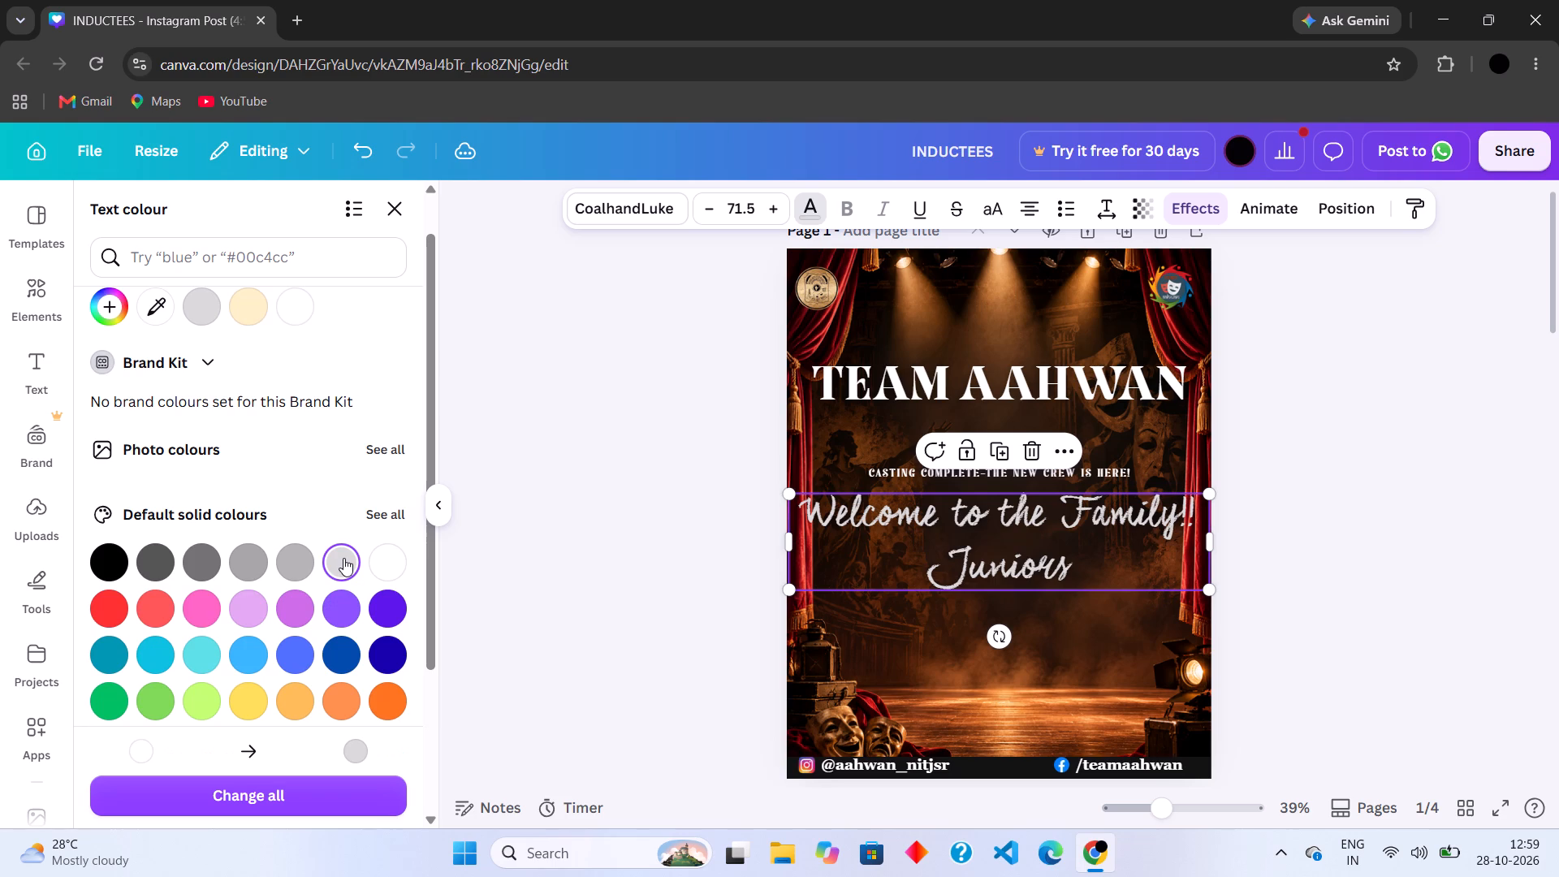
click(294, 560)
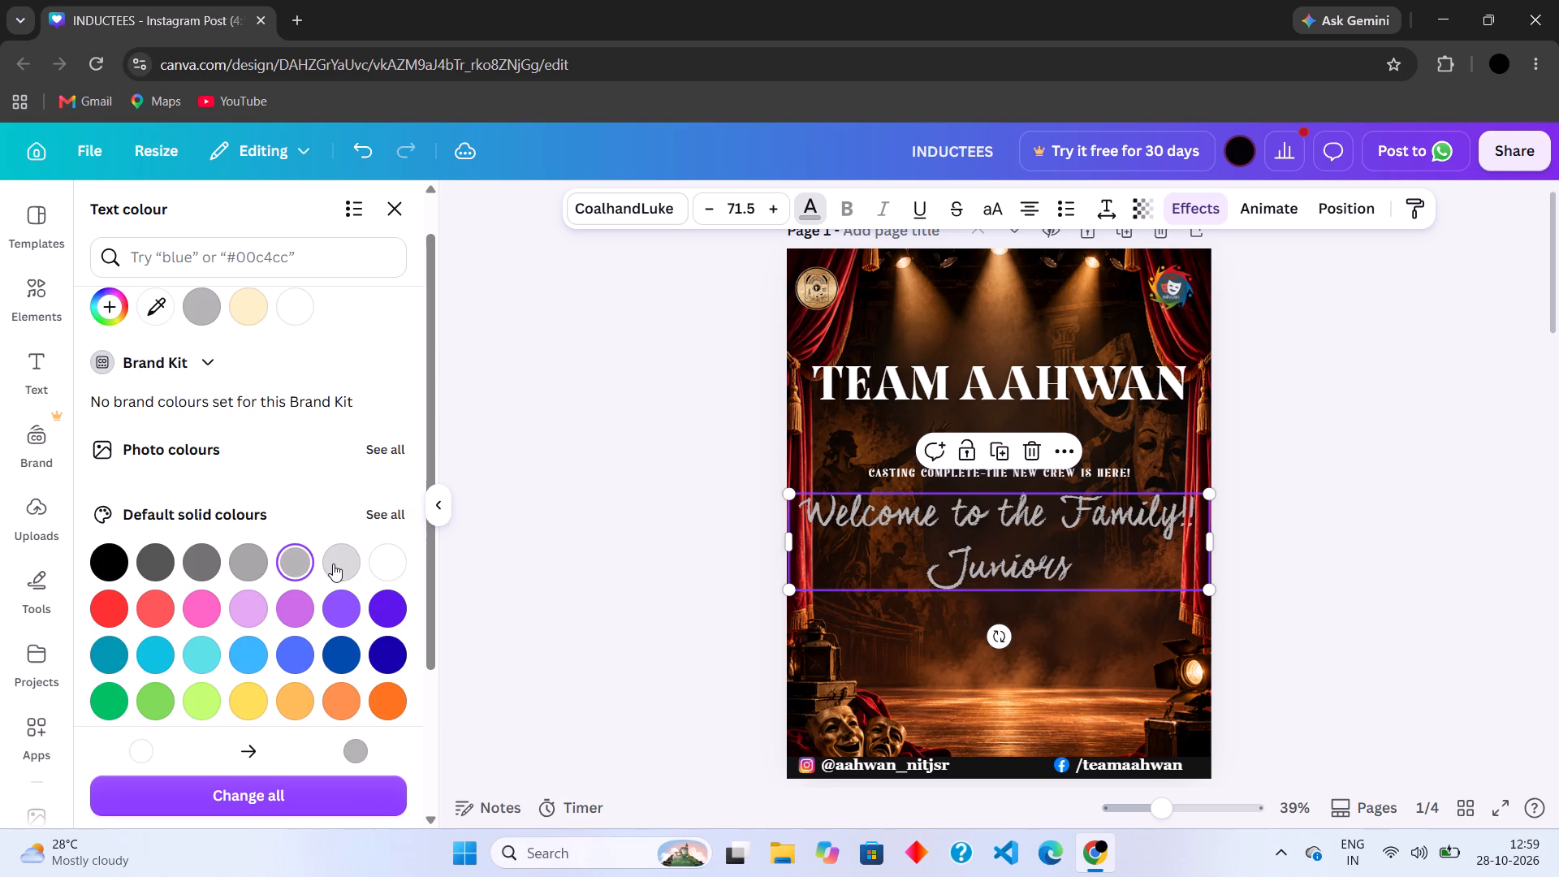
click(334, 564)
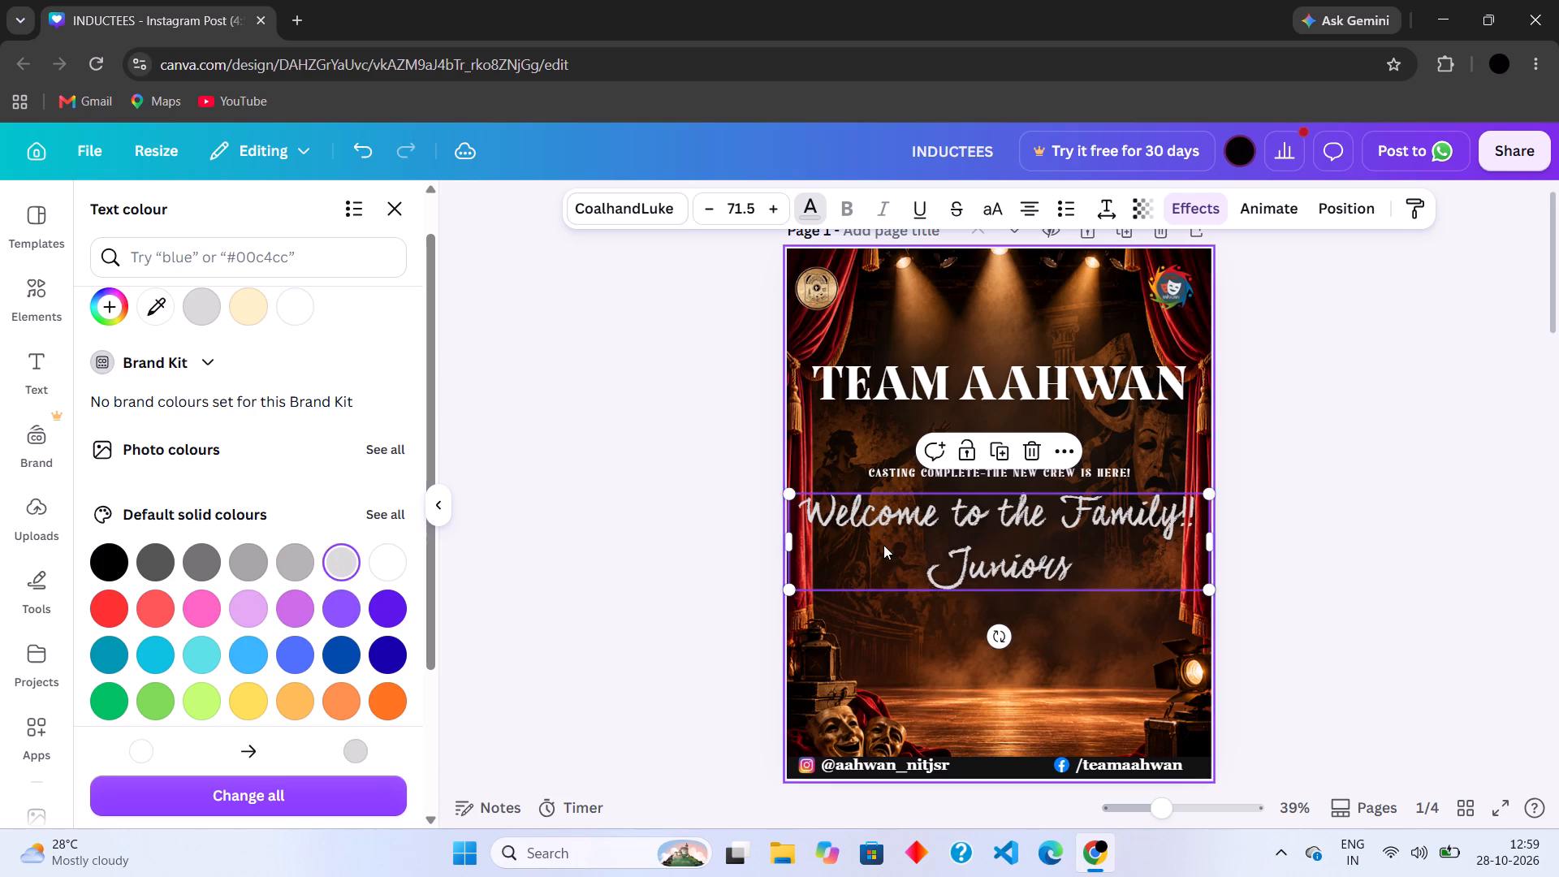
click(749, 430)
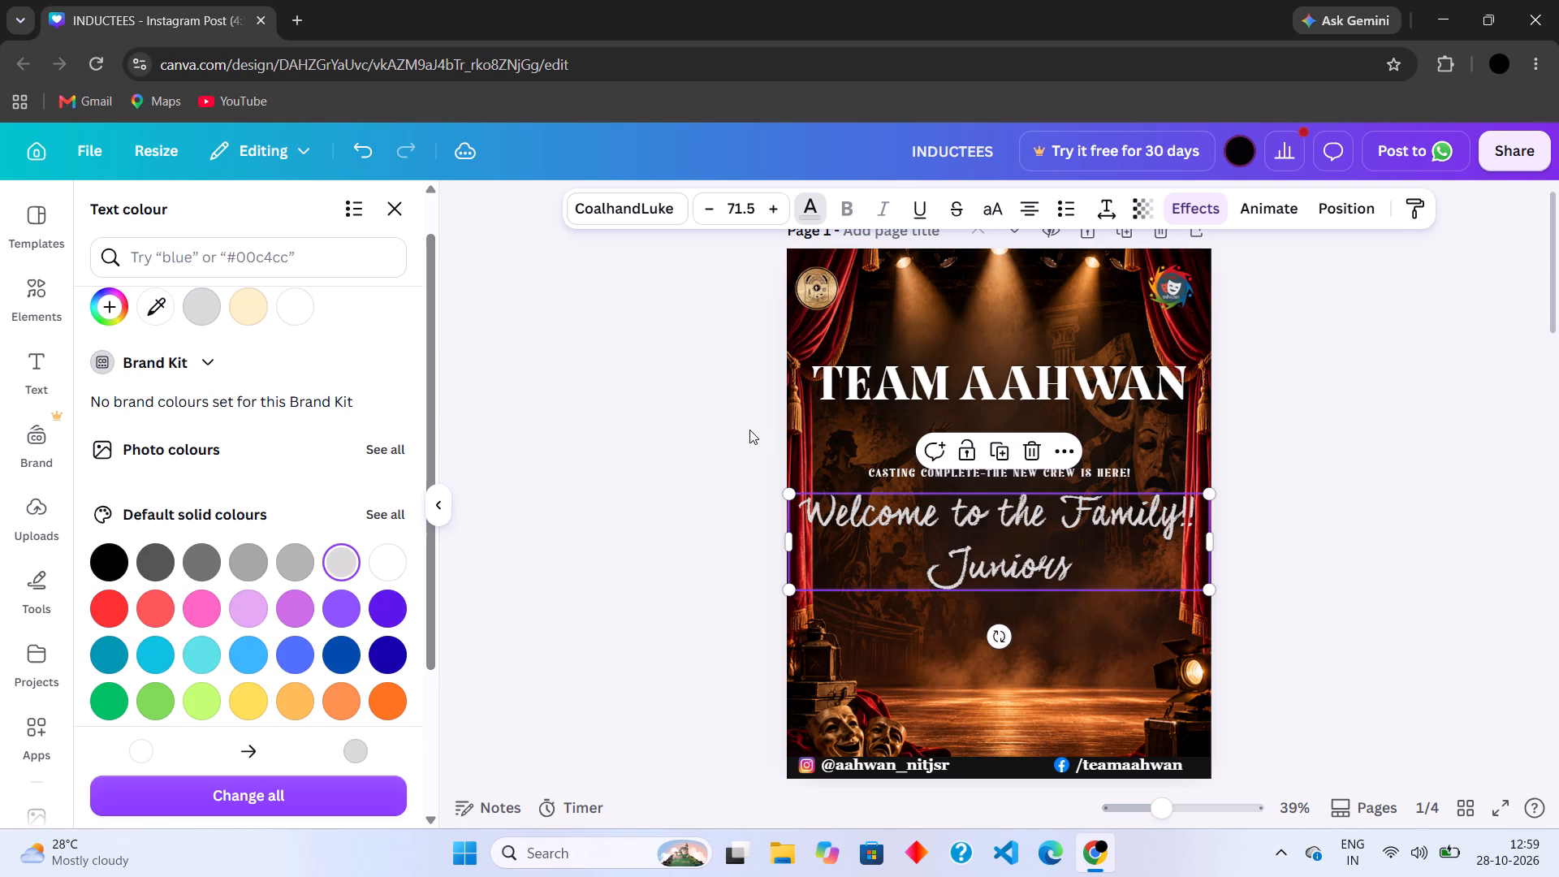
click(749, 430)
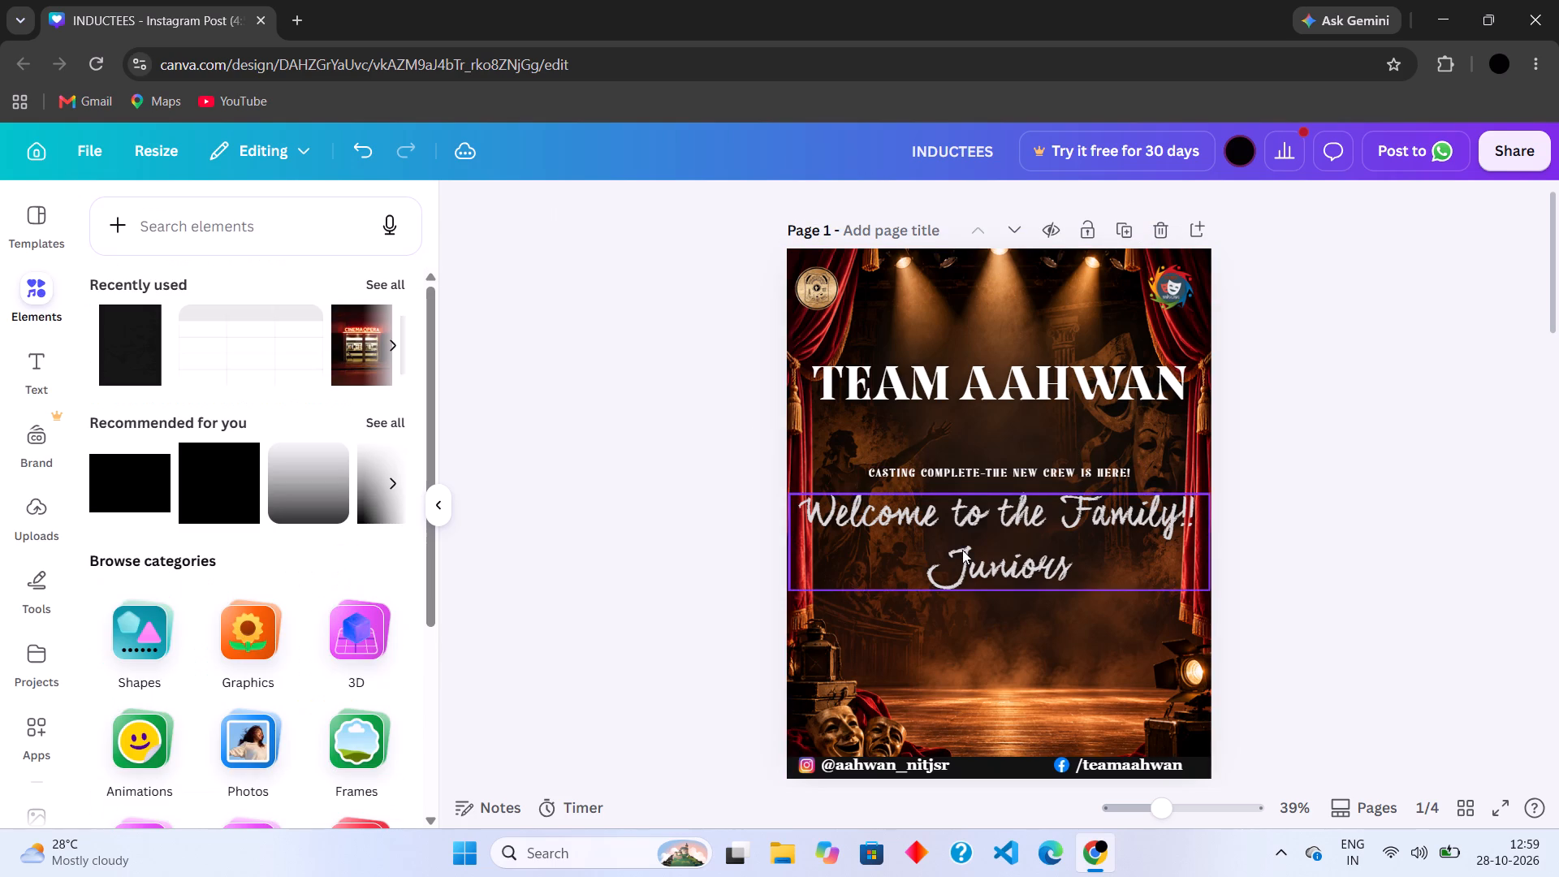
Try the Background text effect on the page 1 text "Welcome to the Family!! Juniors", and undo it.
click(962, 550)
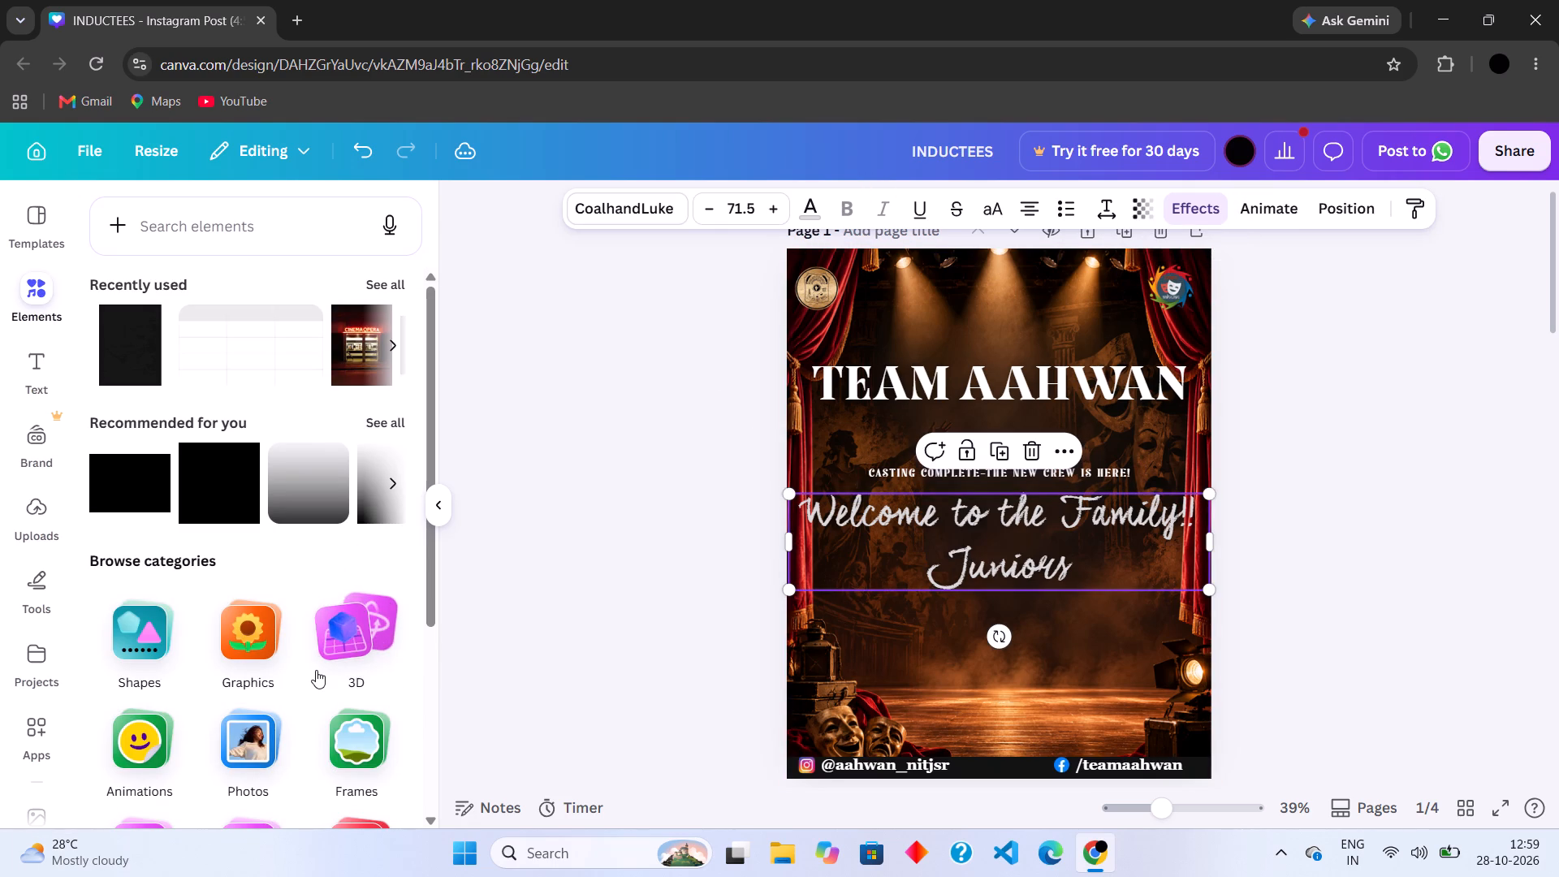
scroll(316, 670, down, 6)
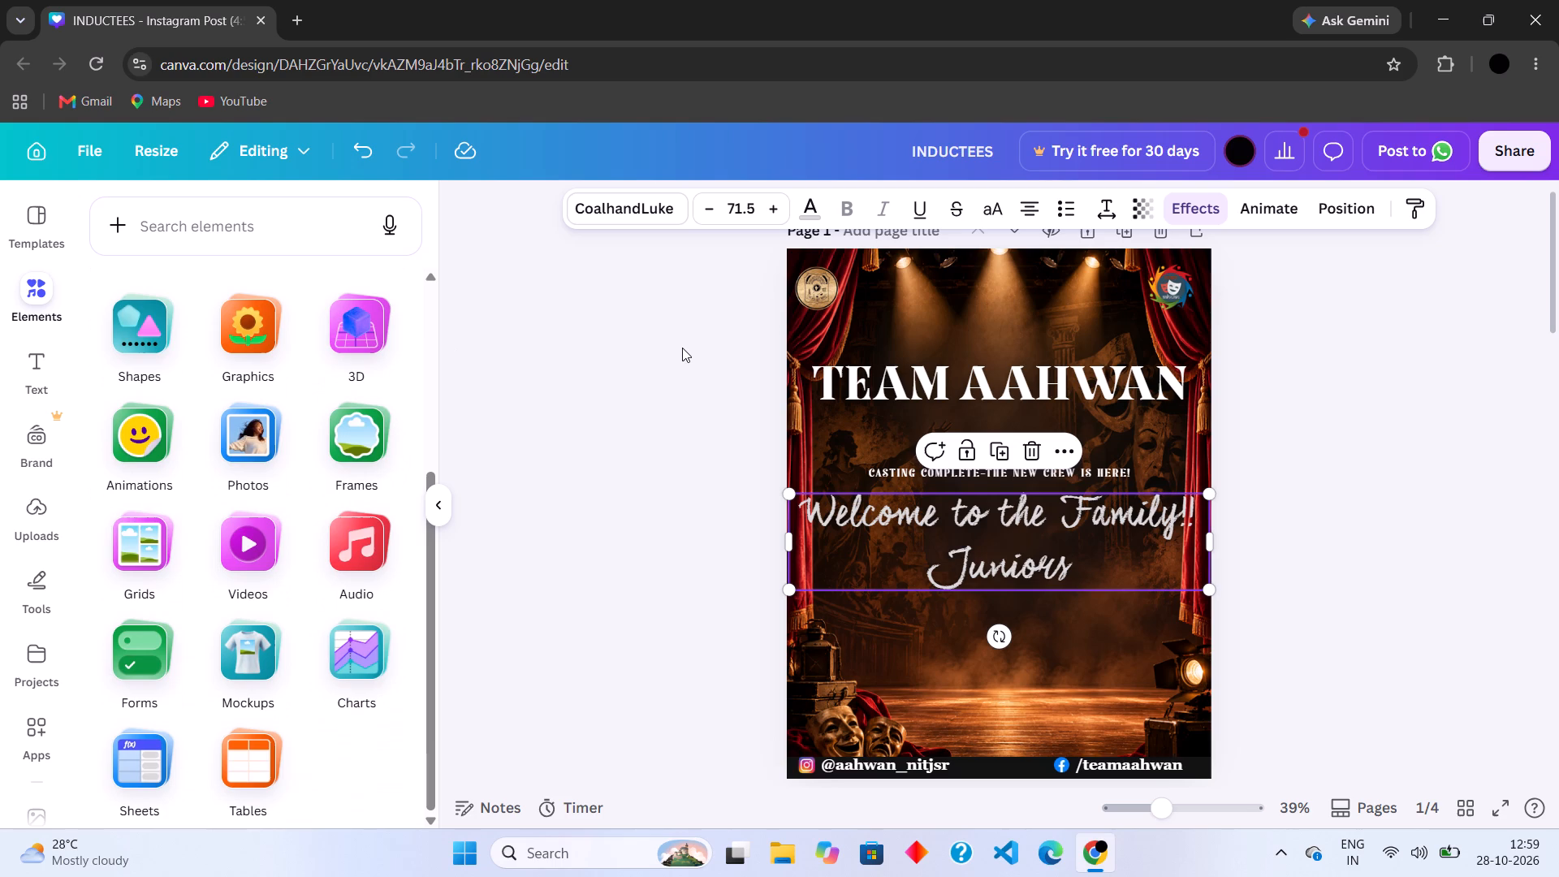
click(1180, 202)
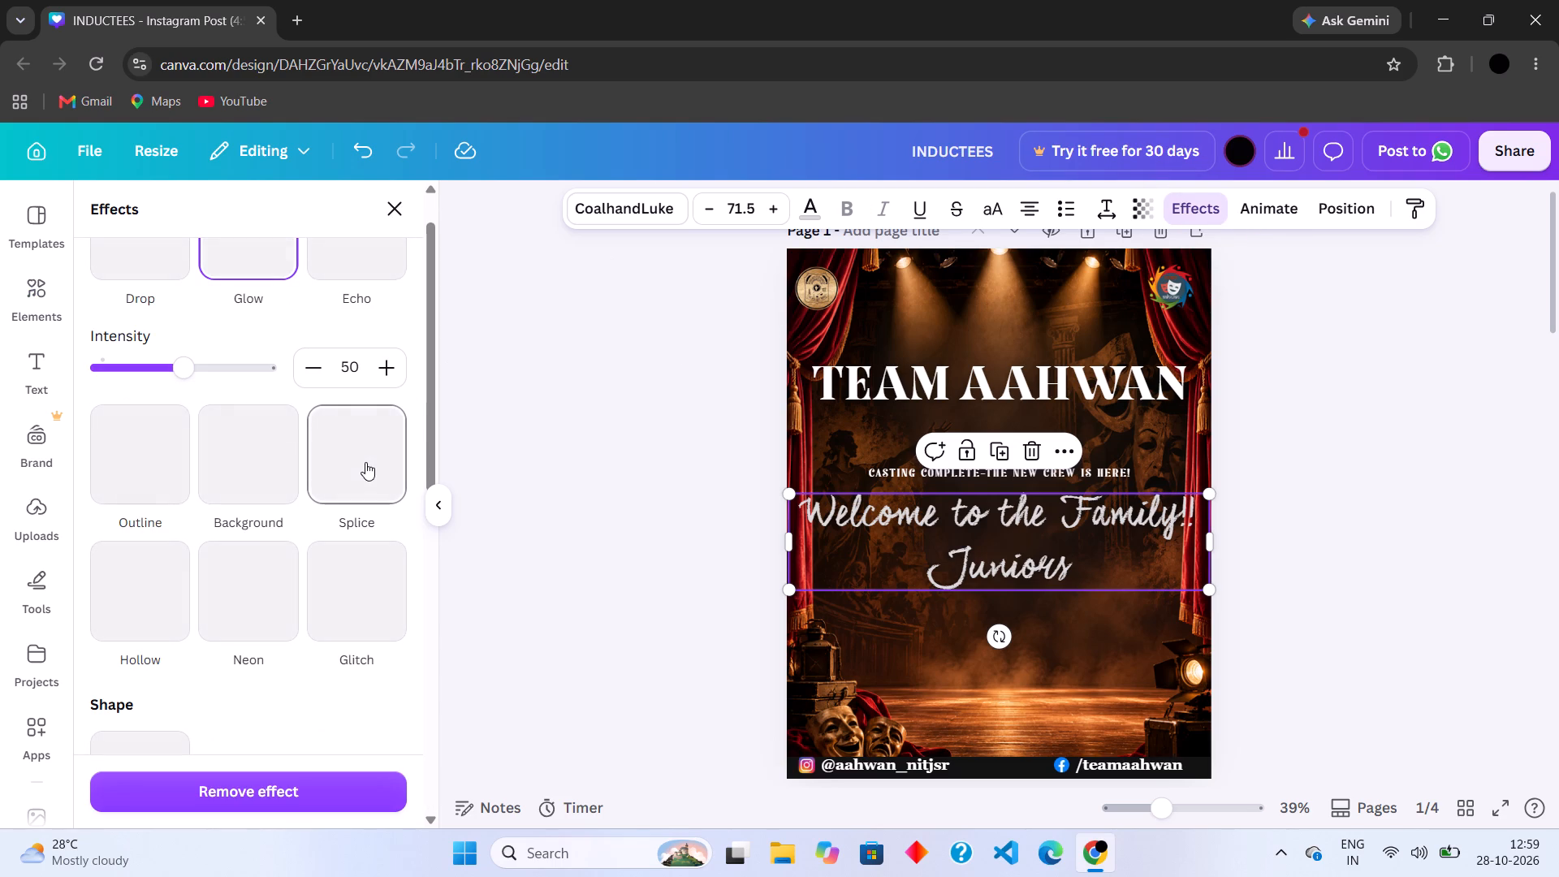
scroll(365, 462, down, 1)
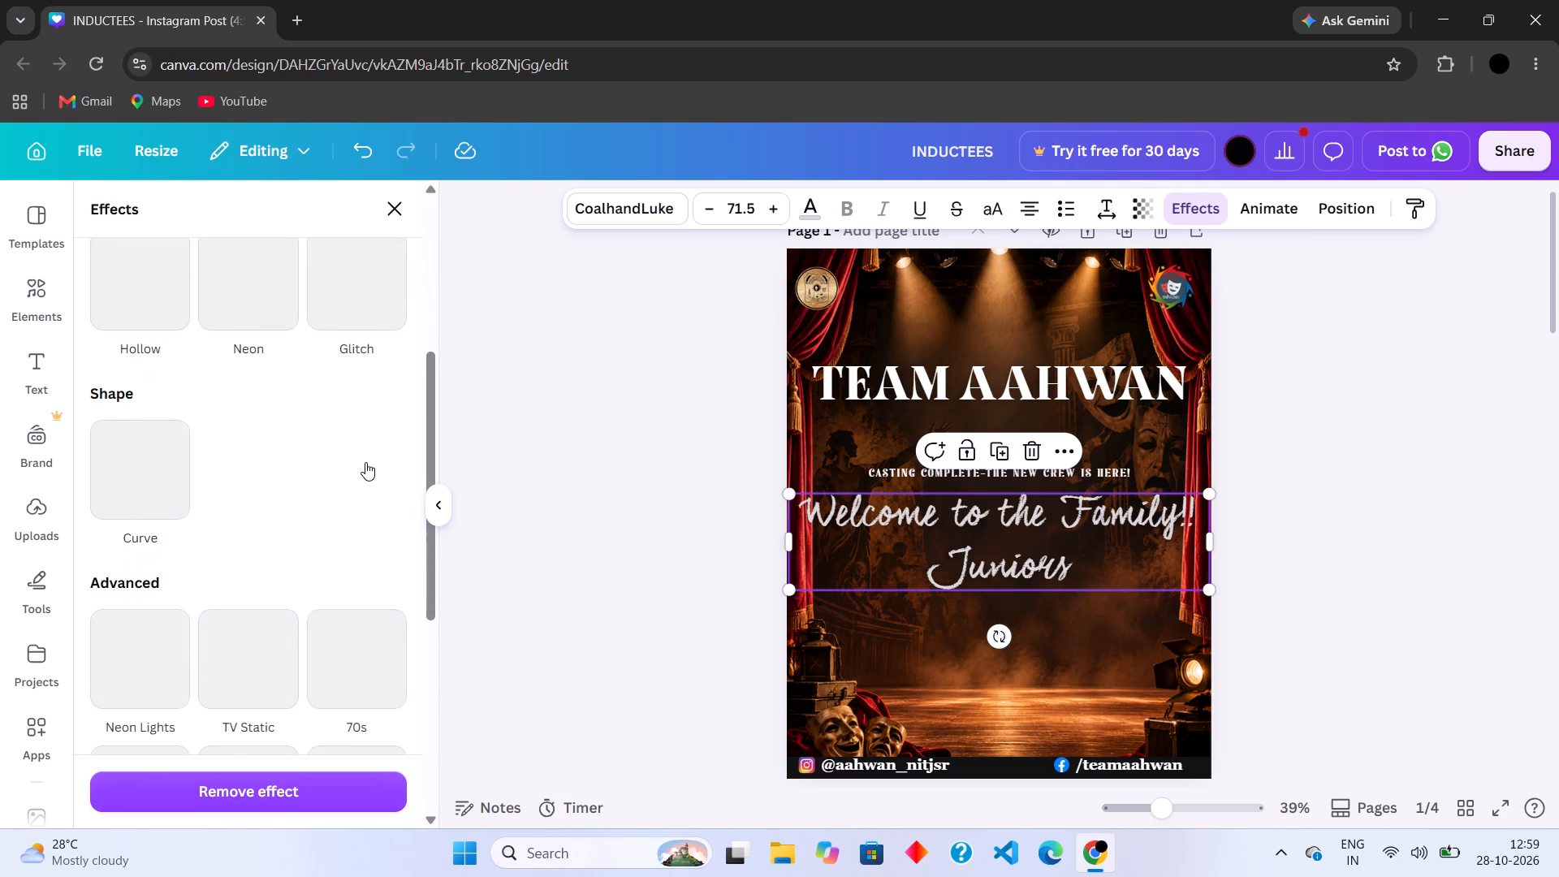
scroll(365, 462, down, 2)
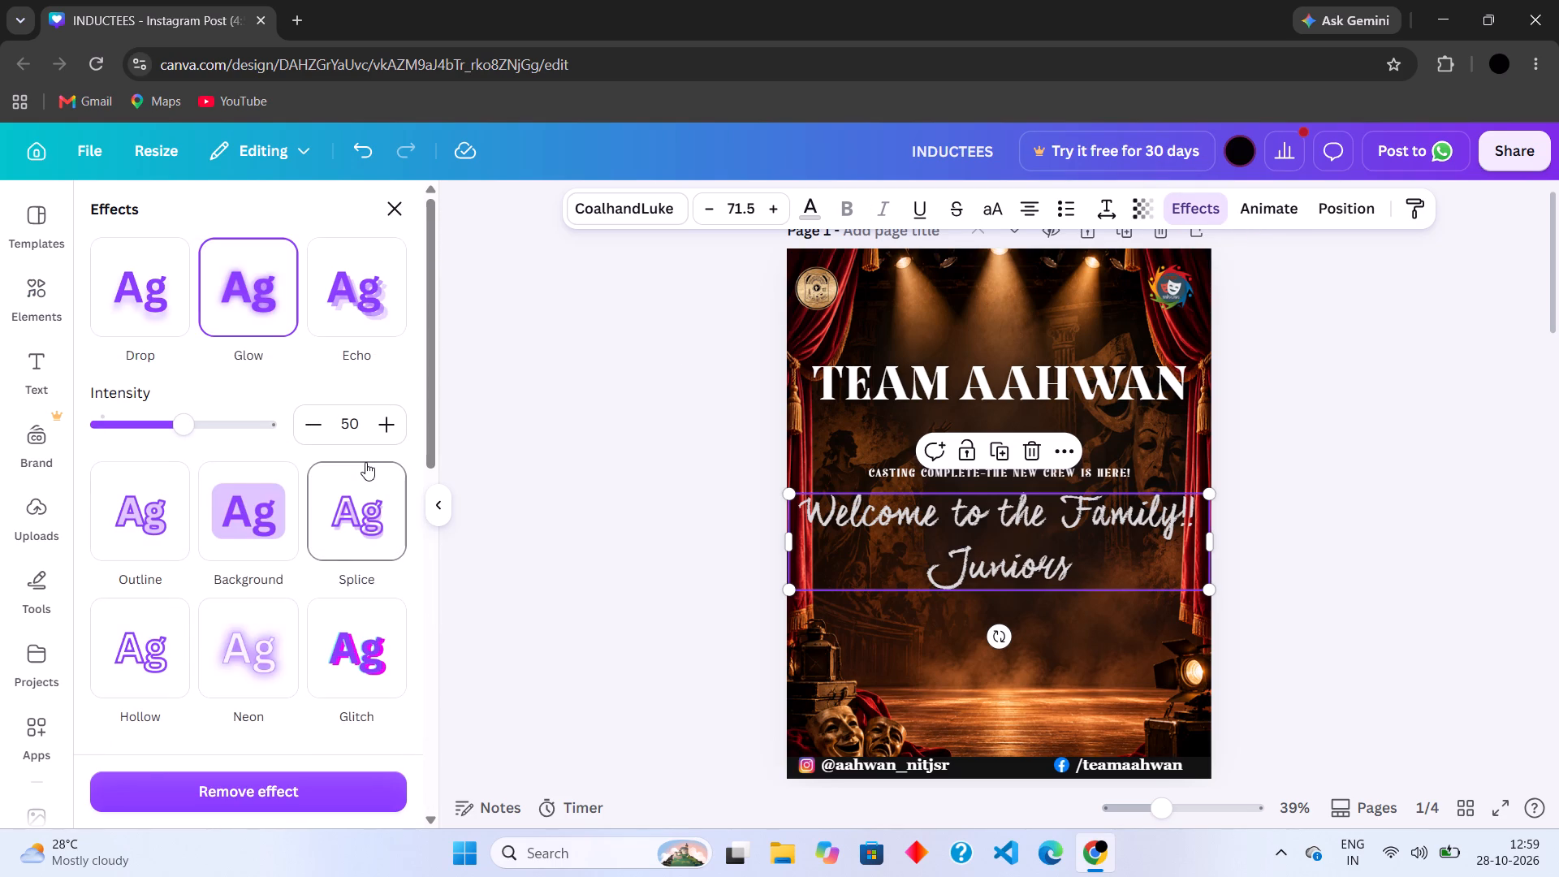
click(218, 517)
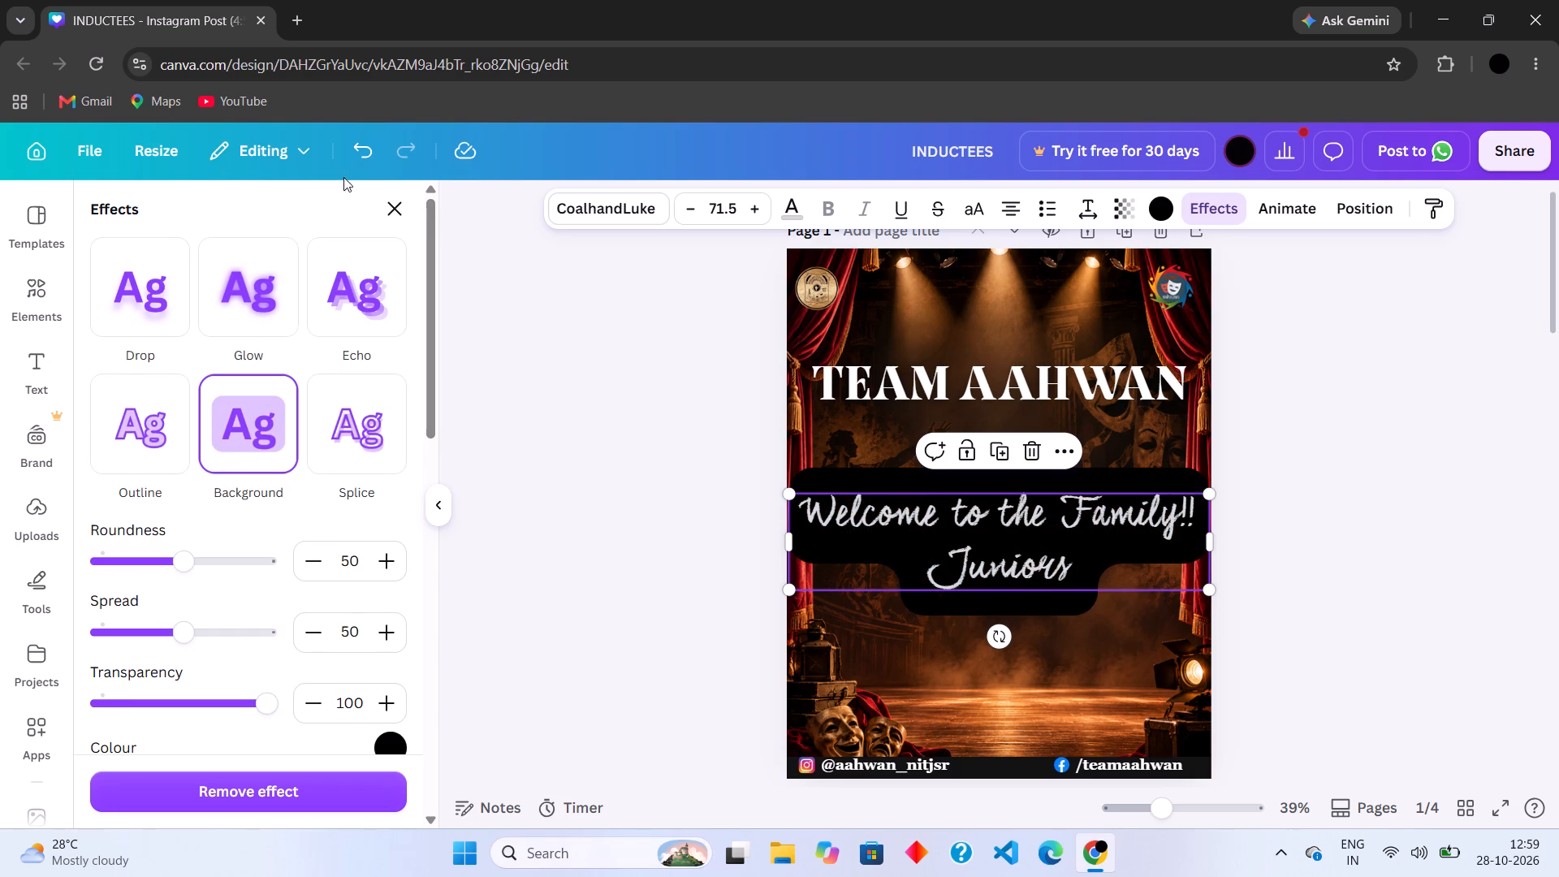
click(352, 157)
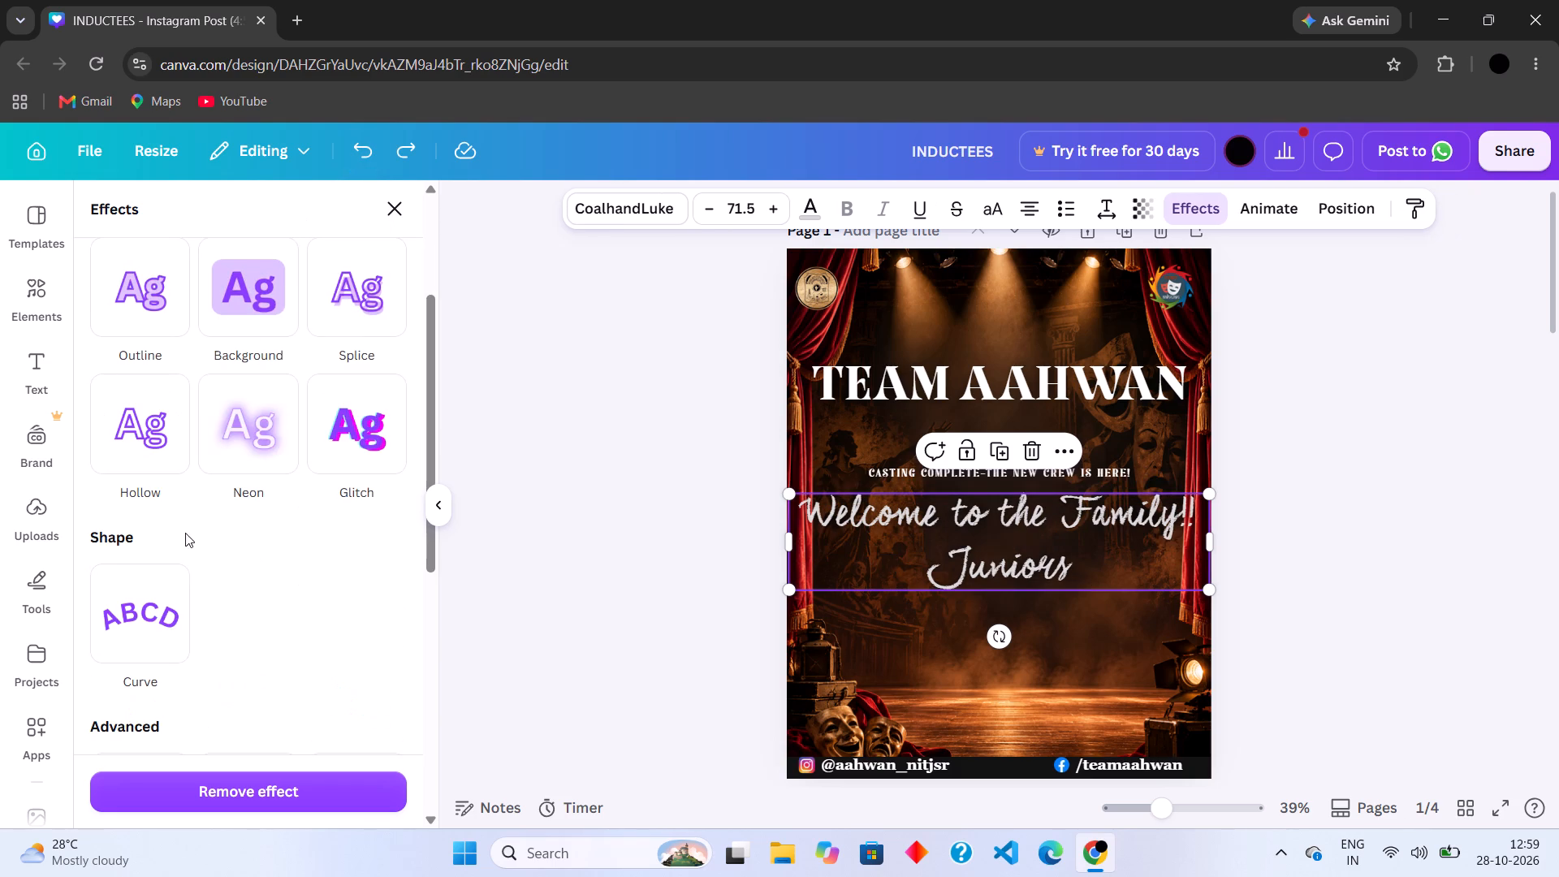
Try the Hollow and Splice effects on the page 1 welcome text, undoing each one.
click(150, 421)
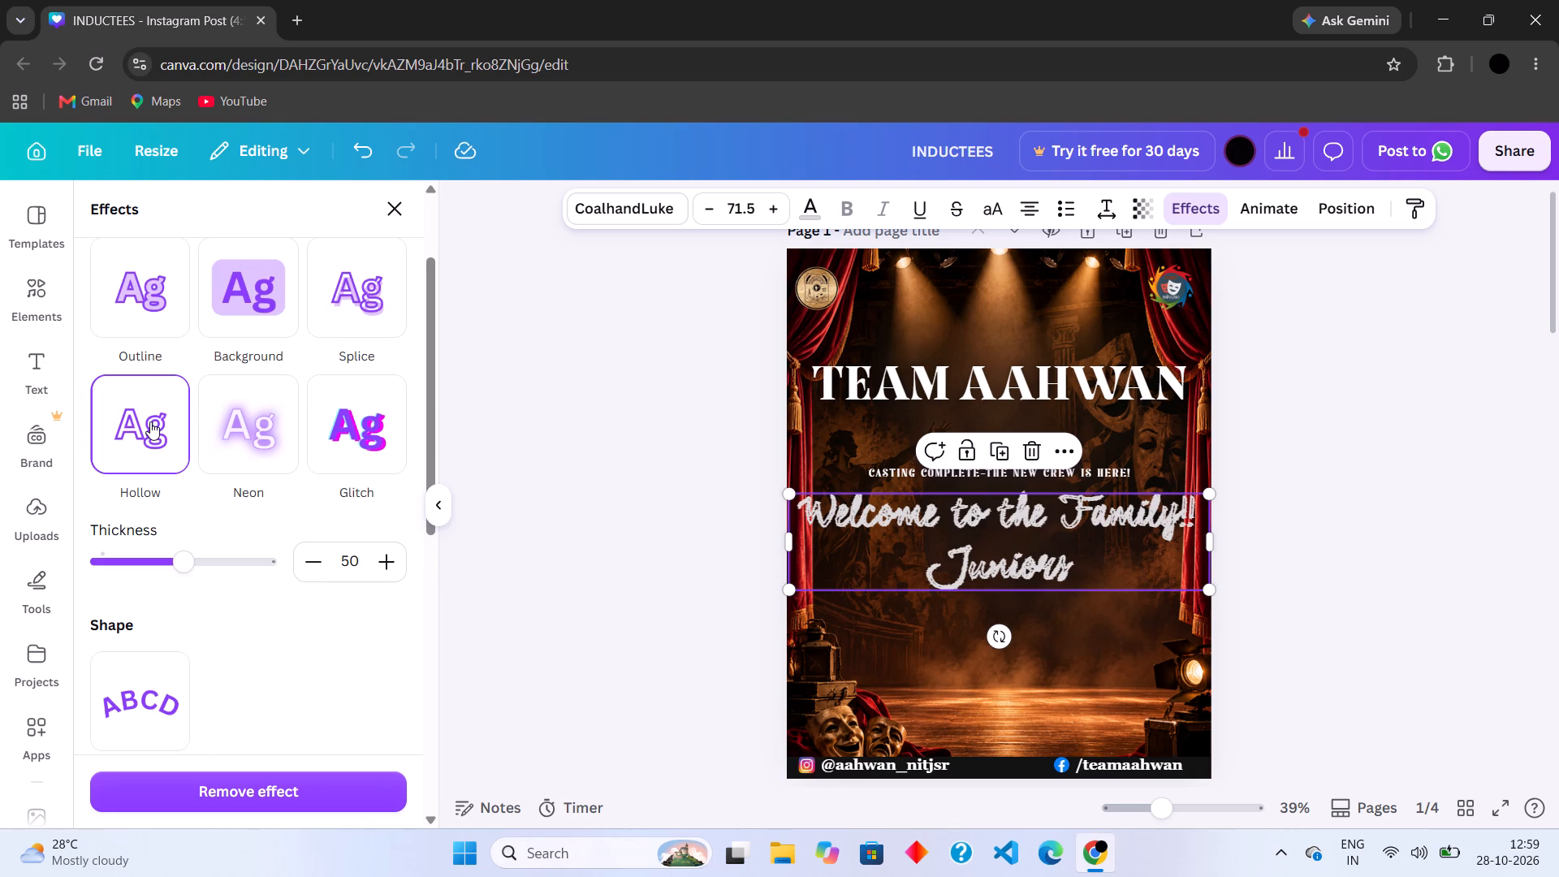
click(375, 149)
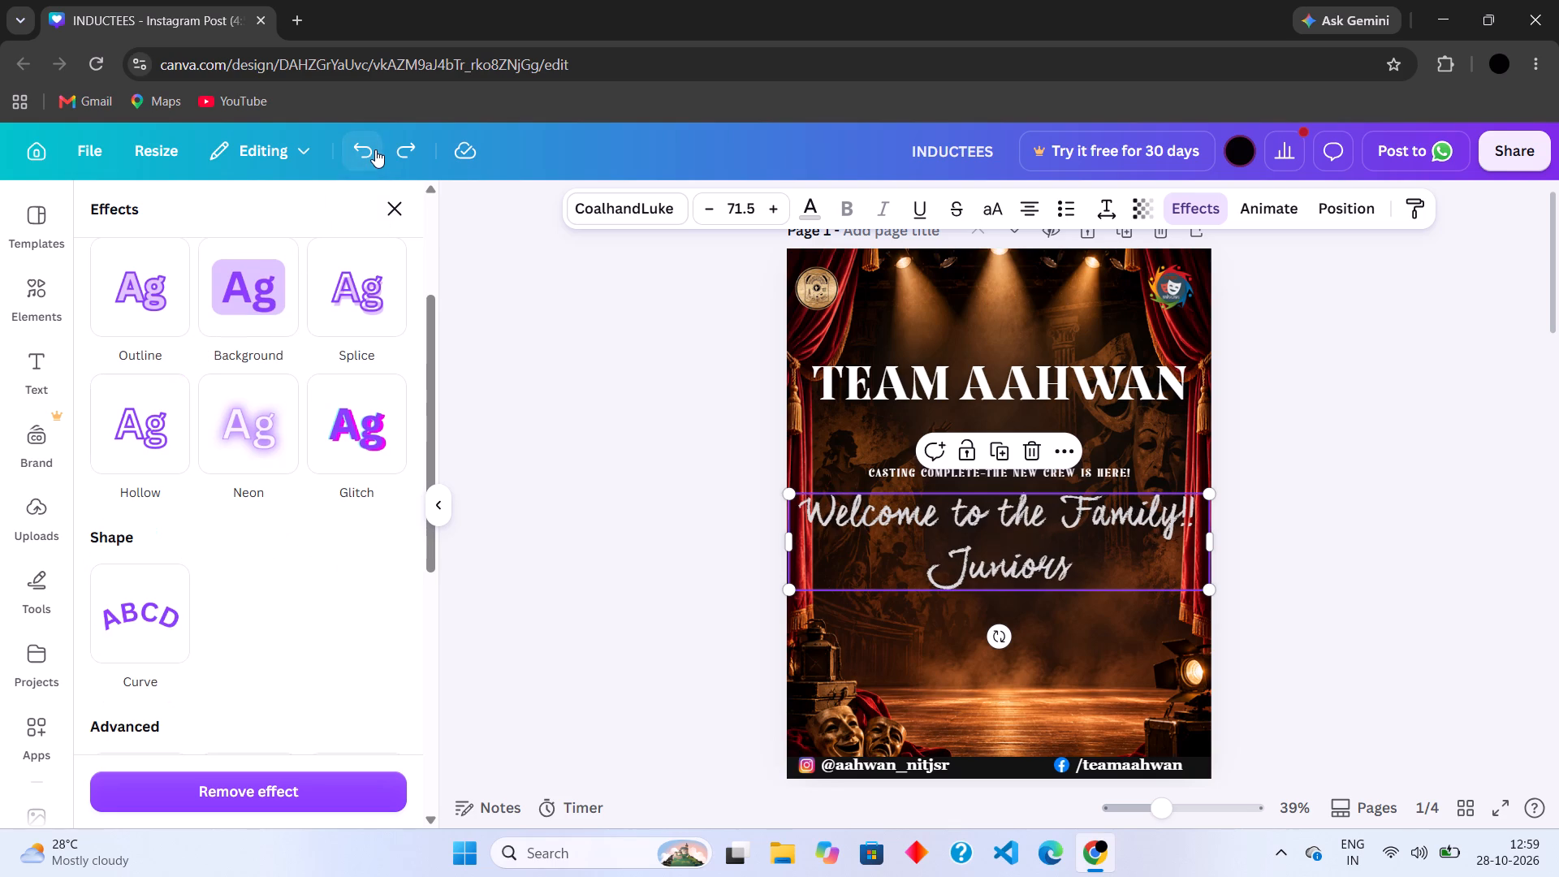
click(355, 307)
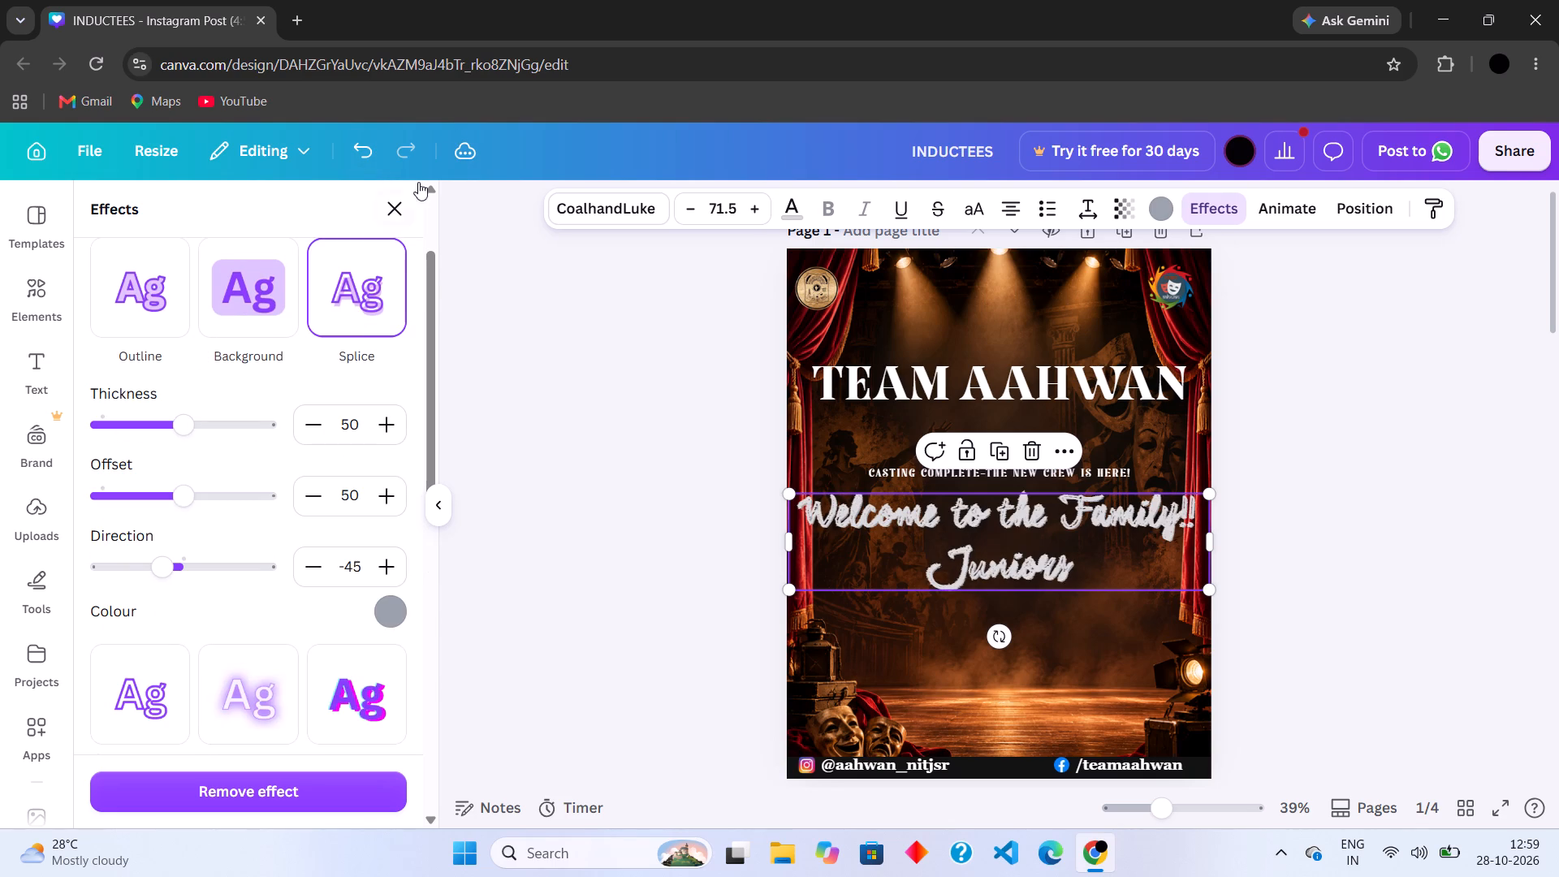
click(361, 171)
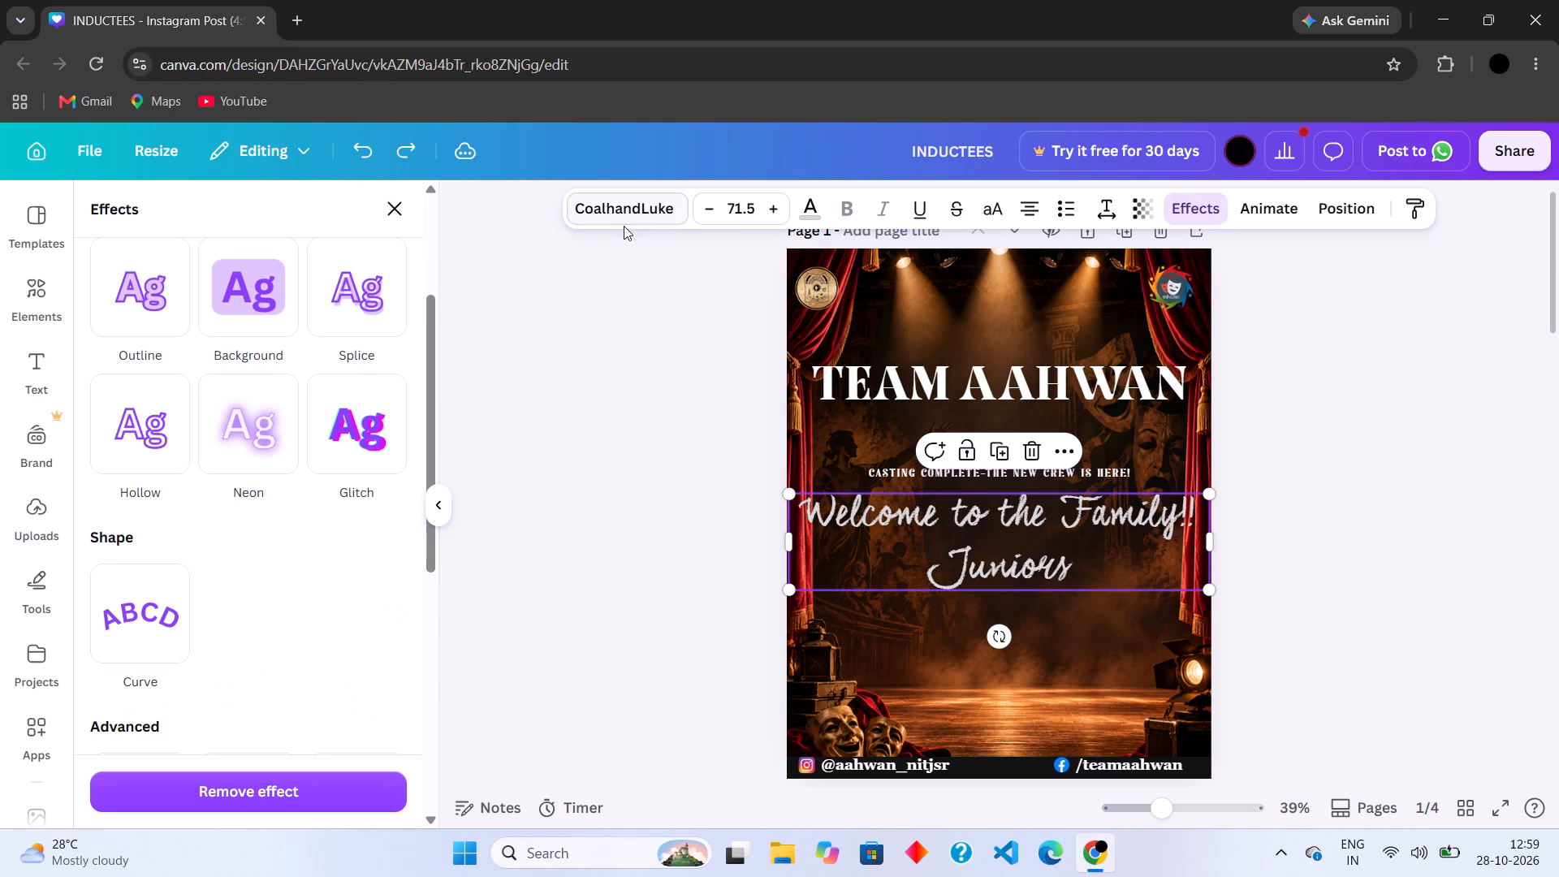
Change the font of the page 1 welcome text to Elika Gorica.
click(626, 214)
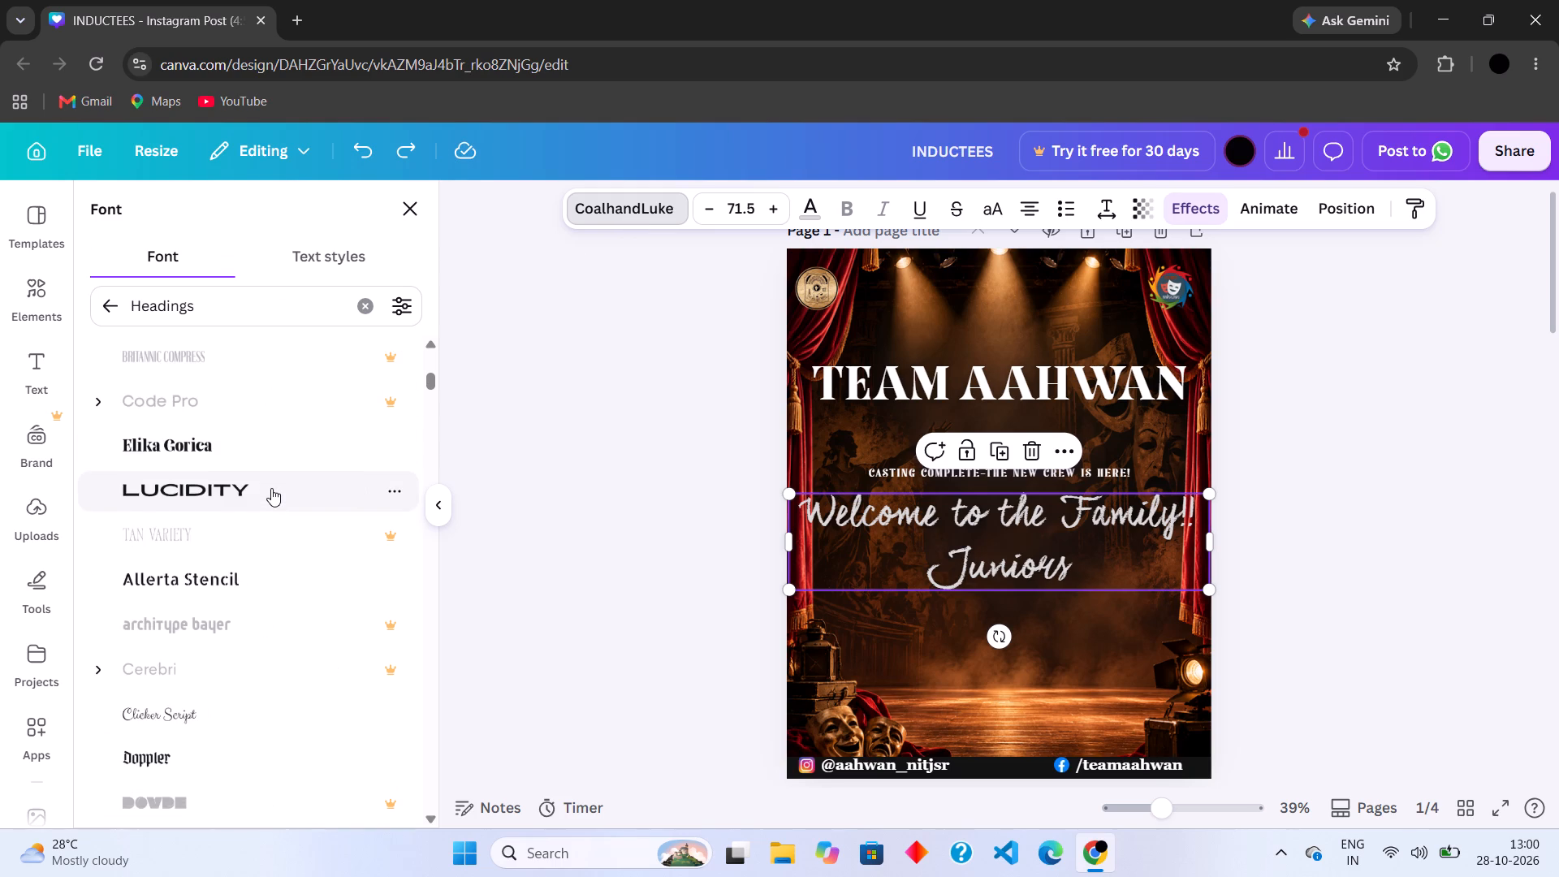
click(286, 452)
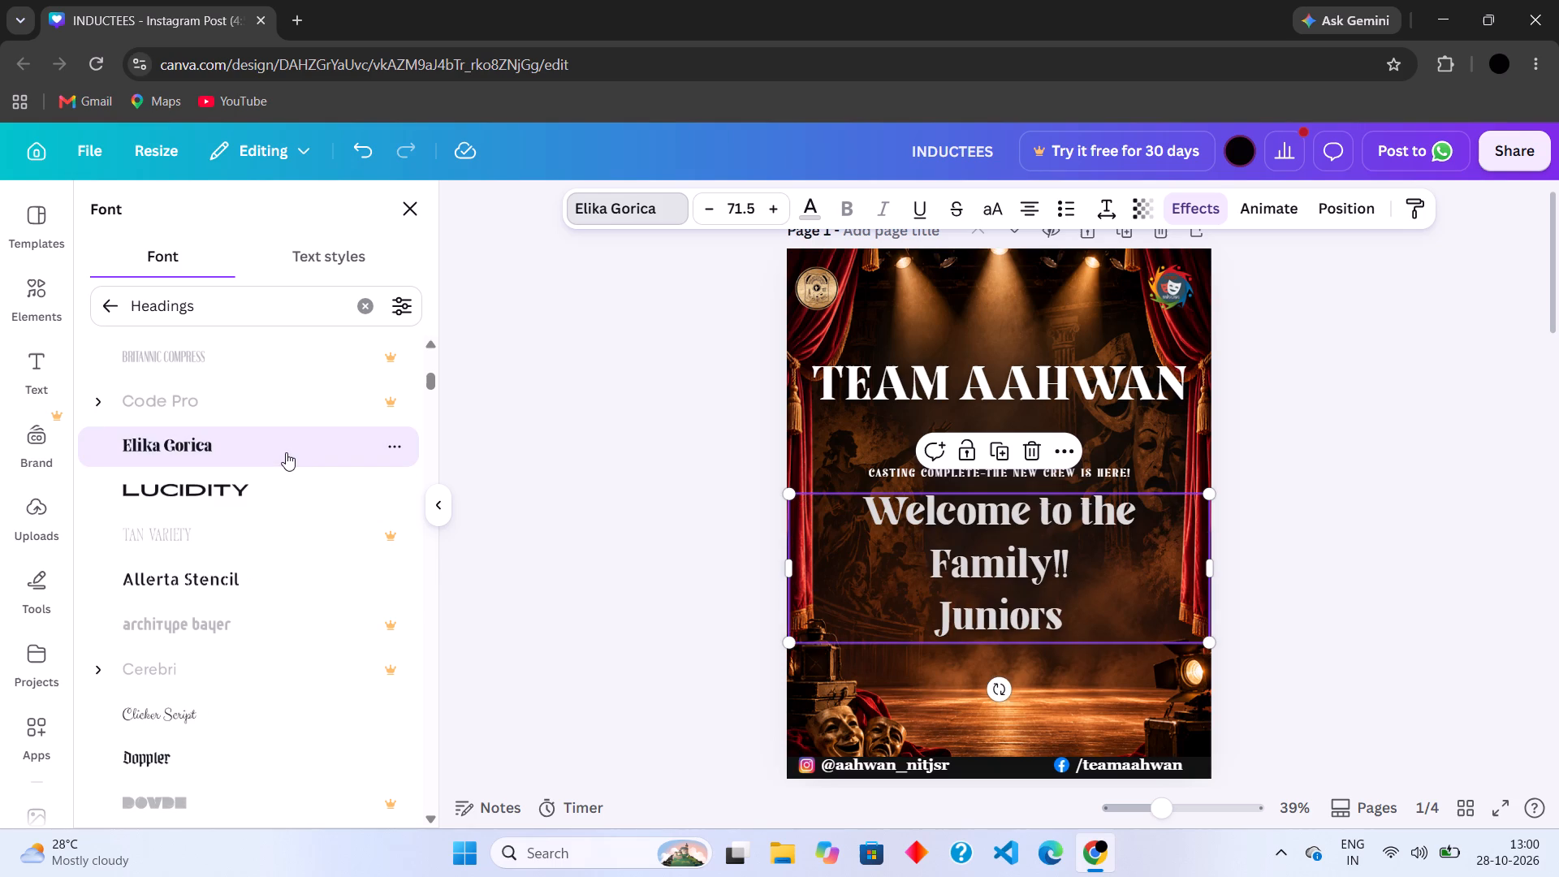
Try the Ahsing font for the welcome text, and switch it to Tallow Sans Brush.
scroll(286, 452, up, 7)
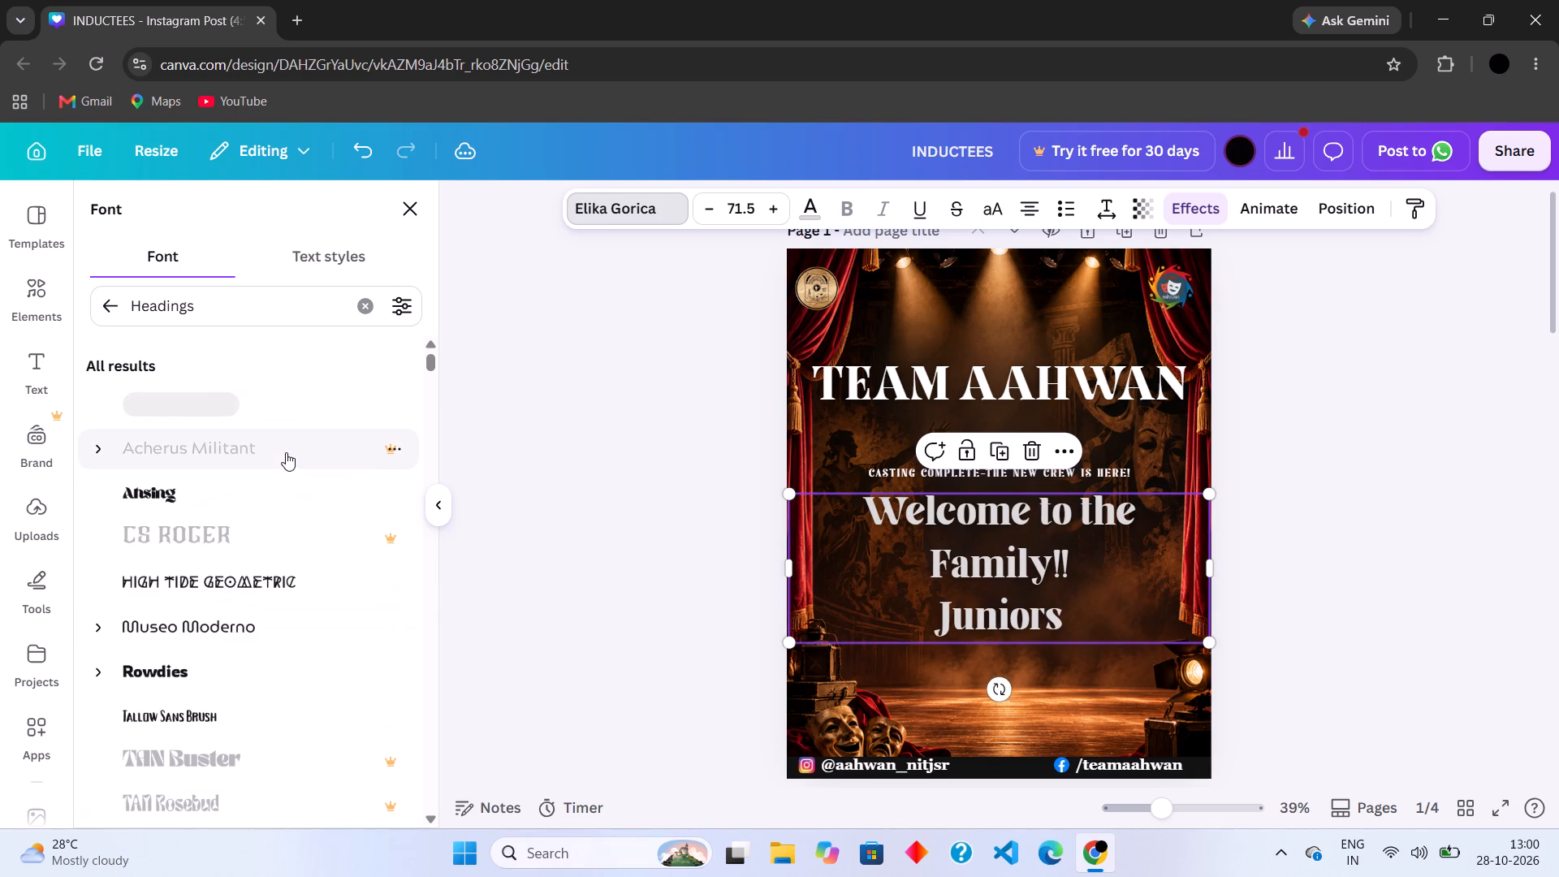
click(273, 499)
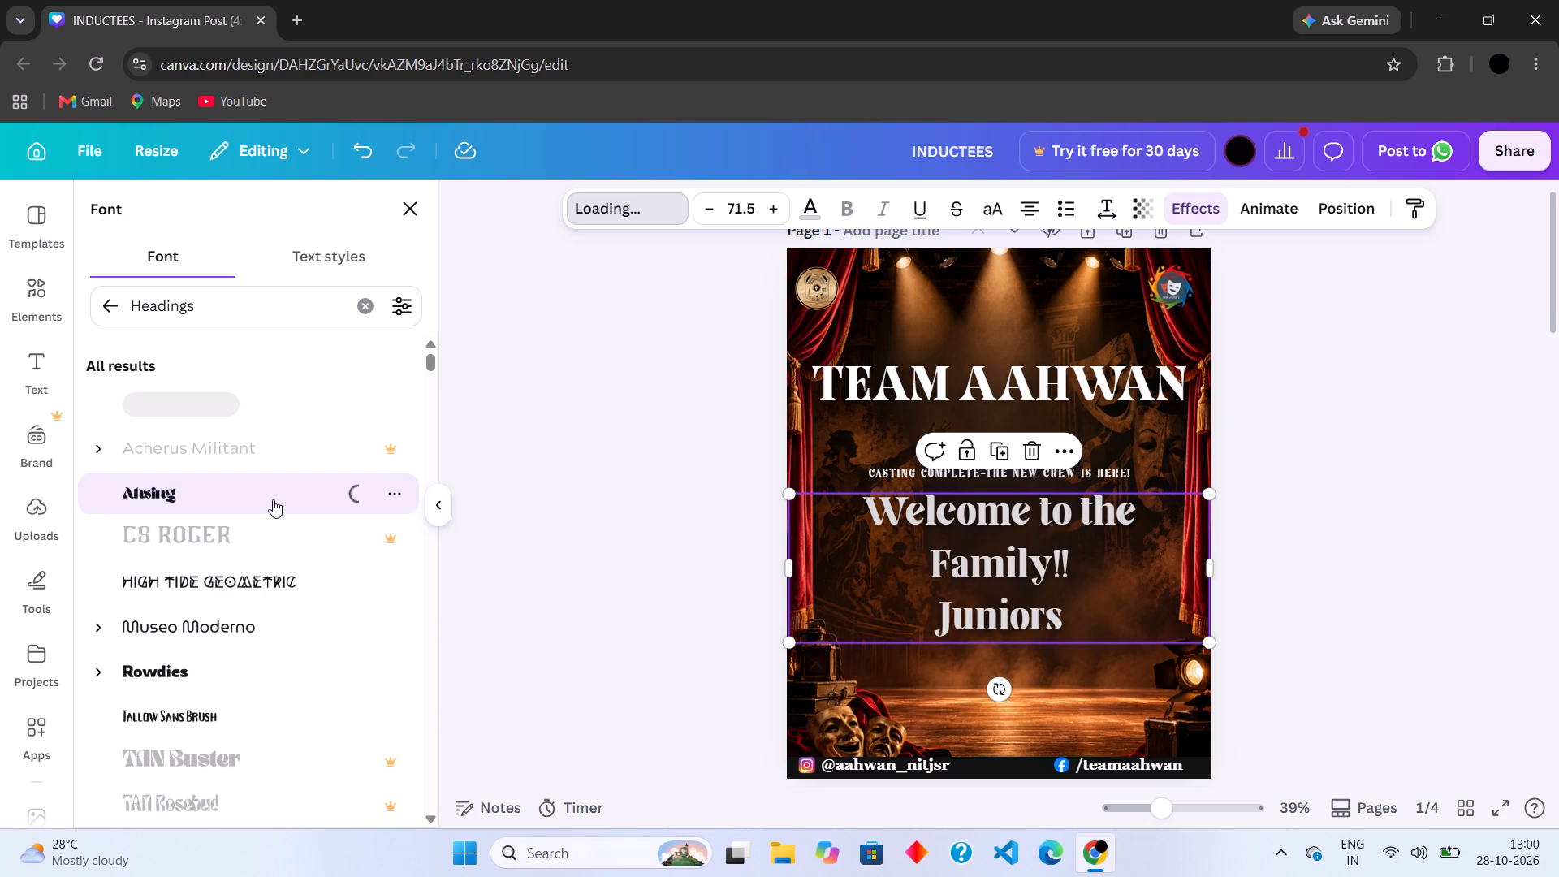
scroll(273, 499, down, 1)
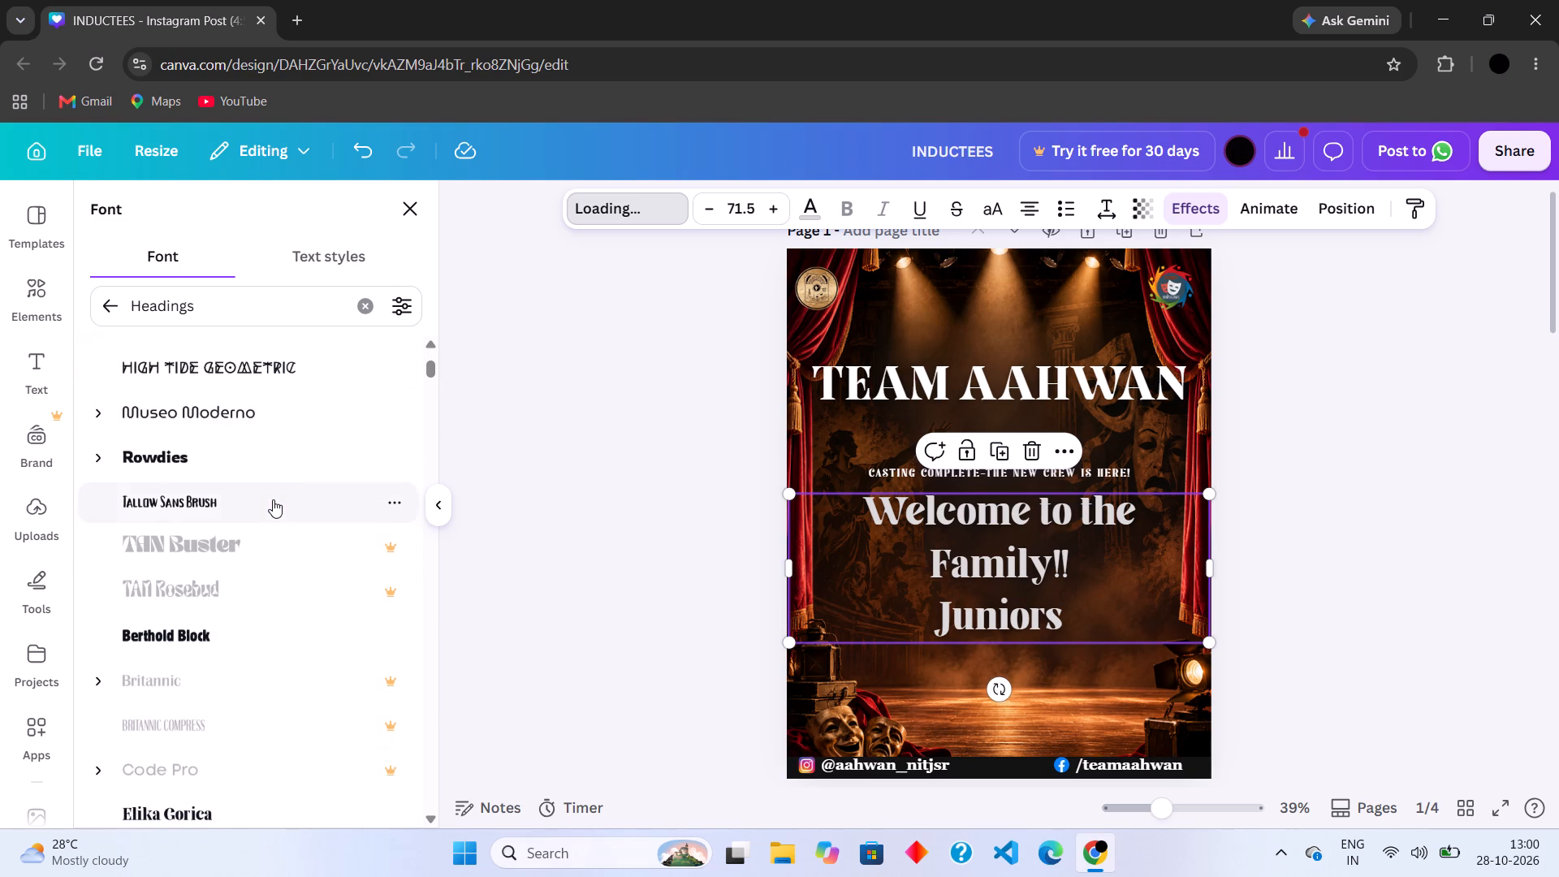
scroll(273, 499, down, 1)
click(245, 501)
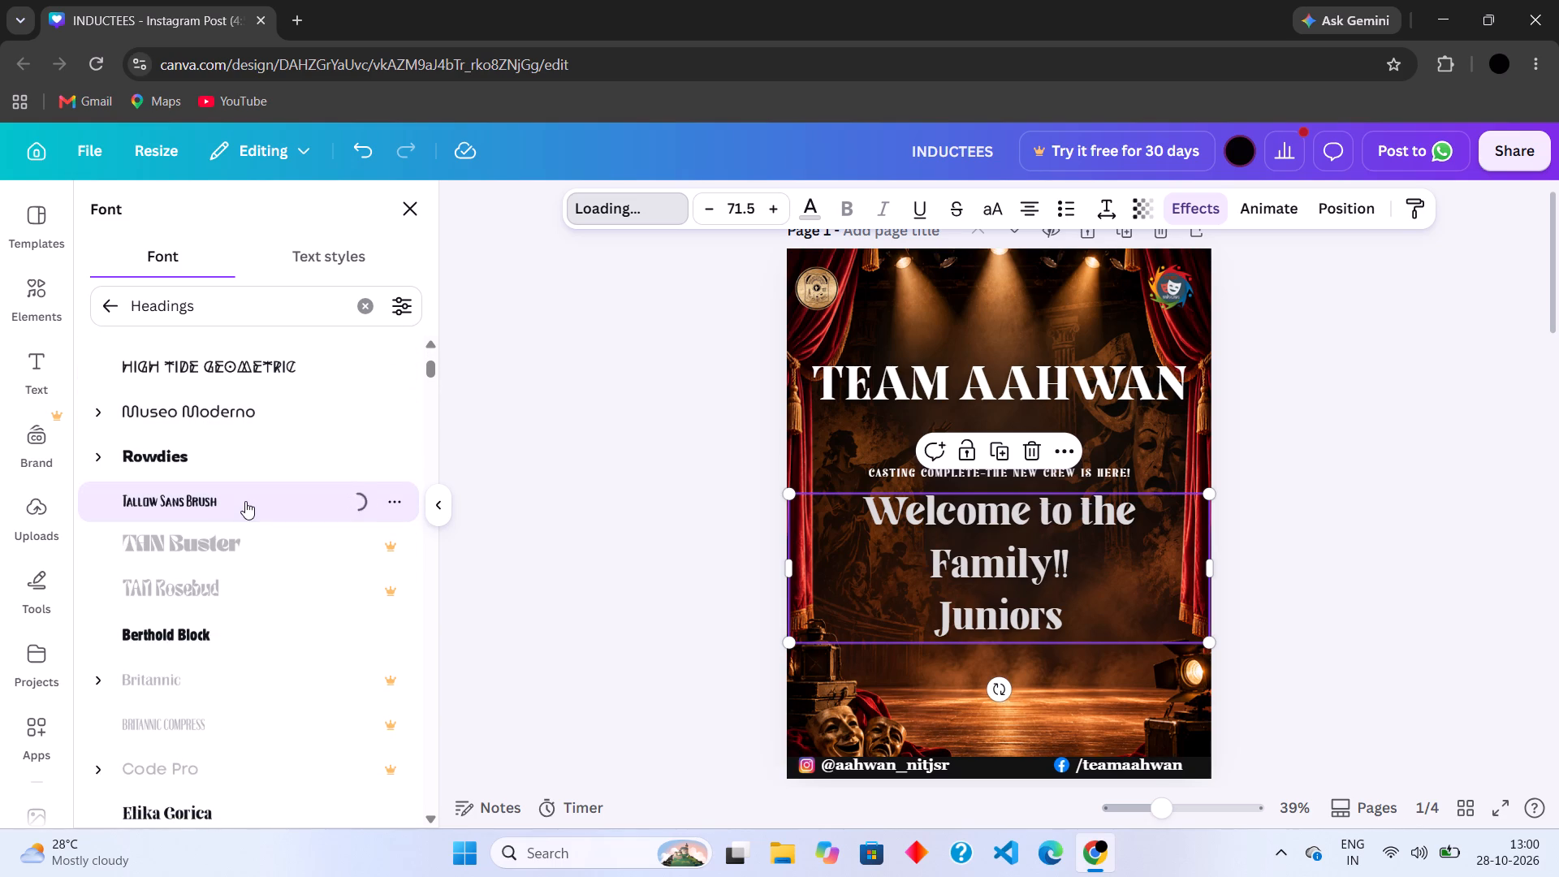
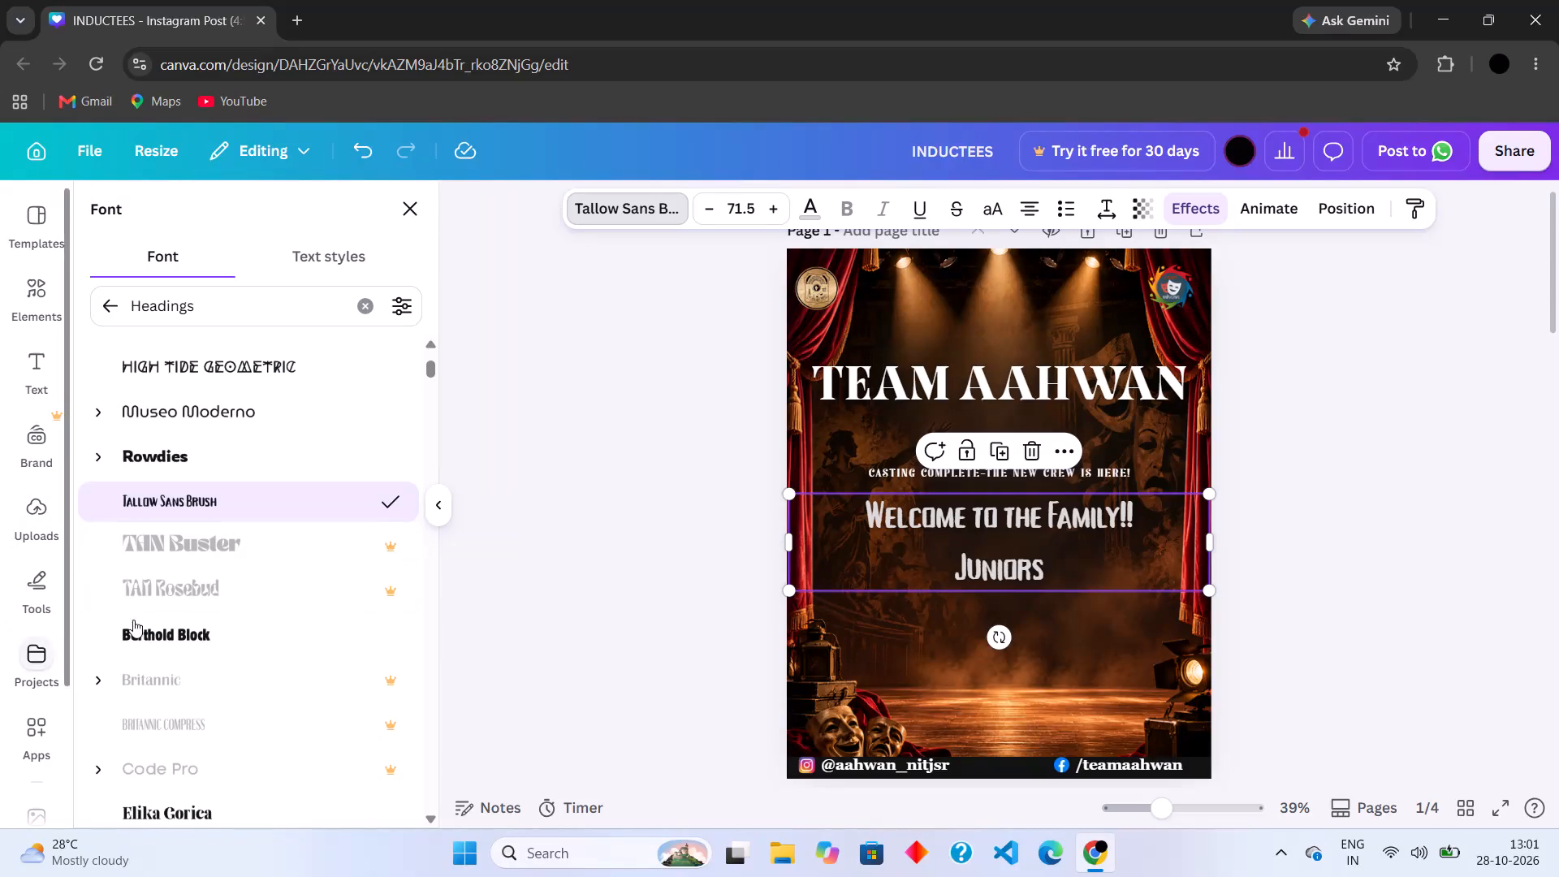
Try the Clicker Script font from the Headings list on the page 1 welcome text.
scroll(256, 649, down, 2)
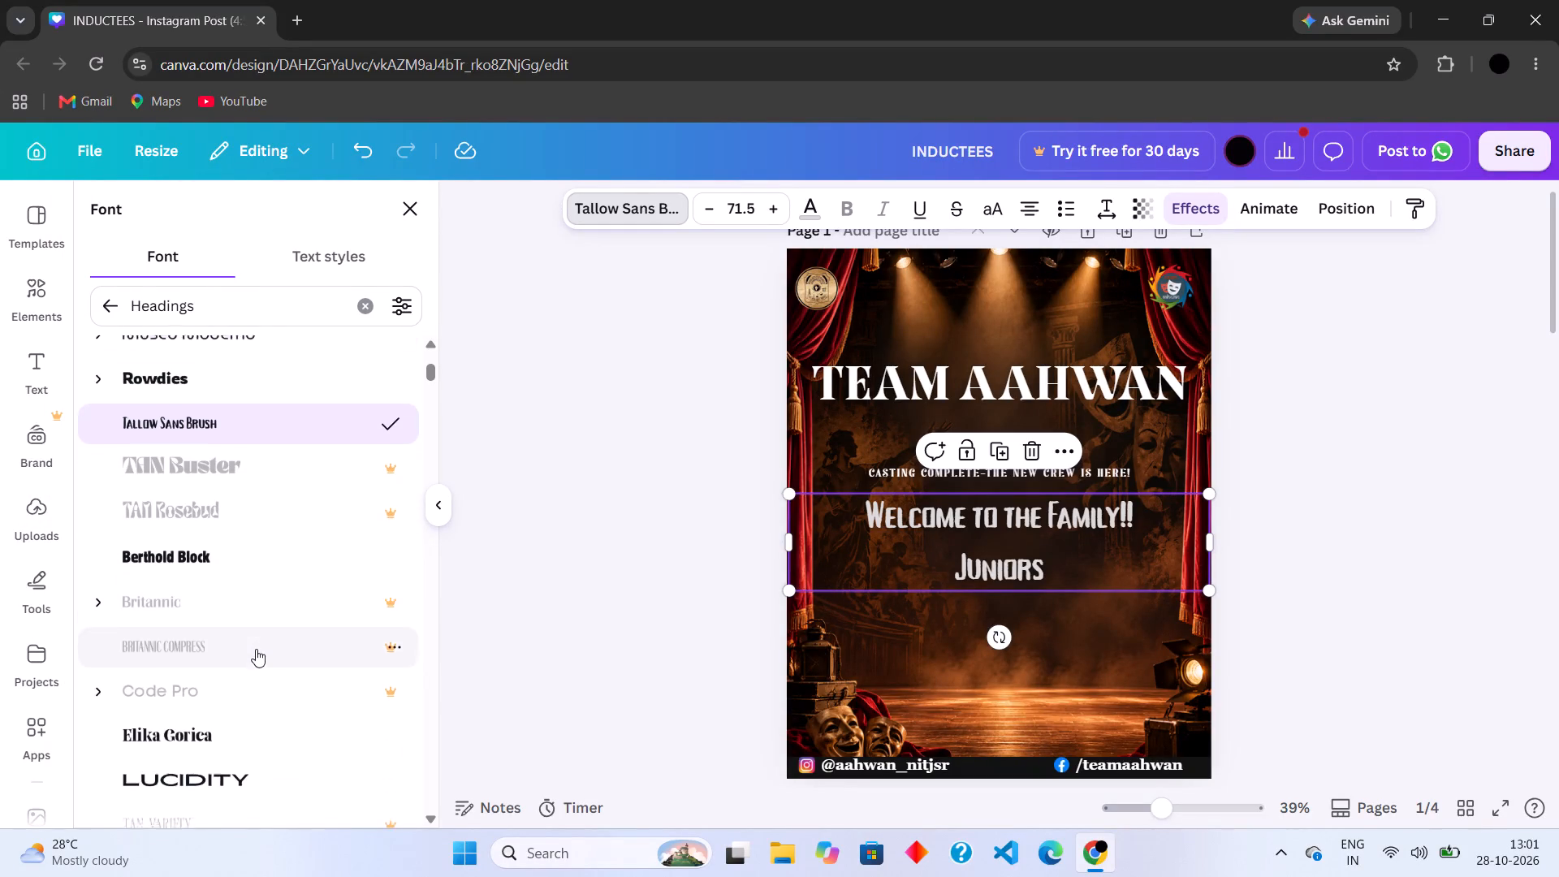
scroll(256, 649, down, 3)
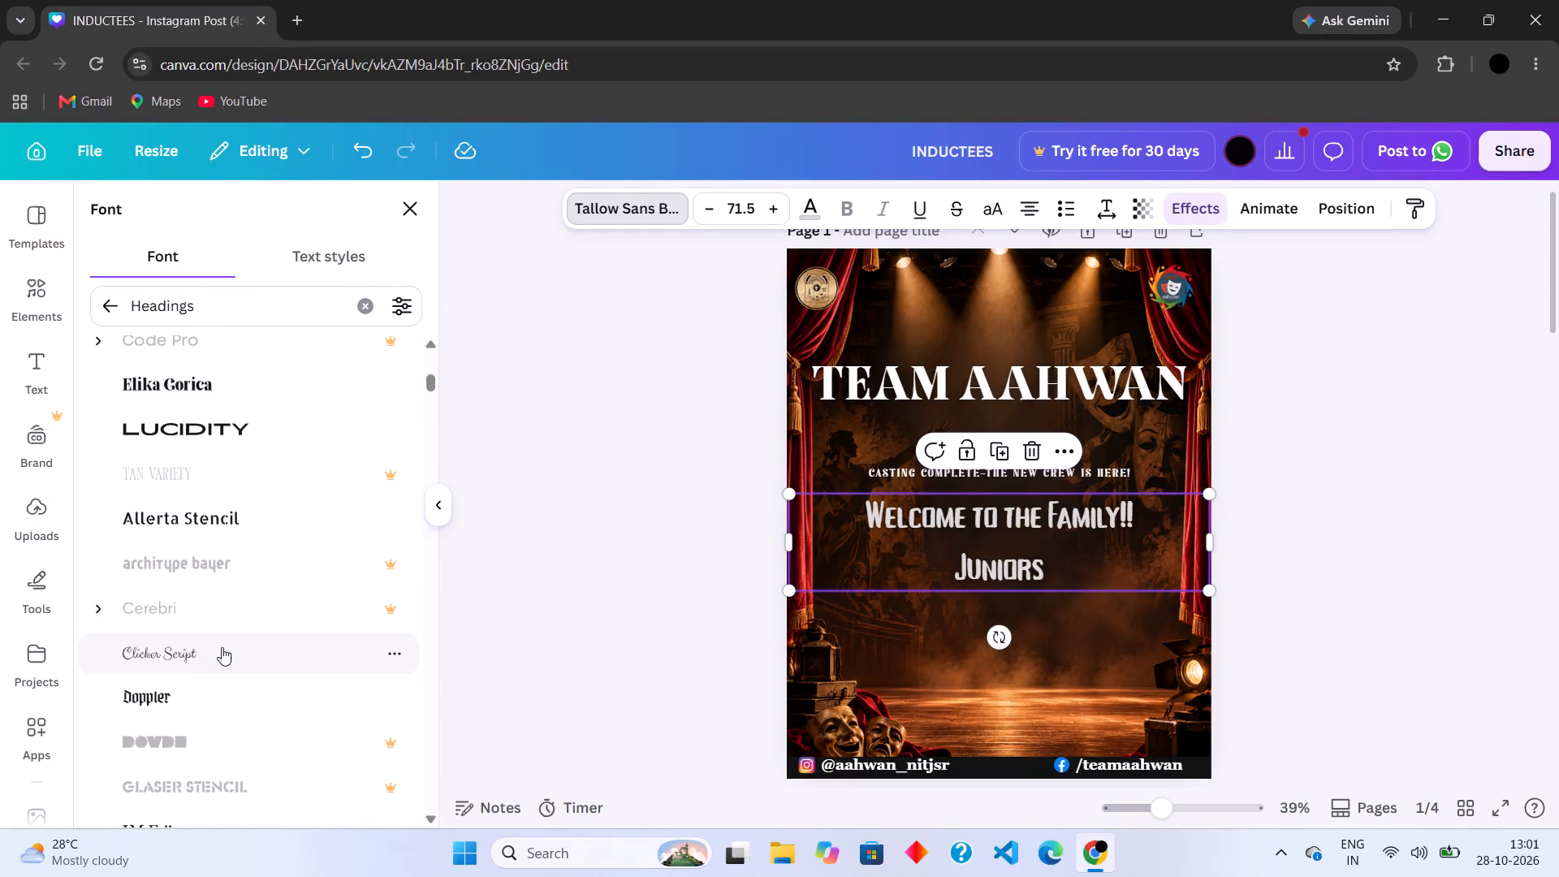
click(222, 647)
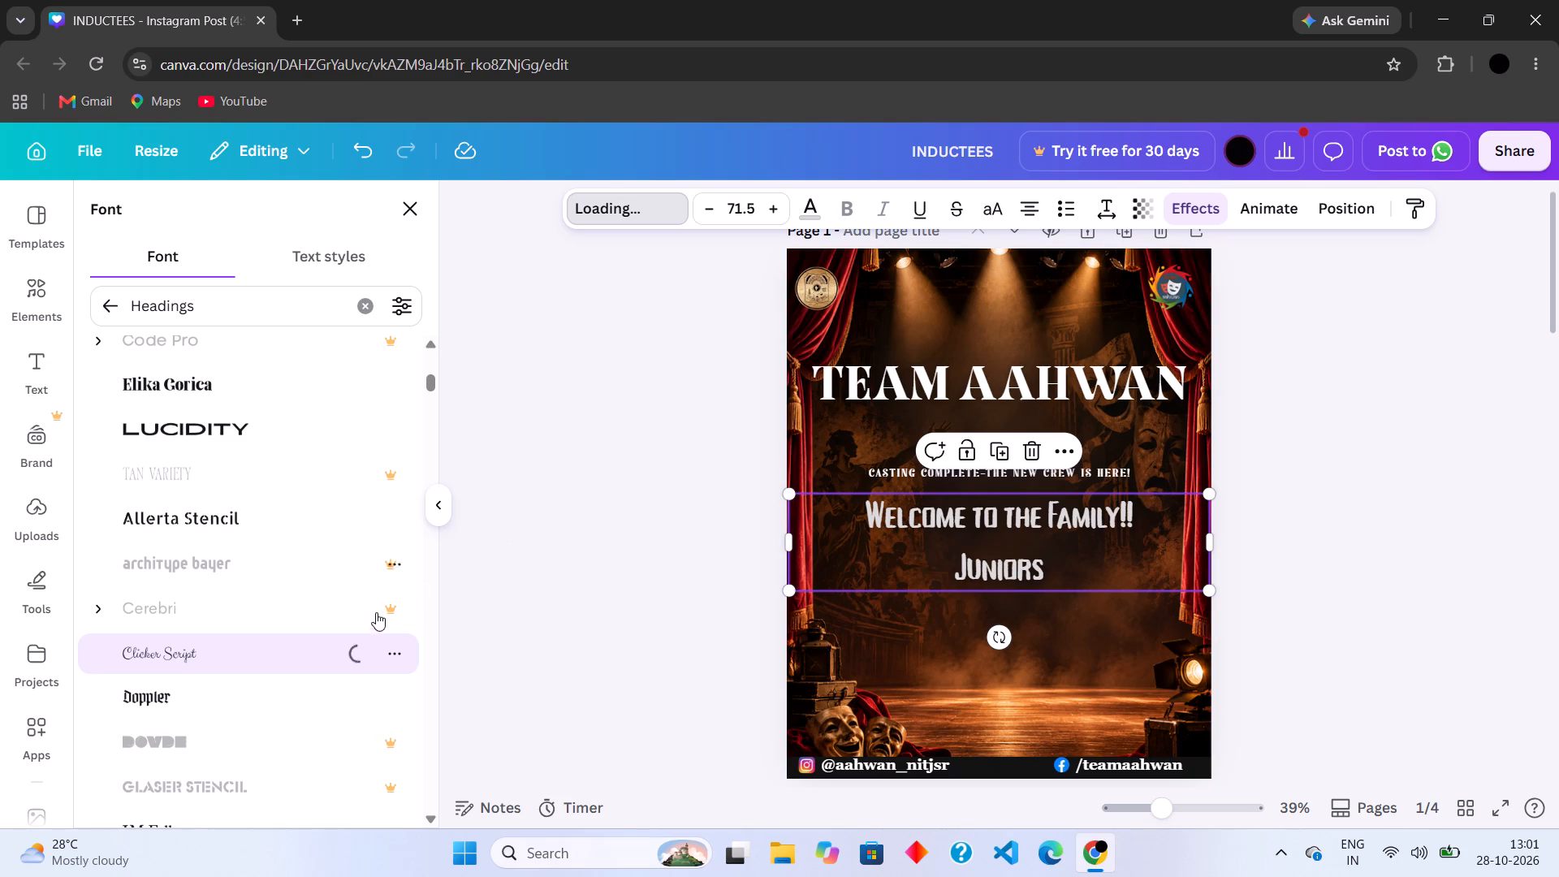
Examine more of the Headings fonts for an alternative for the welcome text.
scroll(368, 618, down, 3)
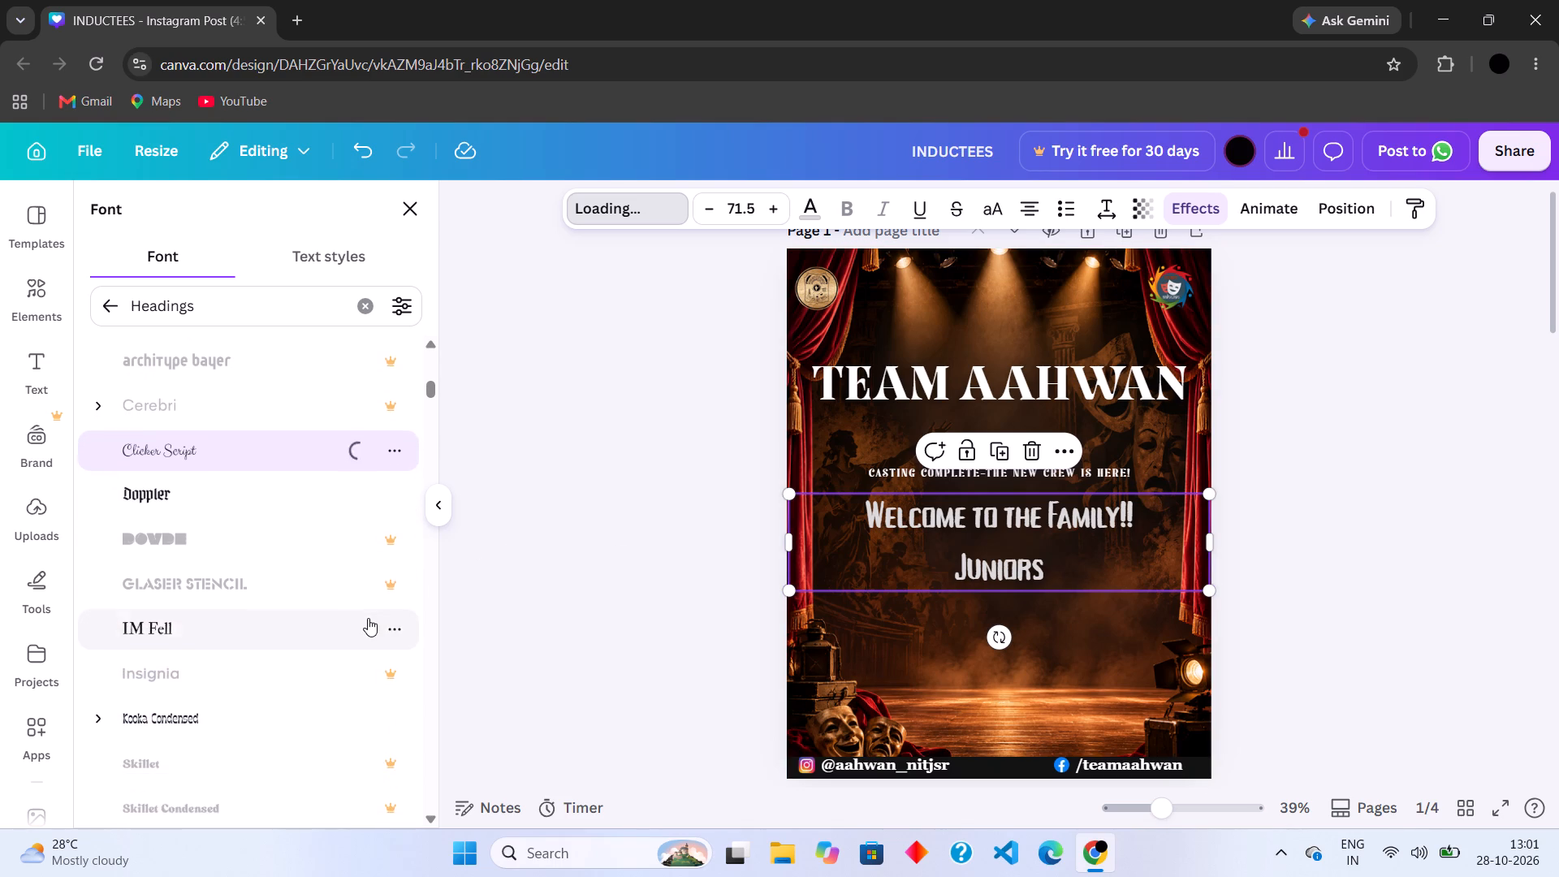
scroll(368, 618, down, 5)
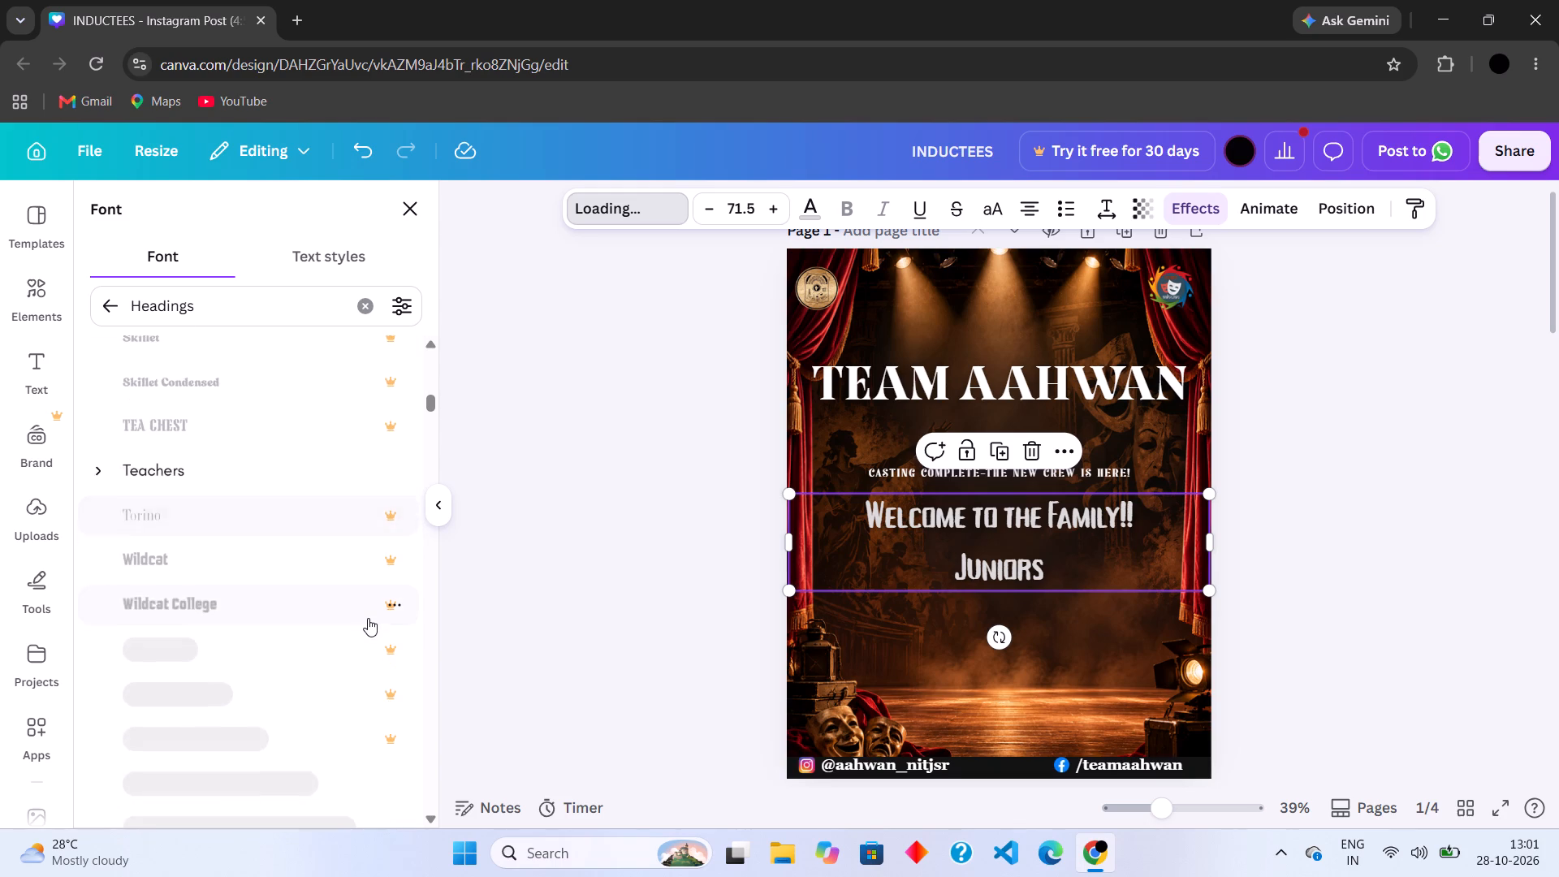
scroll(368, 618, down, 2)
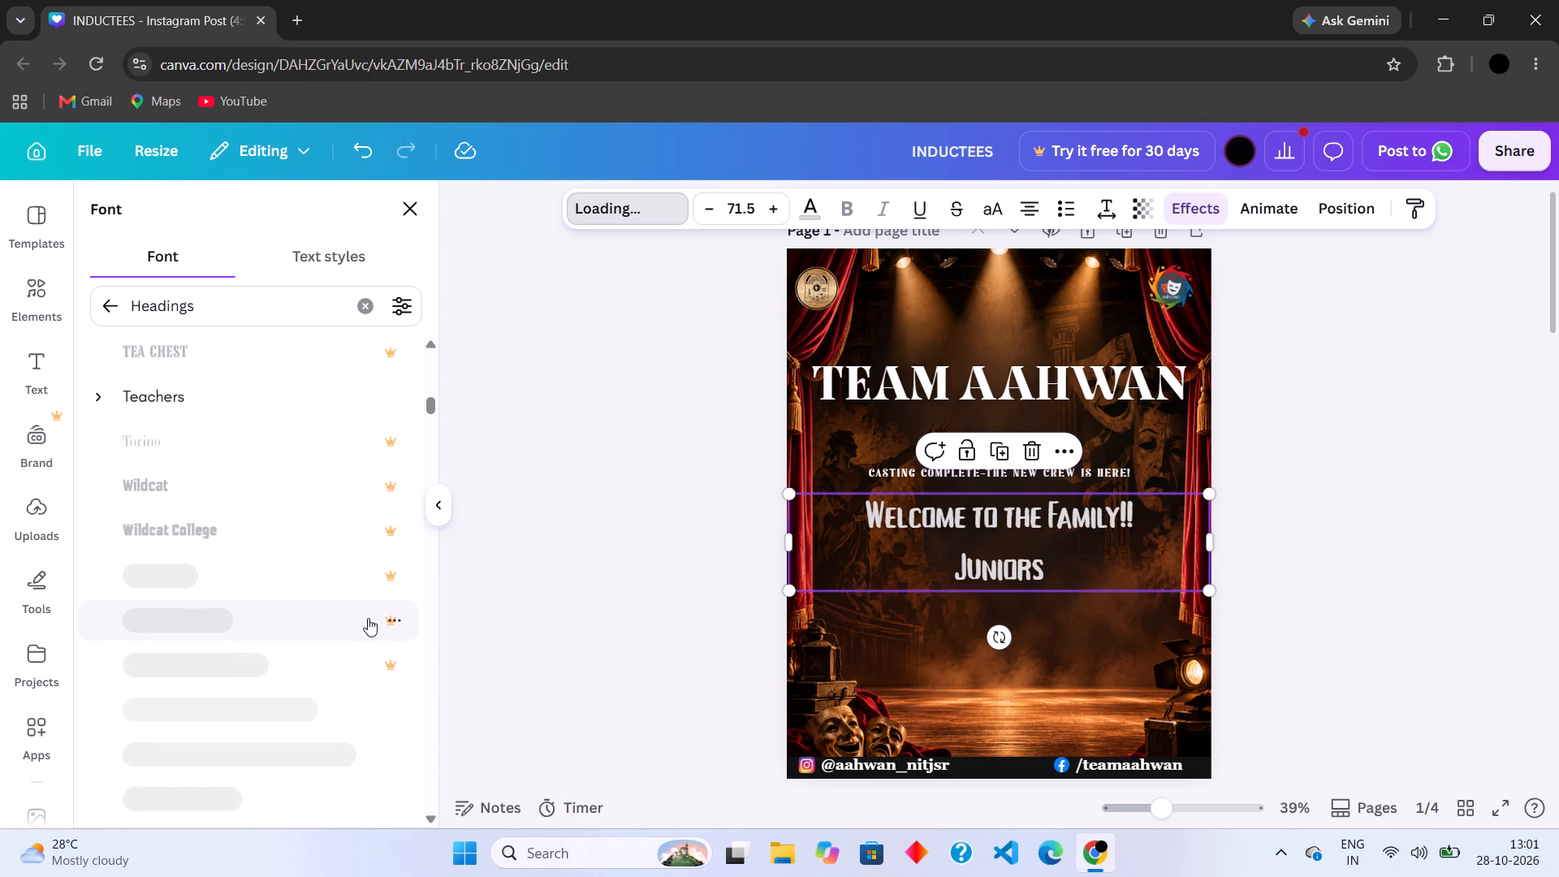
scroll(368, 618, down, 3)
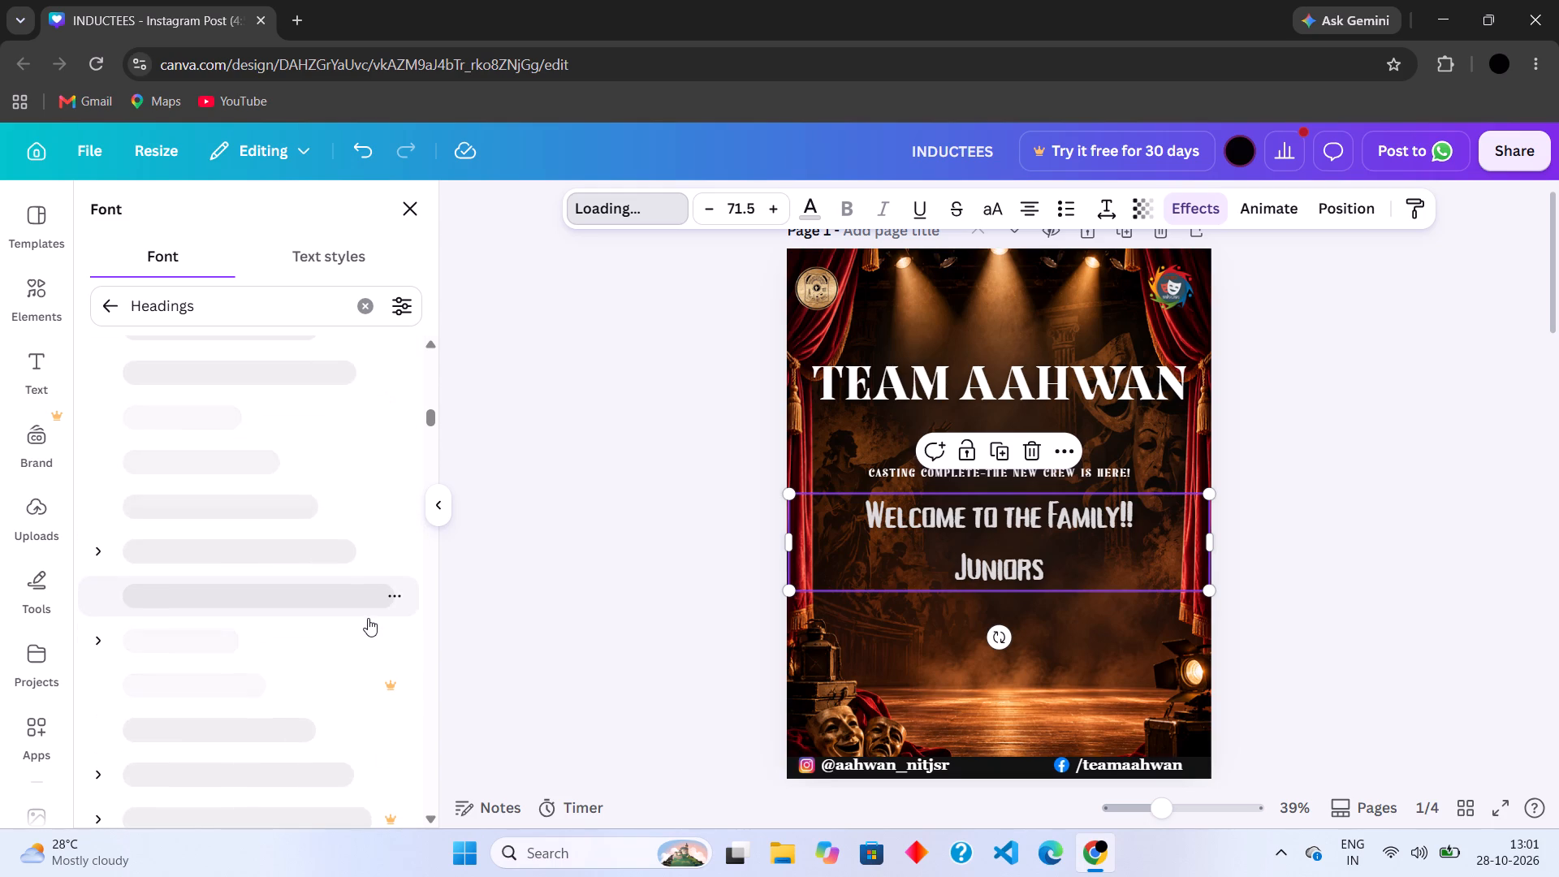
scroll(368, 618, down, 2)
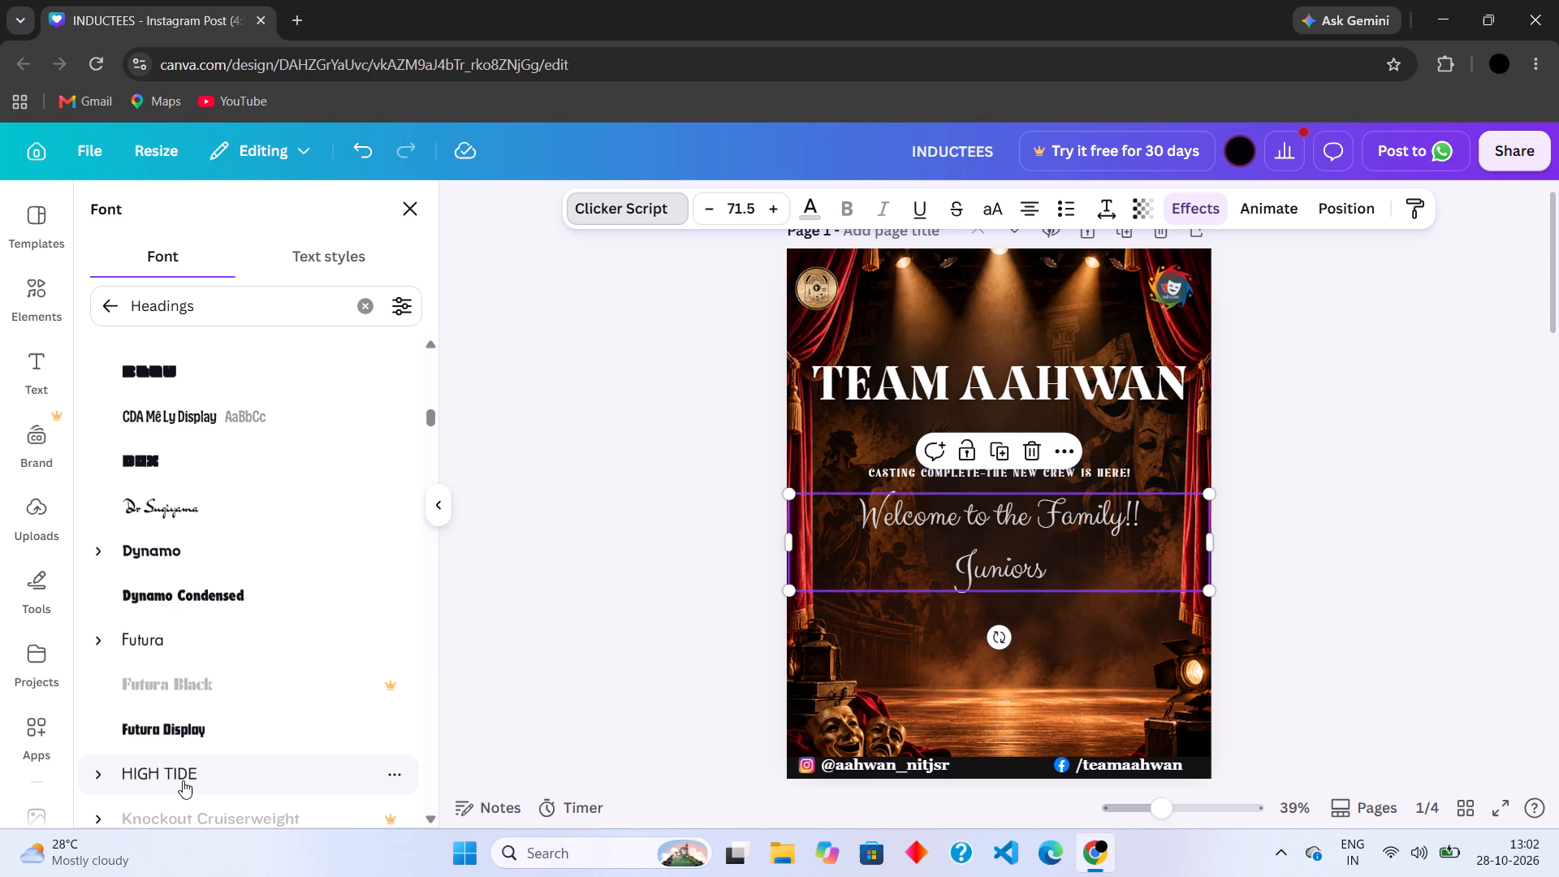
Undo the recent font changes on the page 1 welcome text and redo selectively, leaving it in CoalhandLuke.
triple_click(369, 156)
double_click(369, 156)
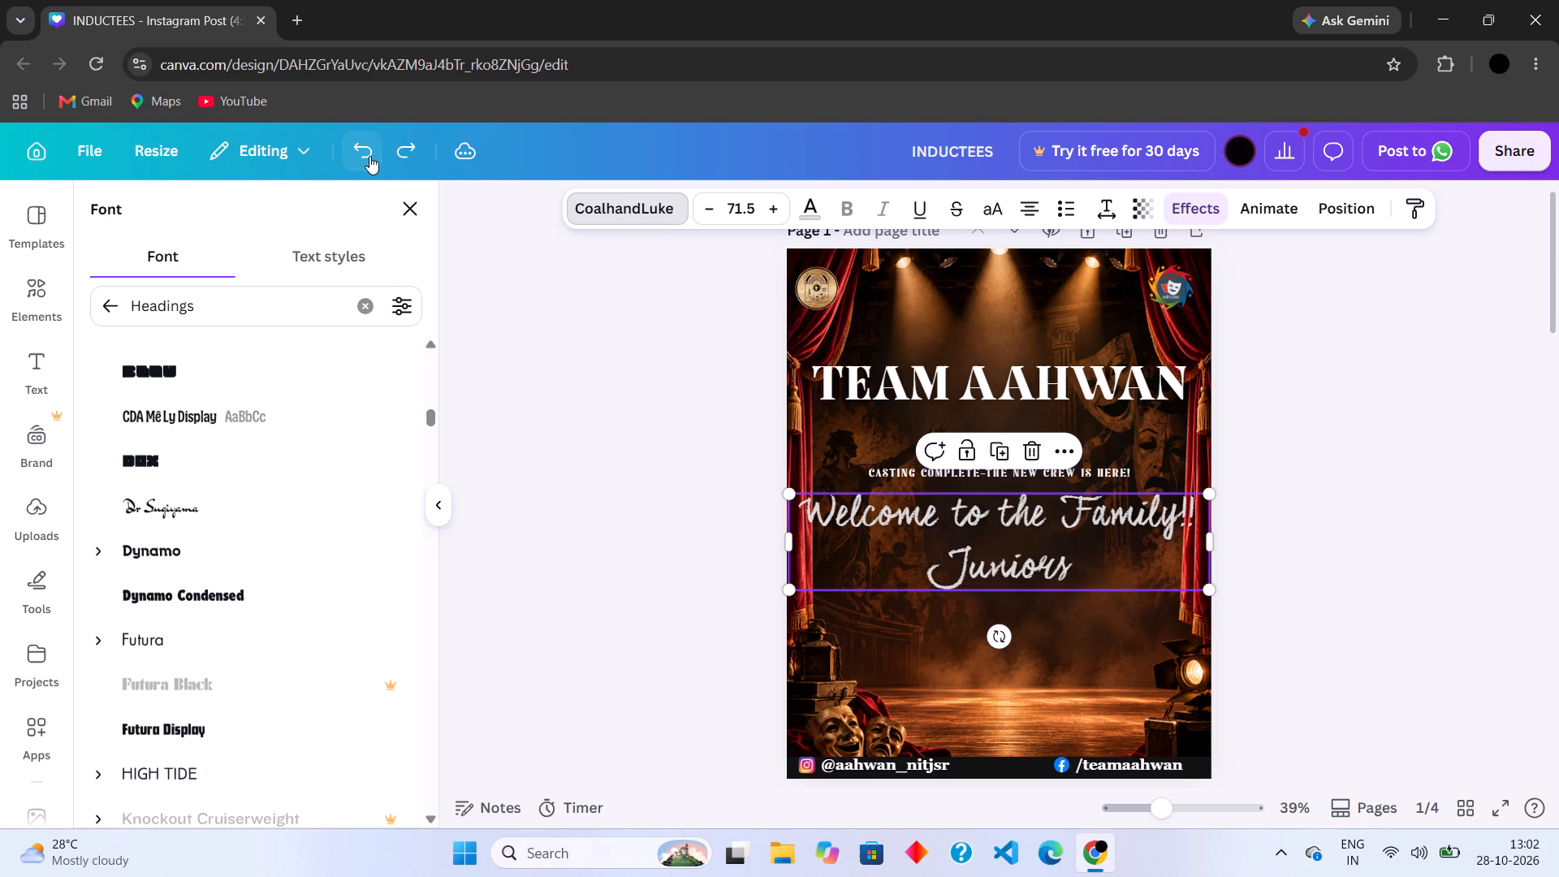
click(409, 155)
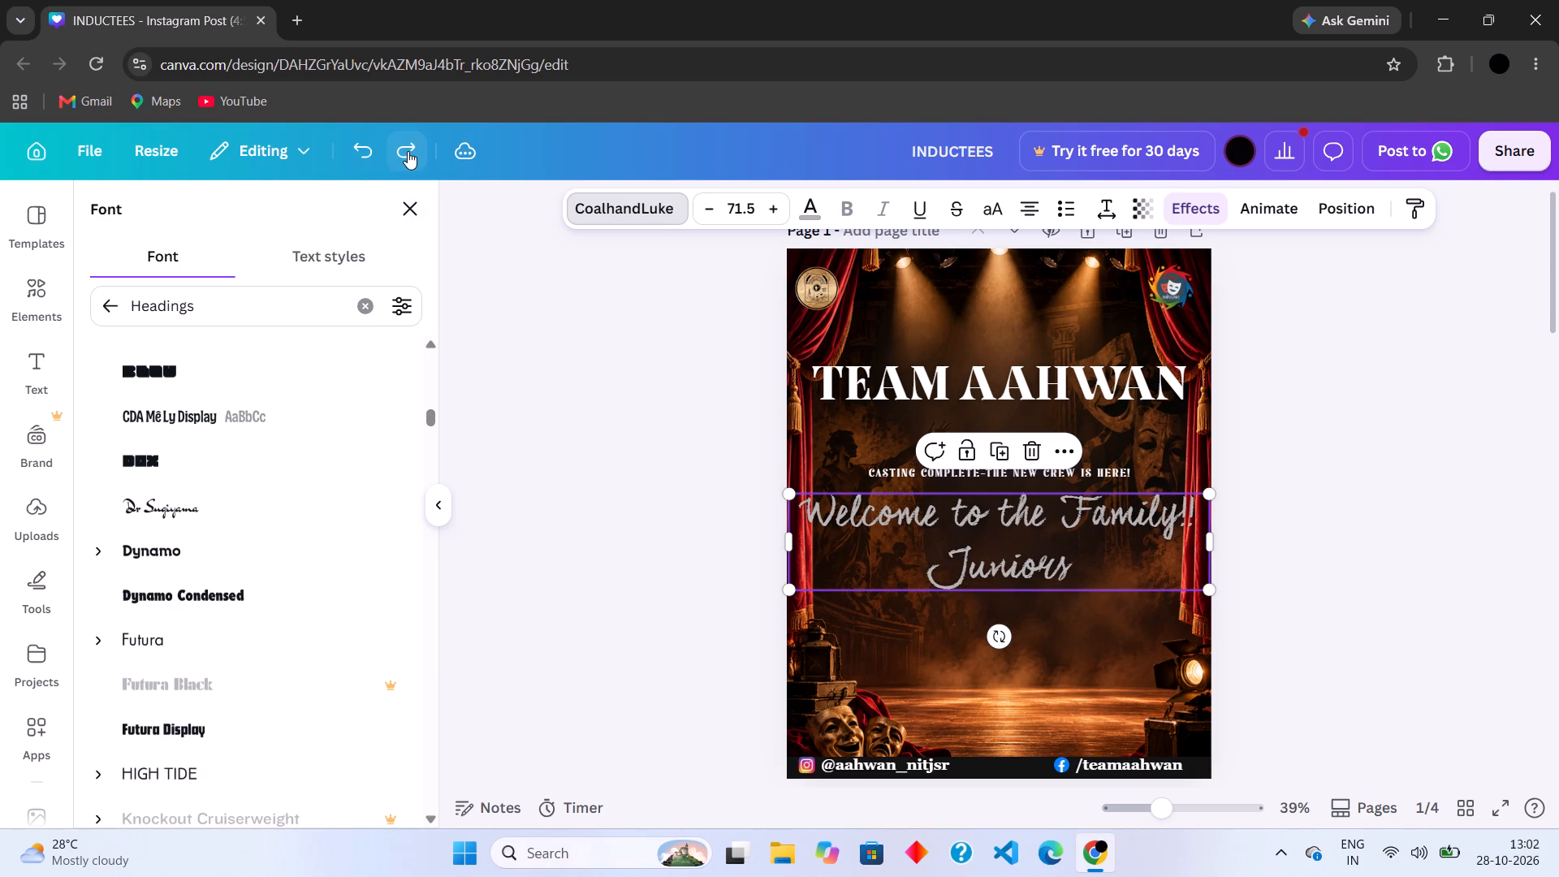
click(408, 151)
click(653, 515)
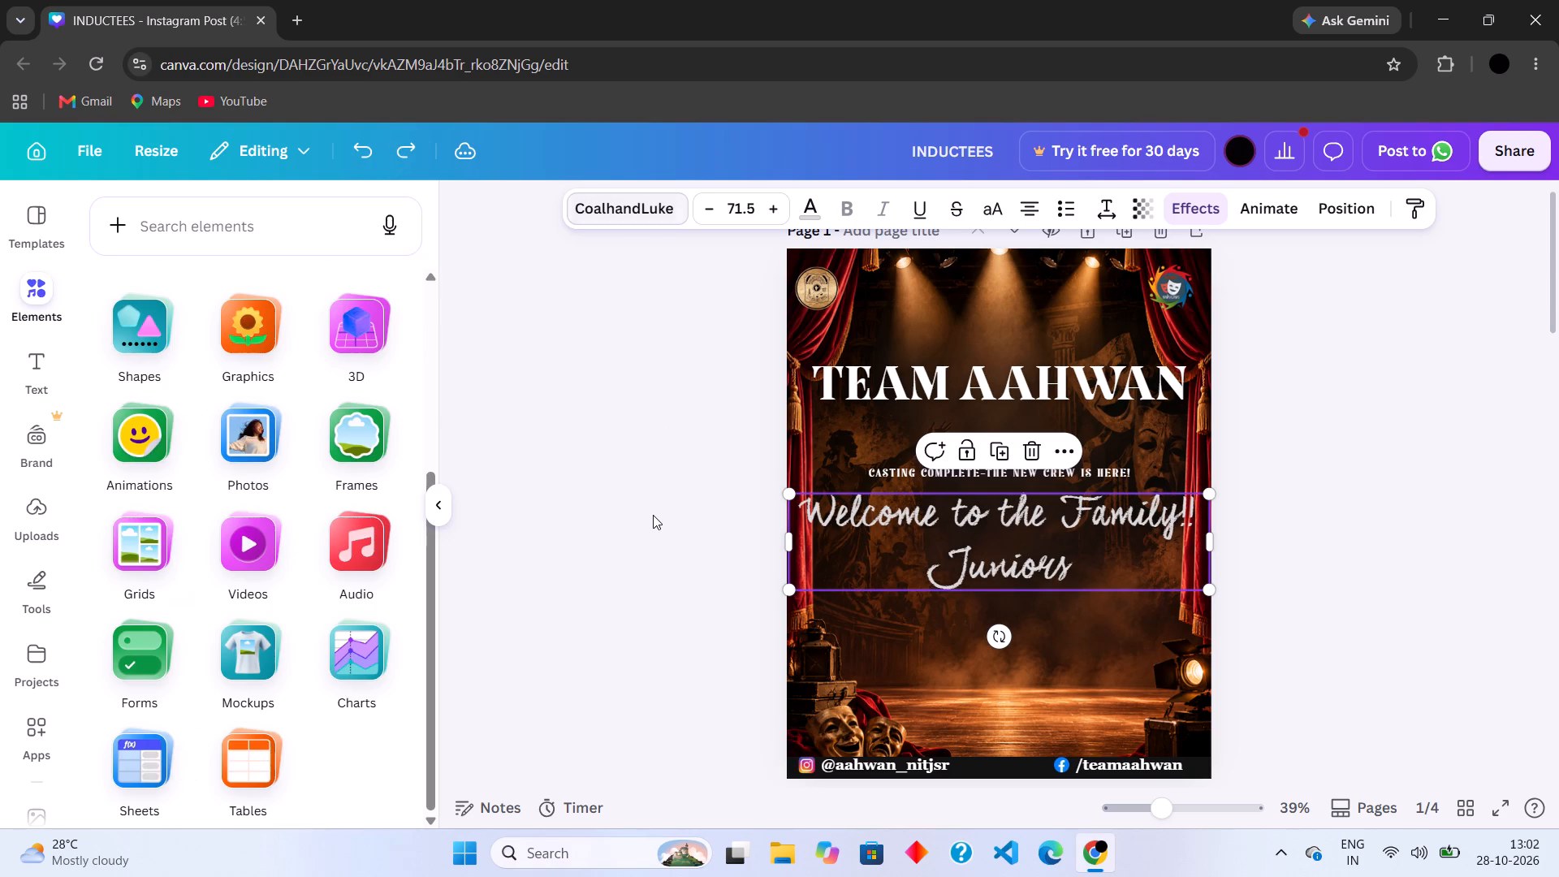
click(653, 515)
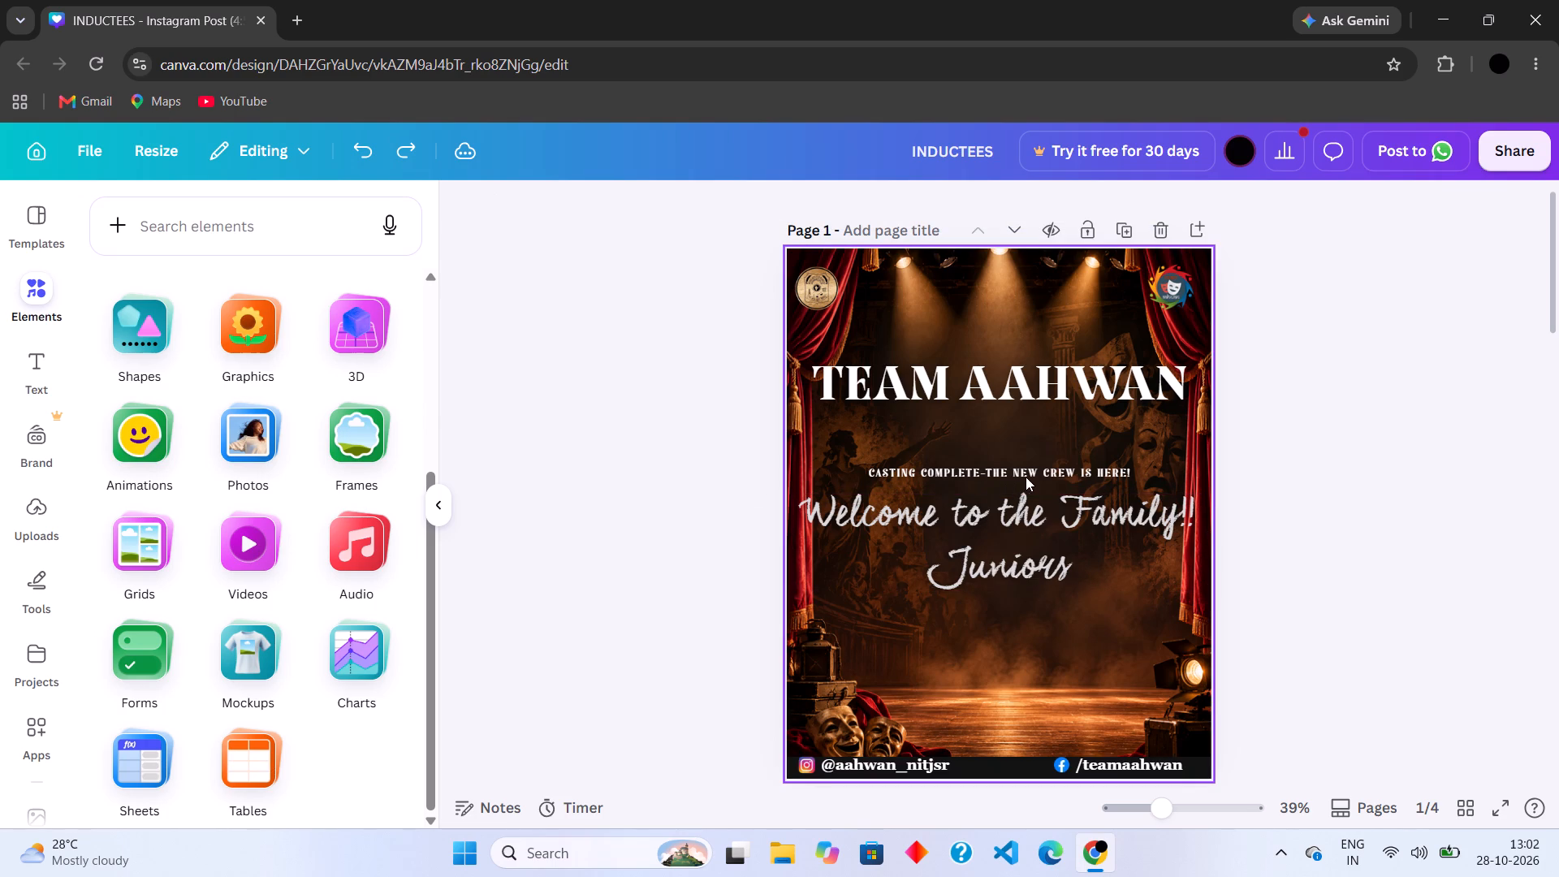
Move the page 1 text "Welcome to the Family!! Juniors" slightly down.
drag(1031, 558, 1030, 567)
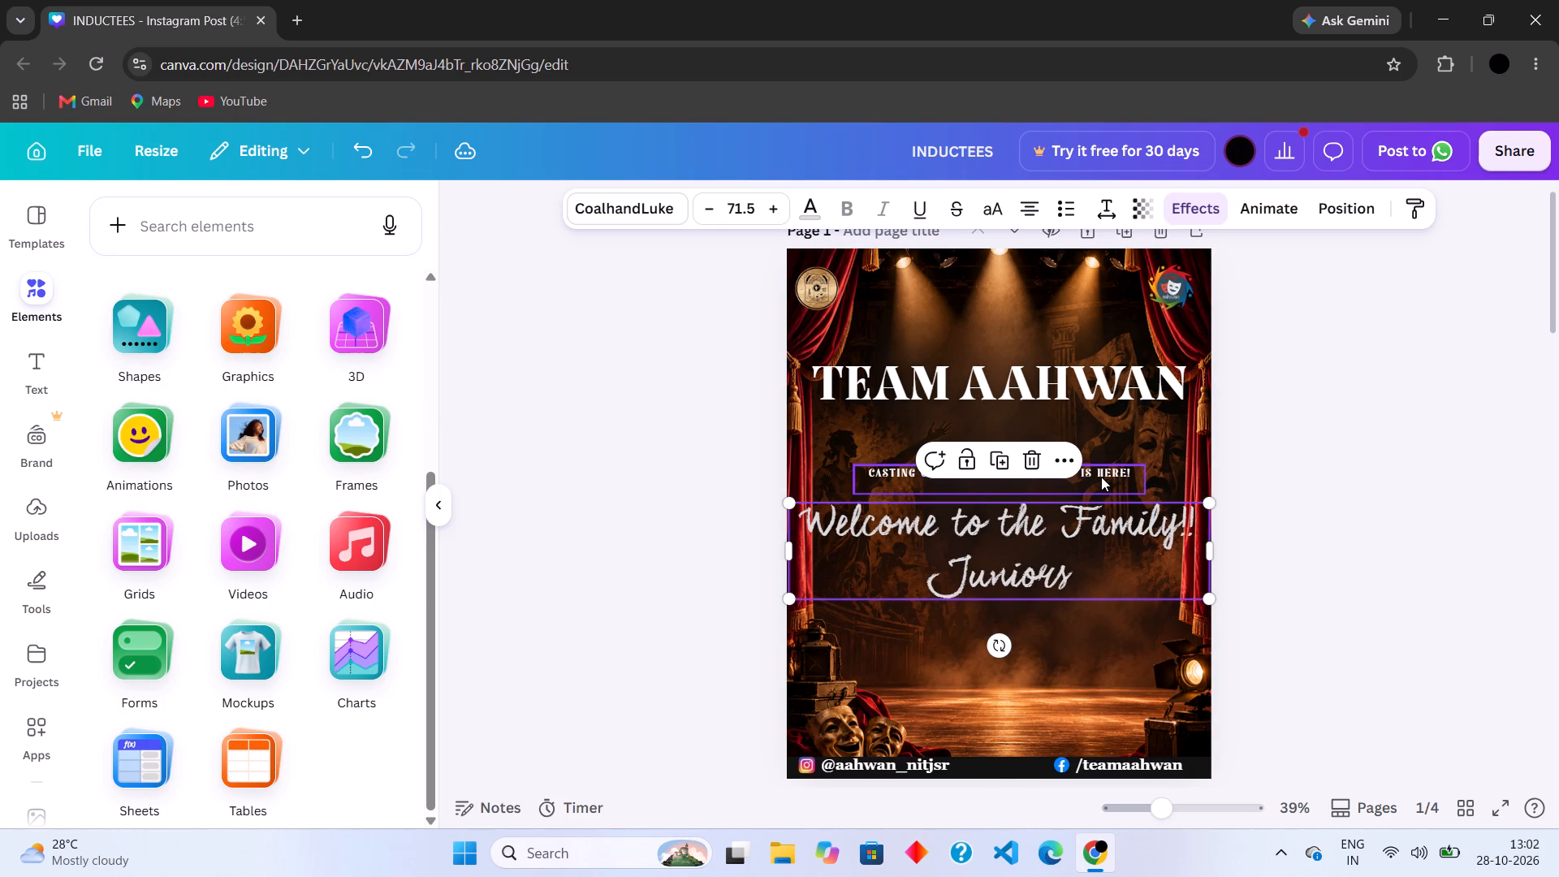
Move the "CASTING COMPLETE-THE NEW CREW IS HERE!" line down to just above the welcome text, keeping it centred.
click(1101, 477)
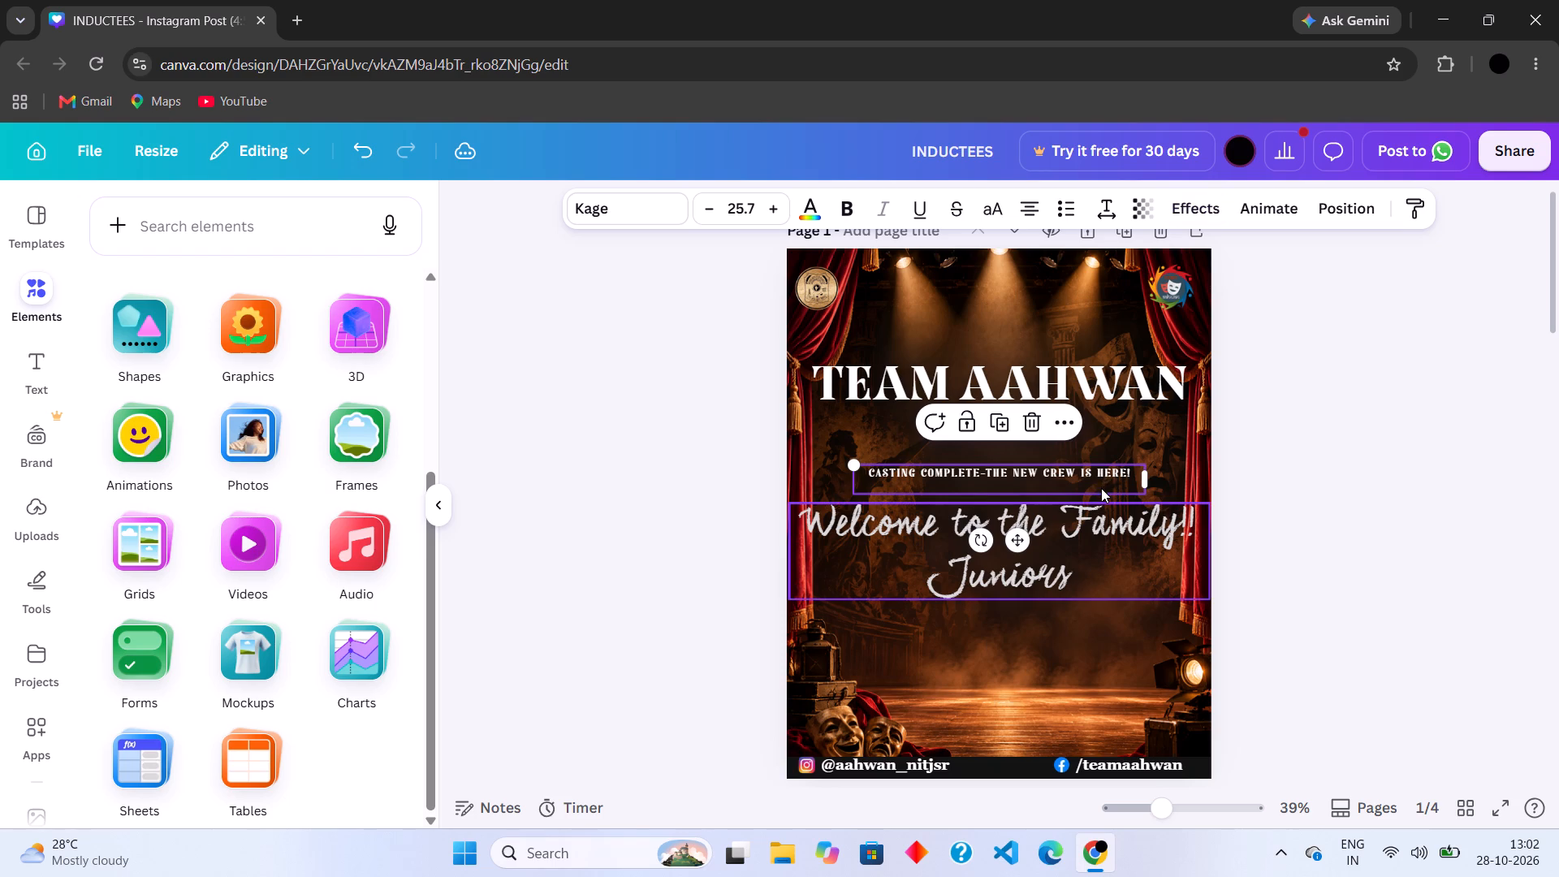
click(1207, 473)
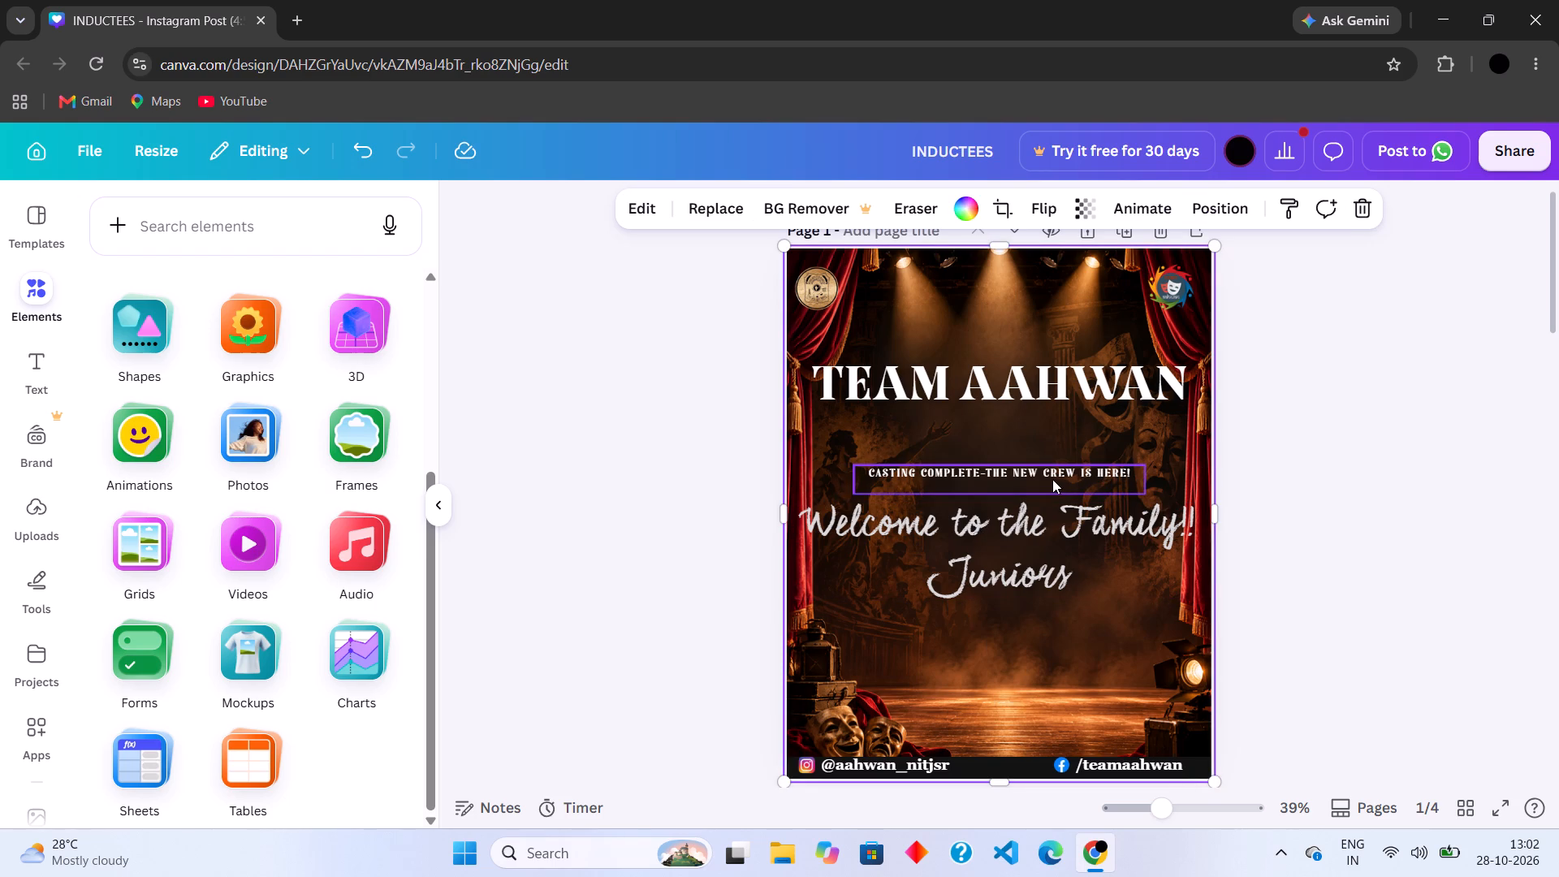
click(1052, 479)
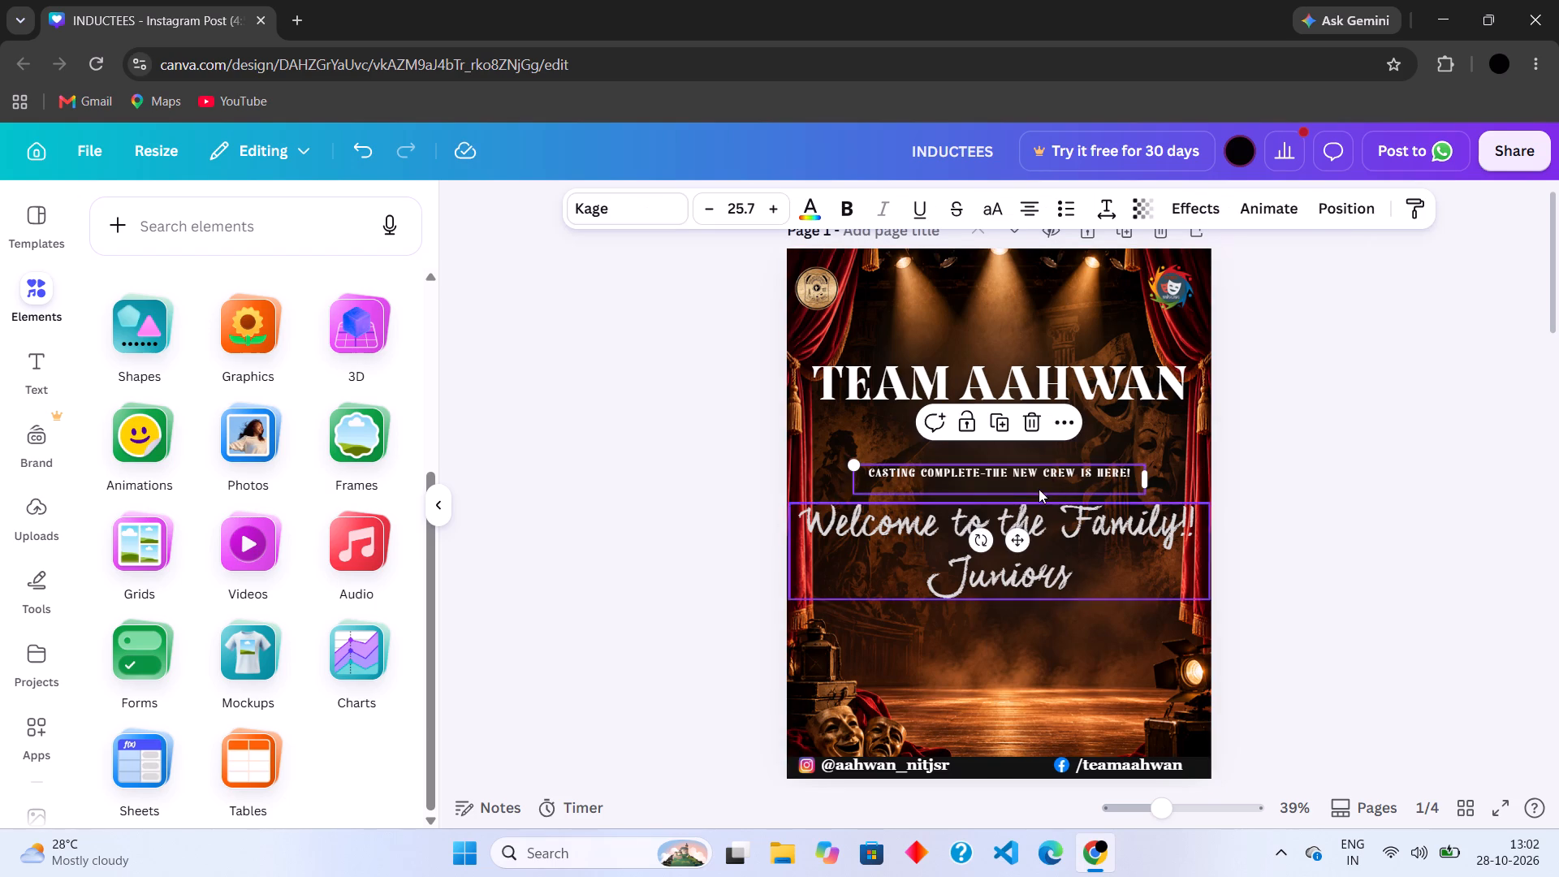
drag(1010, 473, 1010, 482)
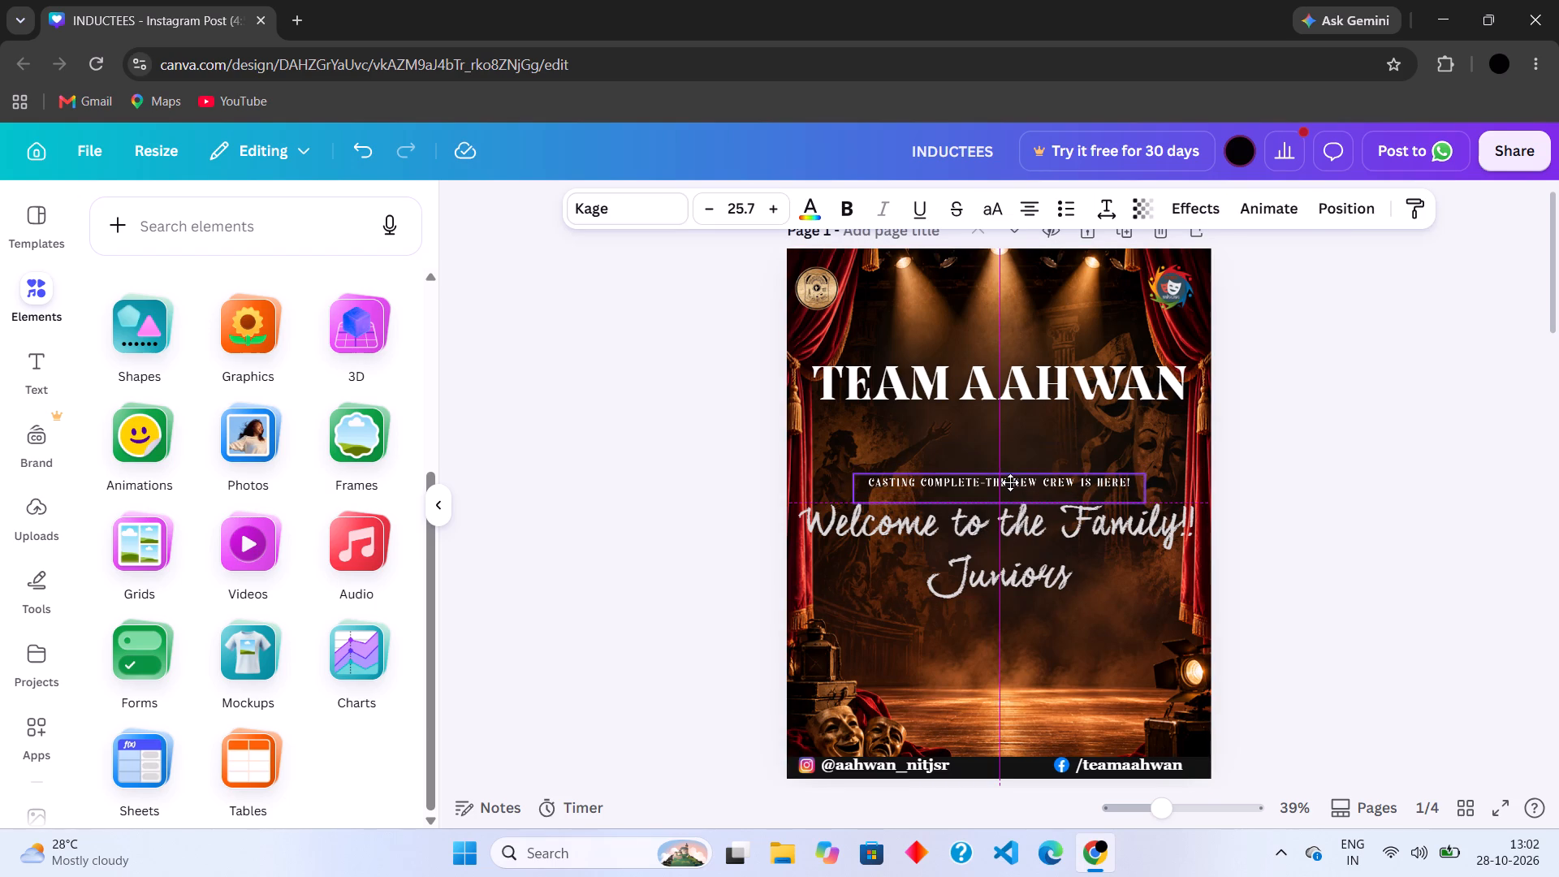
drag(1010, 482, 1010, 487)
click(1375, 445)
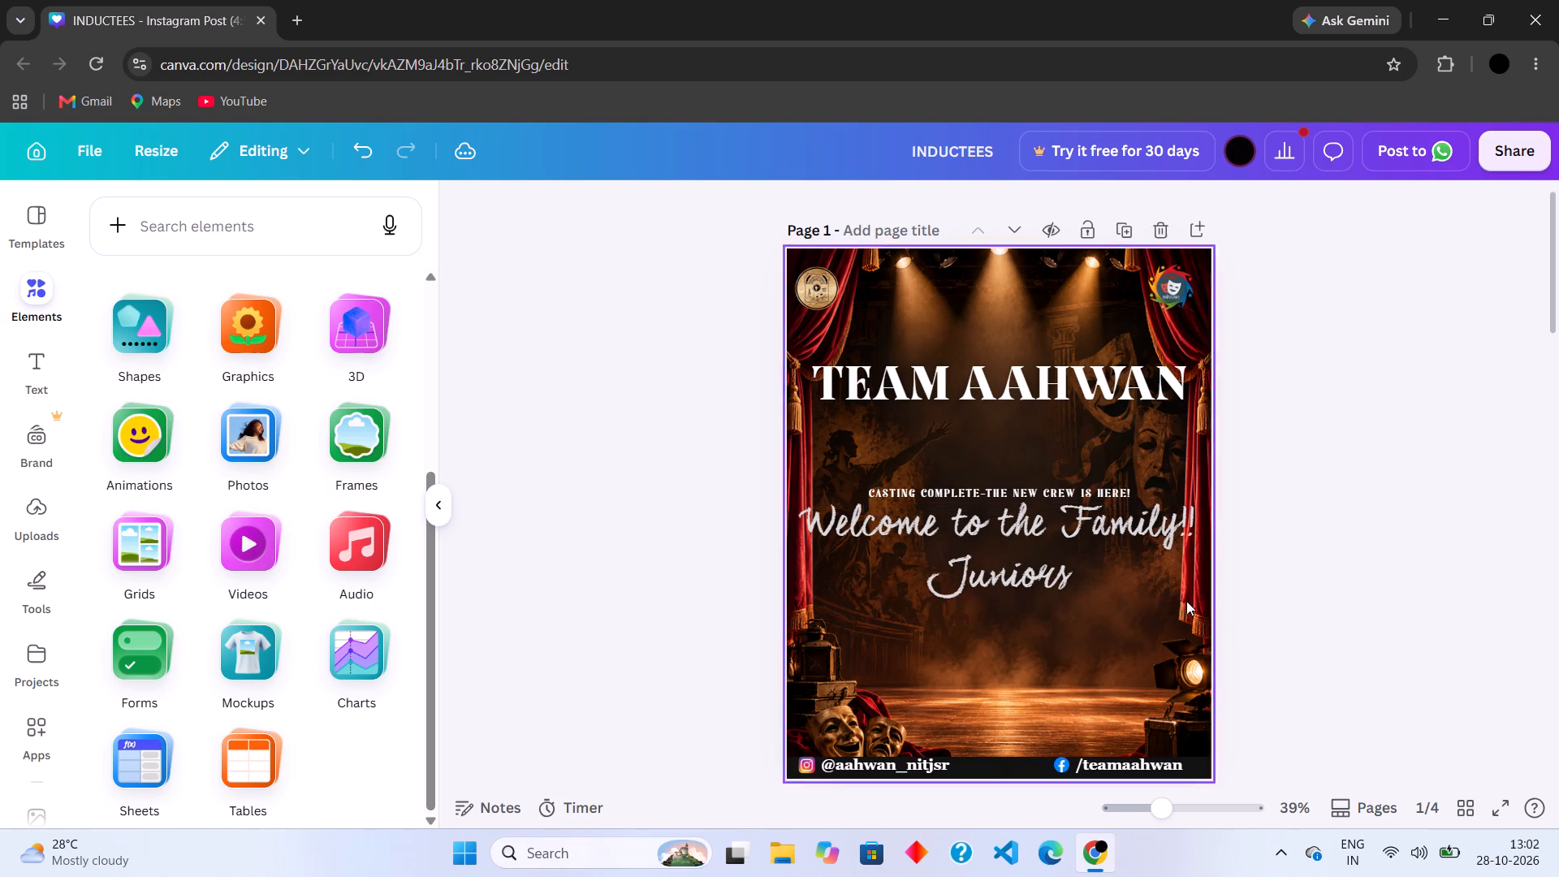
Nudge the page 1 welcome text slightly further down, away from the "CASTING COMPLETE" line.
click(1023, 472)
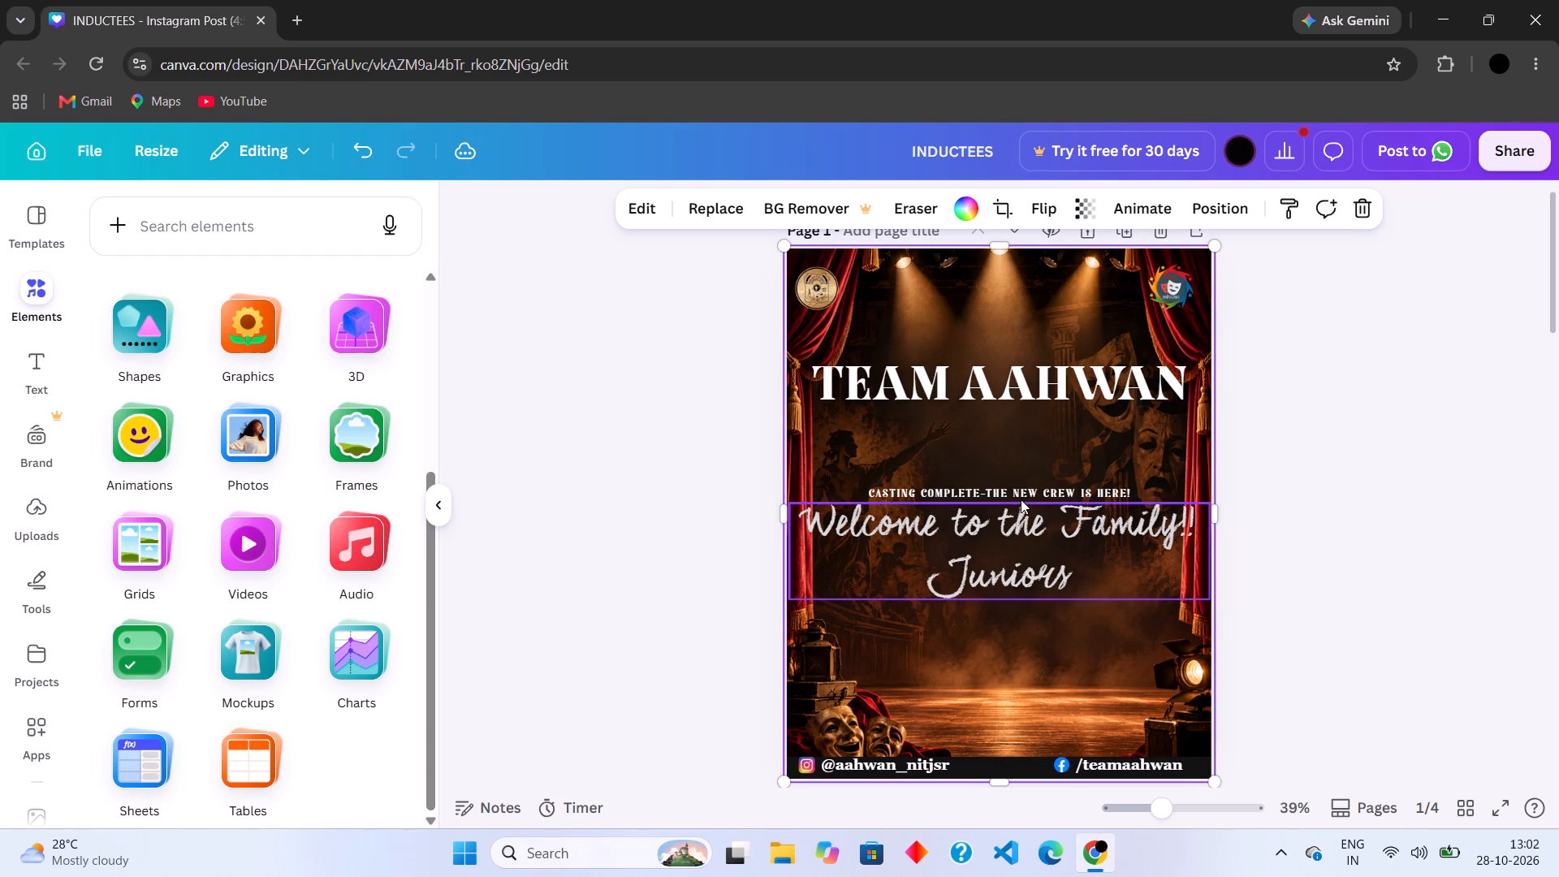
click(1021, 495)
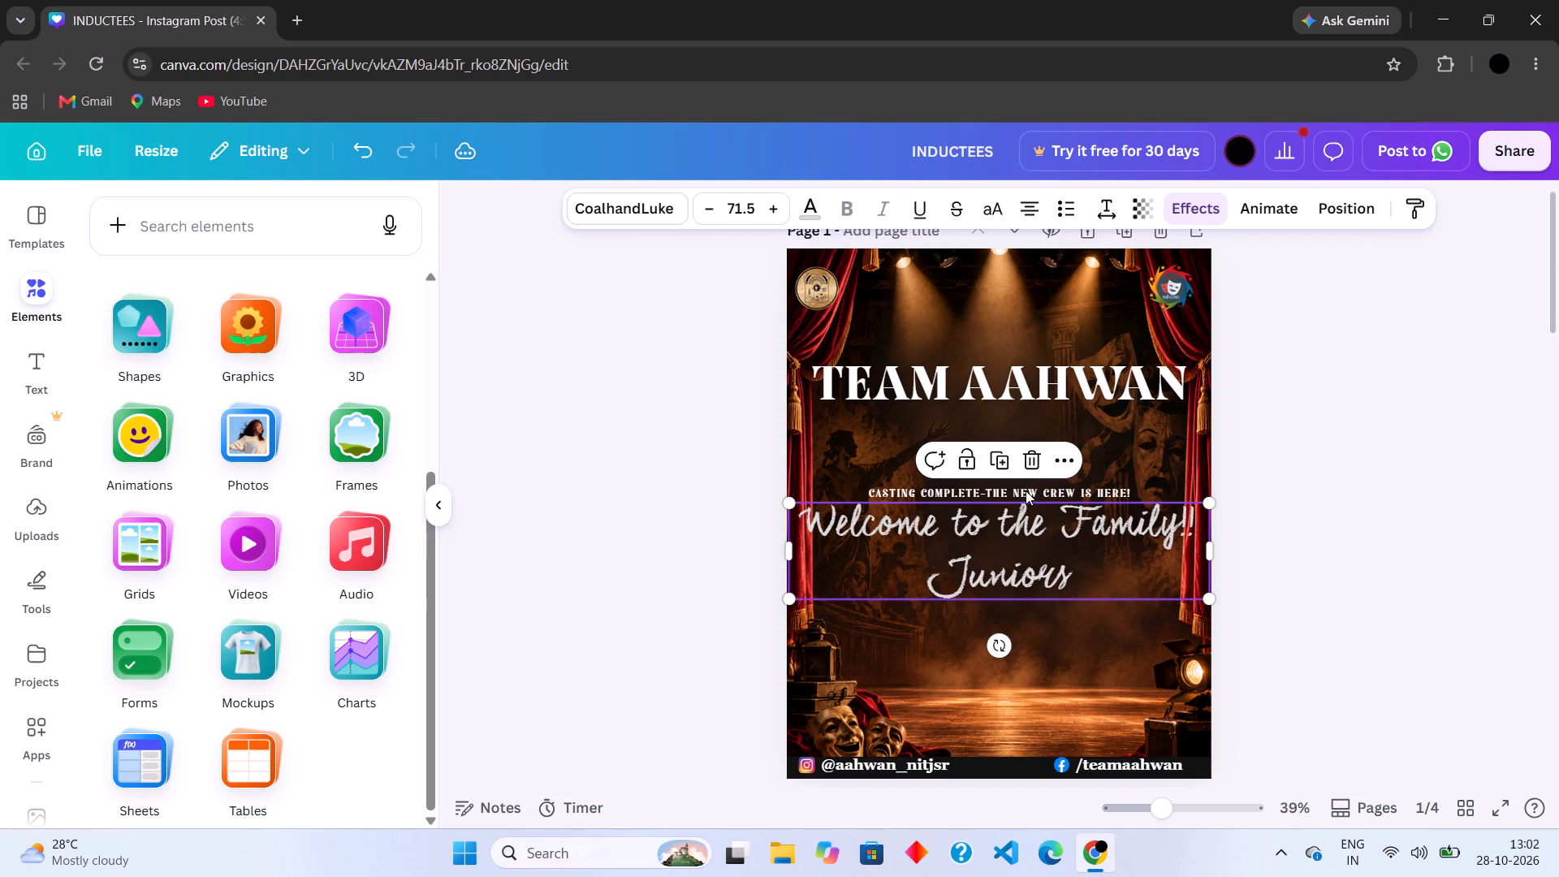
key(Up)
key(Down)
key(Down)
key(Down)
key(Down)
key(Down)
key(Down)
key(Down)
key(Down)
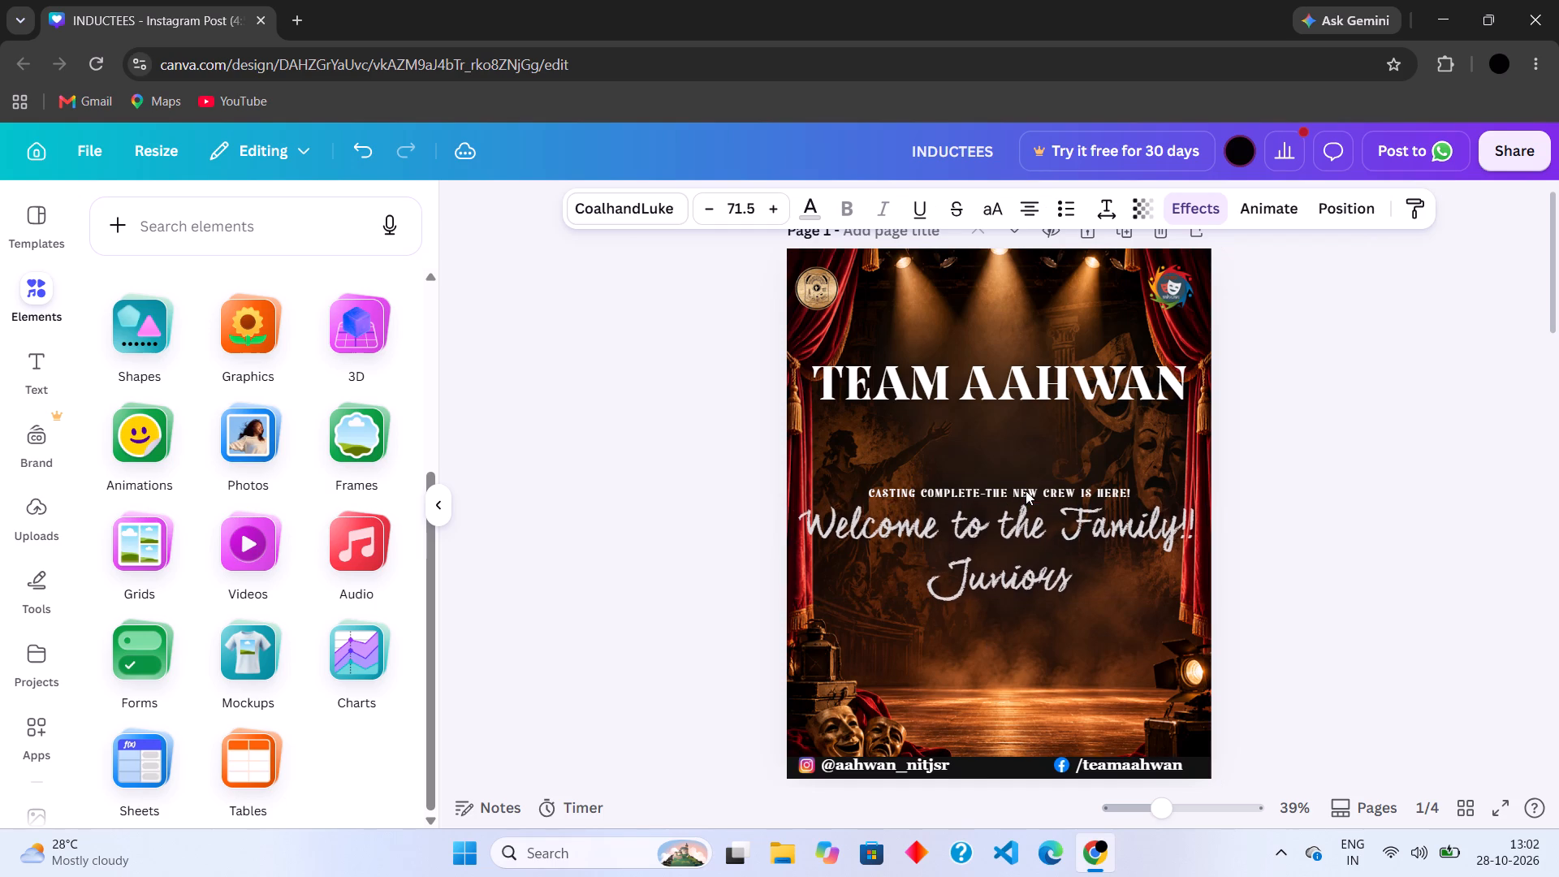
key(Down)
key(Down)
key(Down)
key(Down)
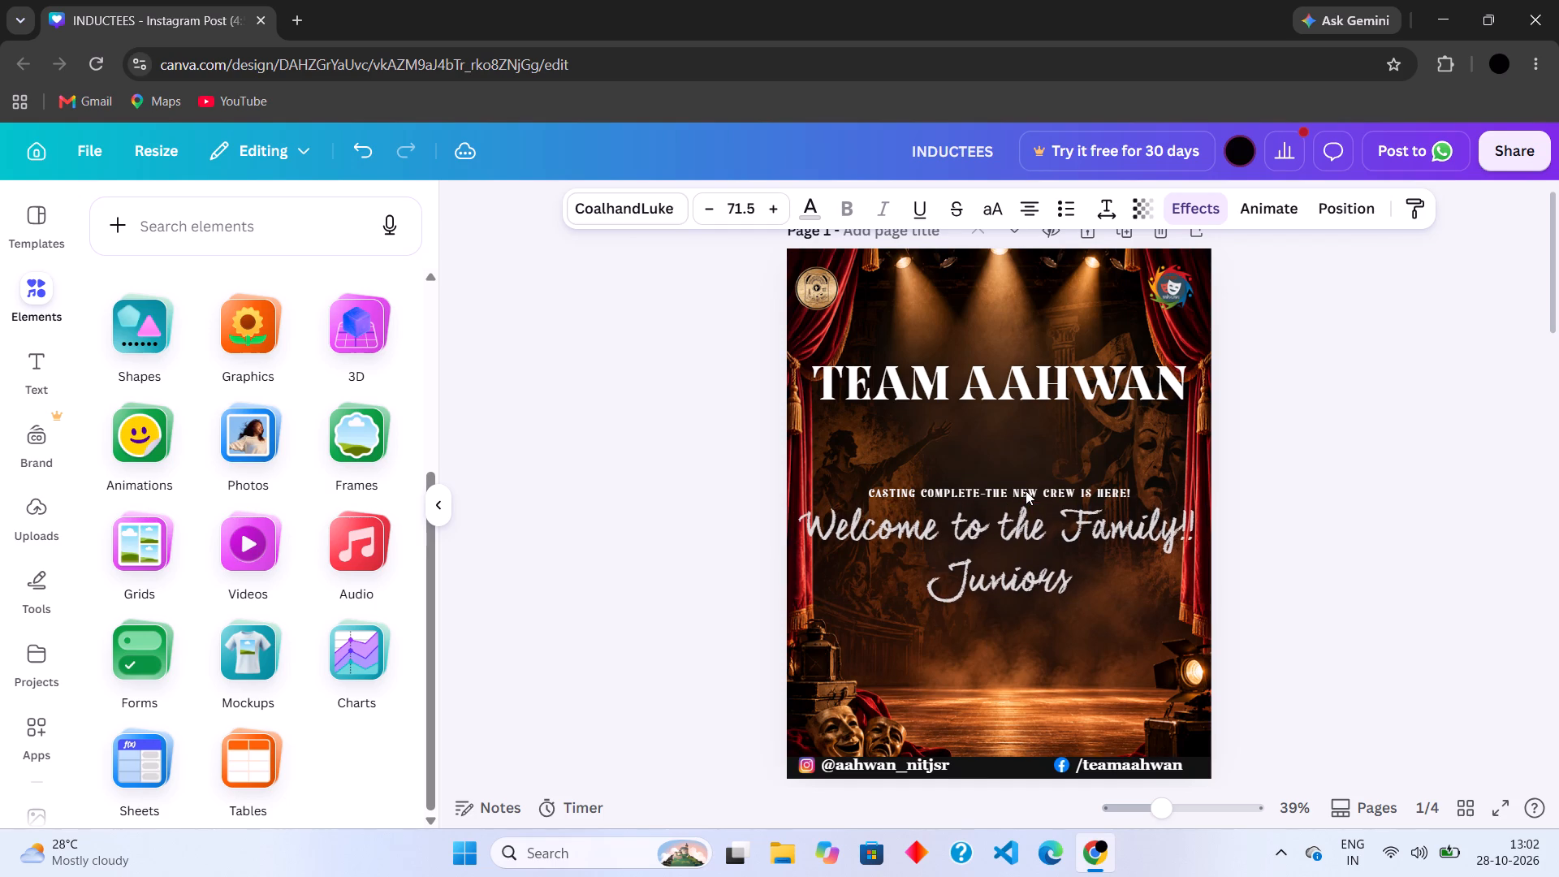
click(1354, 482)
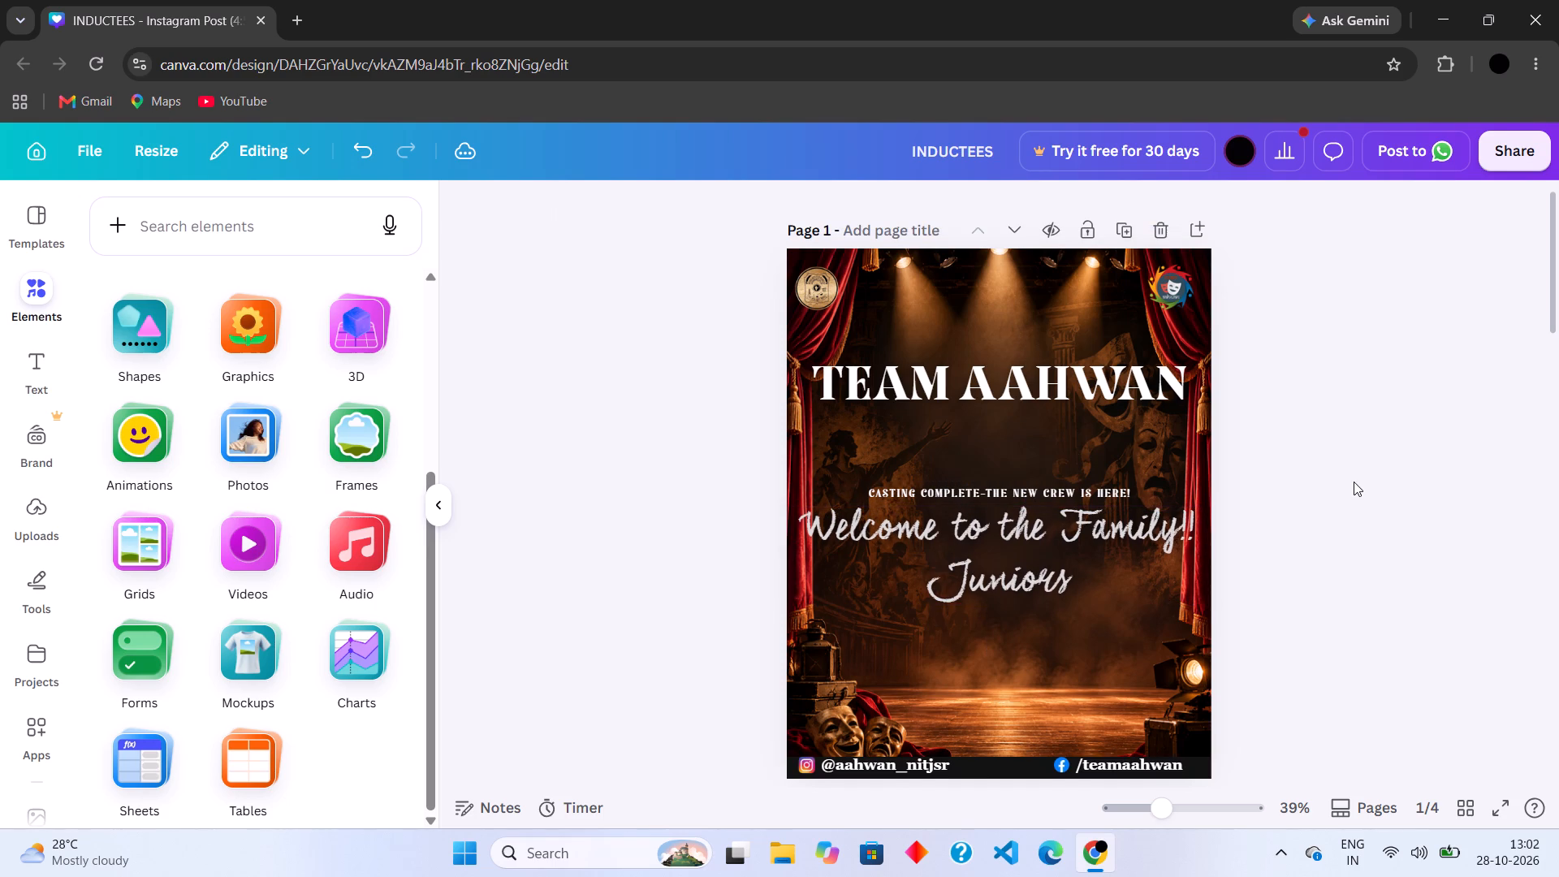
Review the INDUCTEES lists on pages 2 and 3 and the blank page 4.
scroll(1354, 482, down, 7)
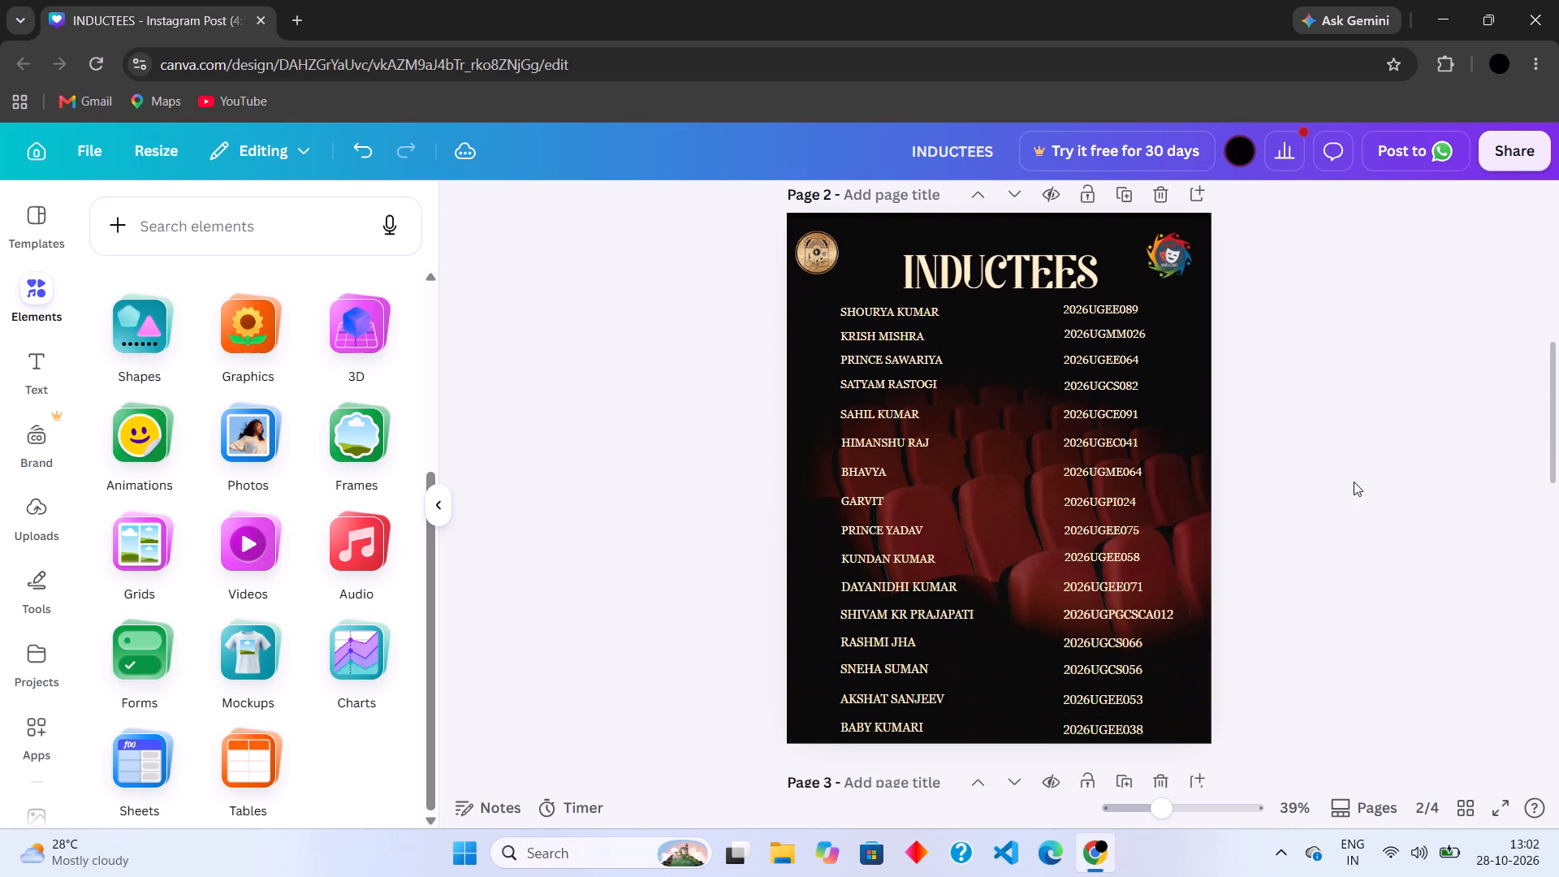
scroll(1354, 482, down, 7)
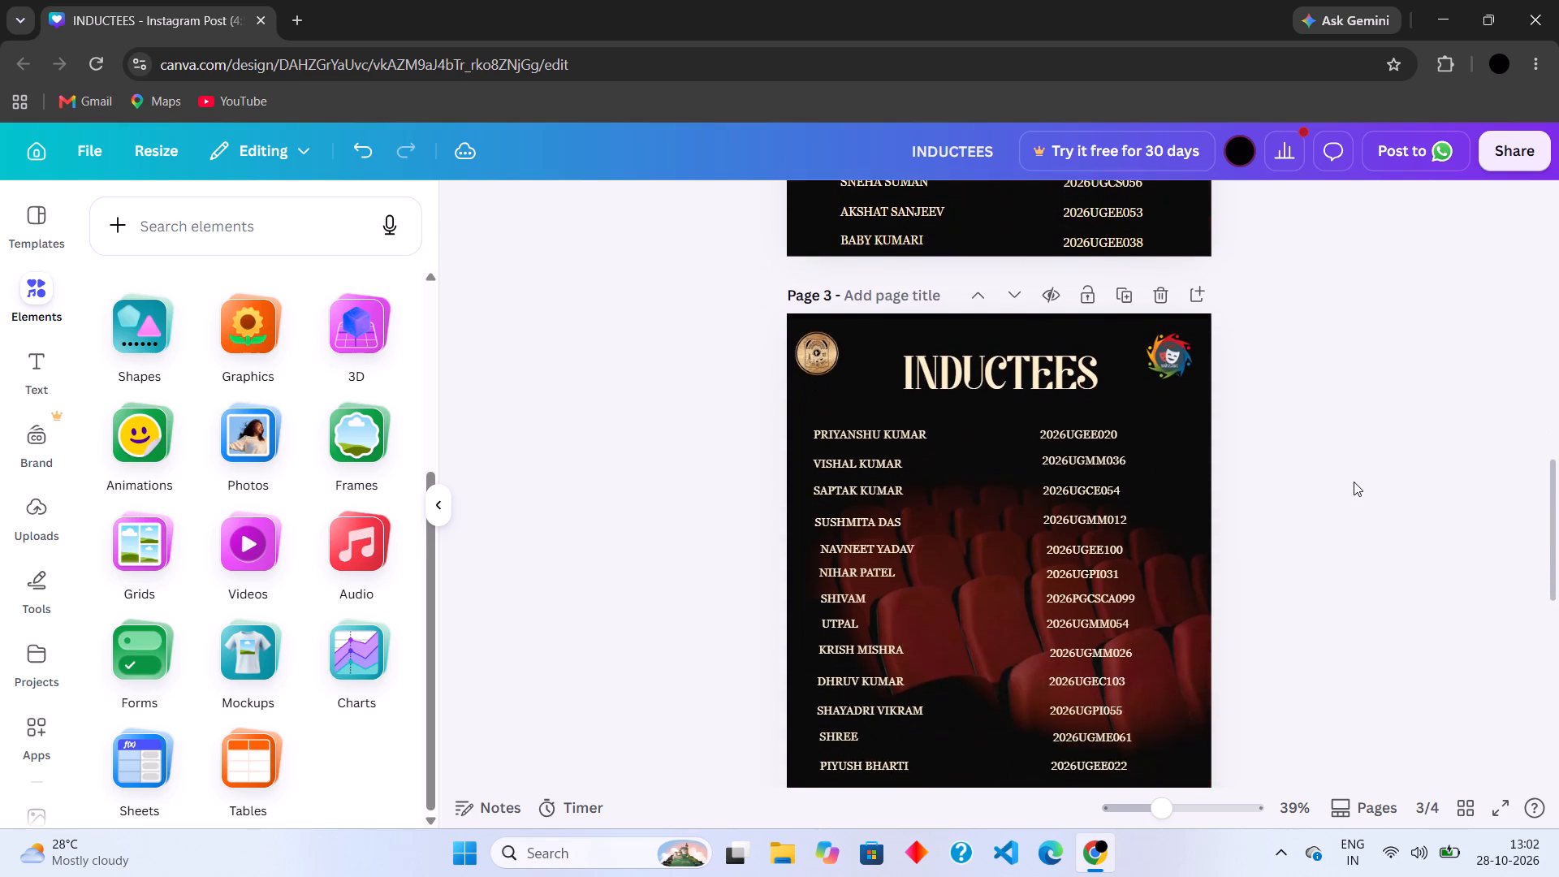
scroll(1354, 482, down, 6)
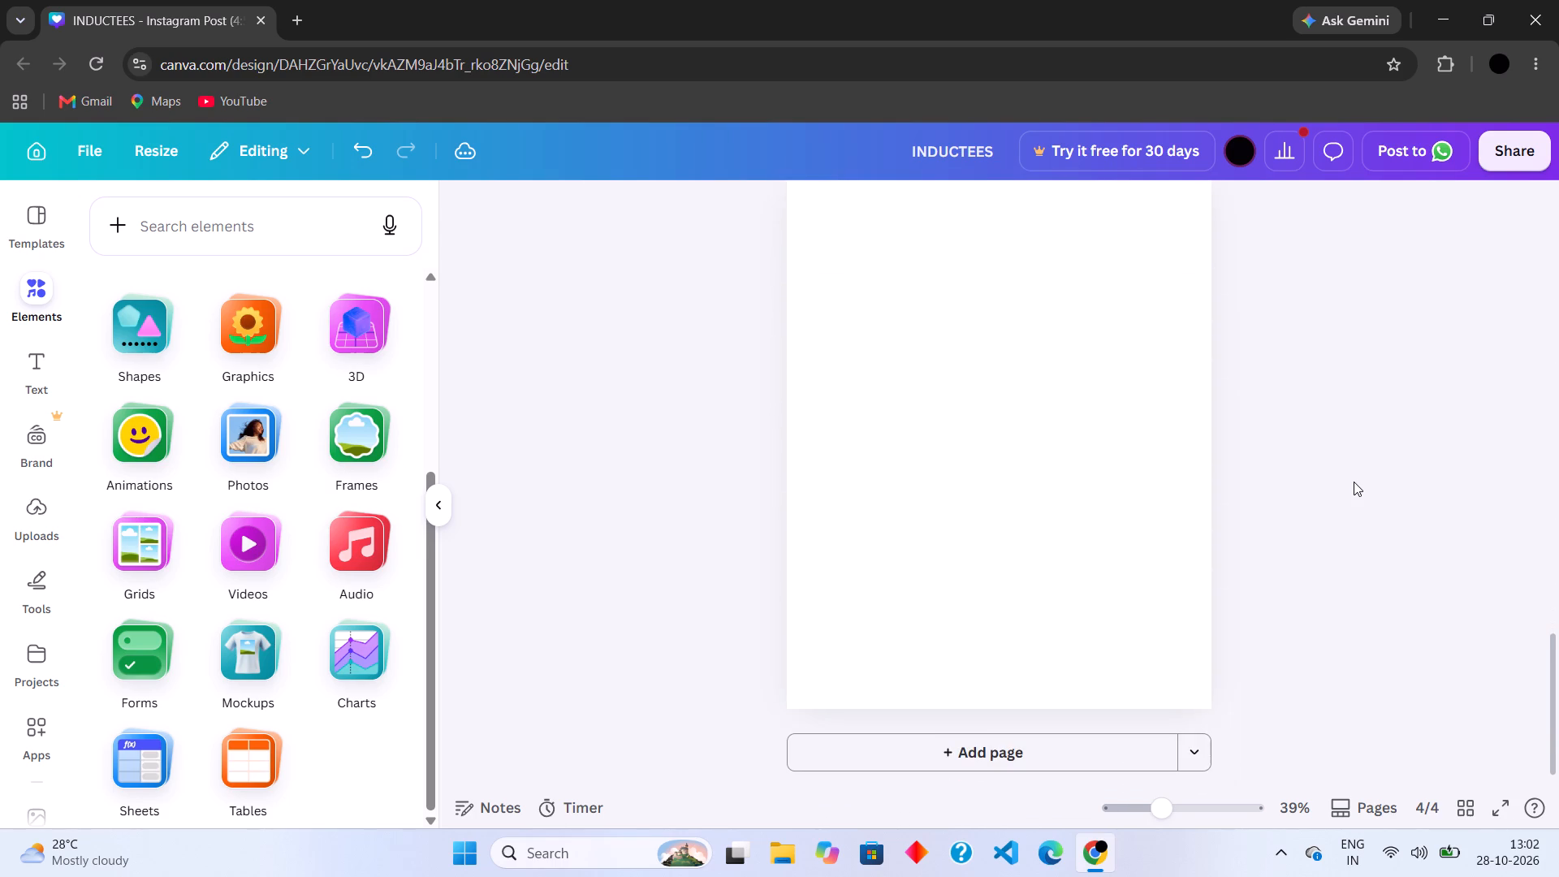
click(1084, 518)
click(1277, 512)
scroll(1277, 512, up, 6)
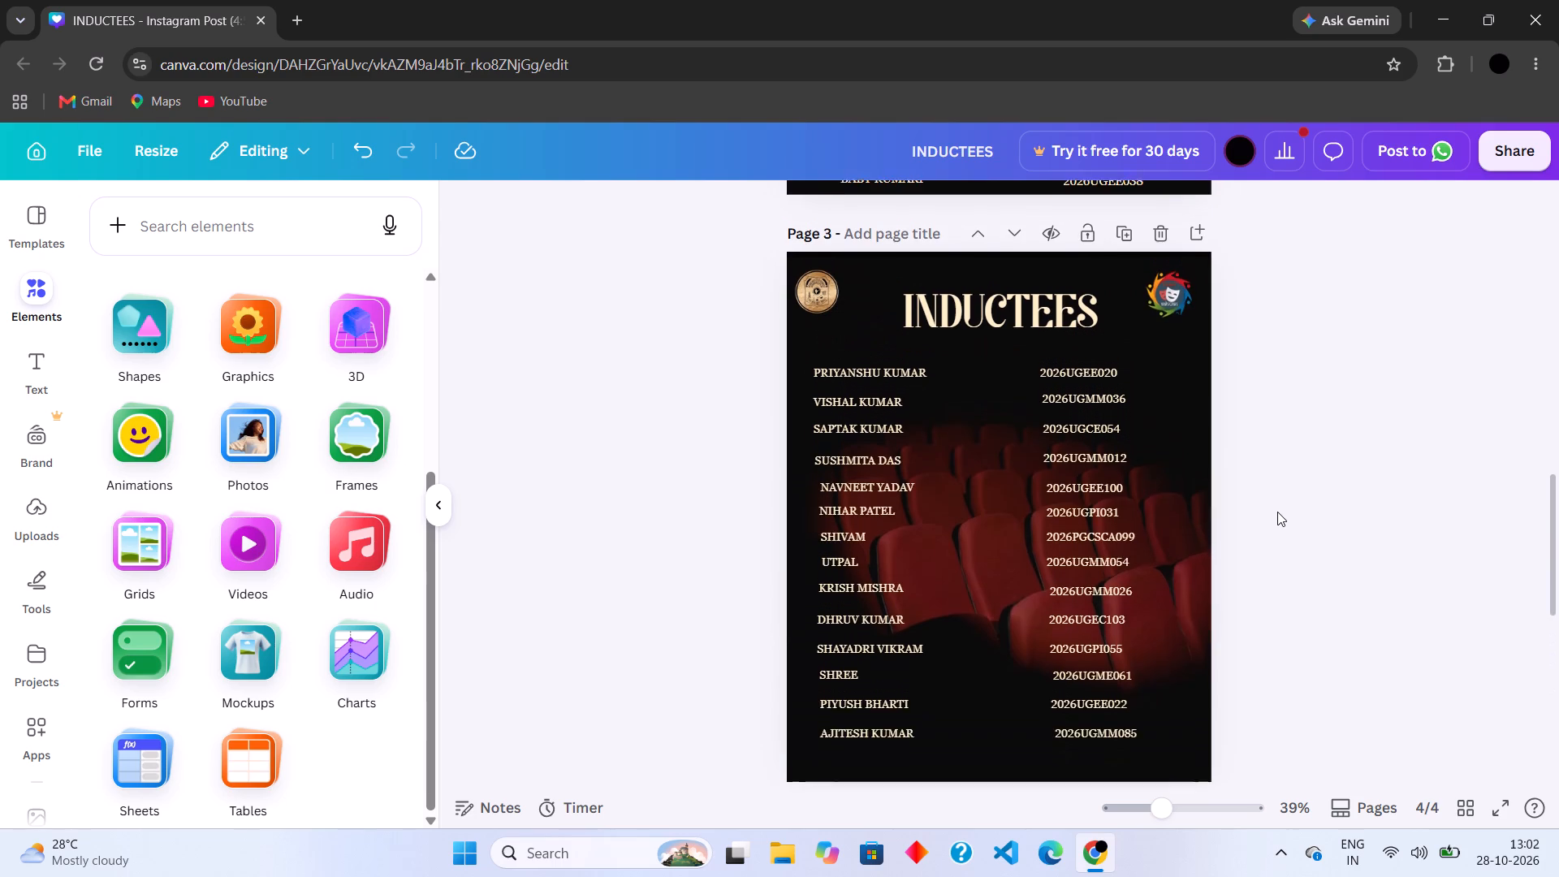
scroll(1277, 512, up, 3)
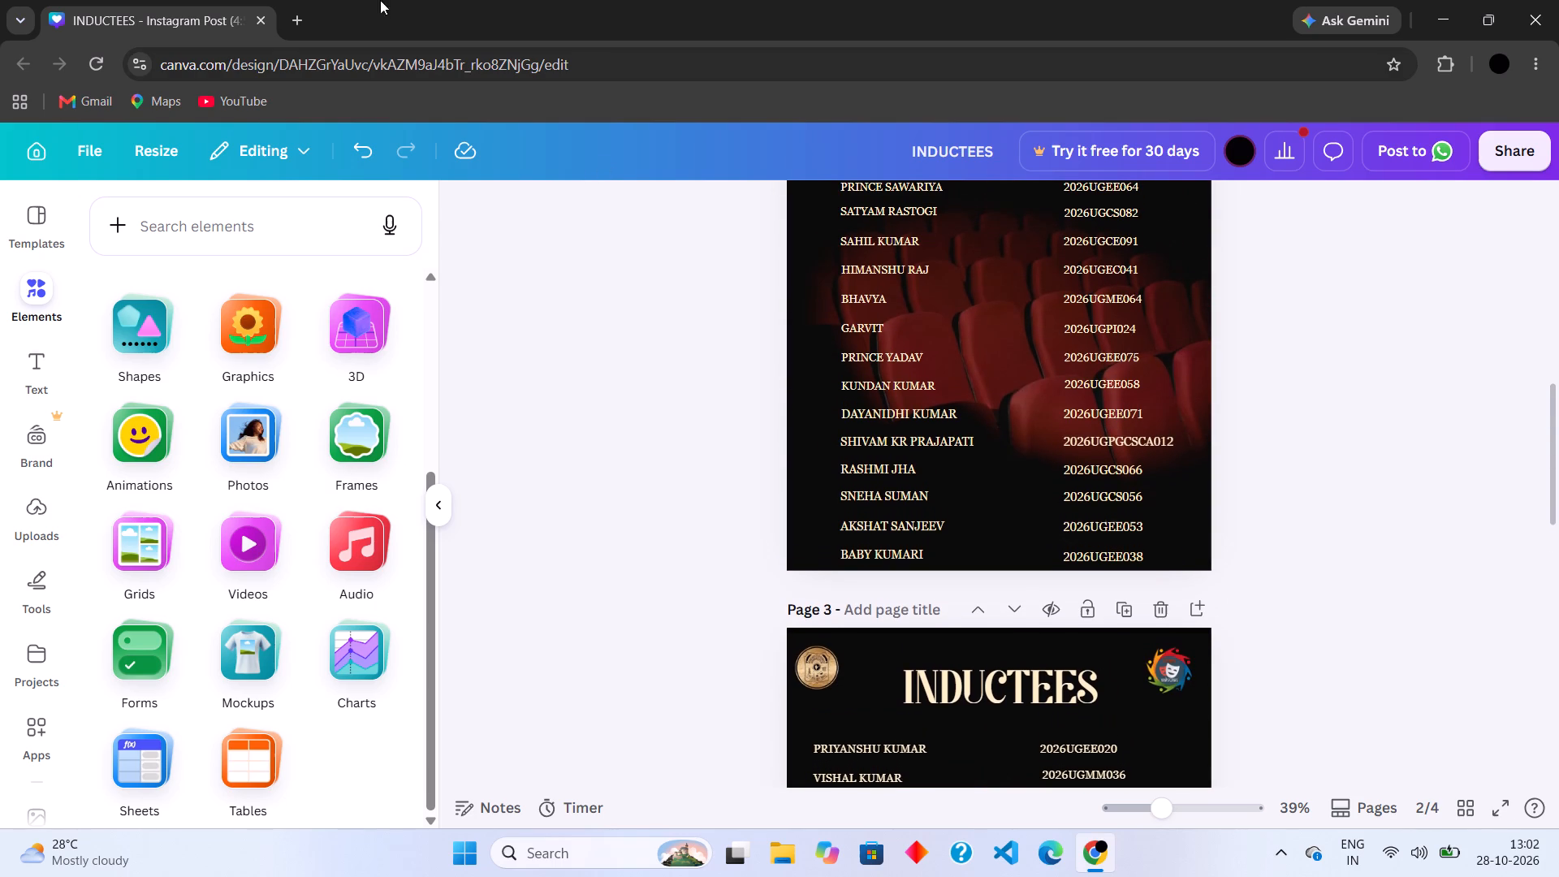
Open YouTube in a new tab, search for "how to make open source contributions on github", and look through the results.
click(283, 21)
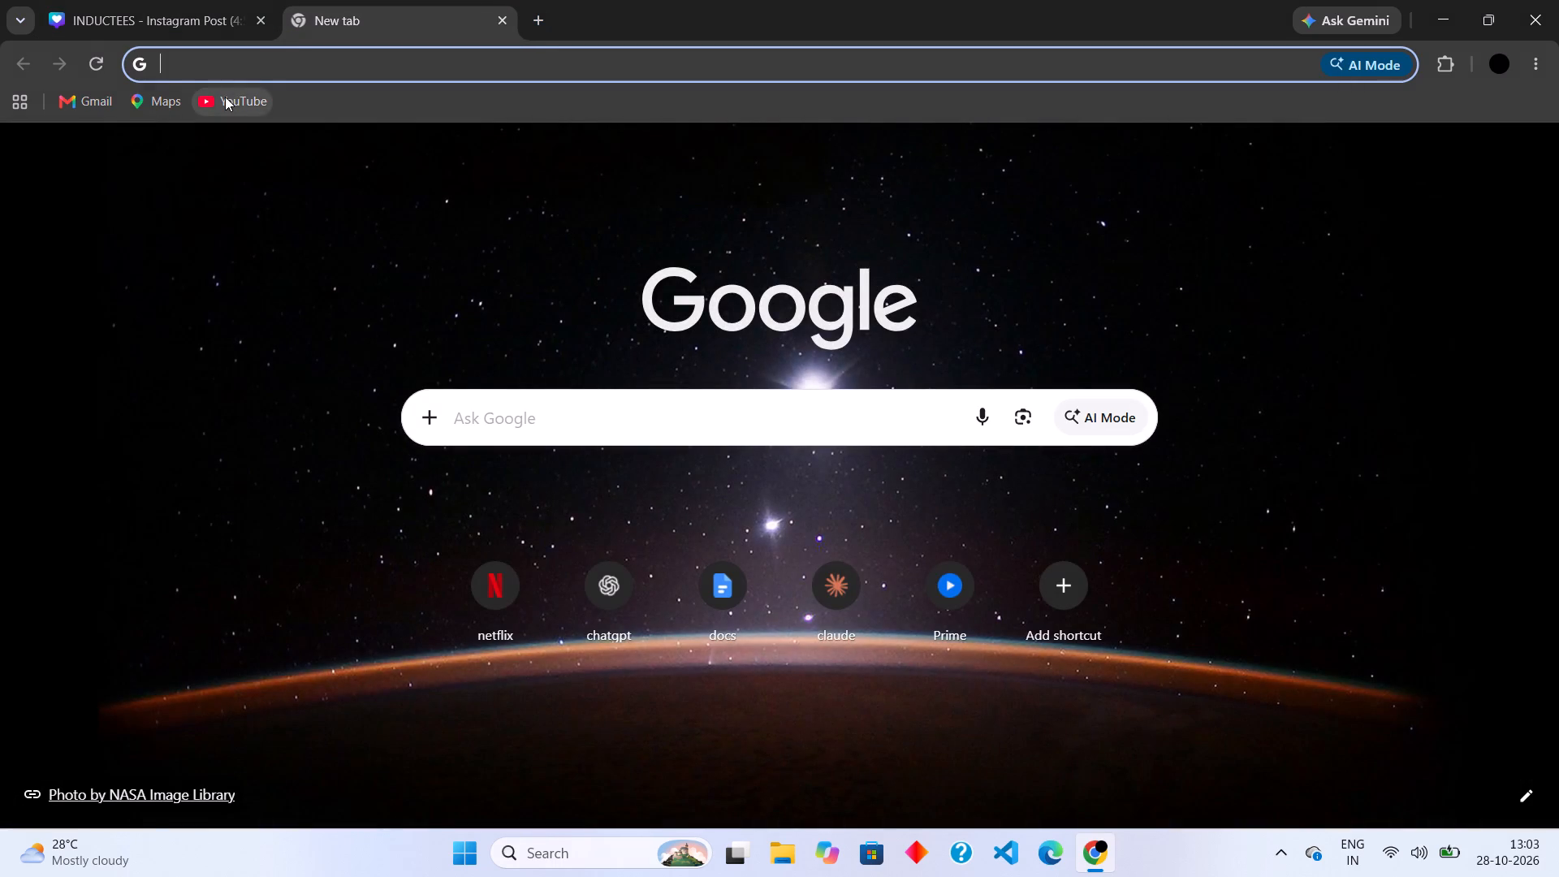
click(225, 97)
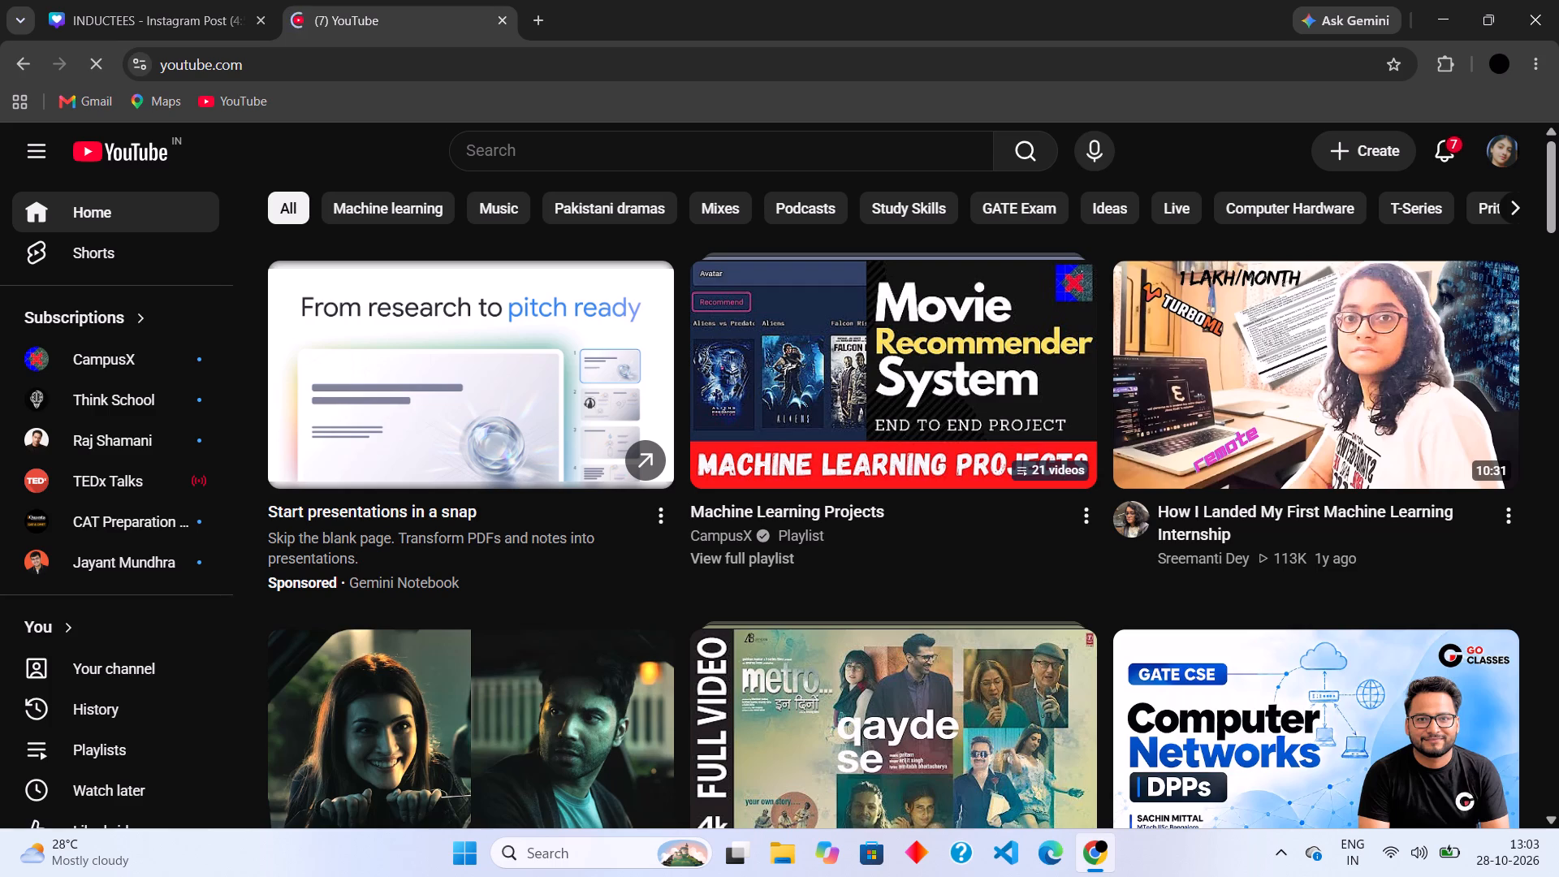
click(508, 145)
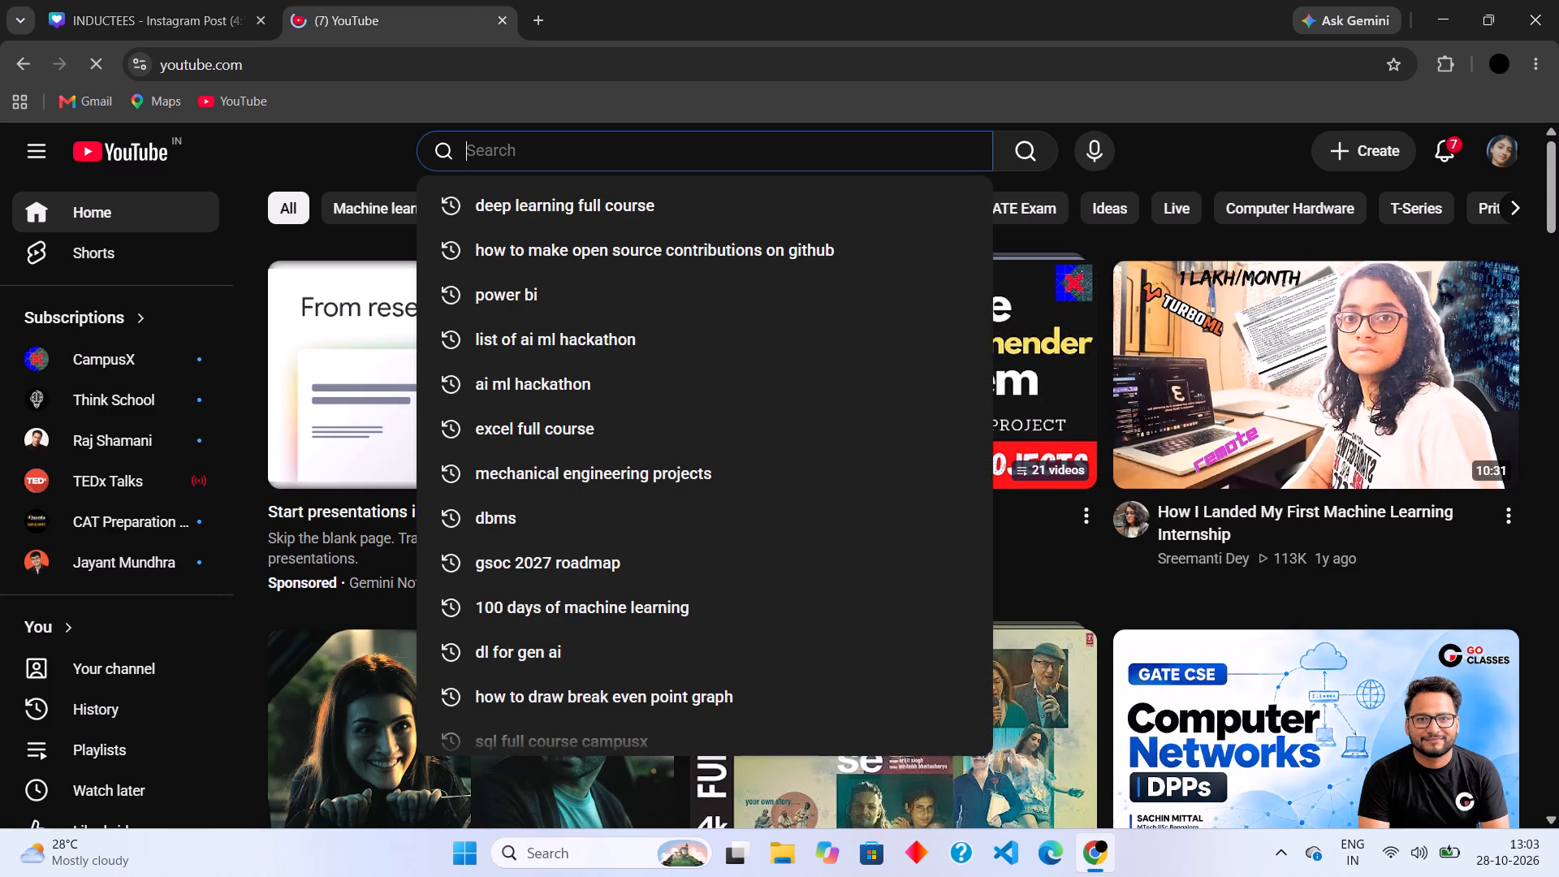
click(551, 240)
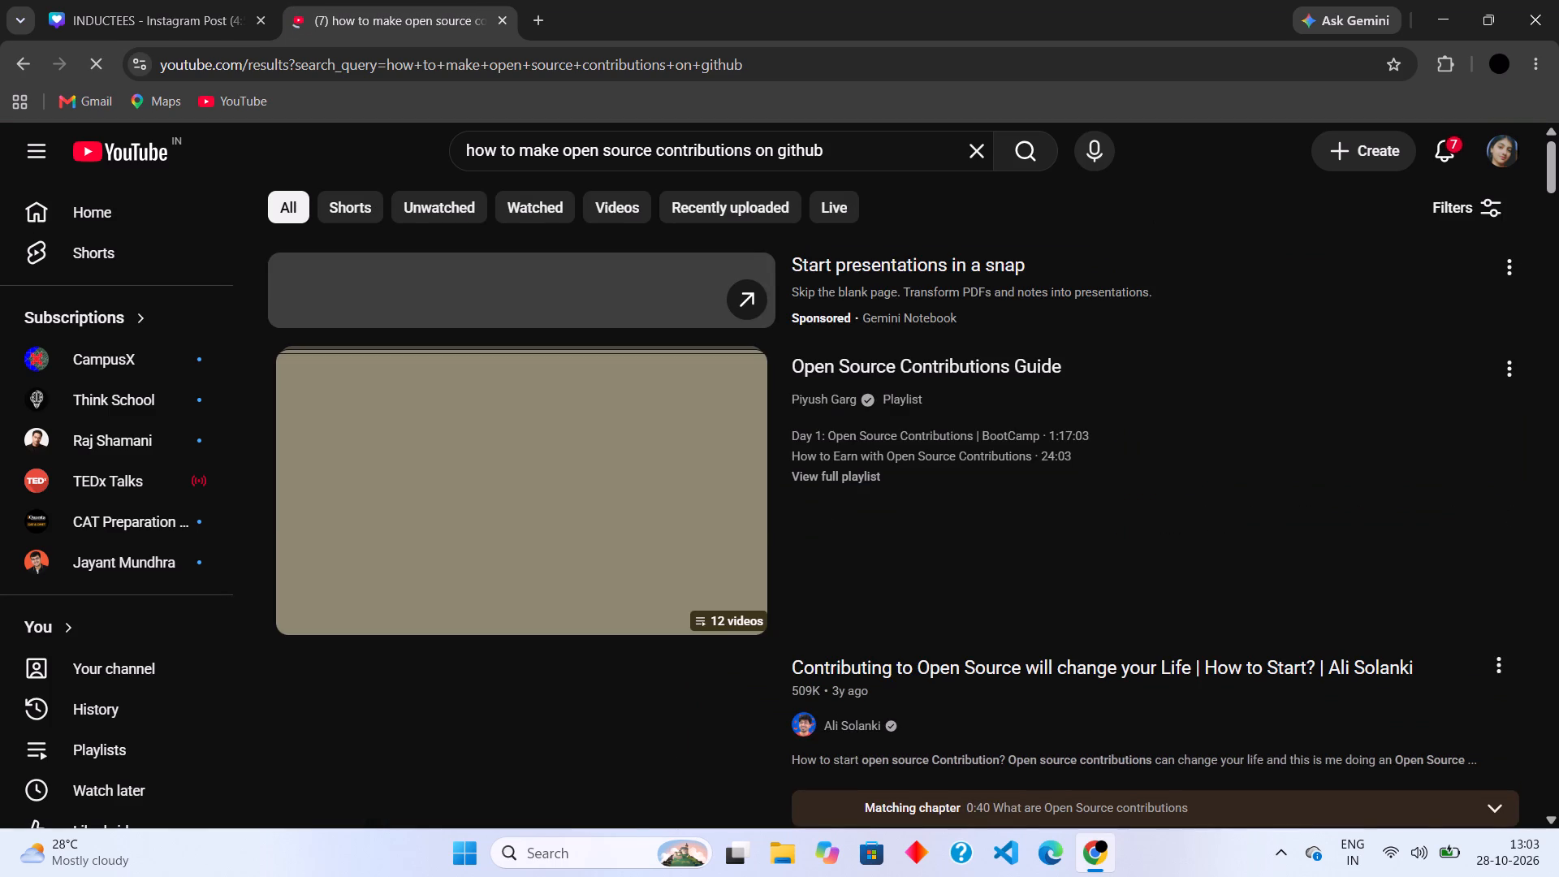
scroll(791, 154, down, 1)
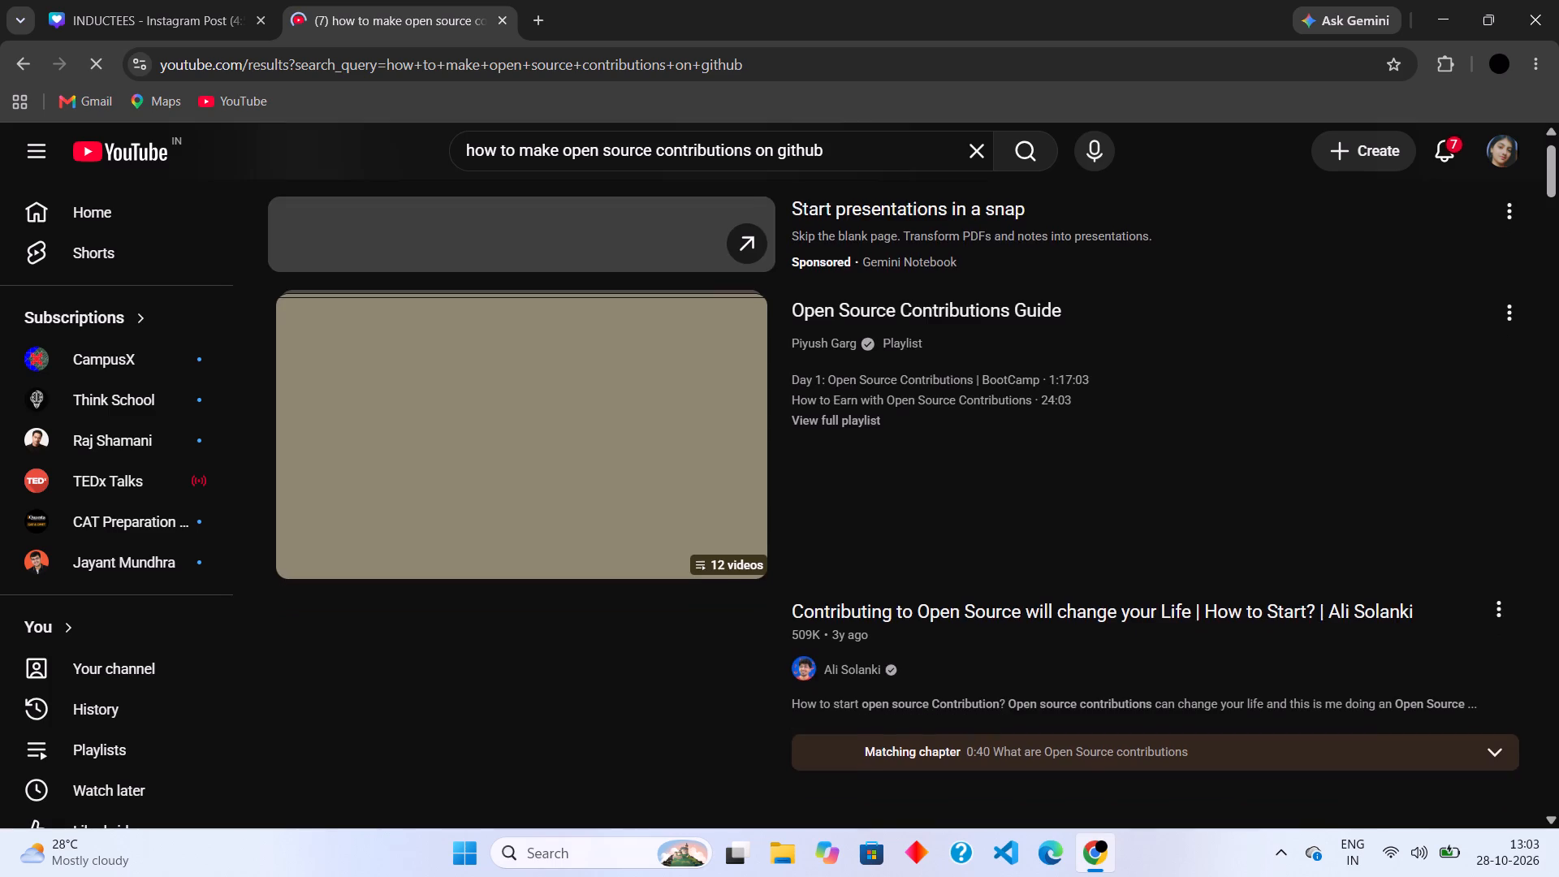
scroll(791, 154, down, 1)
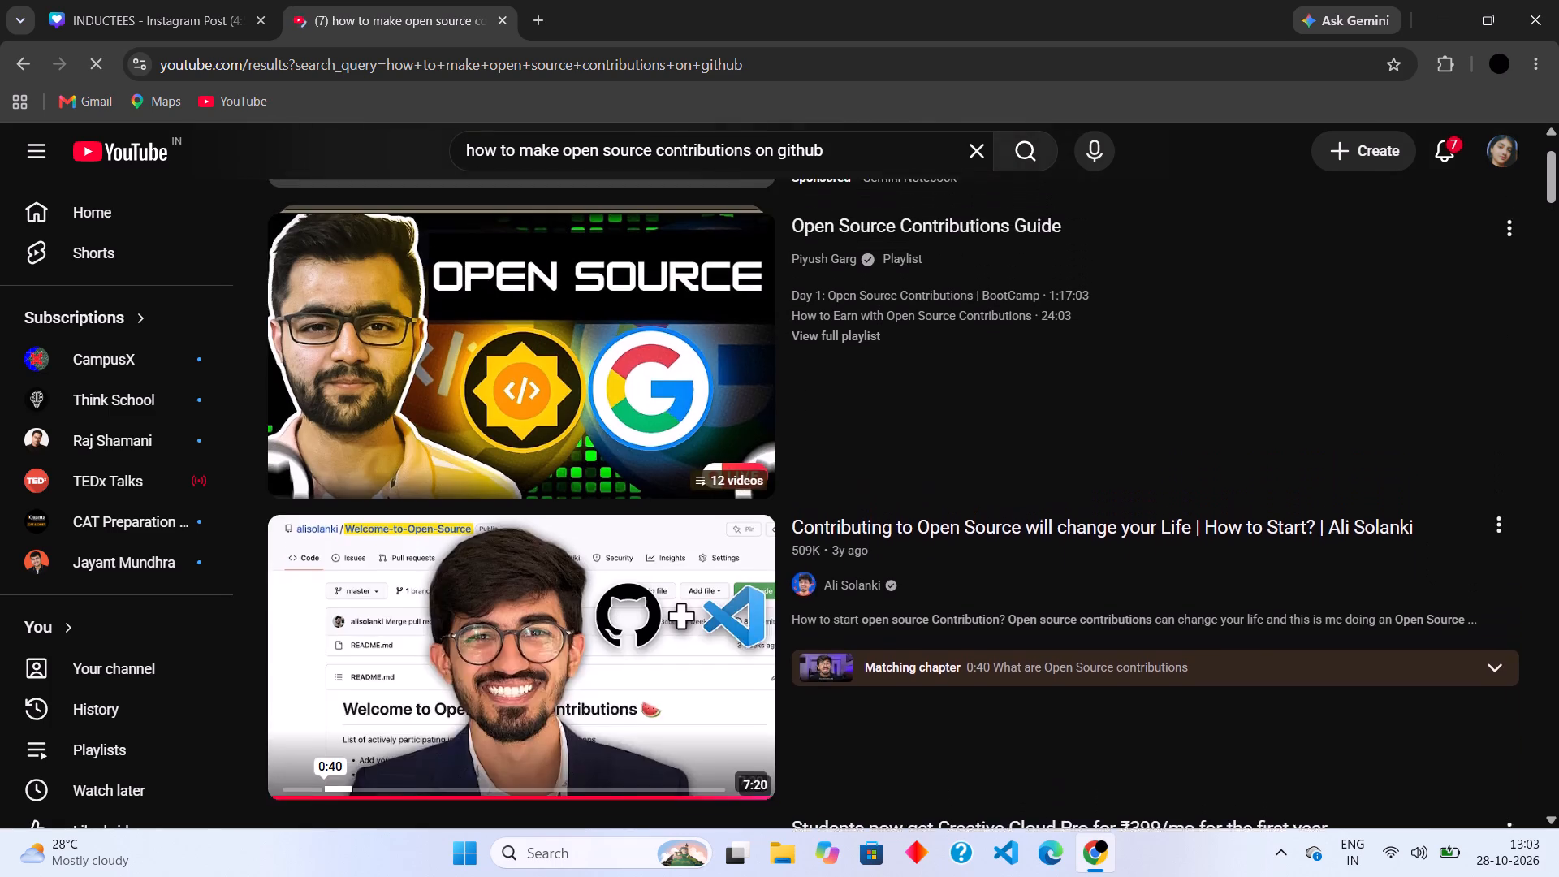
Open the full "Open Source Contributions Guide" playlist from the search results.
scroll(791, 154, down, 1)
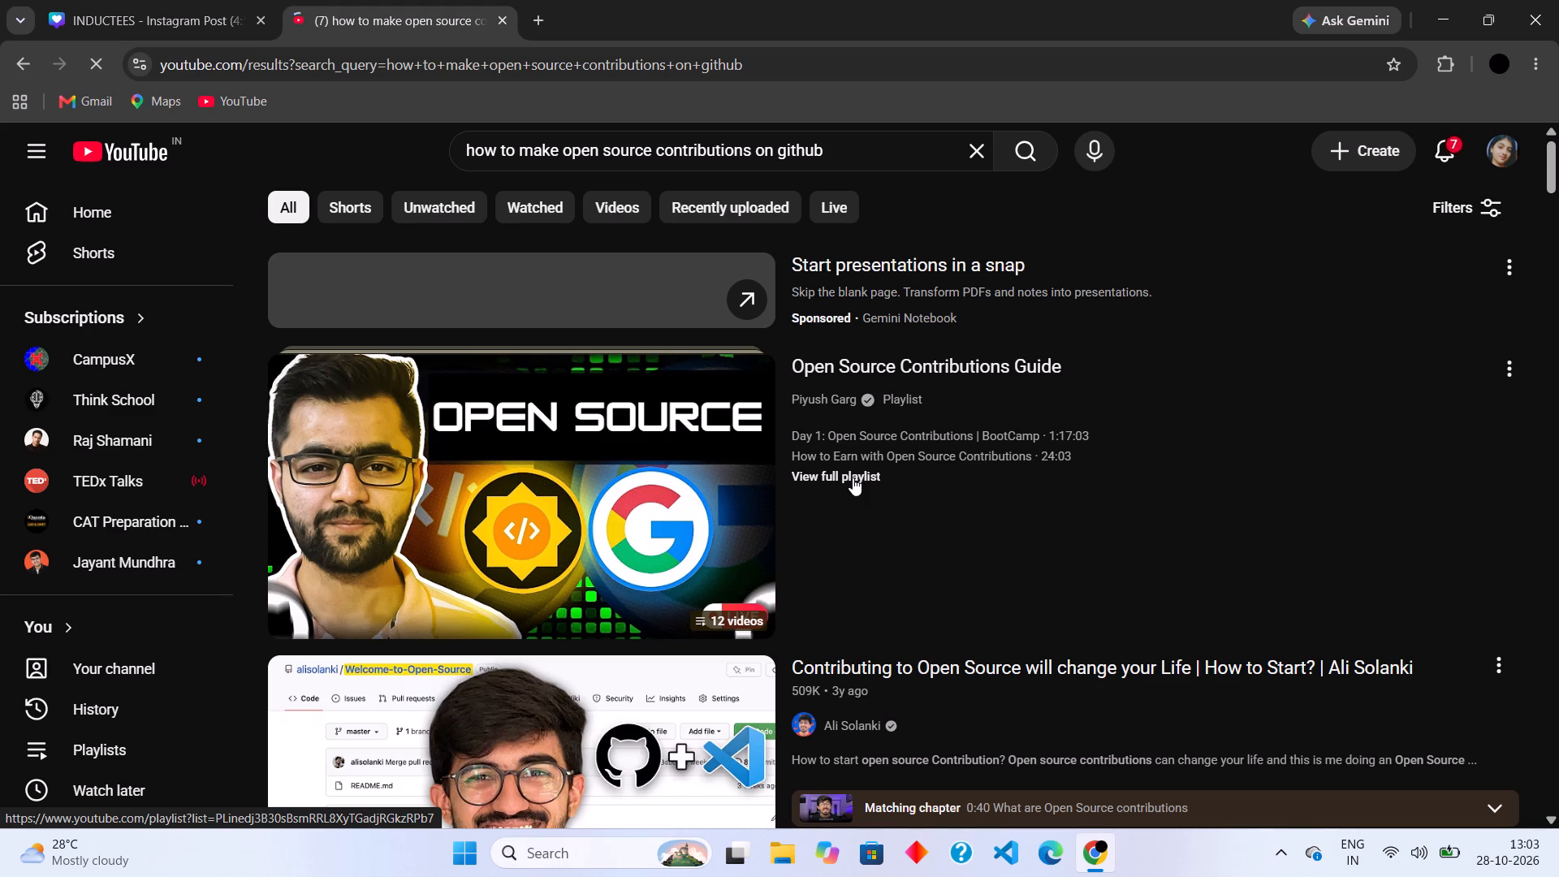
click(853, 477)
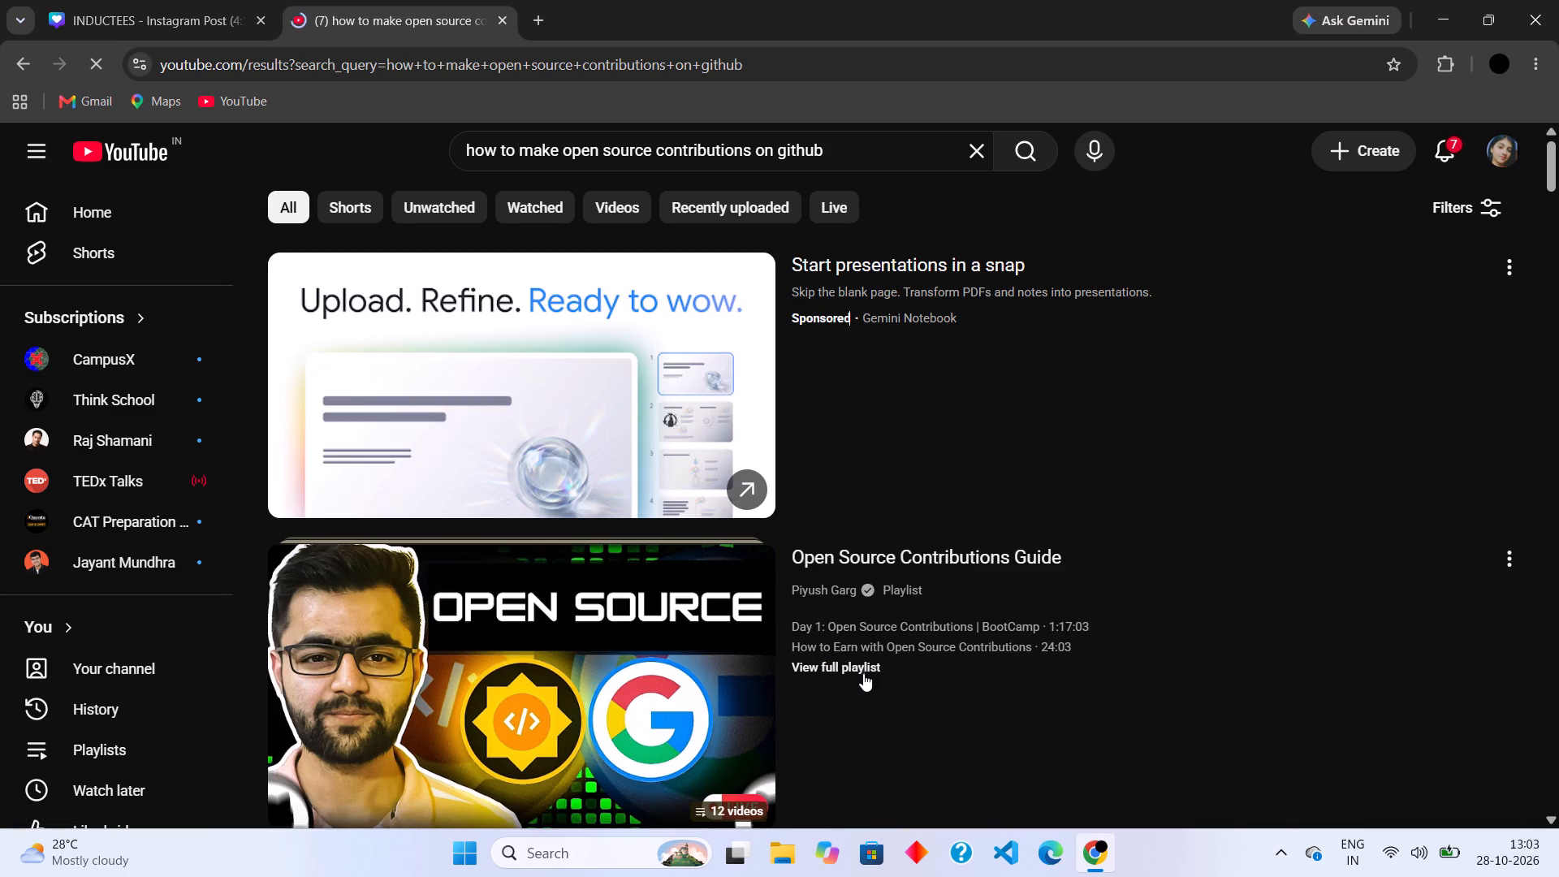
click(863, 661)
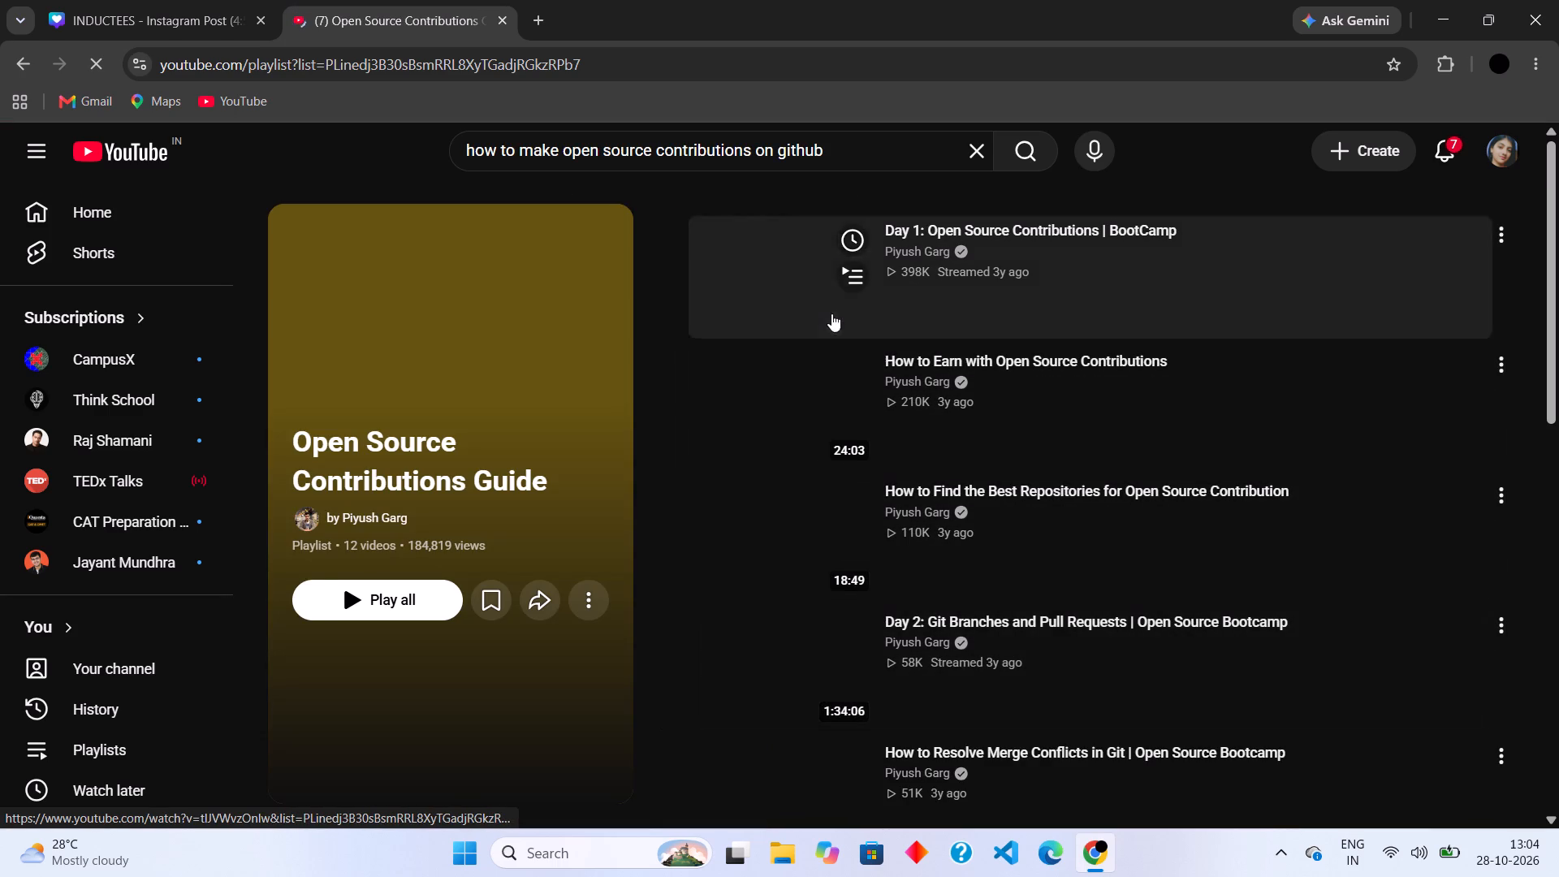
Play "Day 1: Open Source Contributions | BootCamp" from the playlist, closing the live chat replay and skipping the ad.
click(729, 263)
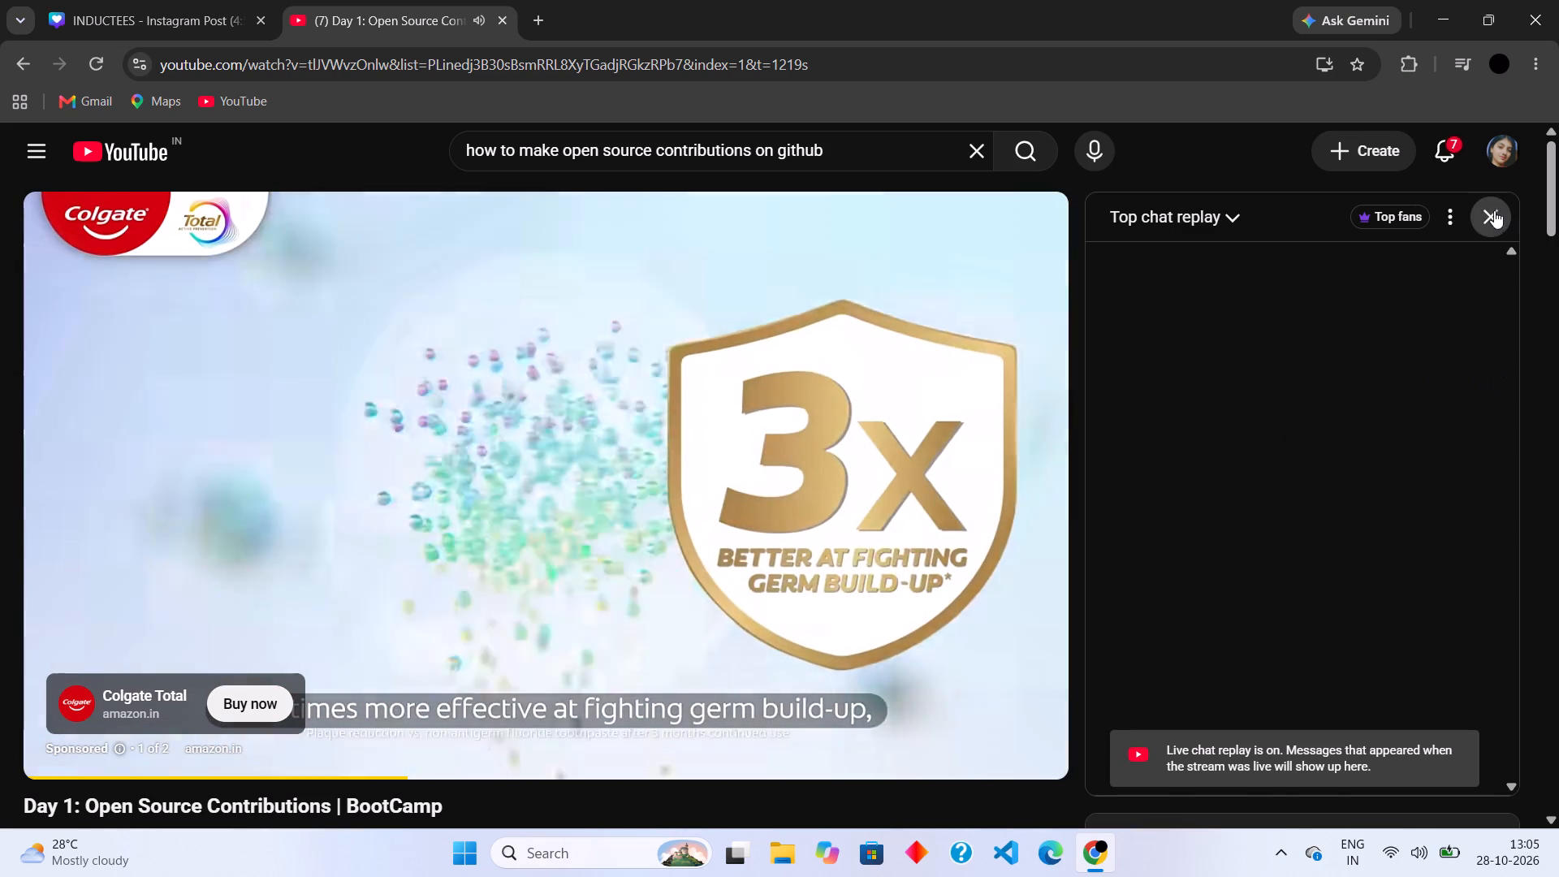
click(1489, 210)
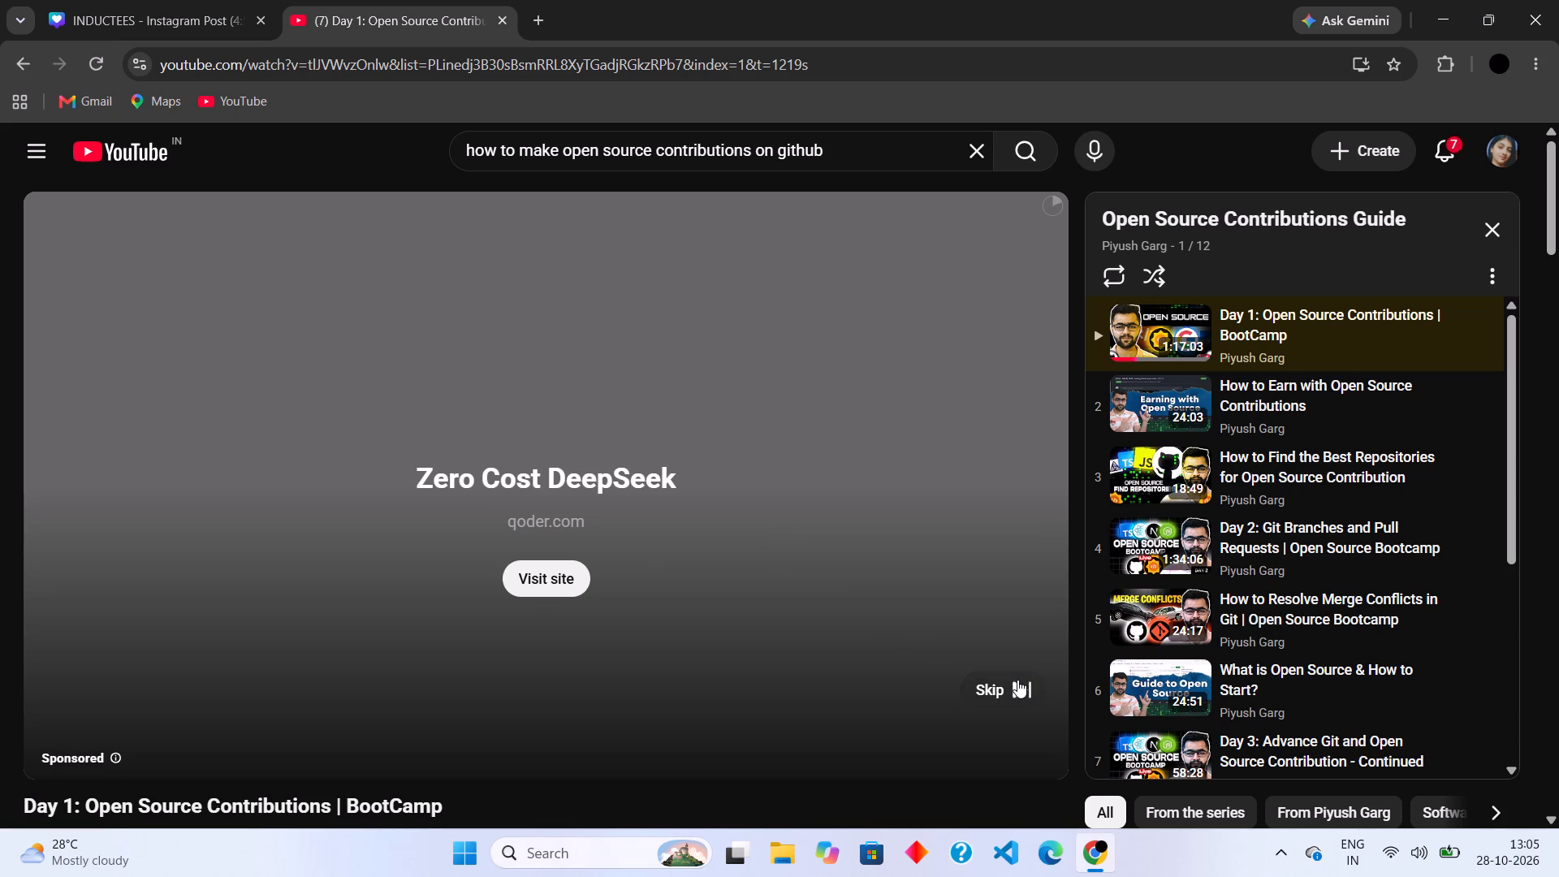
click(1017, 680)
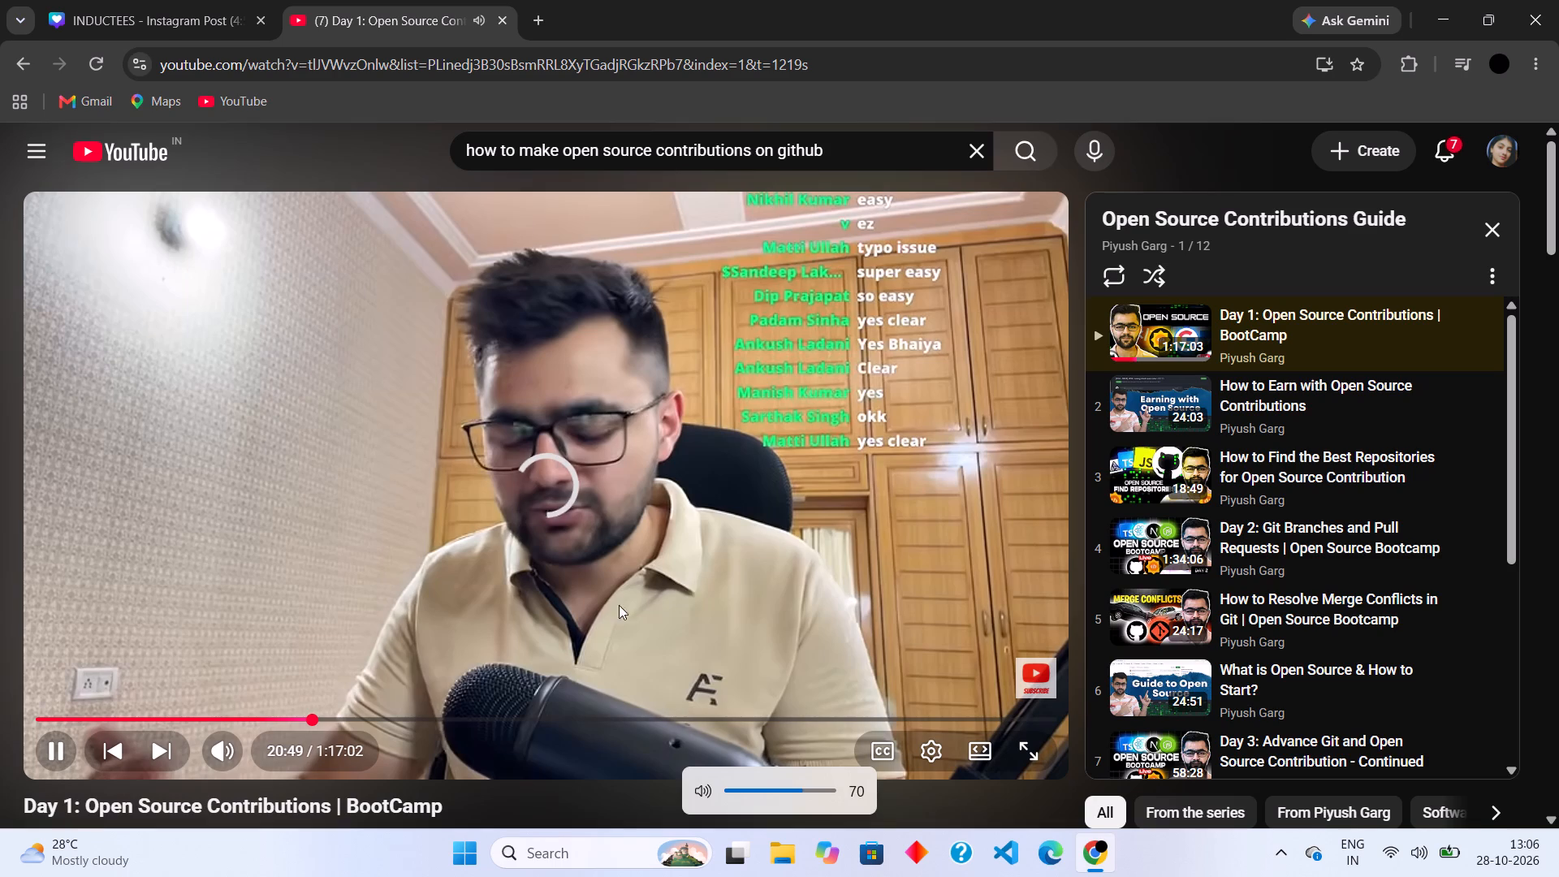
Expand the Day 1 video's description and look through its links and the content below it.
scroll(506, 672, down, 4)
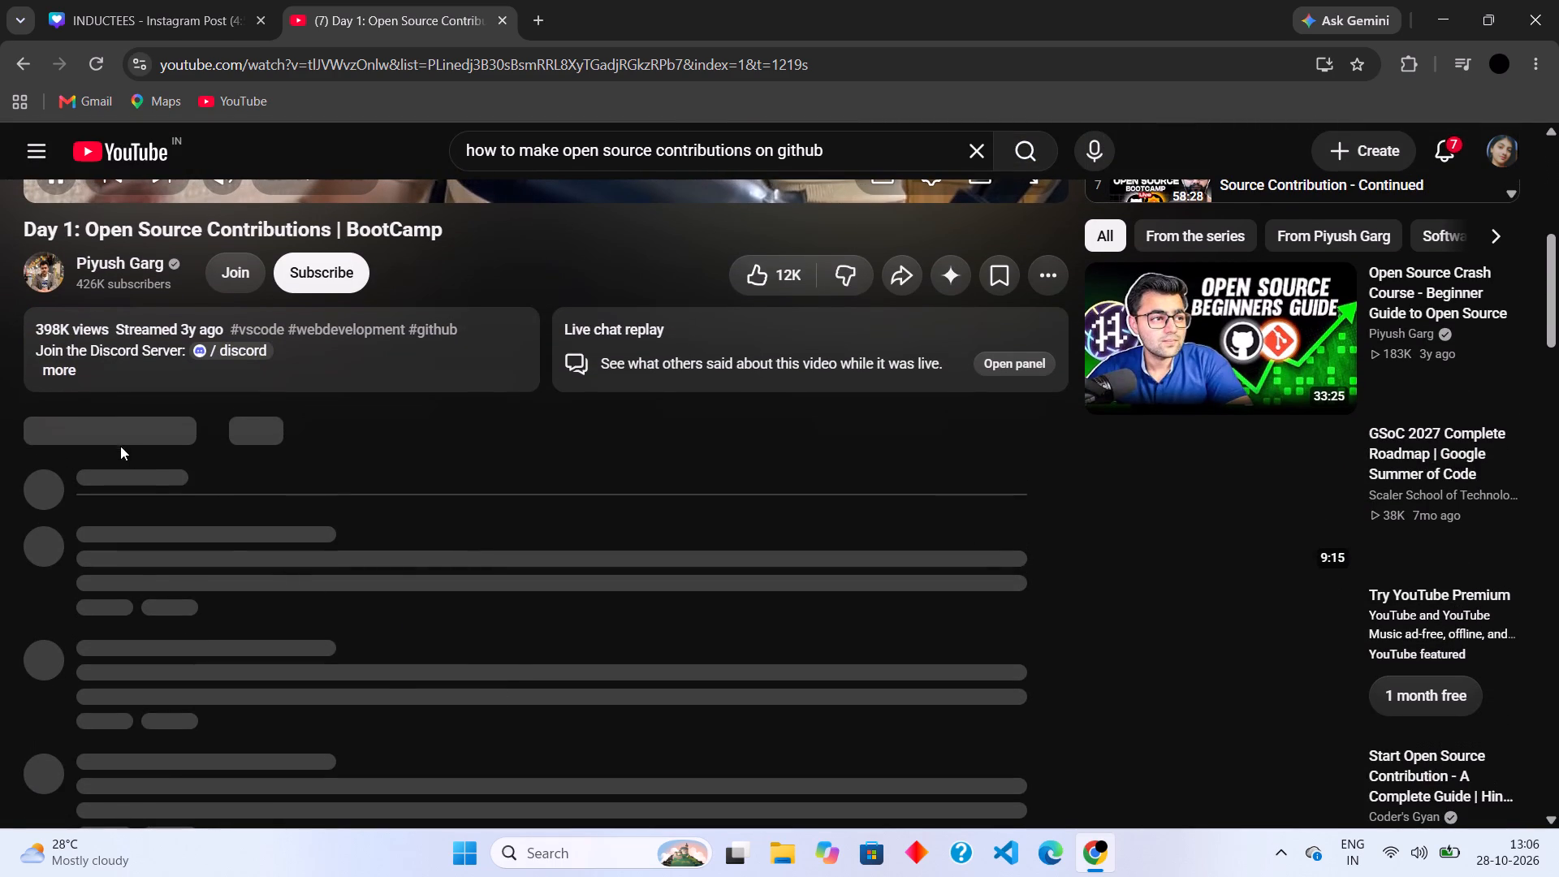
click(62, 372)
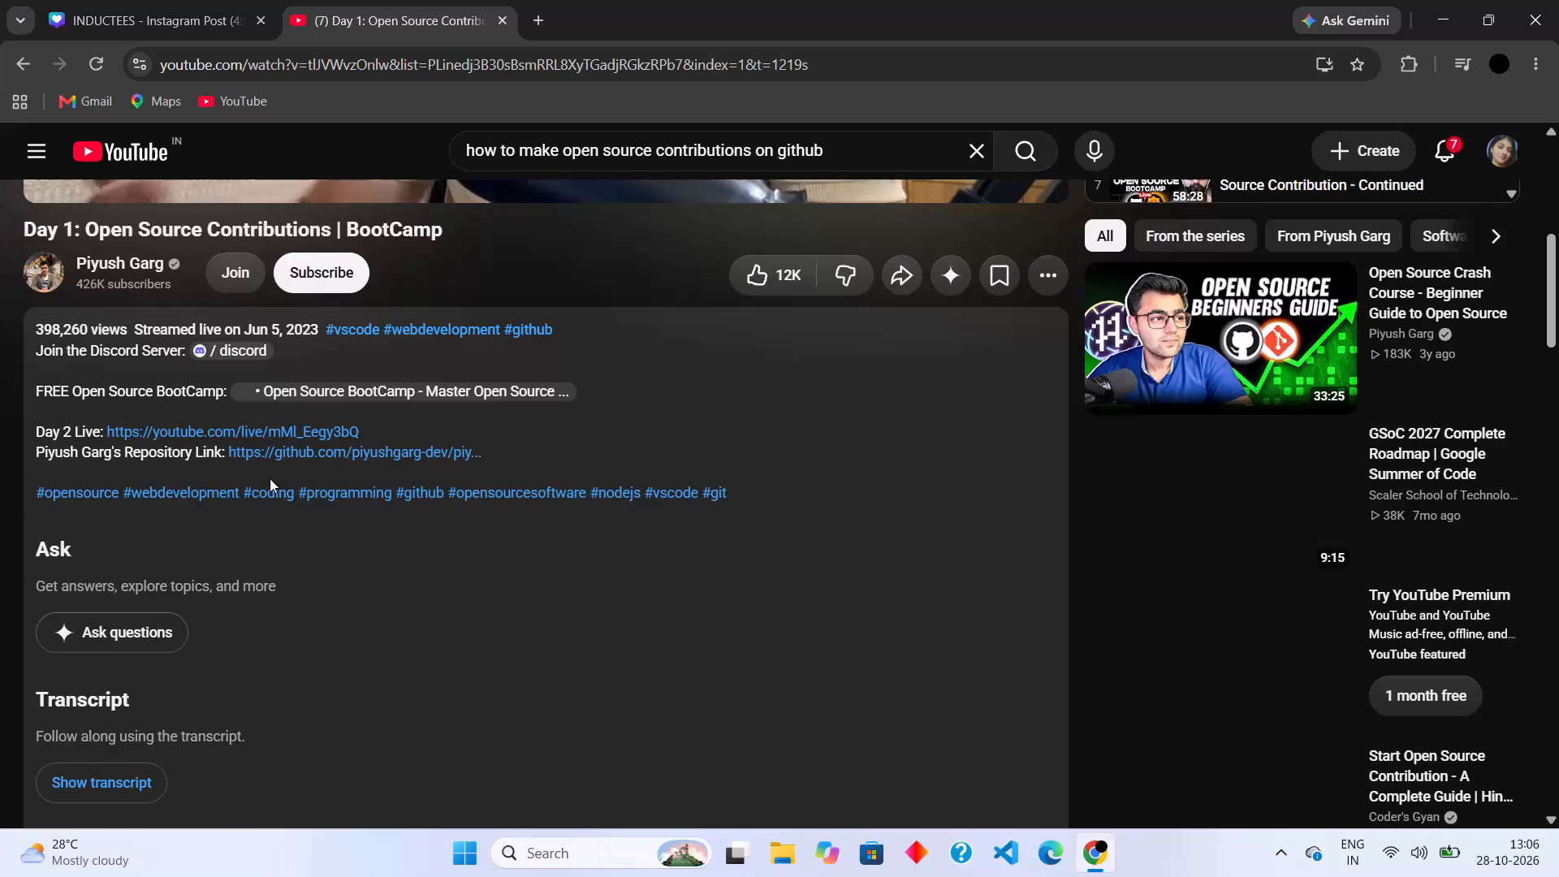
scroll(270, 478, down, 3)
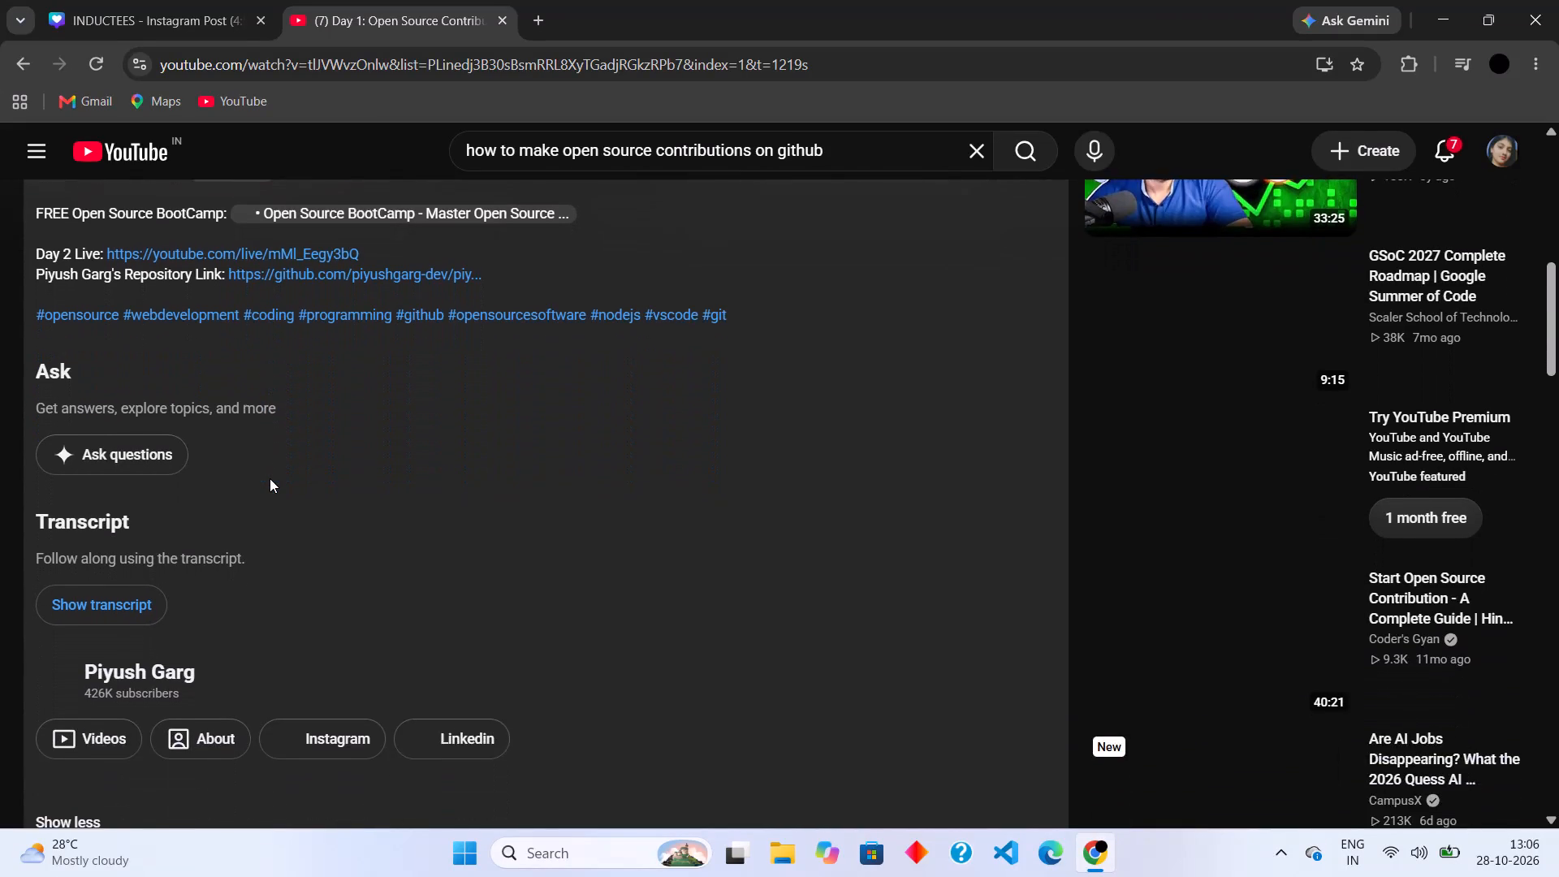
scroll(270, 478, down, 1)
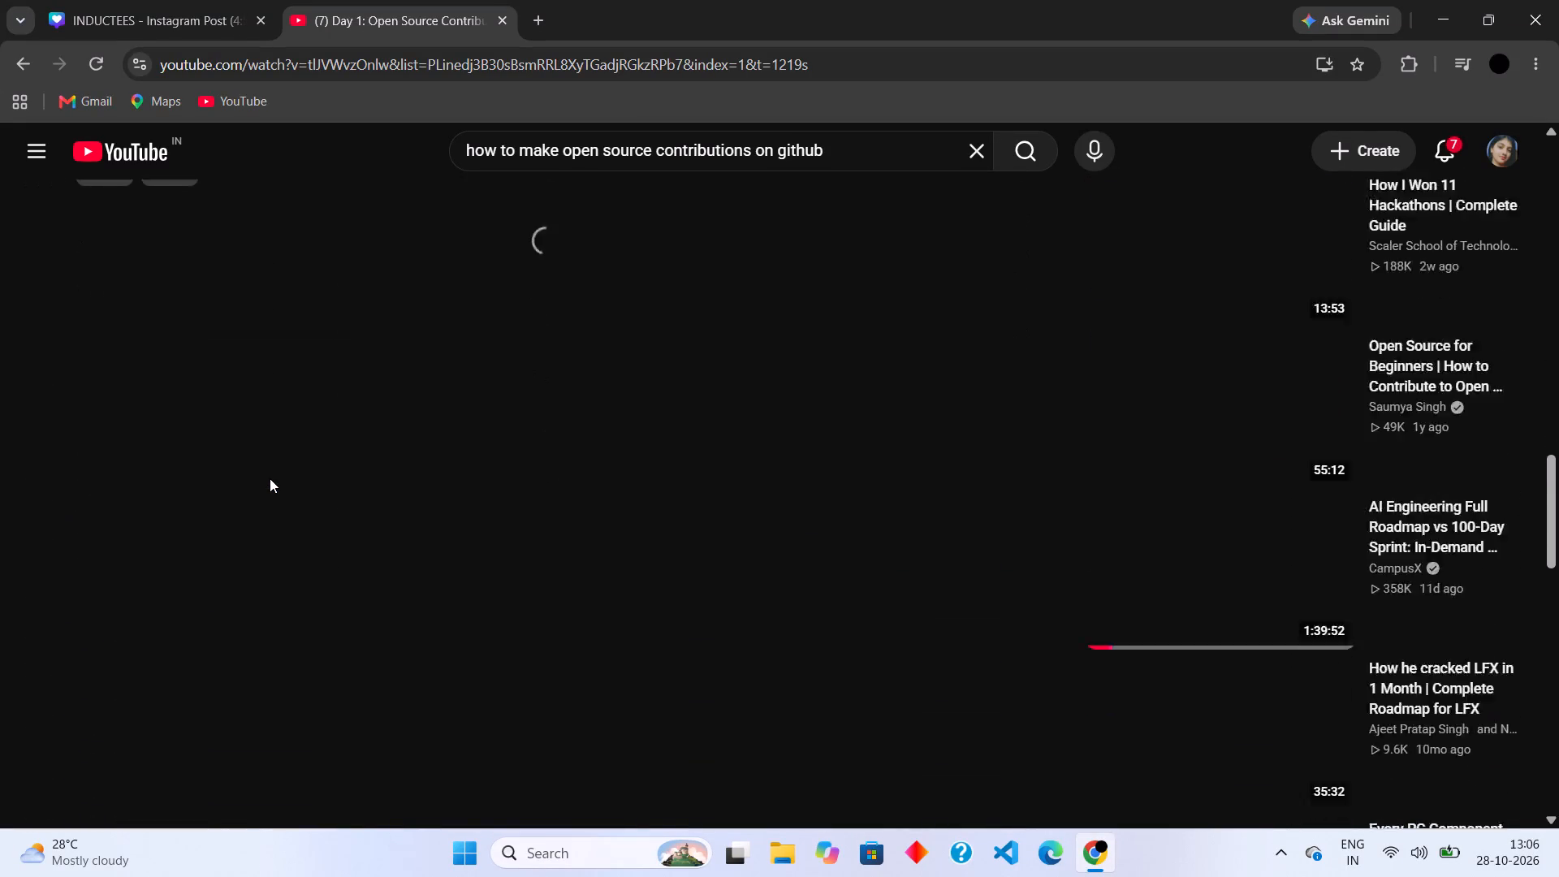
scroll(270, 478, down, 1)
scroll(270, 478, up, 3)
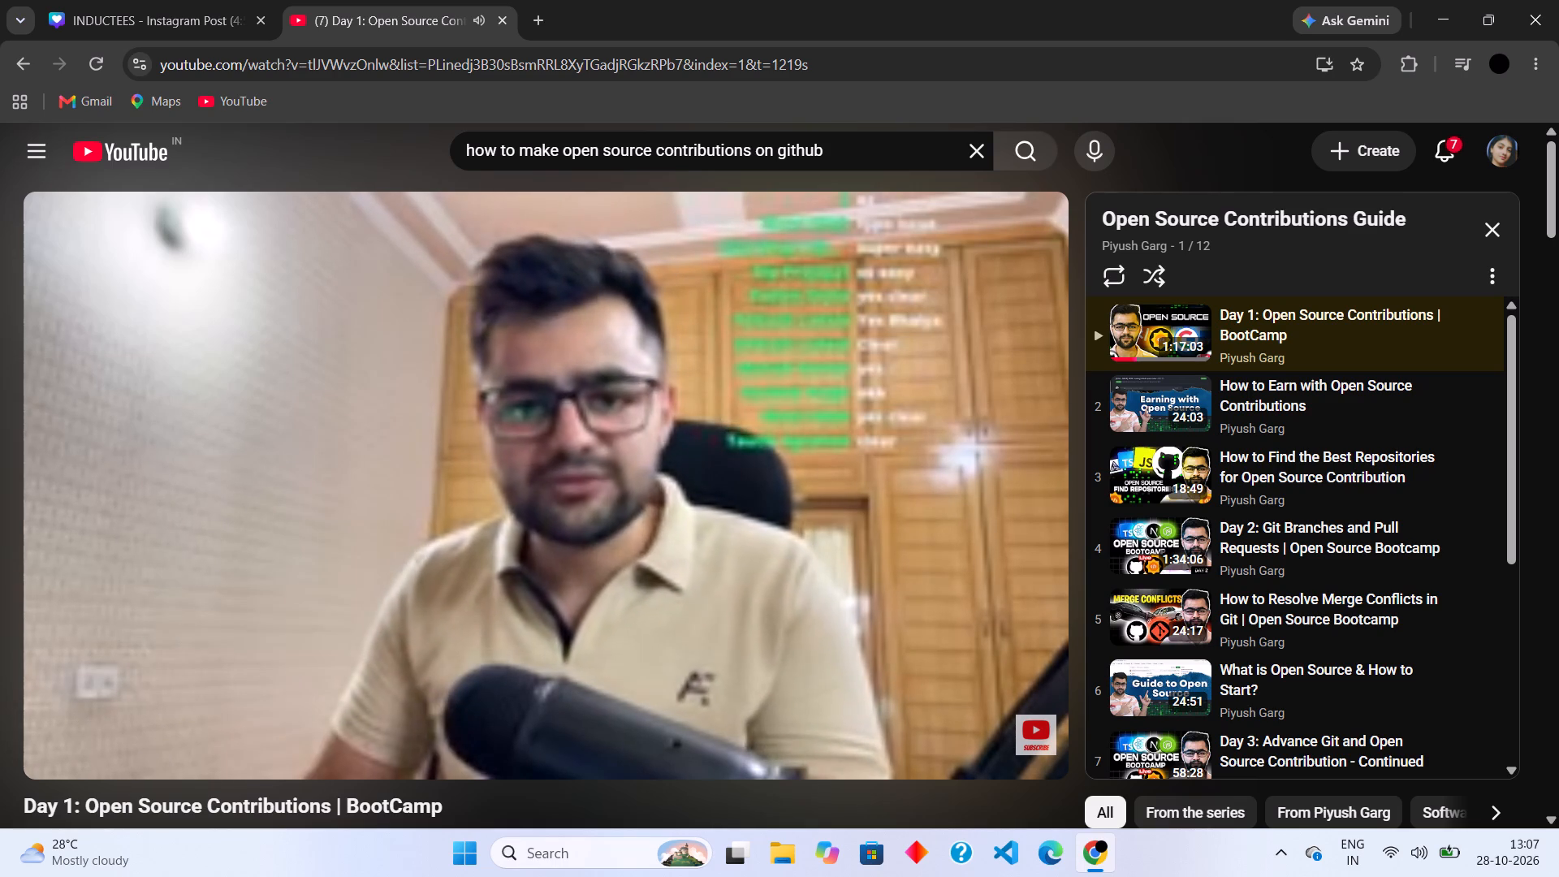
Pause the Day 1 bootcamp video.
key(space)
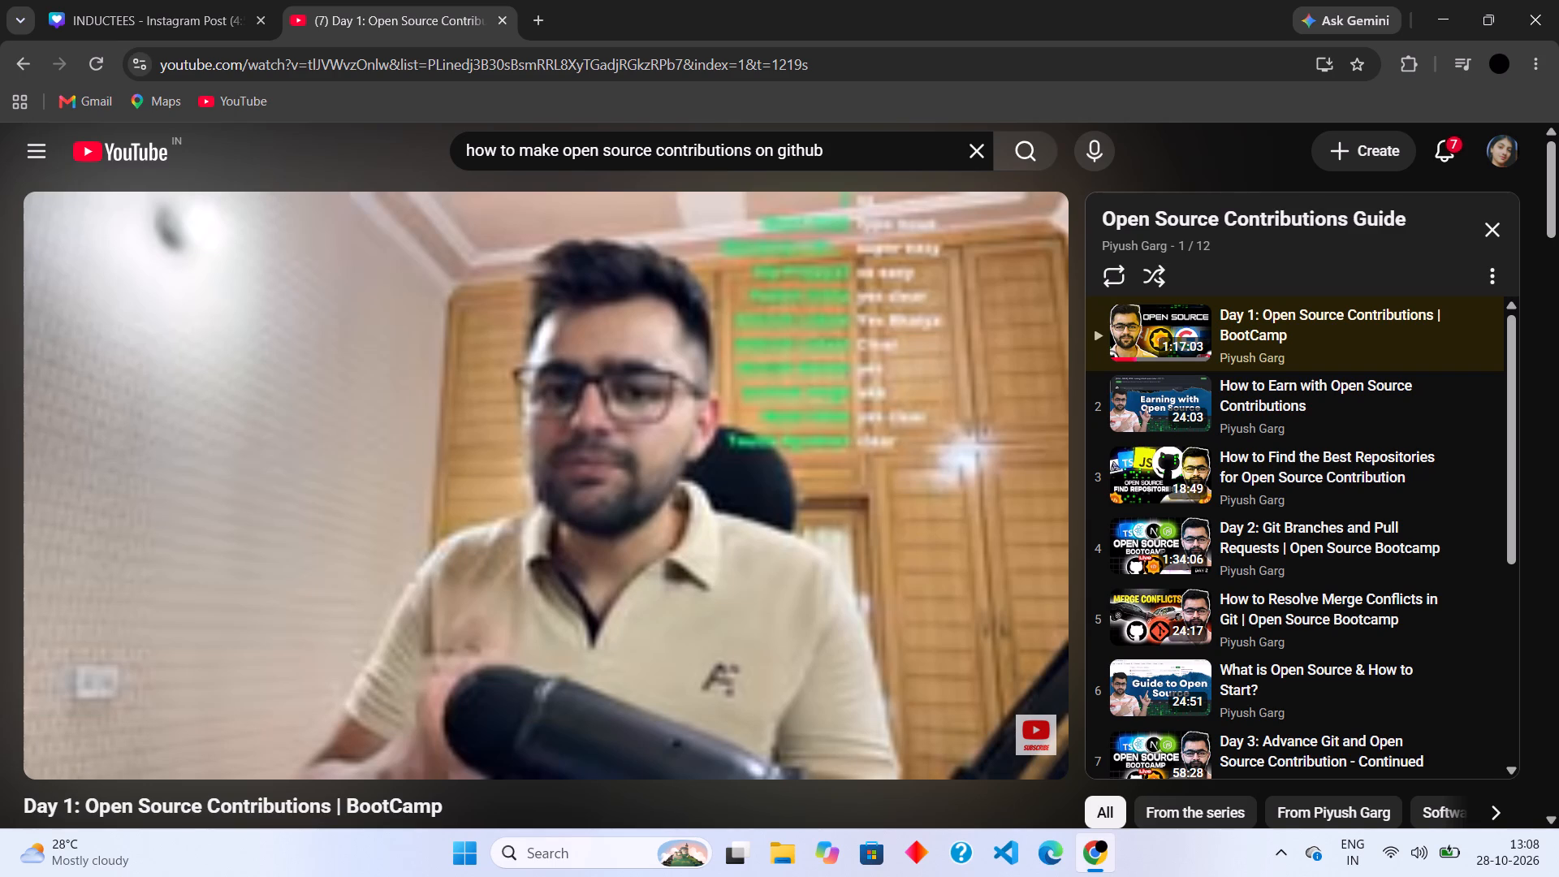
Resume the Day 1 bootcamp video and skip a short way ahead.
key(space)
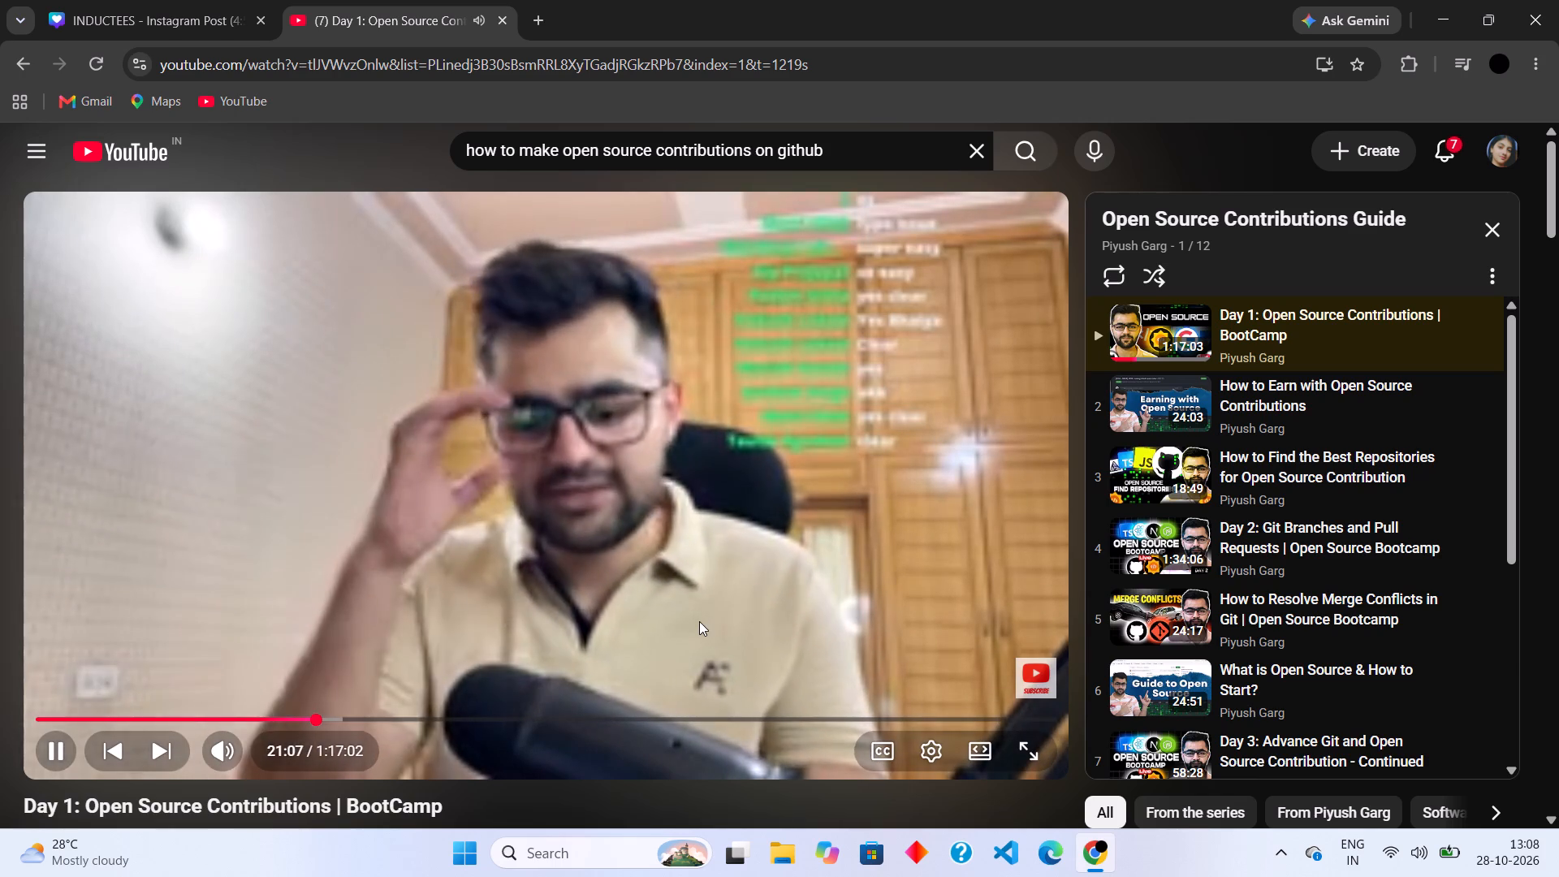
key(Right)
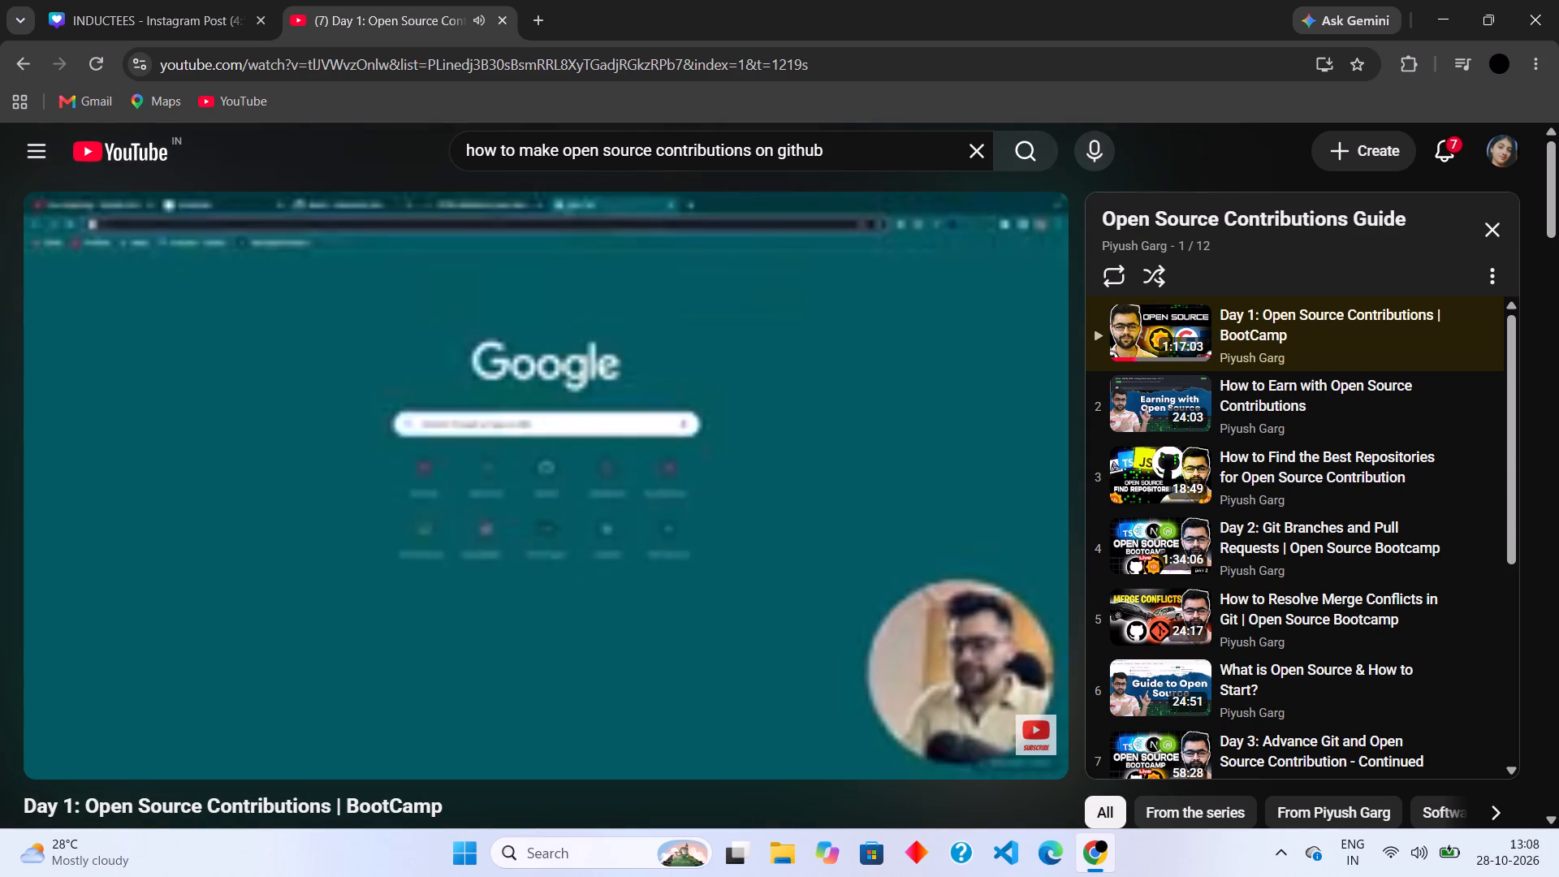
Check the INDUCTEES post in Canva briefly and return to the Day 1 bootcamp video on YouTube.
click(183, 19)
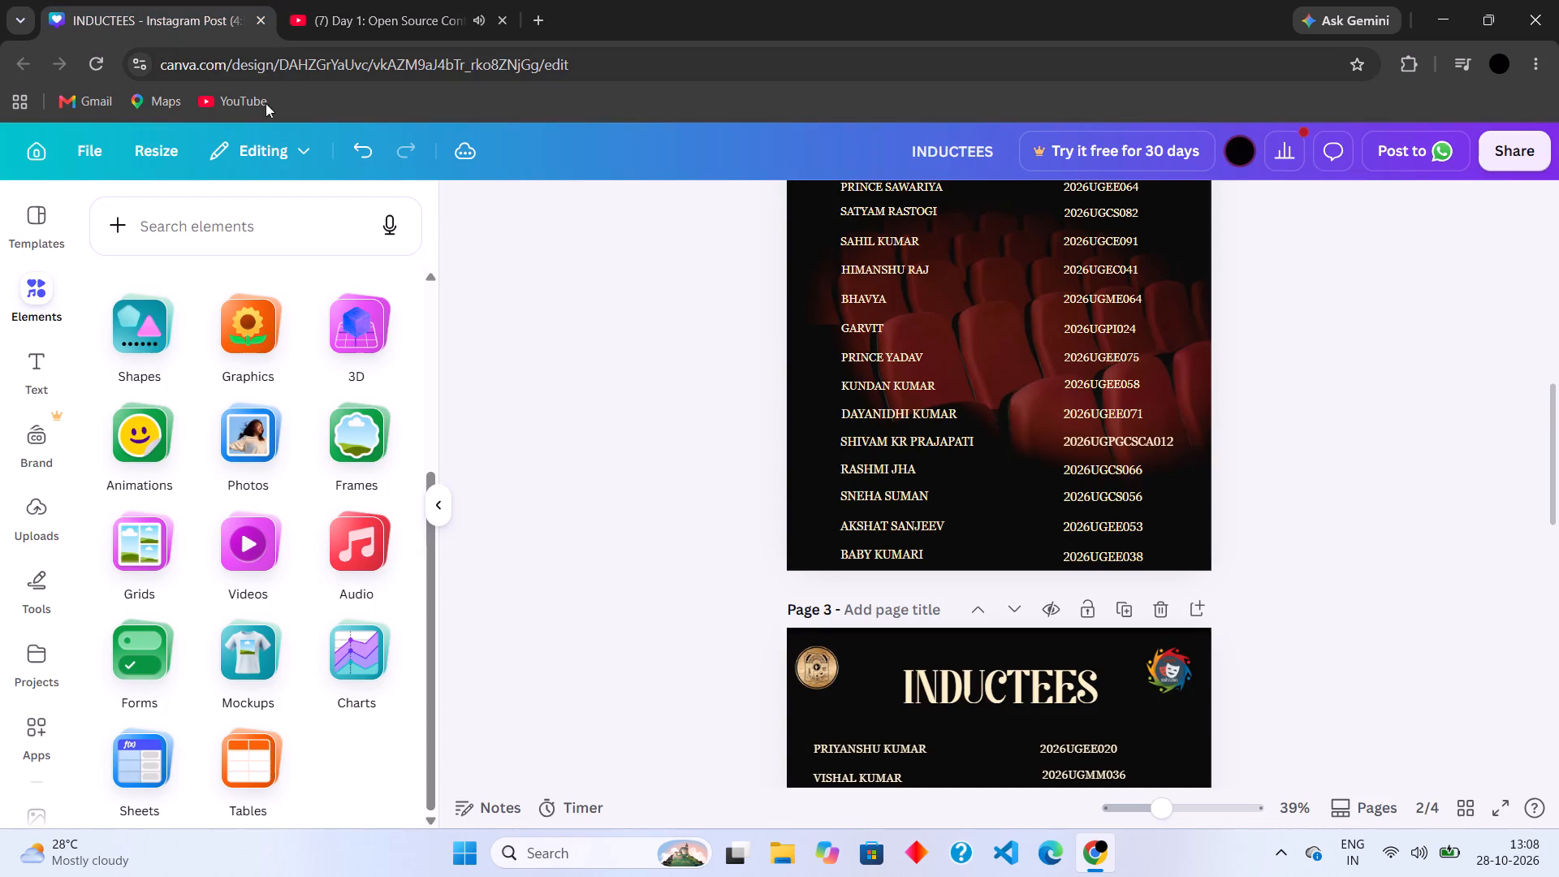
click(399, 0)
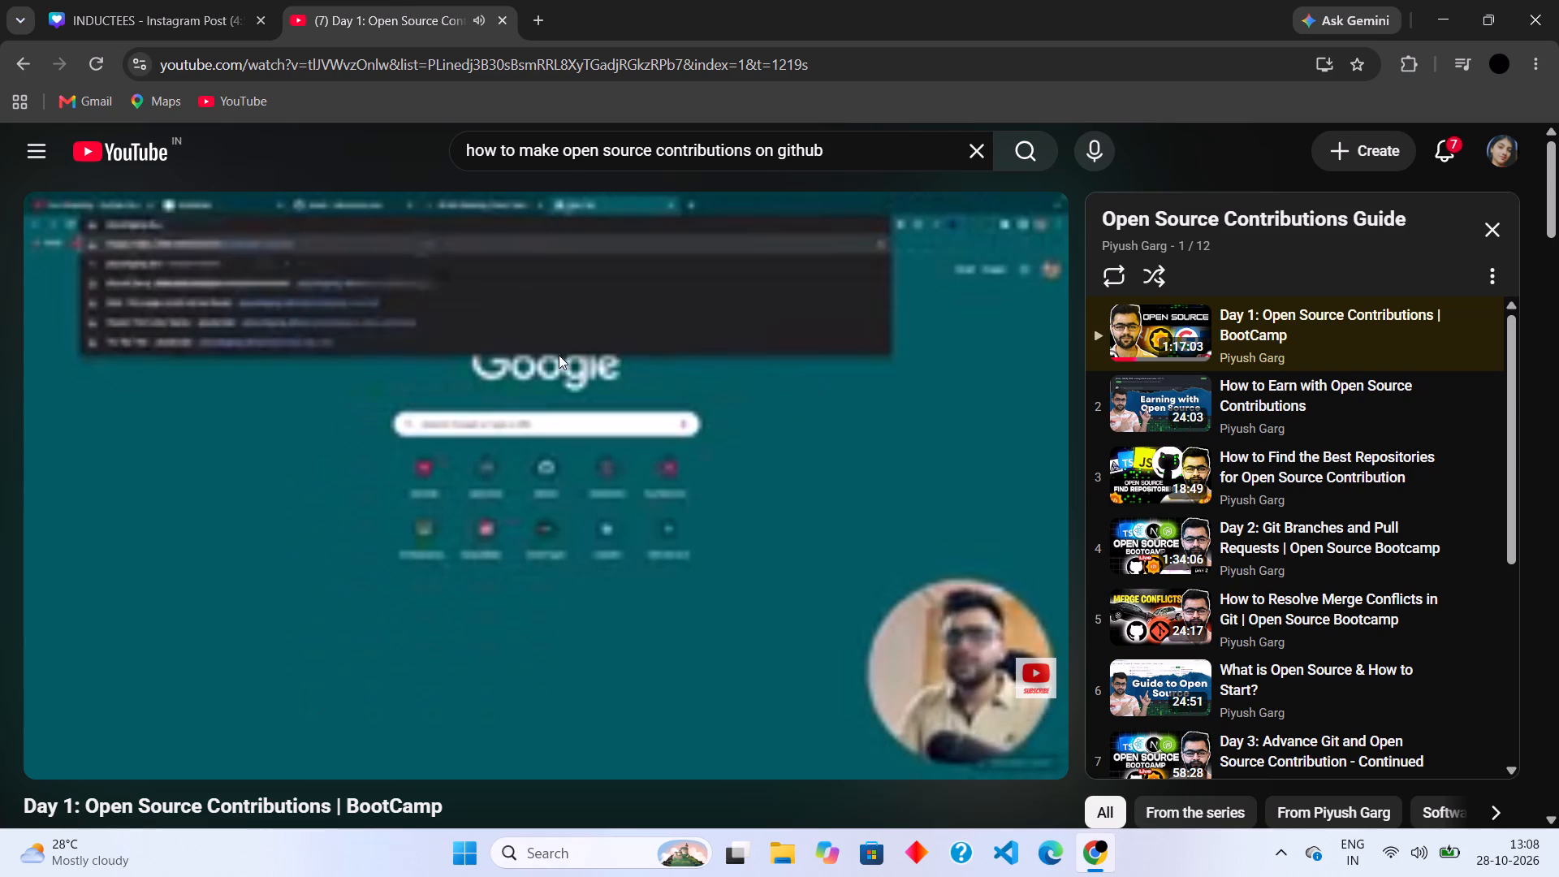
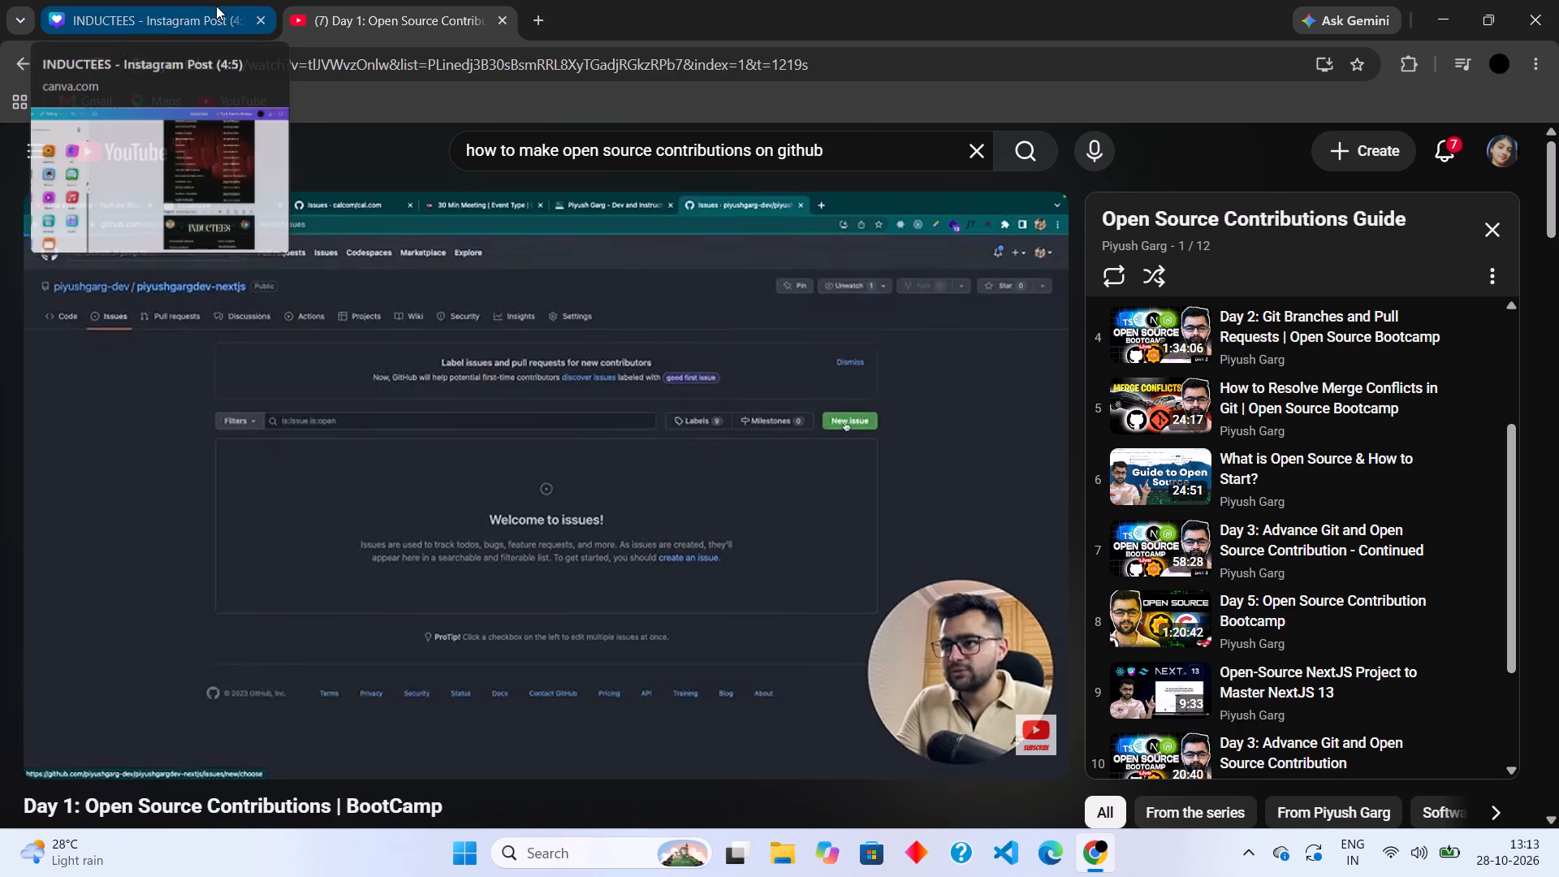
Switch to the INDUCTEES design in Canva and look through its cover and inductee list pages.
click(158, 19)
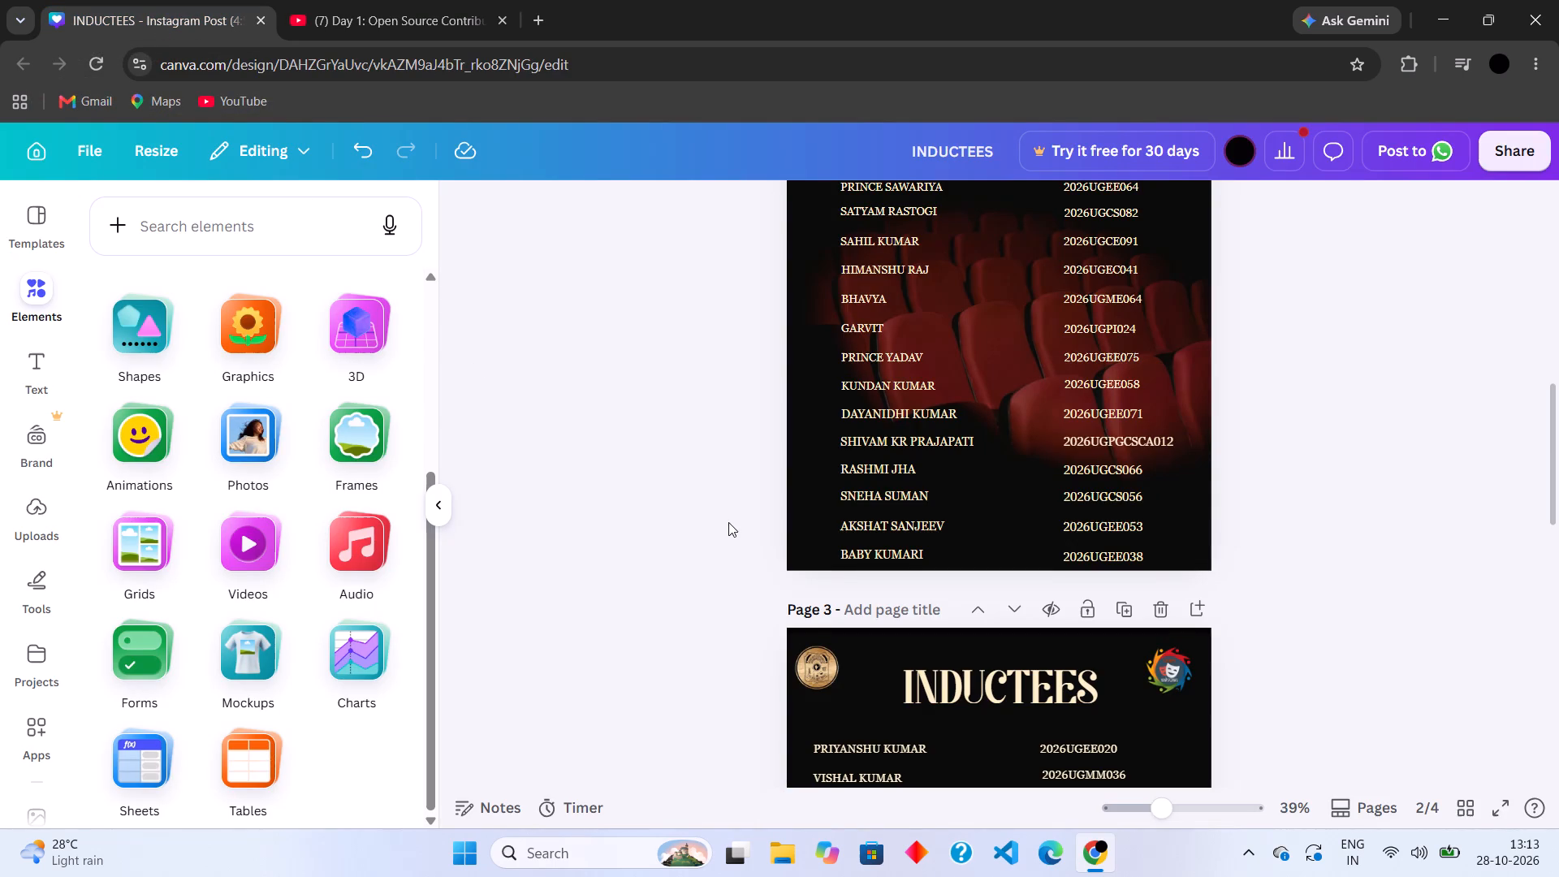
scroll(728, 522, up, 8)
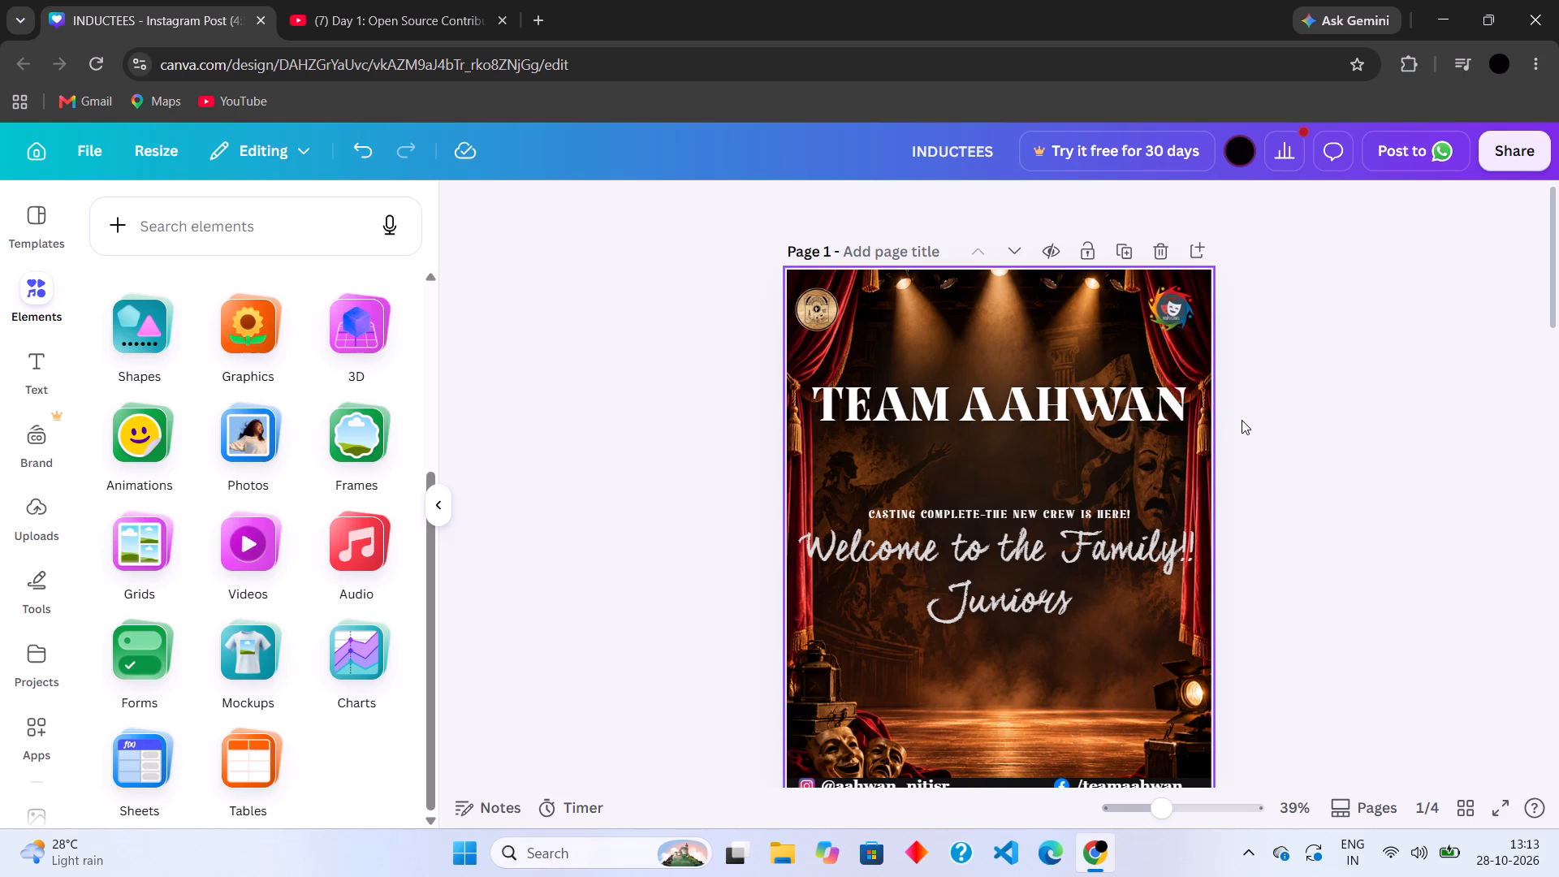
scroll(1330, 448, down, 5)
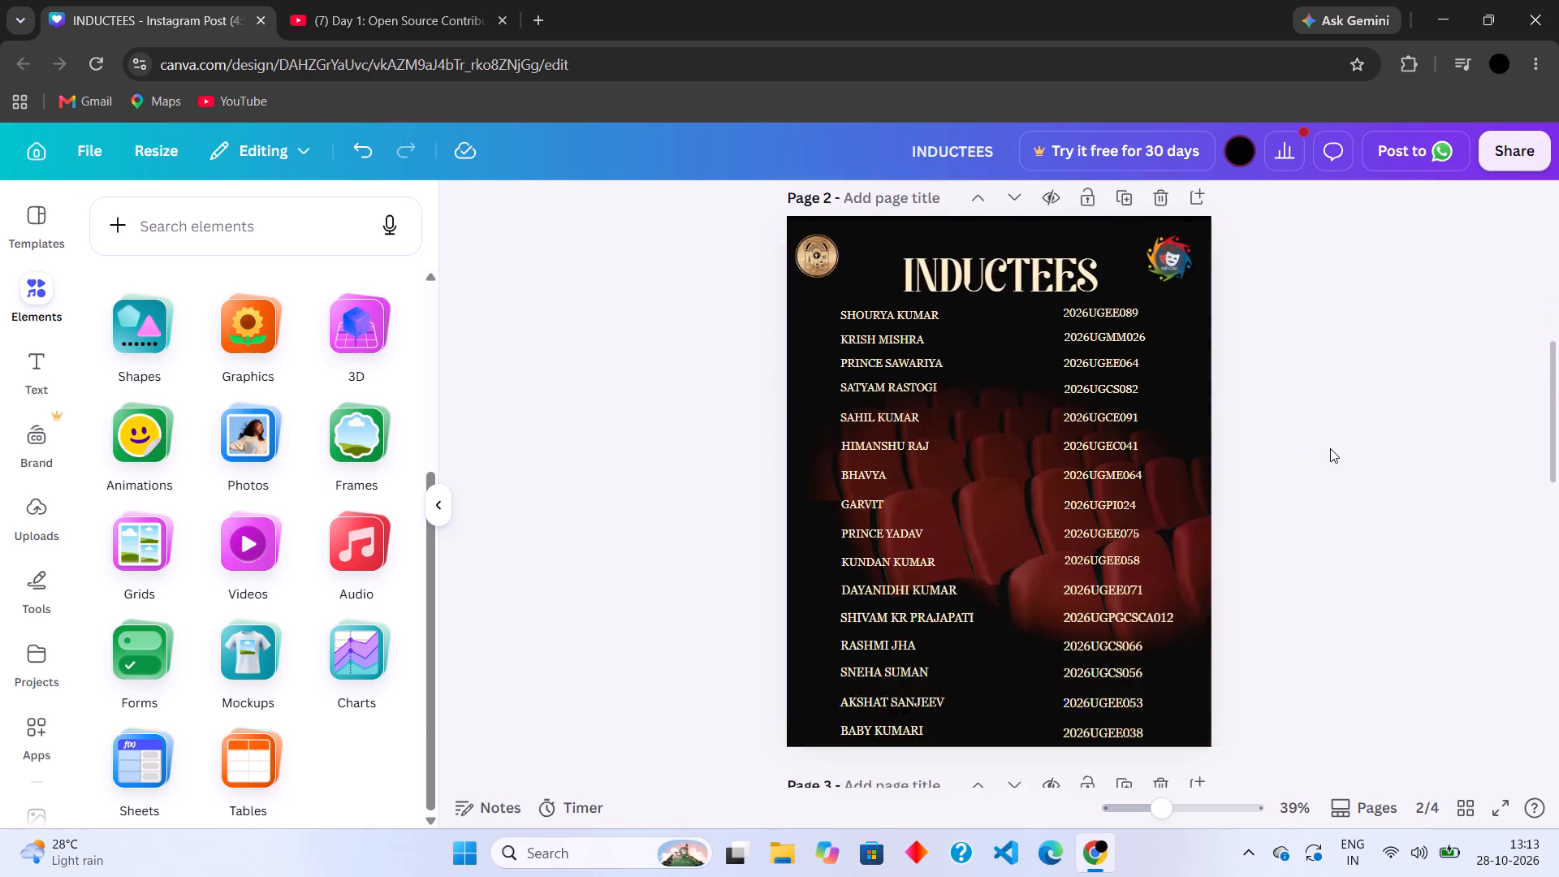
scroll(1330, 448, down, 3)
scroll(1330, 448, up, 9)
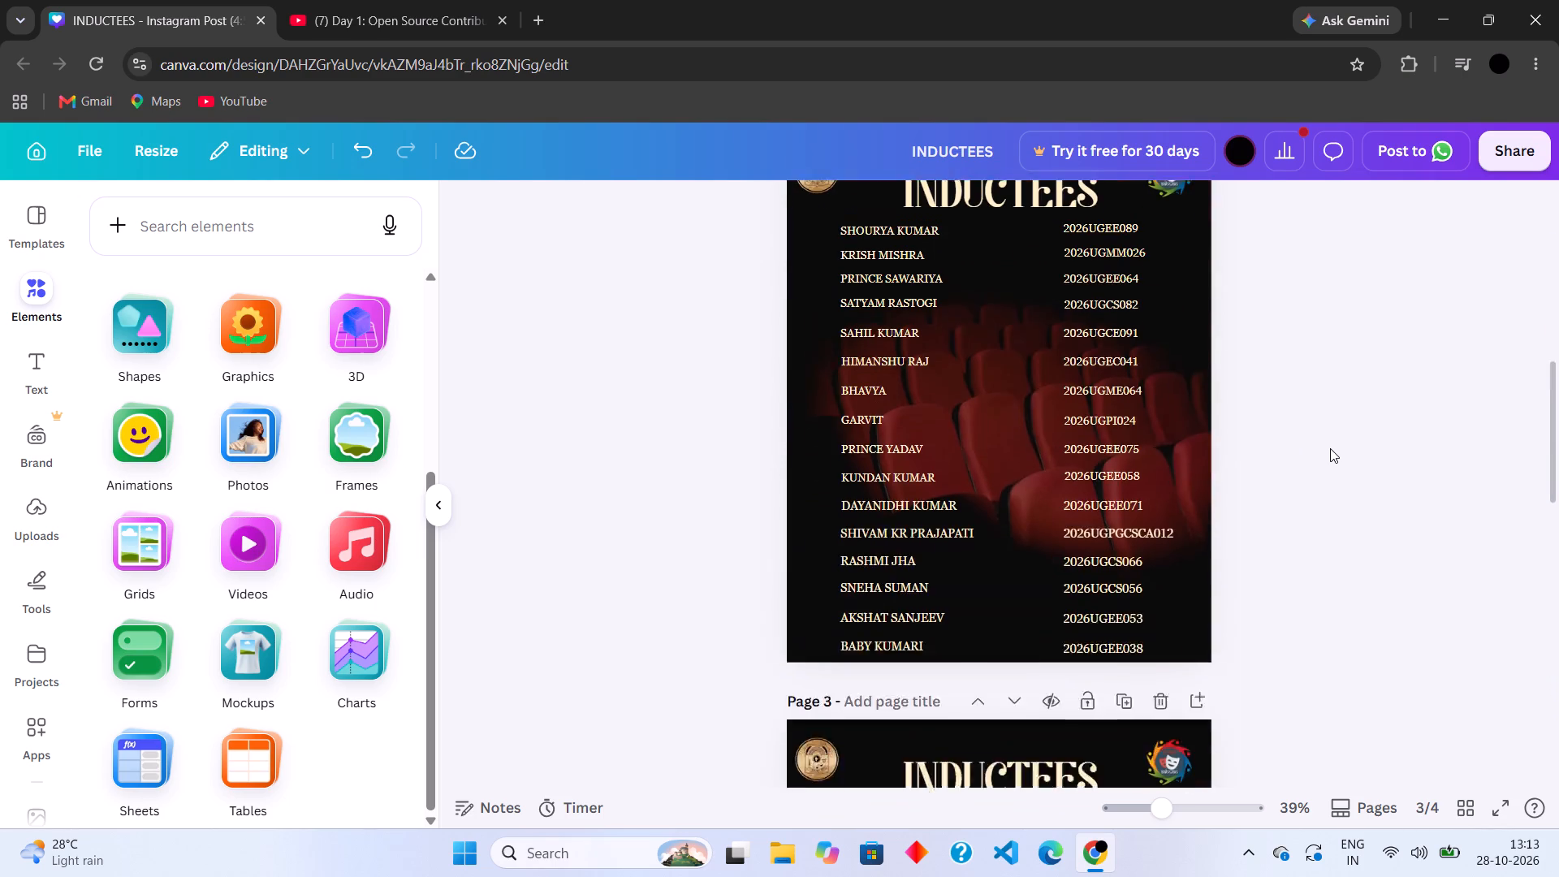
scroll(1330, 448, up, 2)
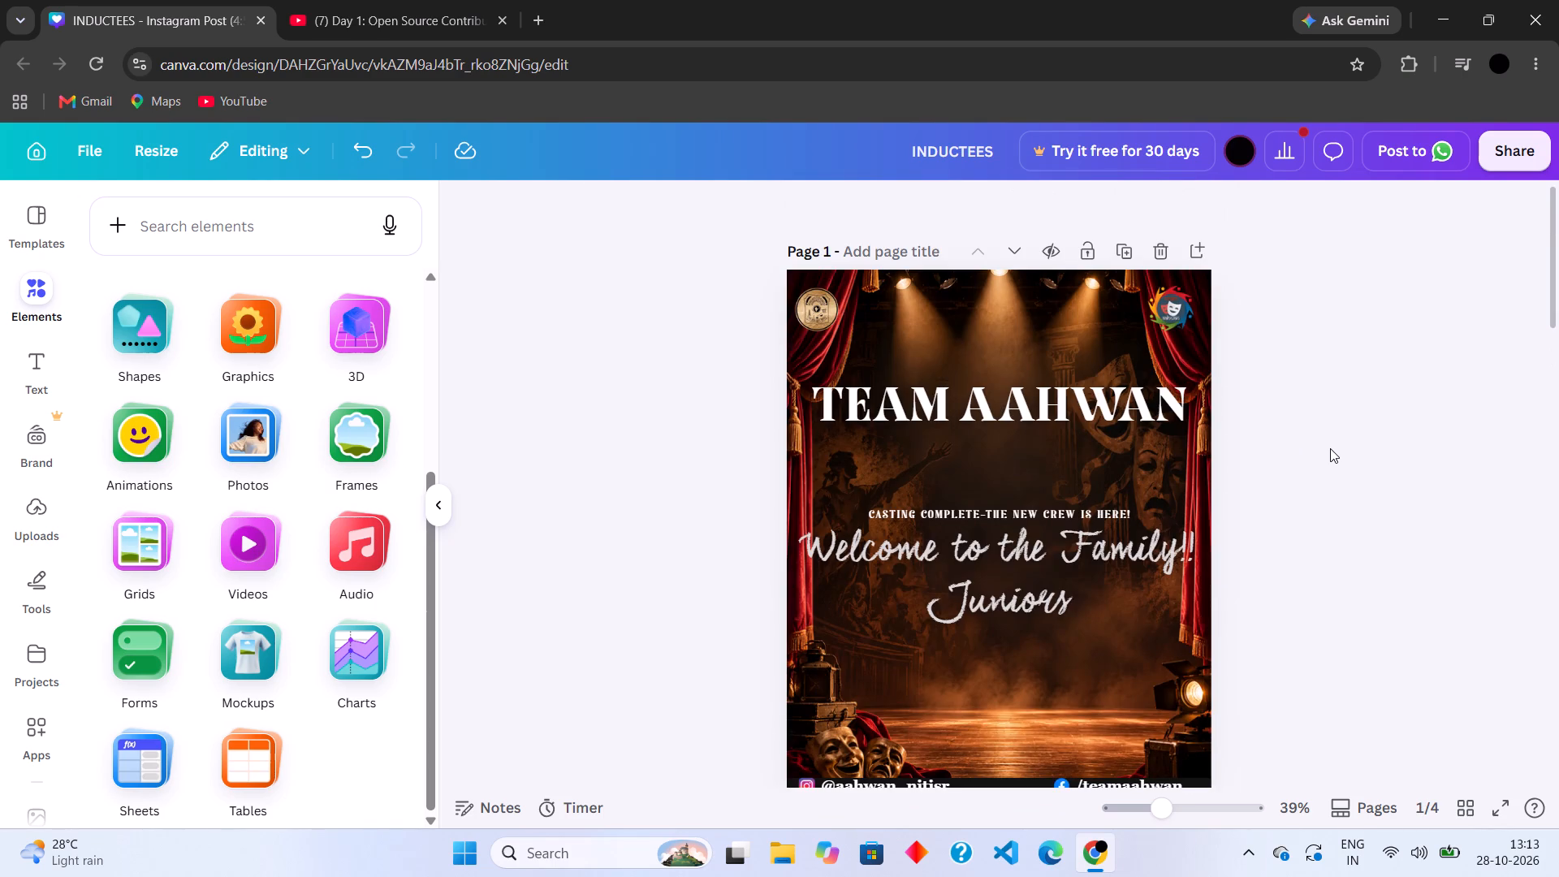
Split the TEAM AAHWAN title on page 1 into two lines, with AAHWAN below TEAM.
click(436, 507)
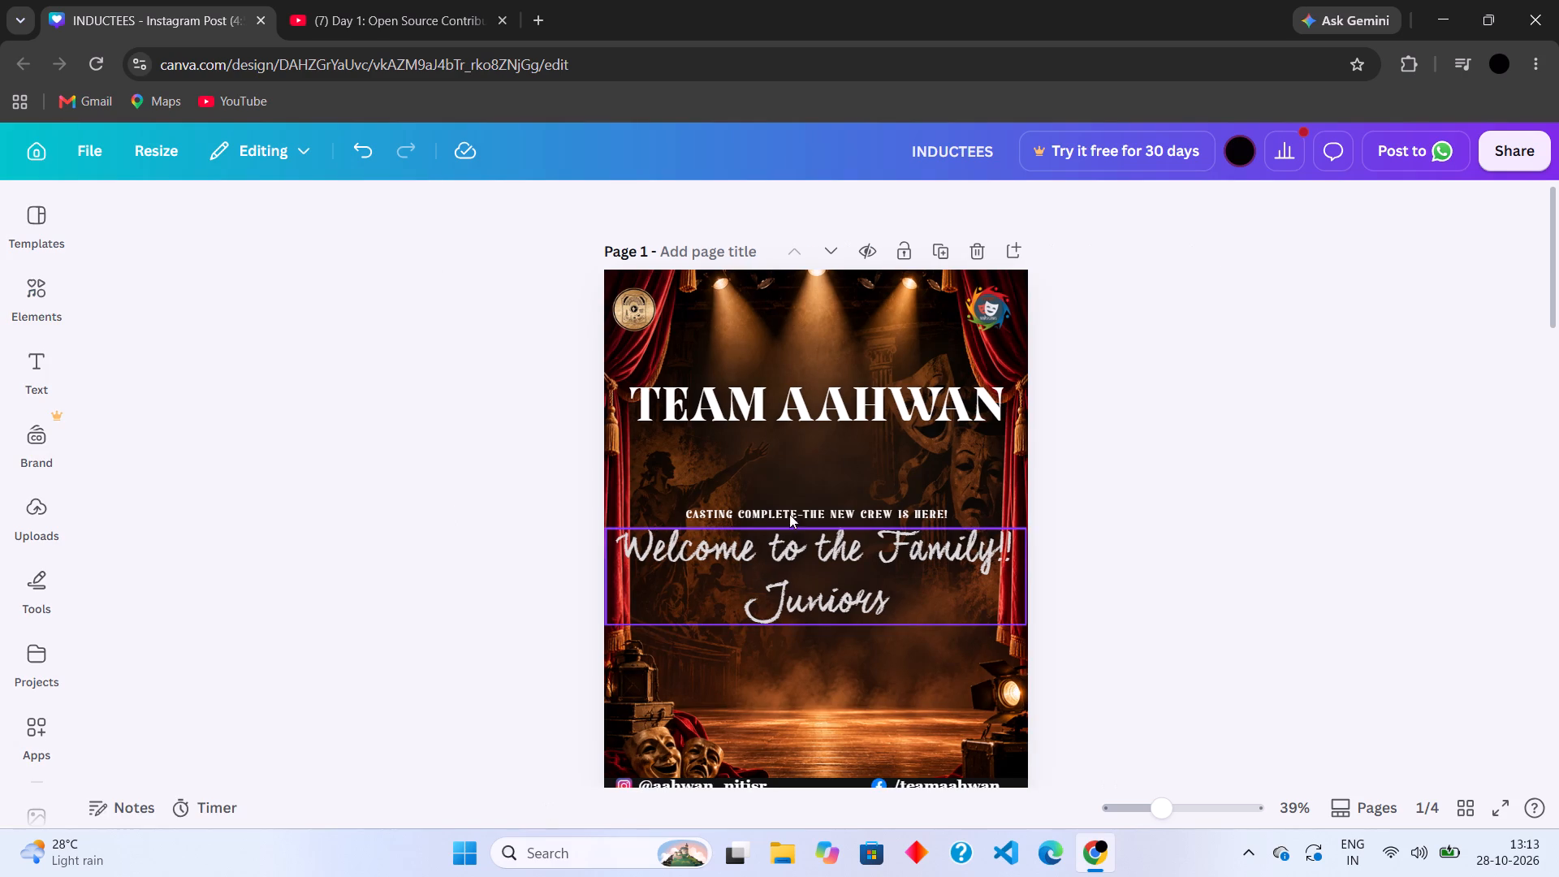
double_click(786, 402)
key(Return)
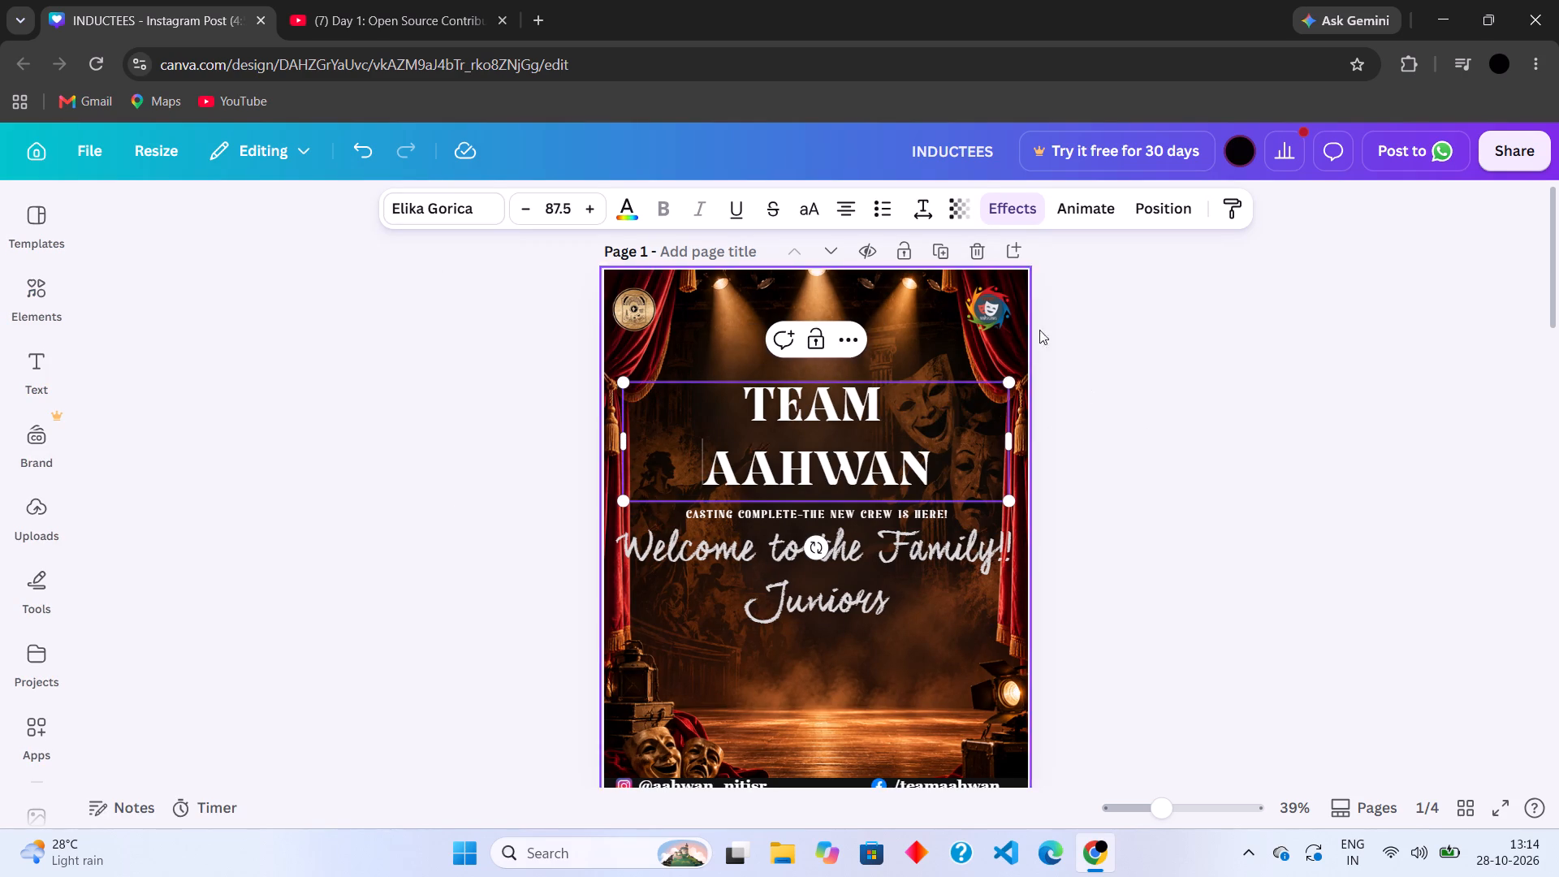
click(1097, 369)
click(1097, 369)
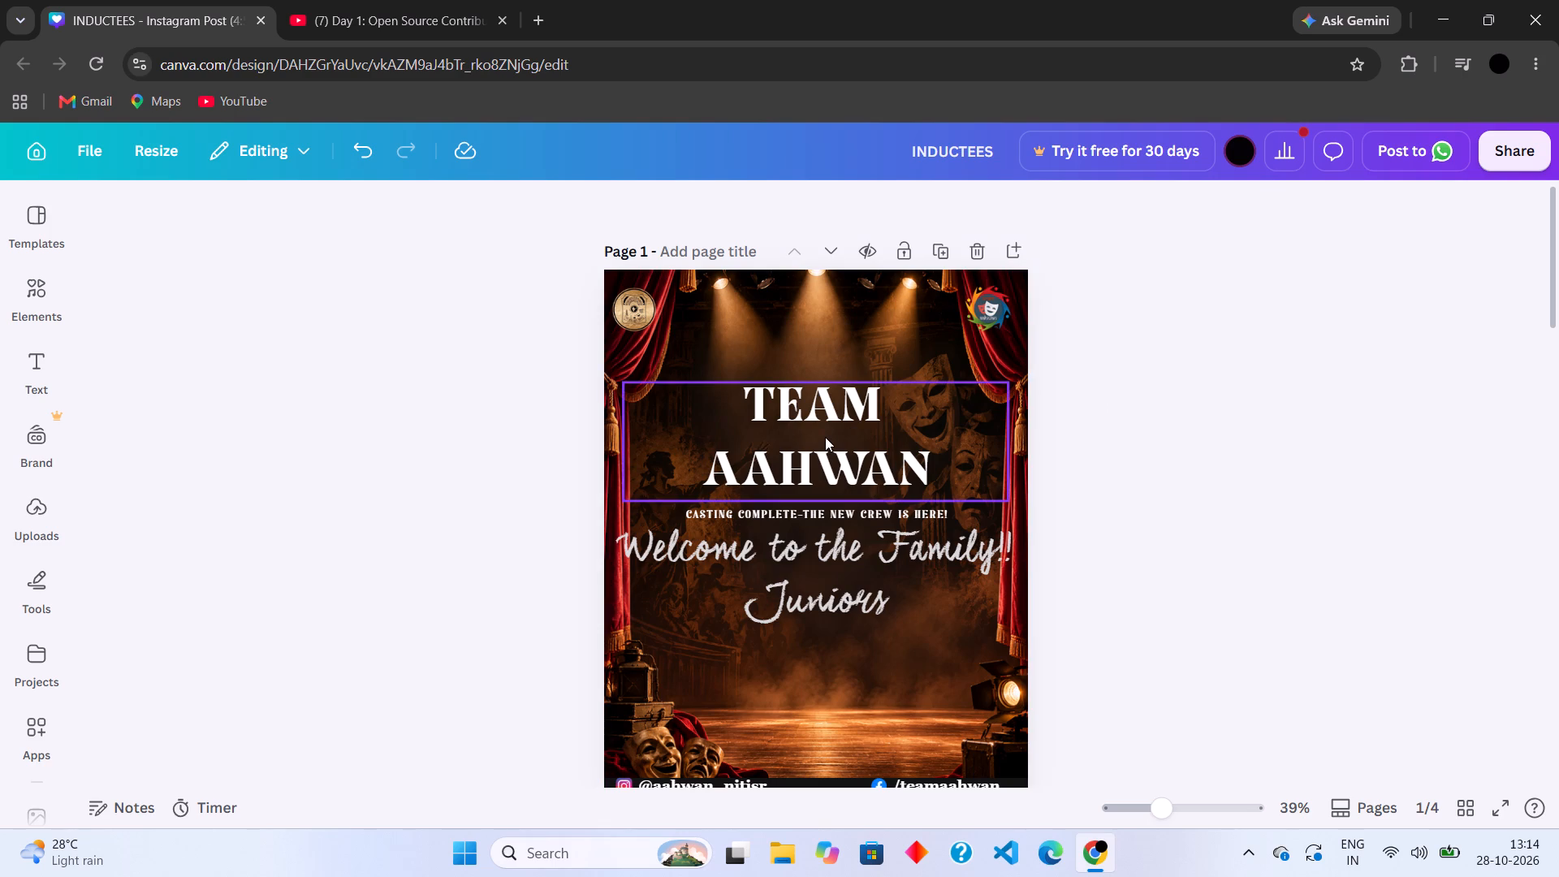
Narrow the two-line TEAM AAHWAN text box and centre it horizontally on page 1.
click(737, 447)
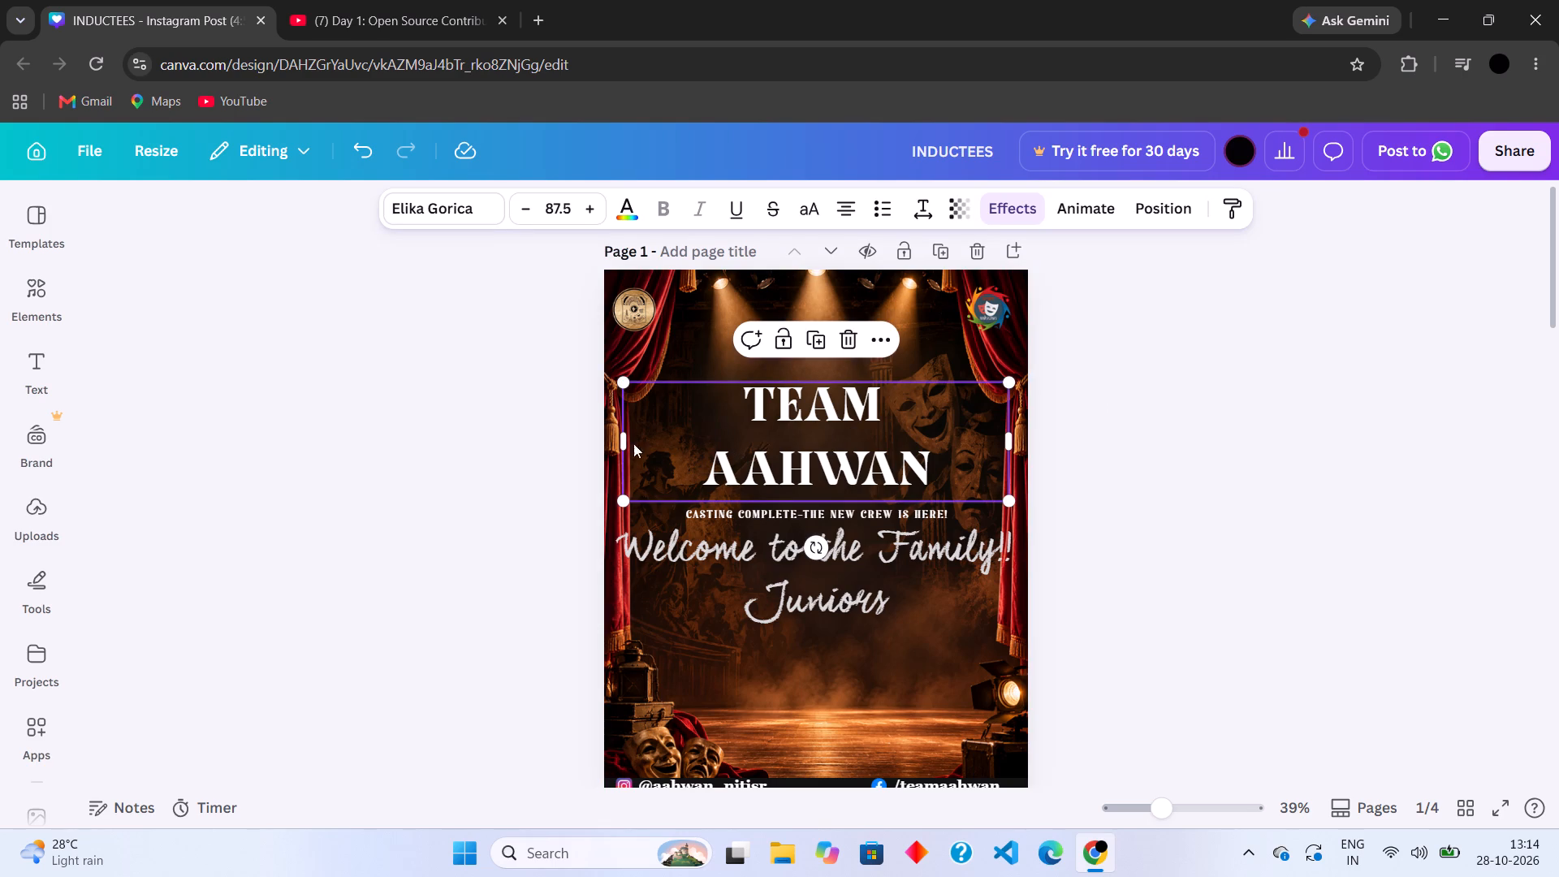
drag(621, 438, 637, 442)
drag(637, 442, 728, 439)
drag(931, 432, 866, 432)
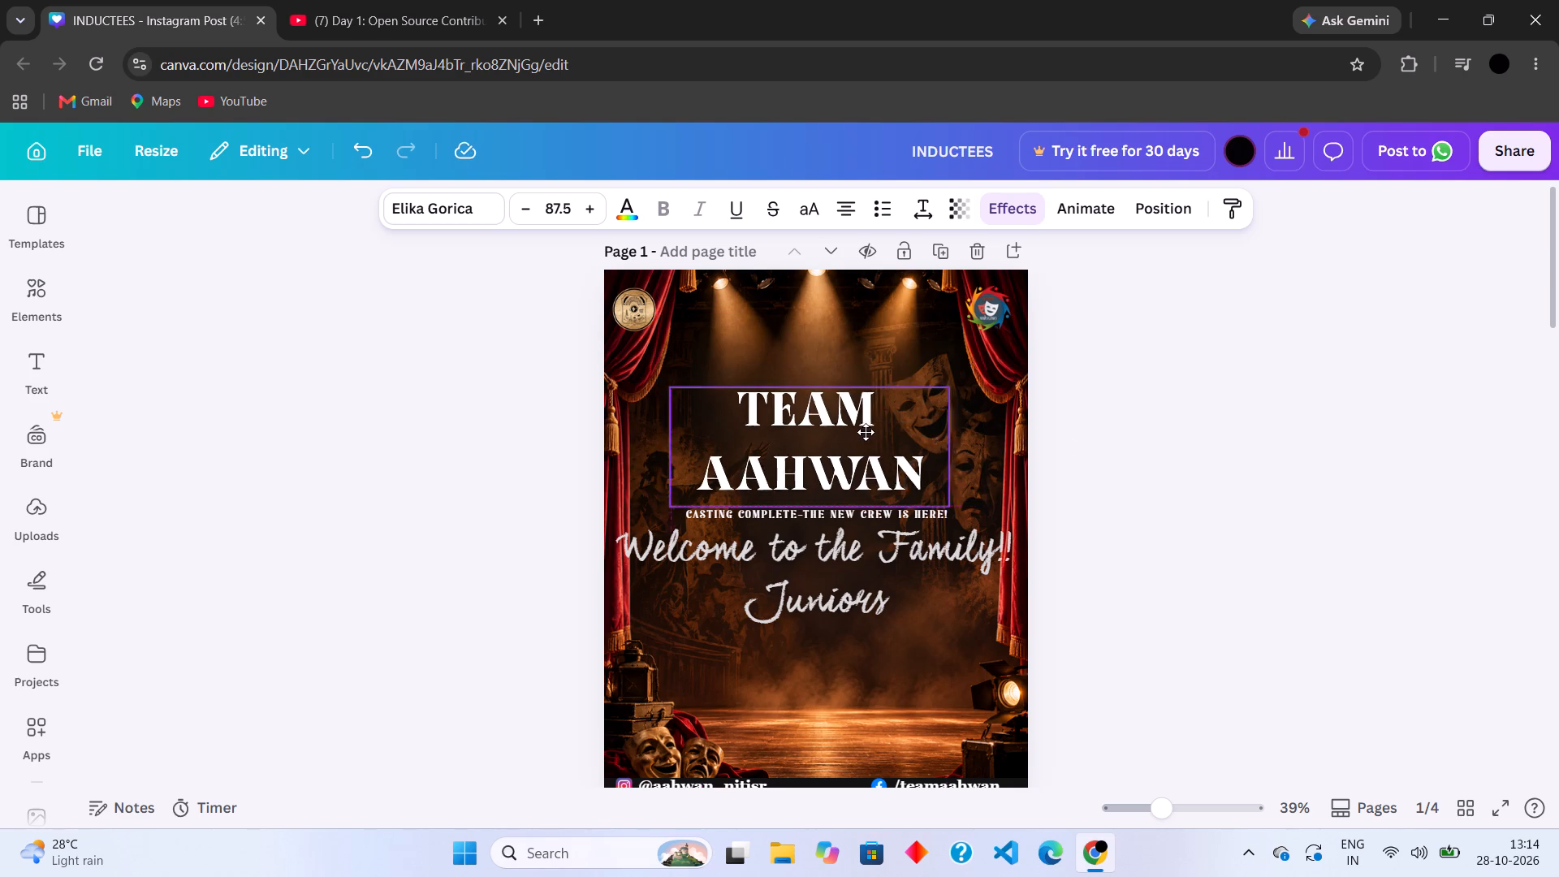
drag(866, 432, 875, 430)
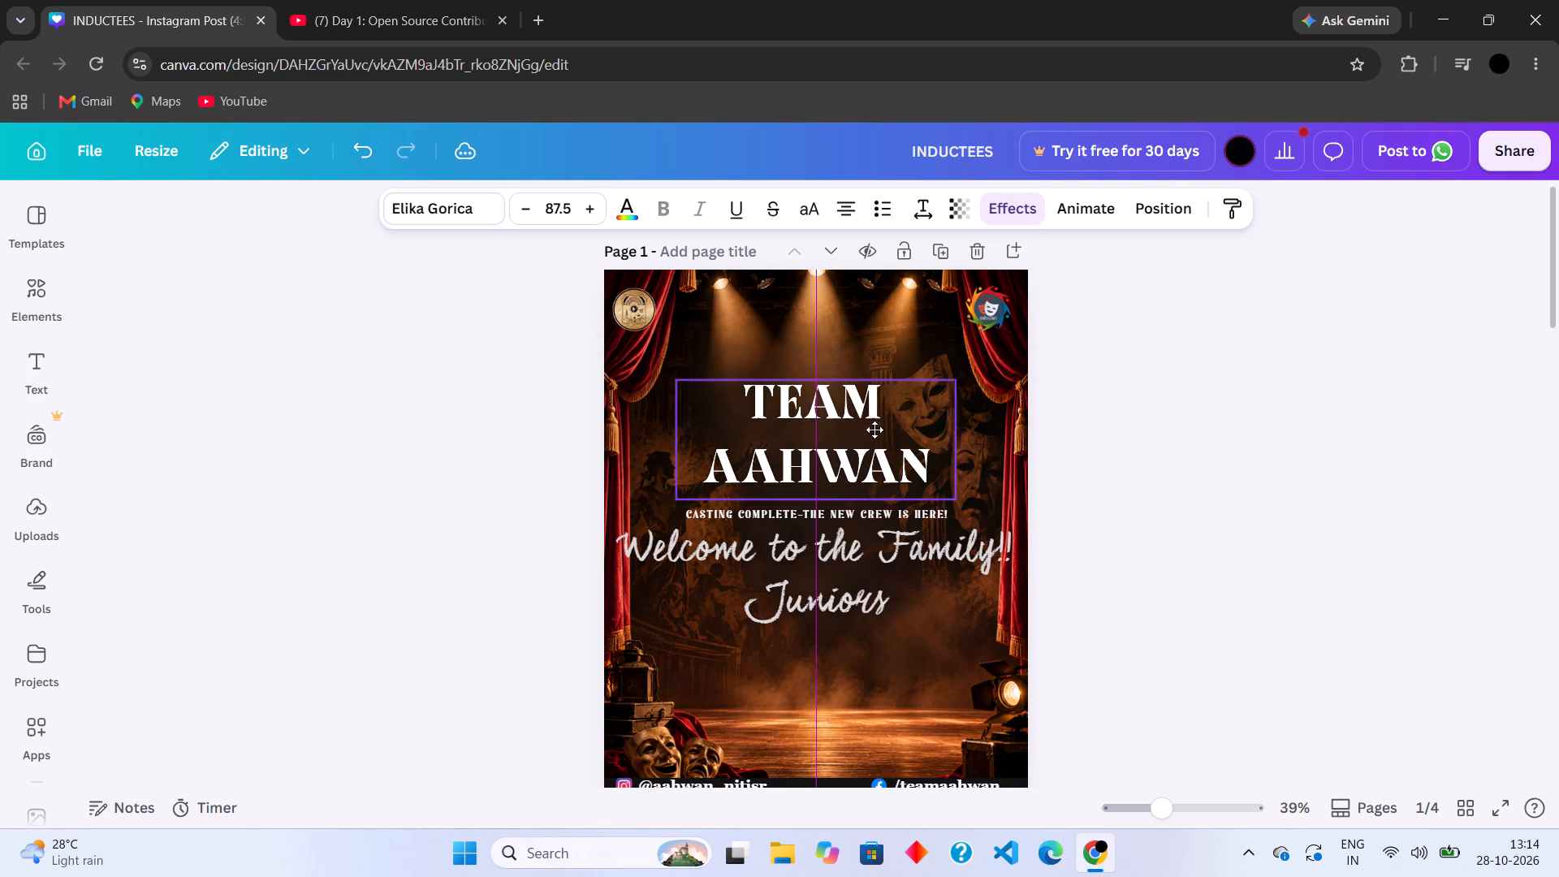
drag(875, 430, 879, 430)
drag(854, 423, 853, 423)
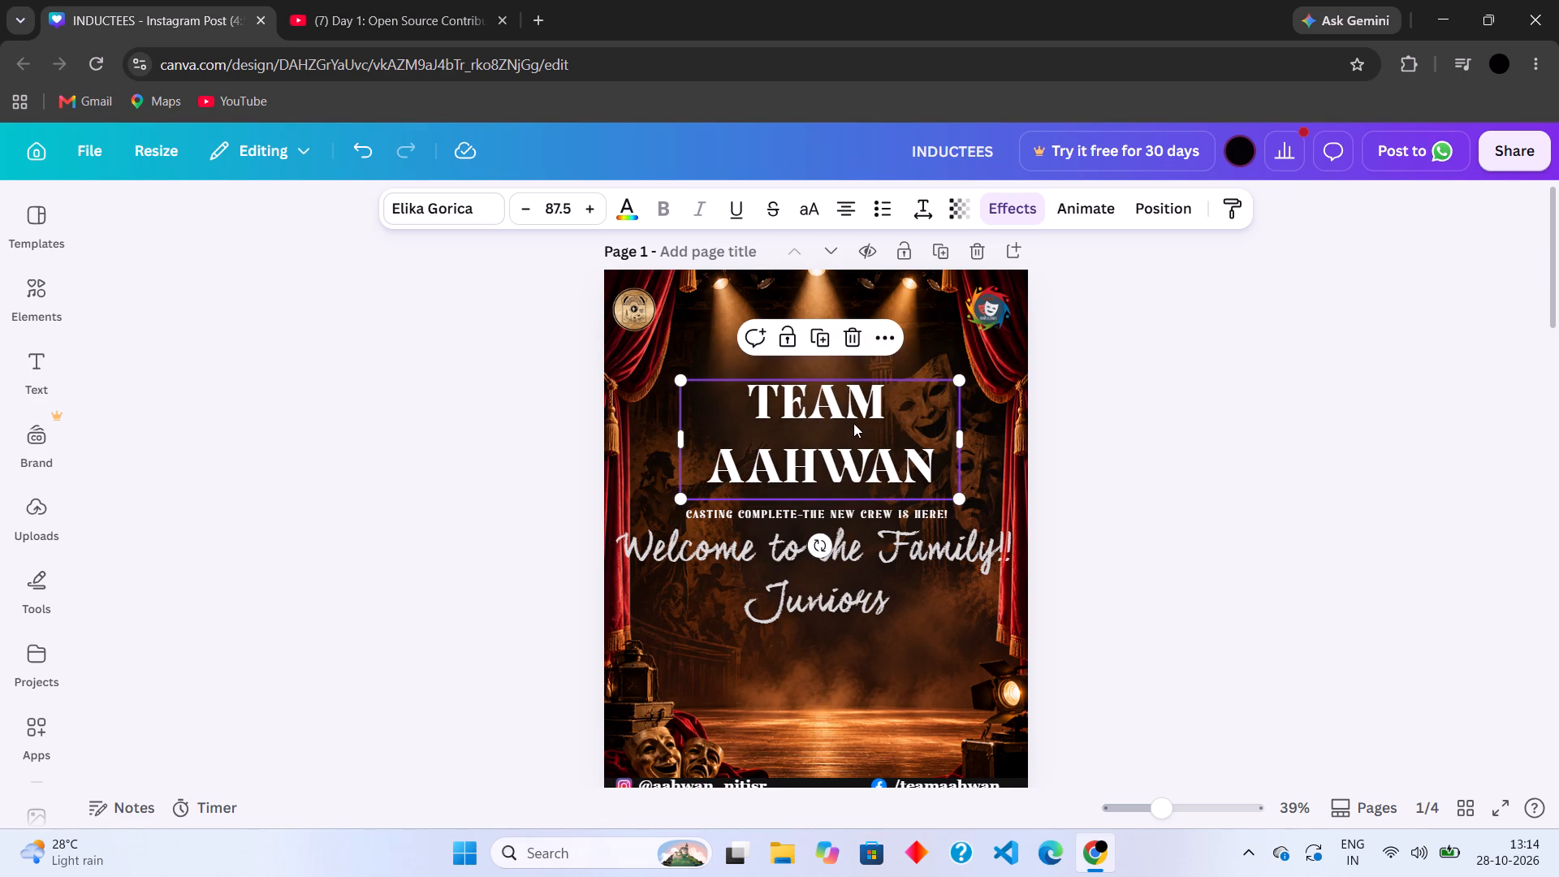
drag(853, 423, 847, 423)
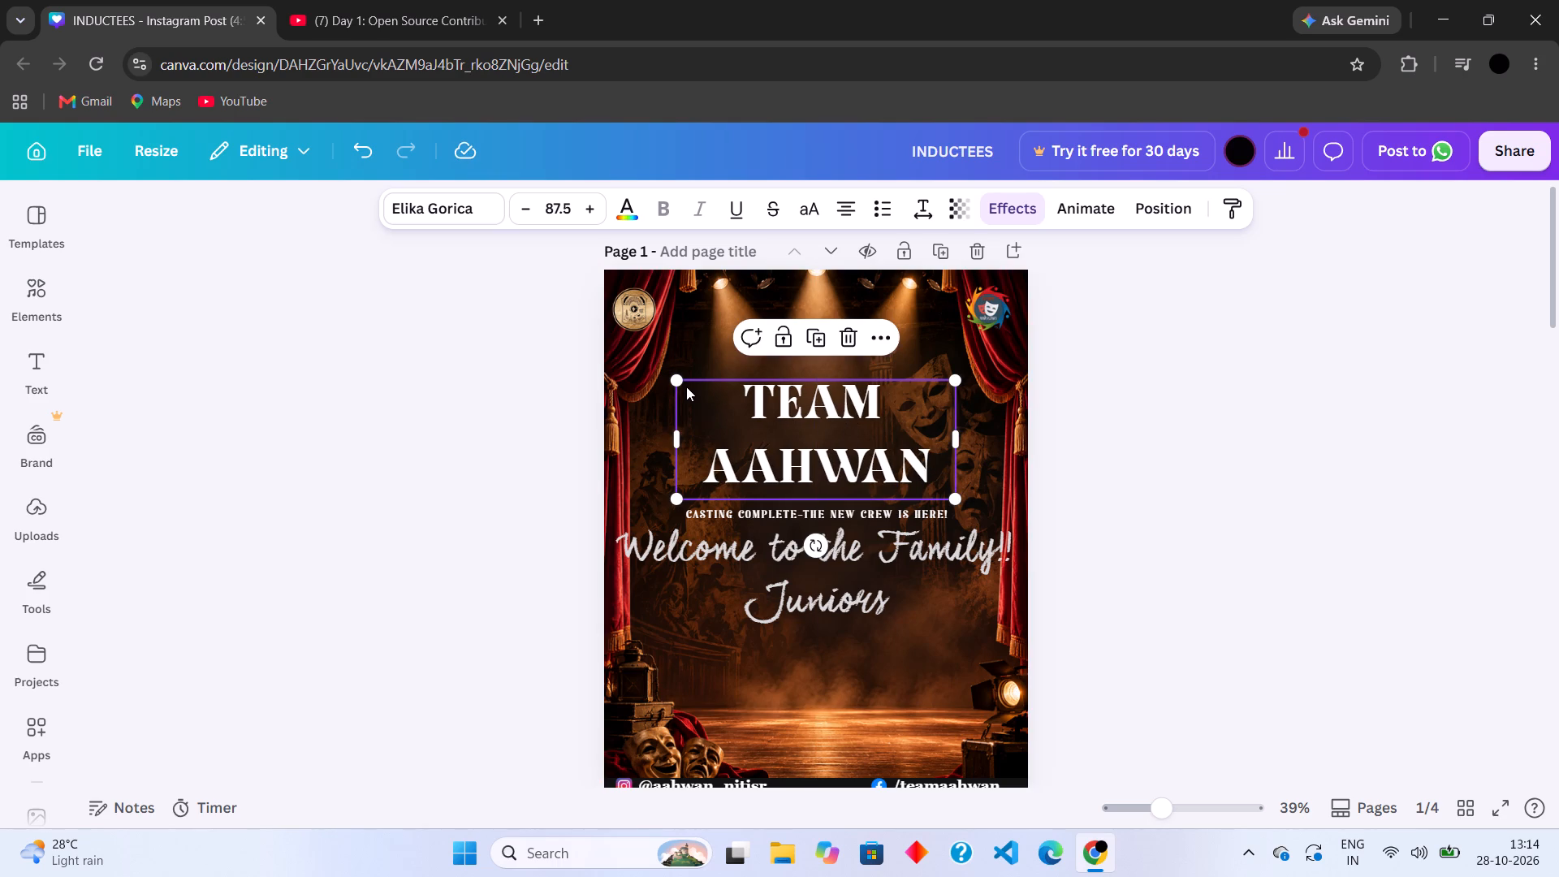
Enlarge the TEAM AAHWAN title to font size 102.
drag(680, 382, 673, 378)
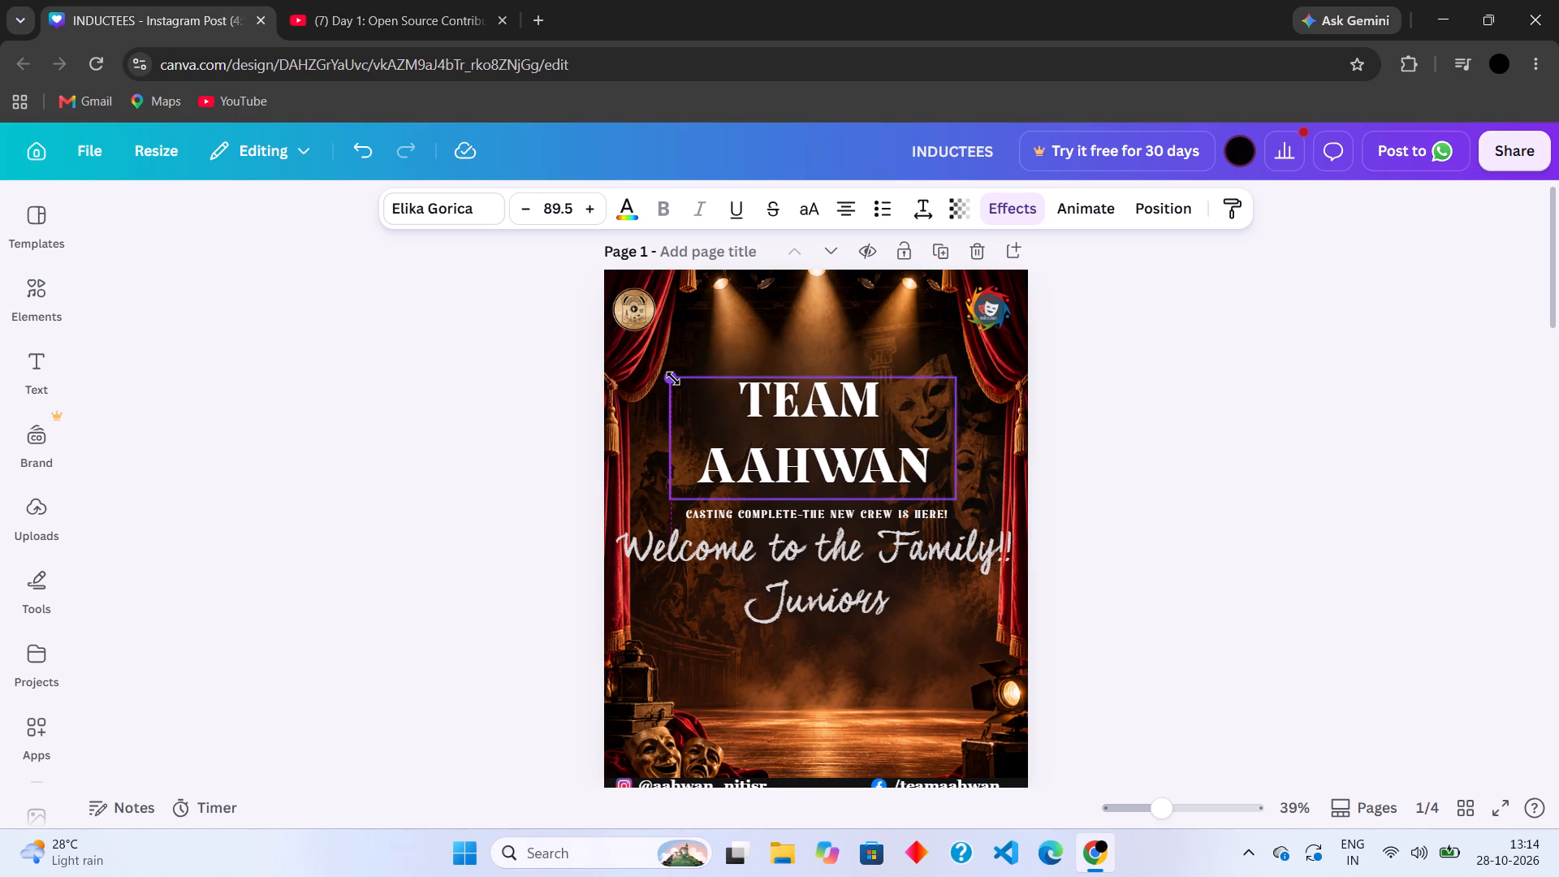
drag(673, 378, 659, 365)
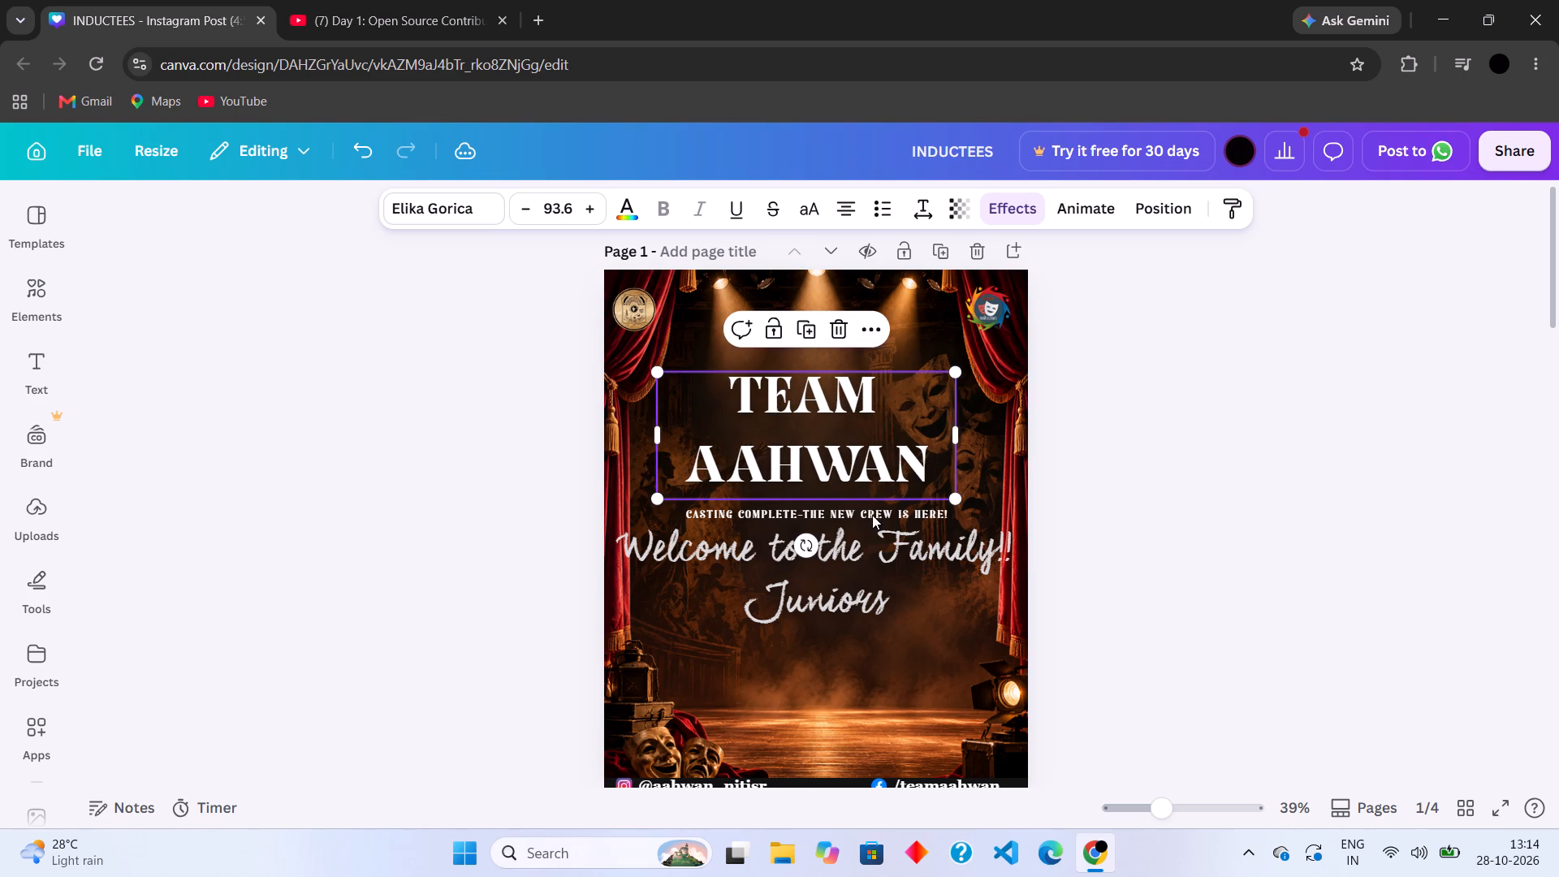
drag(953, 497, 962, 500)
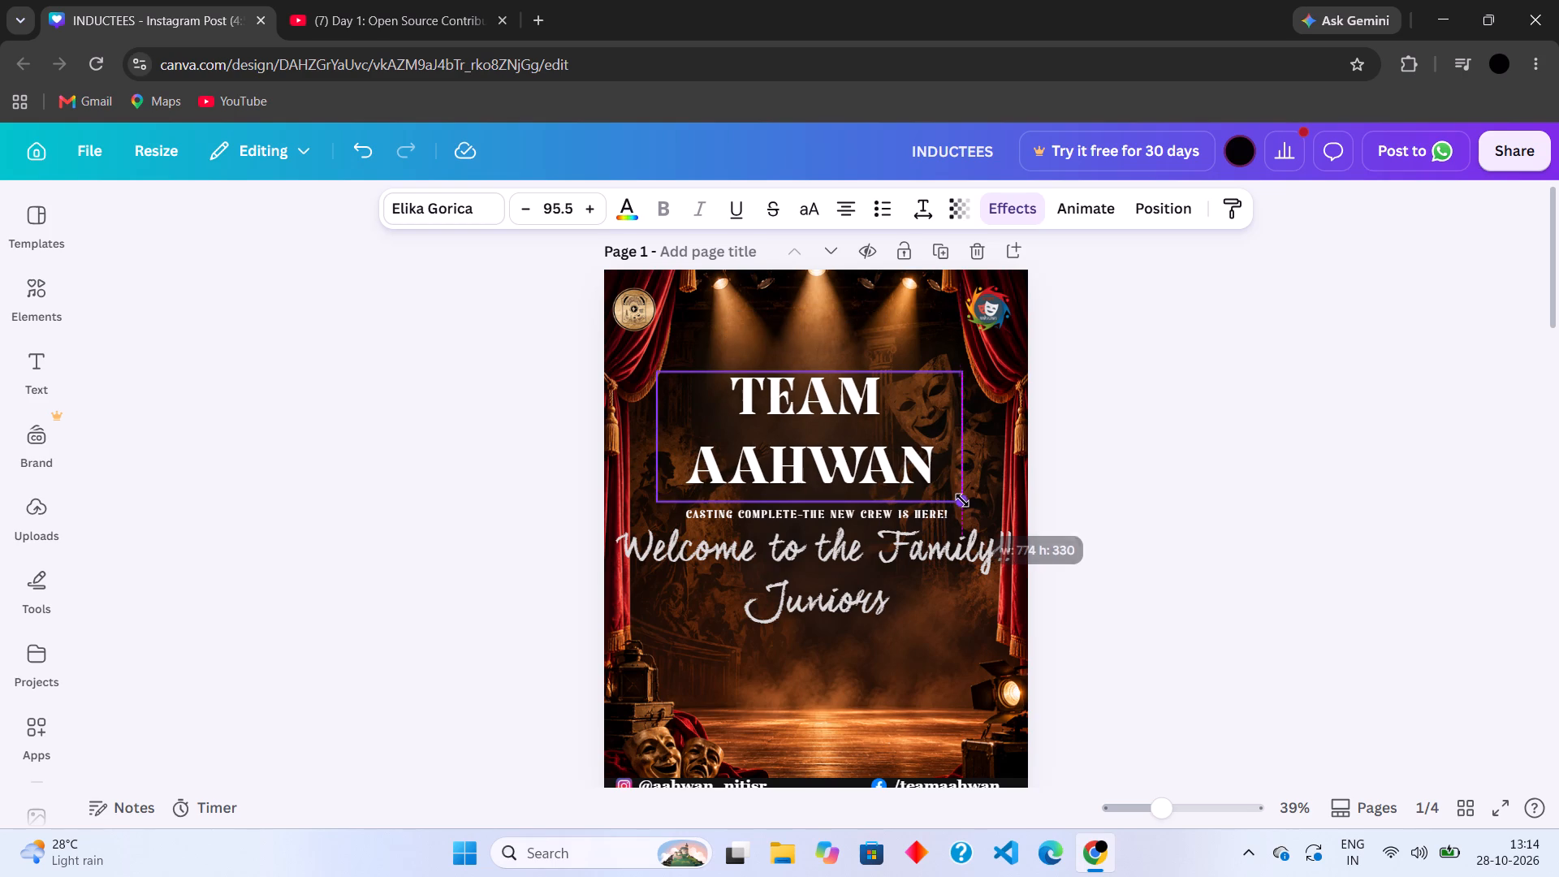
drag(962, 500, 979, 509)
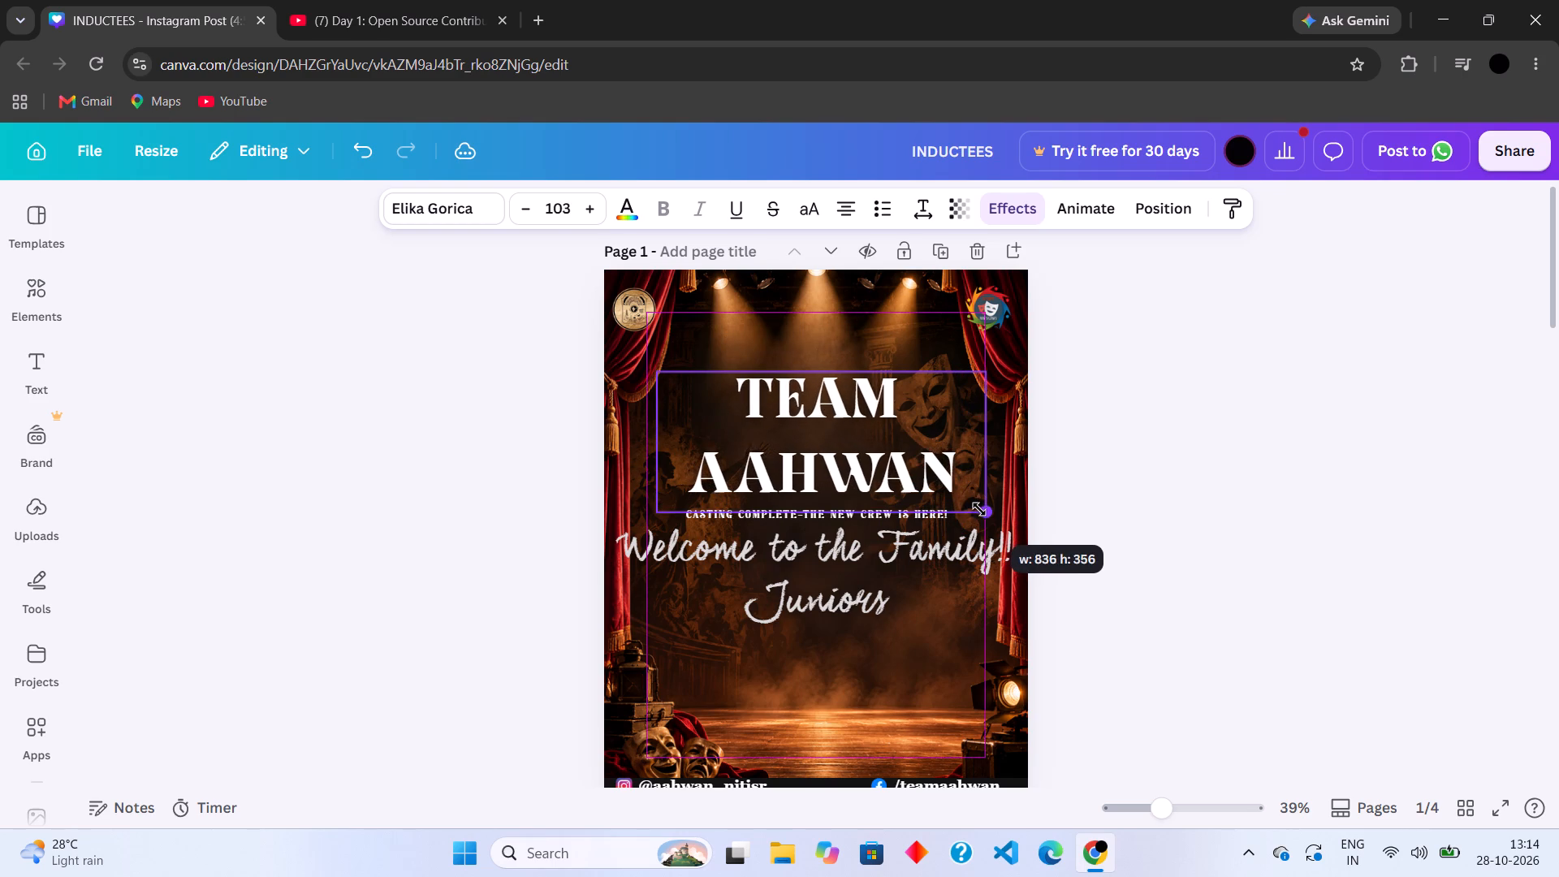
drag(979, 509, 965, 491)
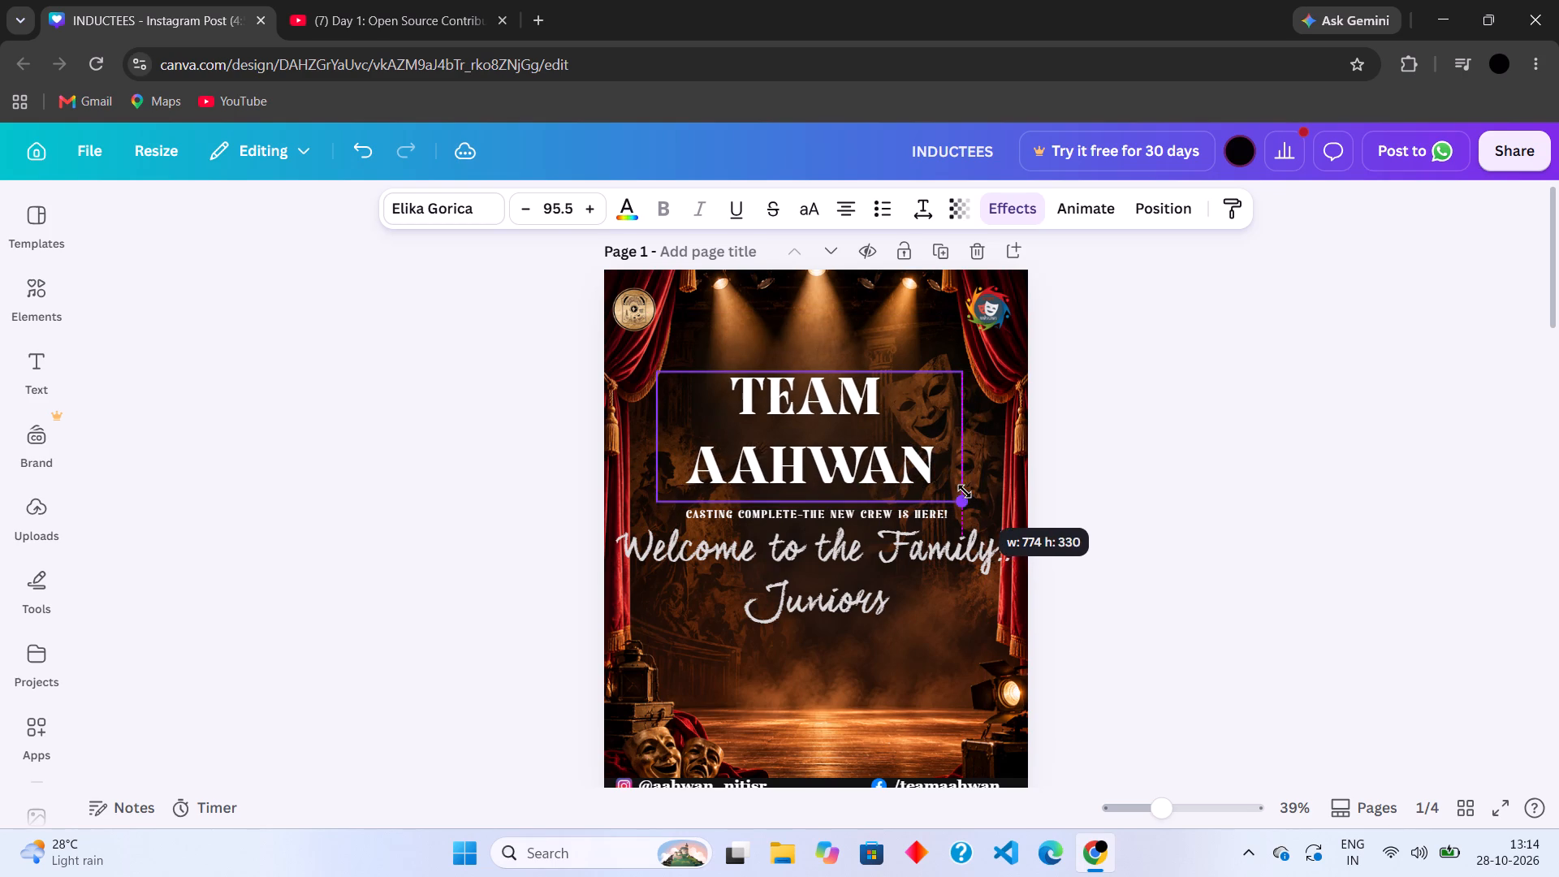
drag(965, 491, 961, 488)
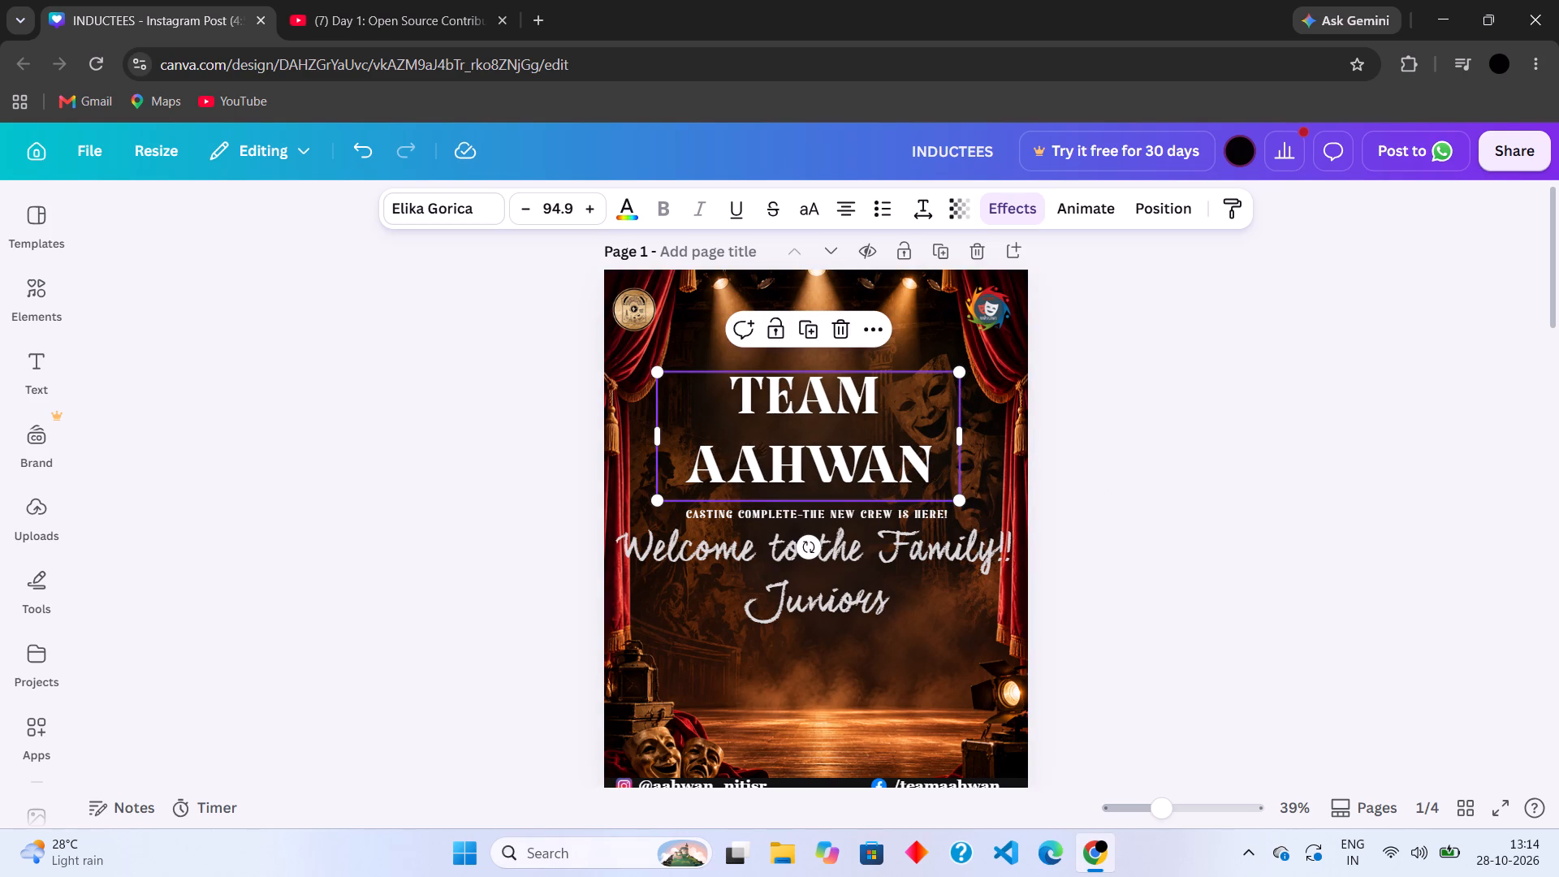
click(594, 203)
triple_click(594, 203)
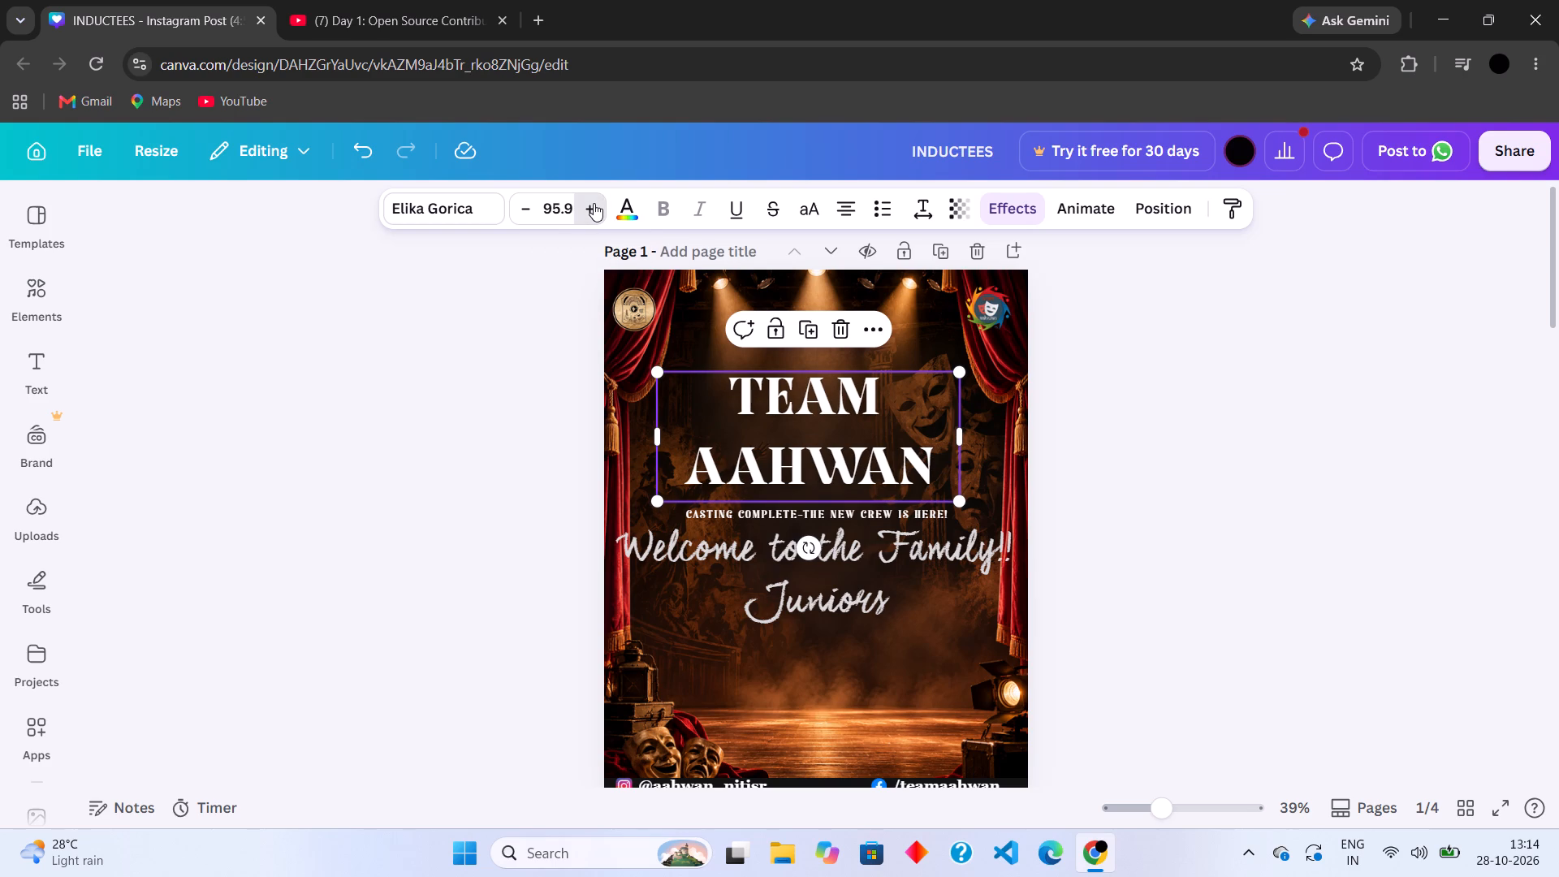
triple_click(594, 203)
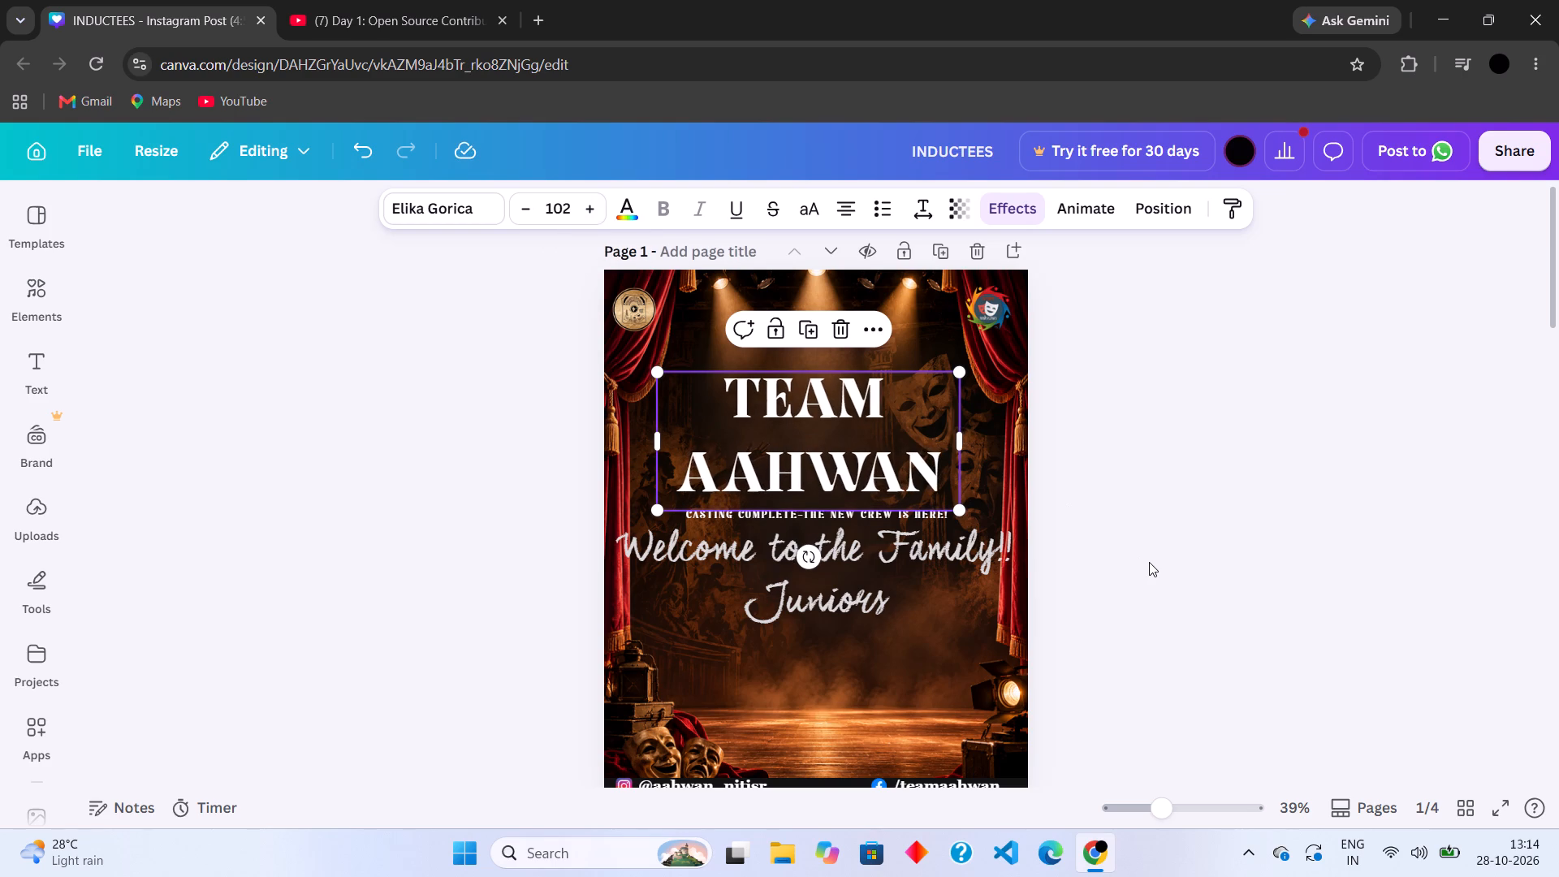
click(1149, 562)
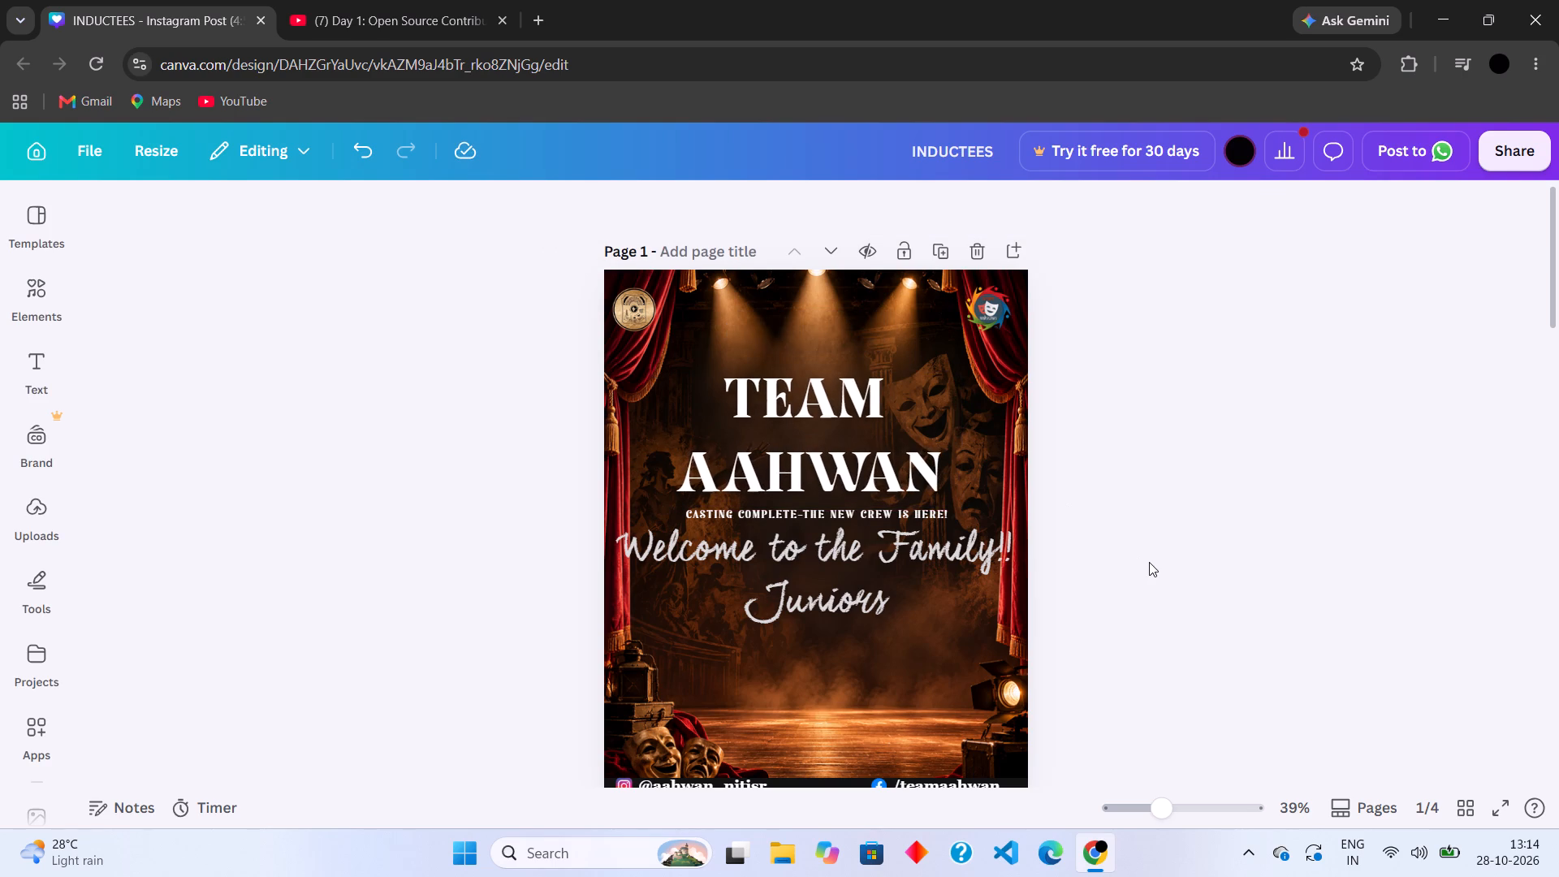
Move the enlarged TEAM AAHWAN title slightly up and centre it horizontally, just above the casting line.
click(840, 462)
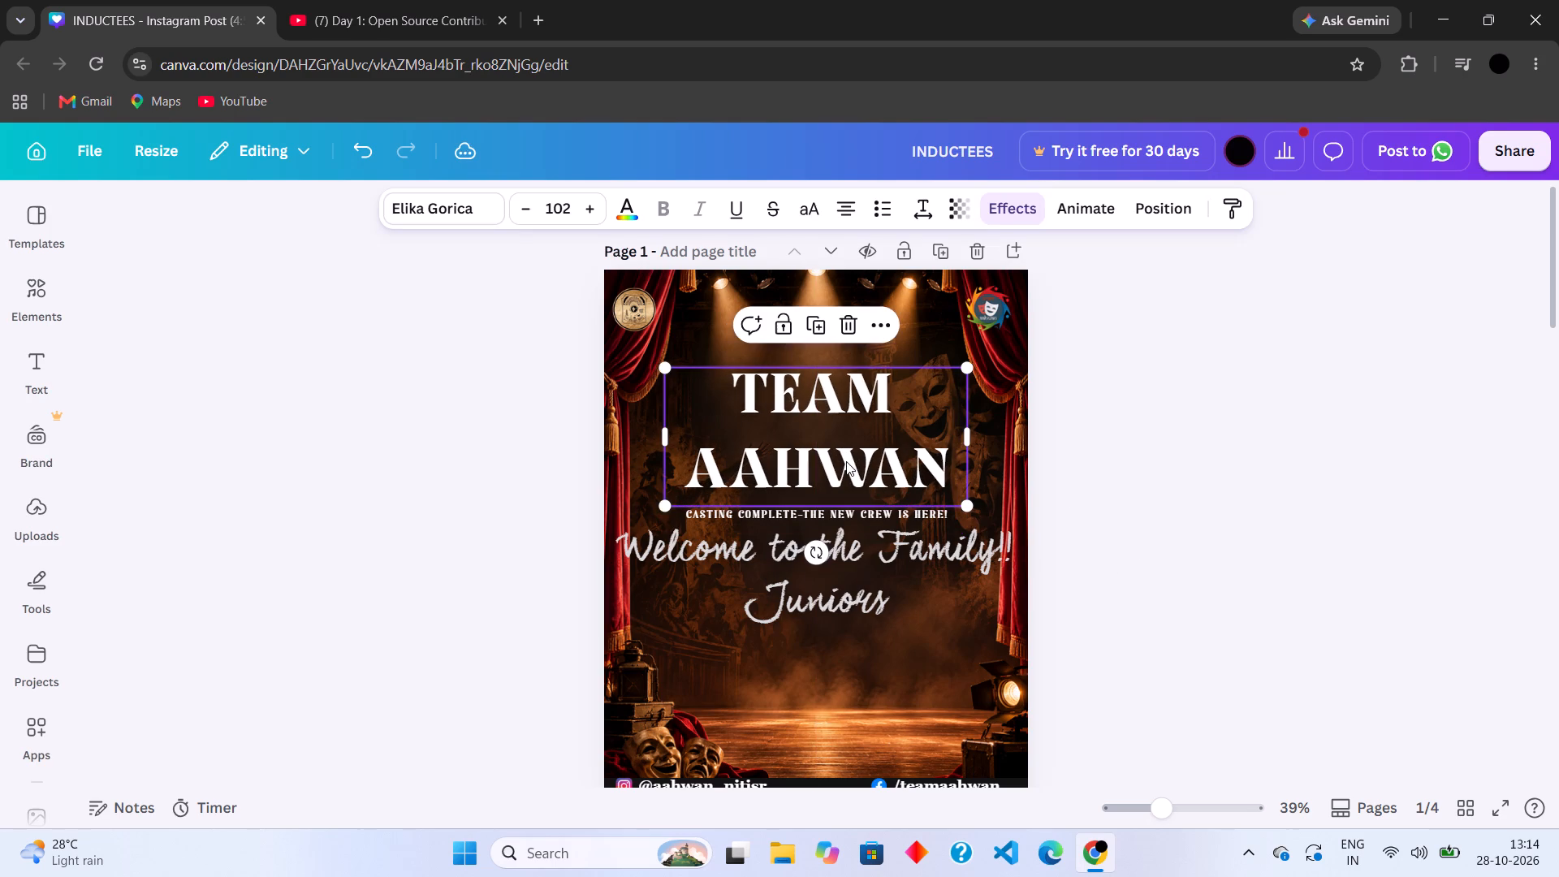
click(1060, 400)
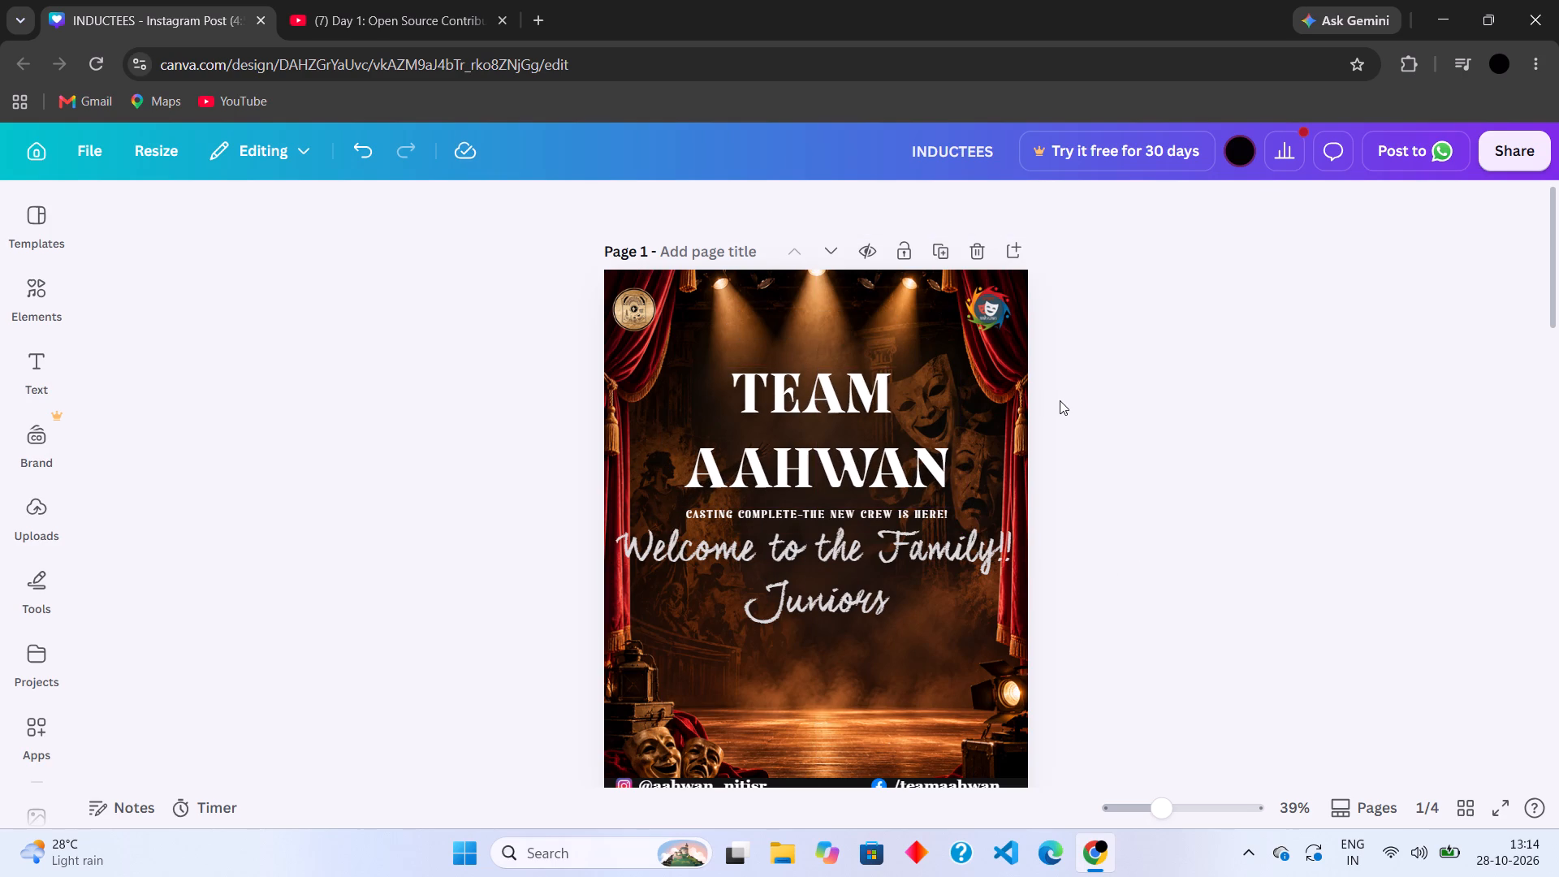
click(1060, 400)
Place the gold round logo and the colourful mask logo side by side above the title, enlarging the mask logo slightly.
drag(997, 311, 863, 314)
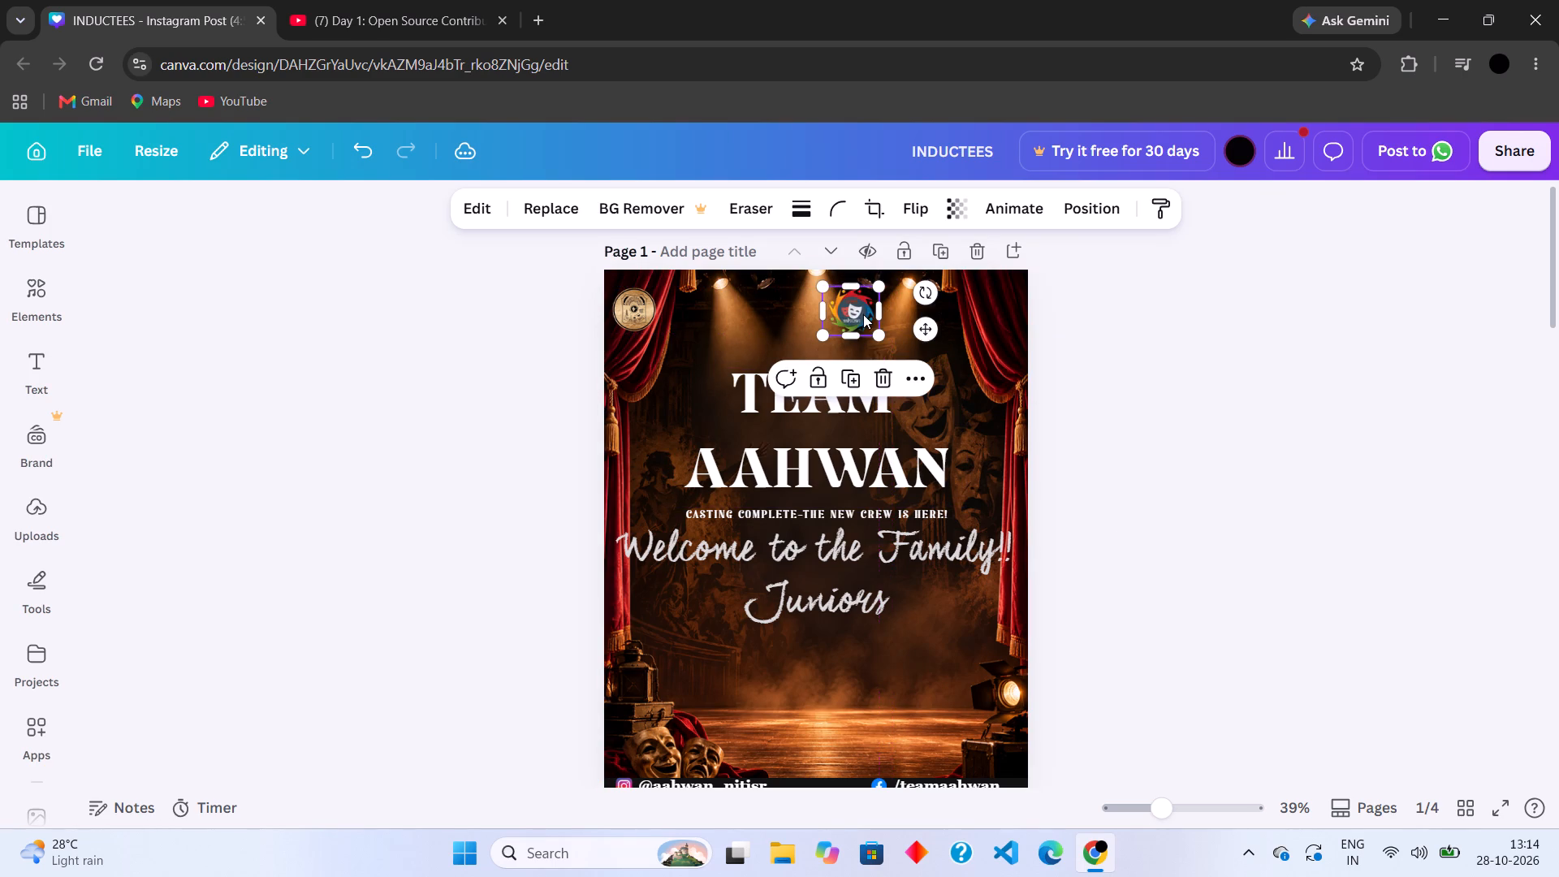
drag(875, 336, 885, 346)
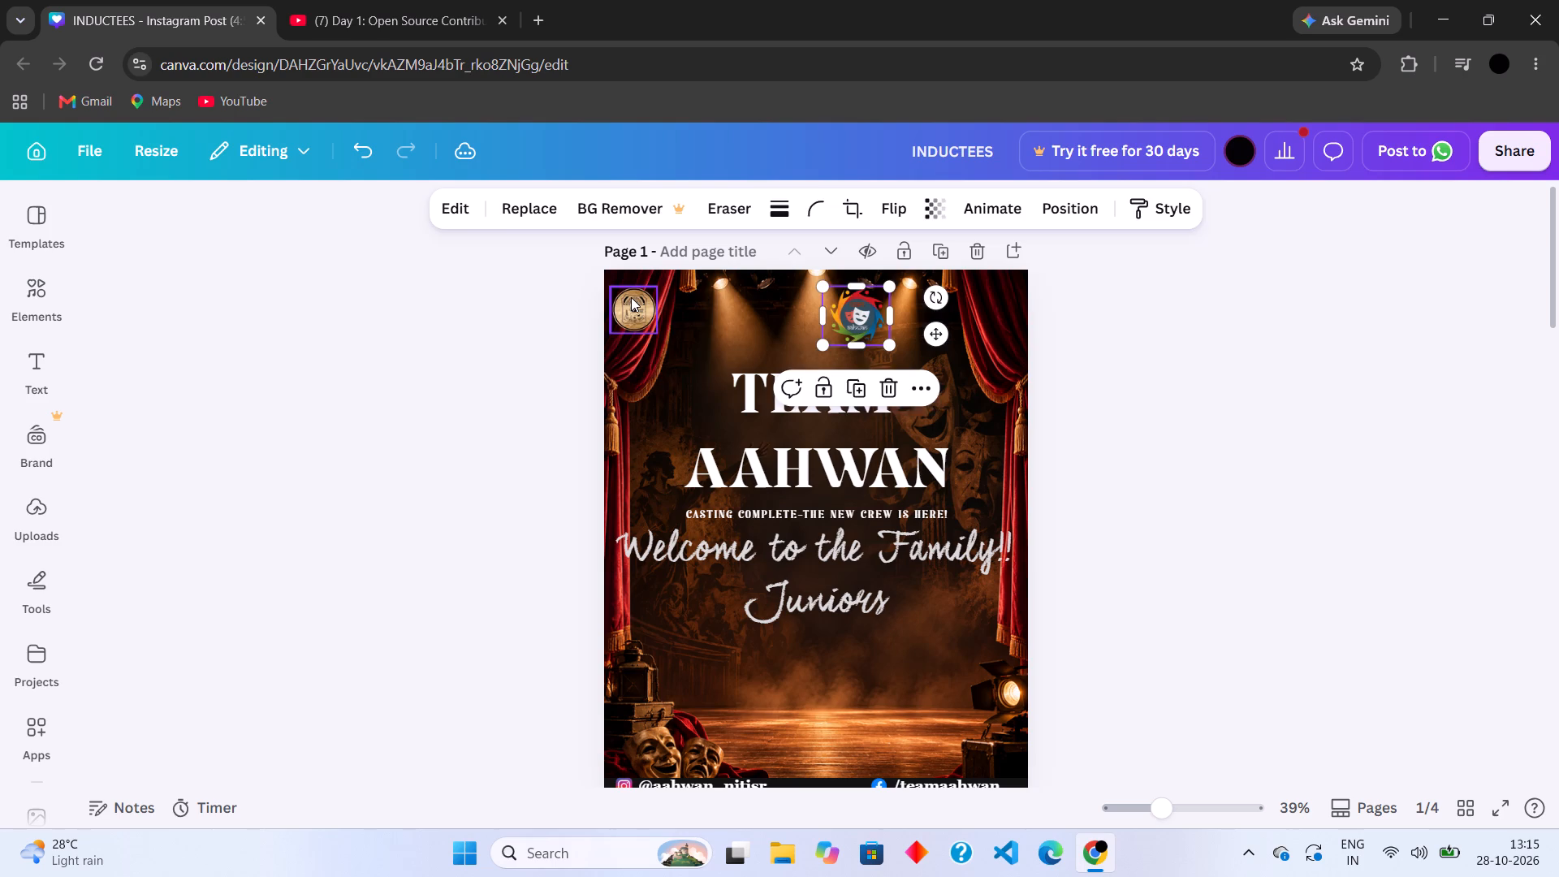
drag(631, 297, 773, 306)
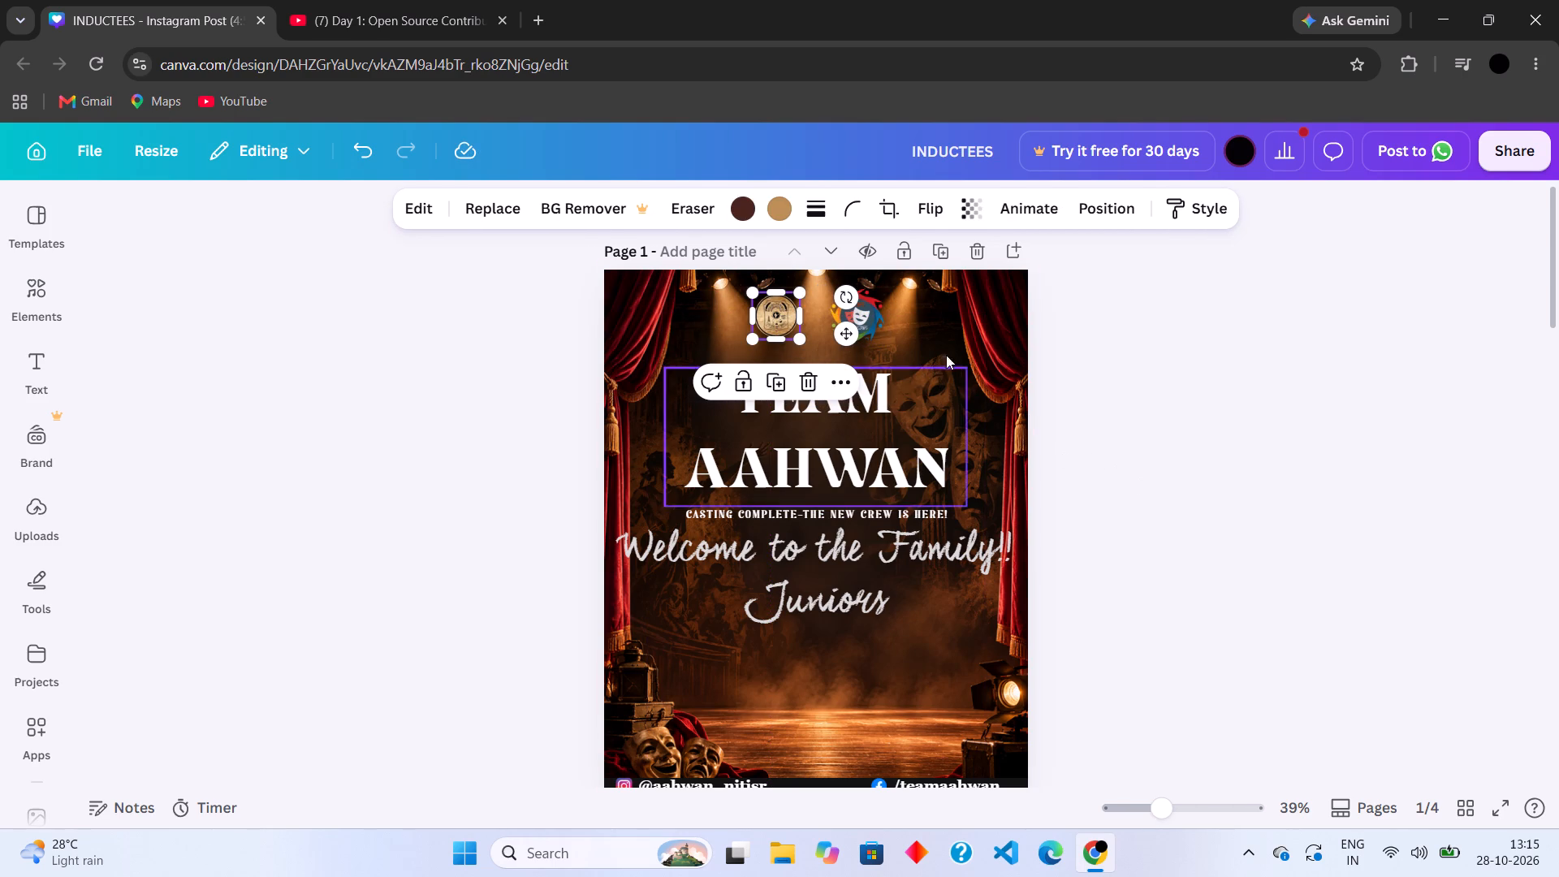
click(1096, 395)
click(1096, 395)
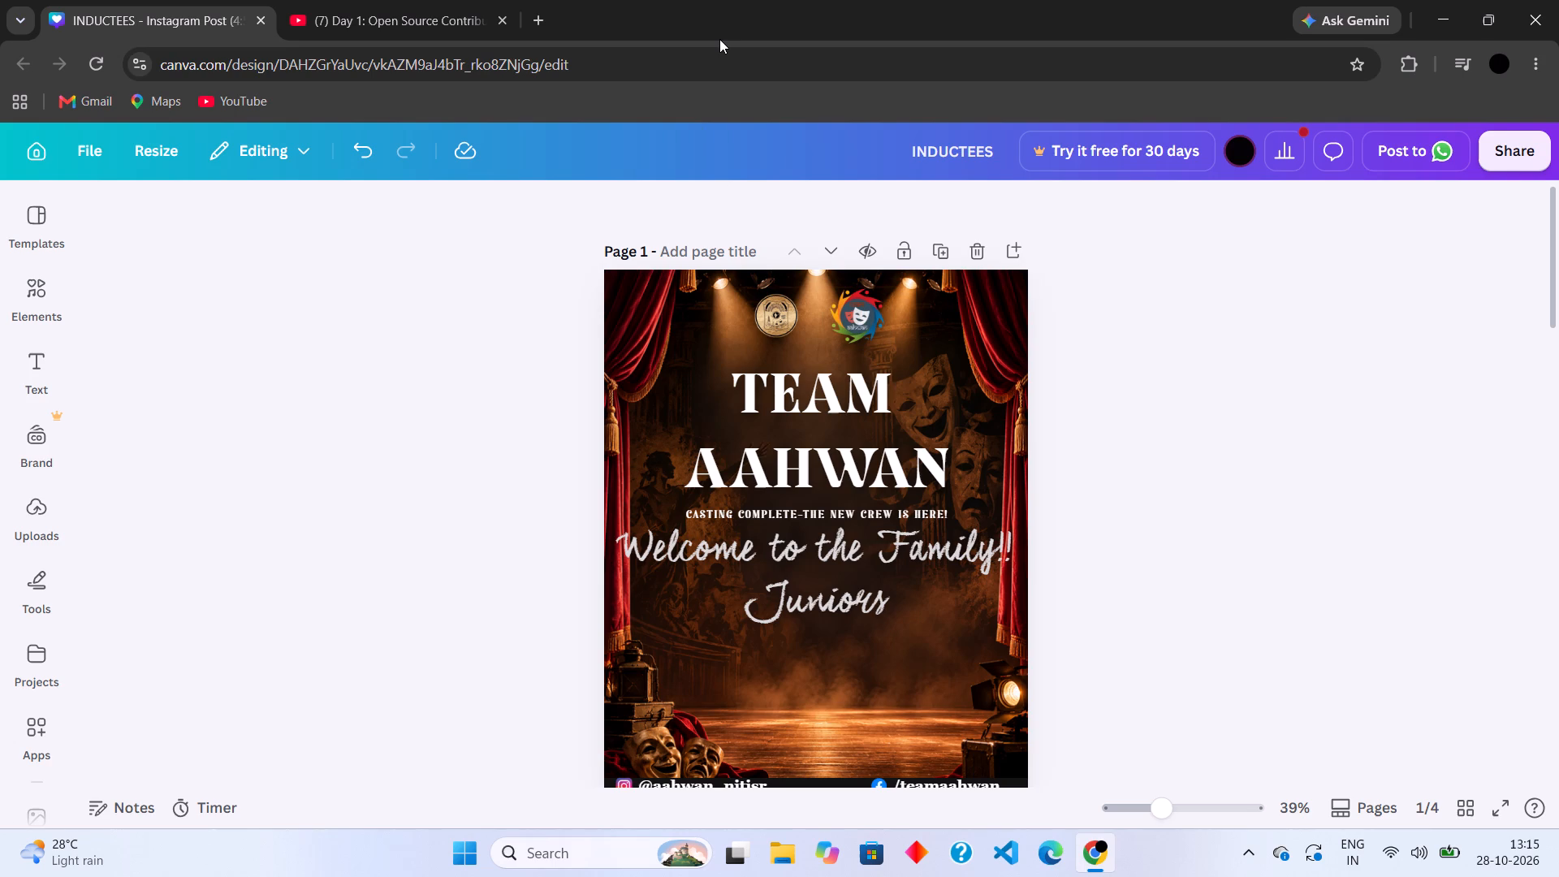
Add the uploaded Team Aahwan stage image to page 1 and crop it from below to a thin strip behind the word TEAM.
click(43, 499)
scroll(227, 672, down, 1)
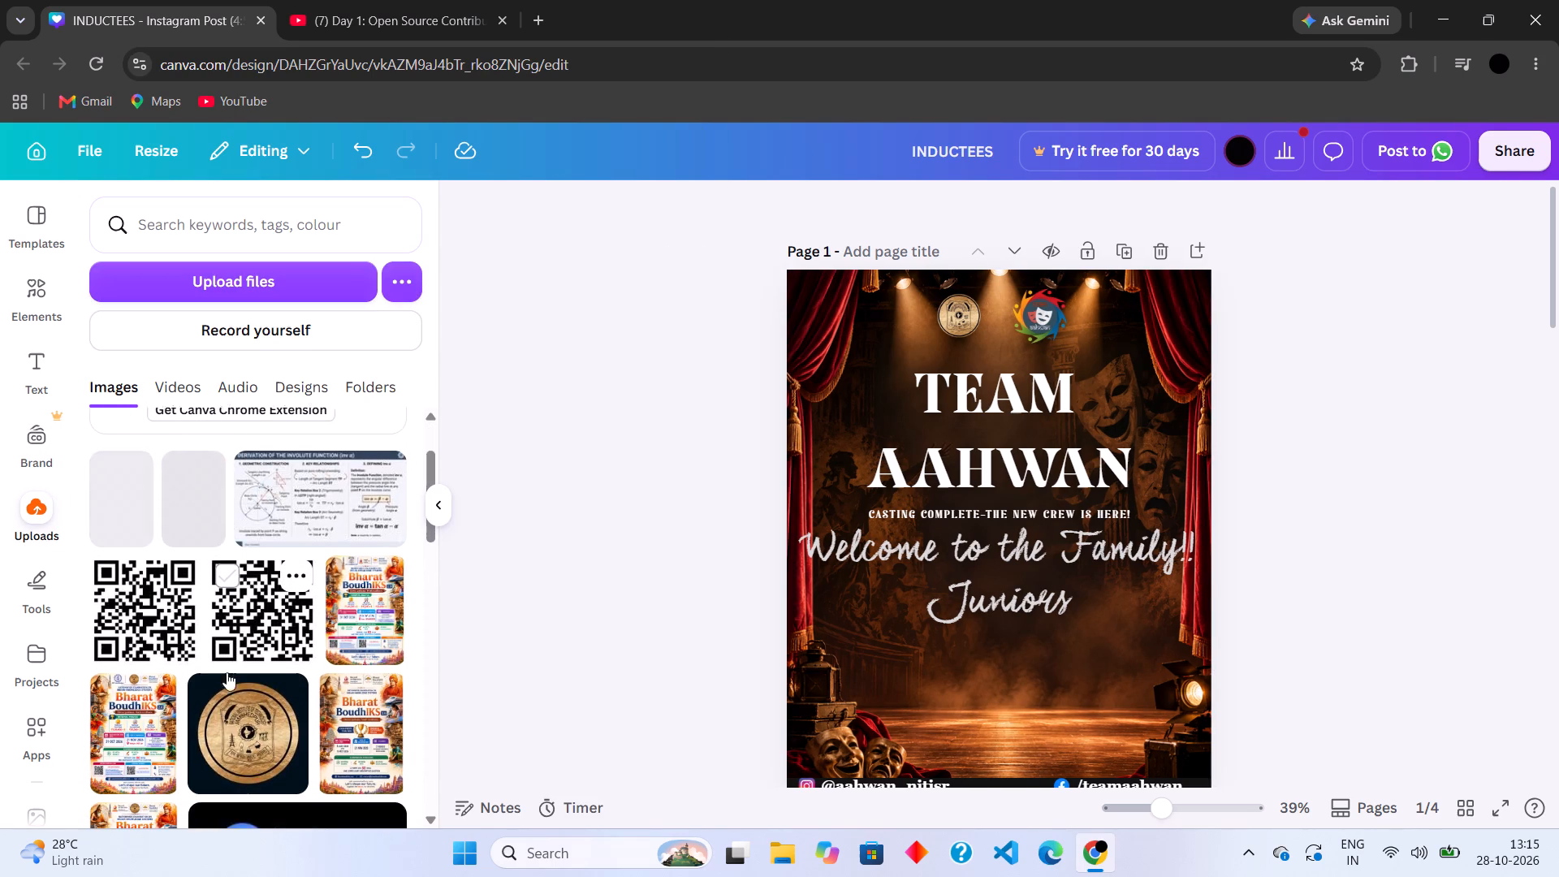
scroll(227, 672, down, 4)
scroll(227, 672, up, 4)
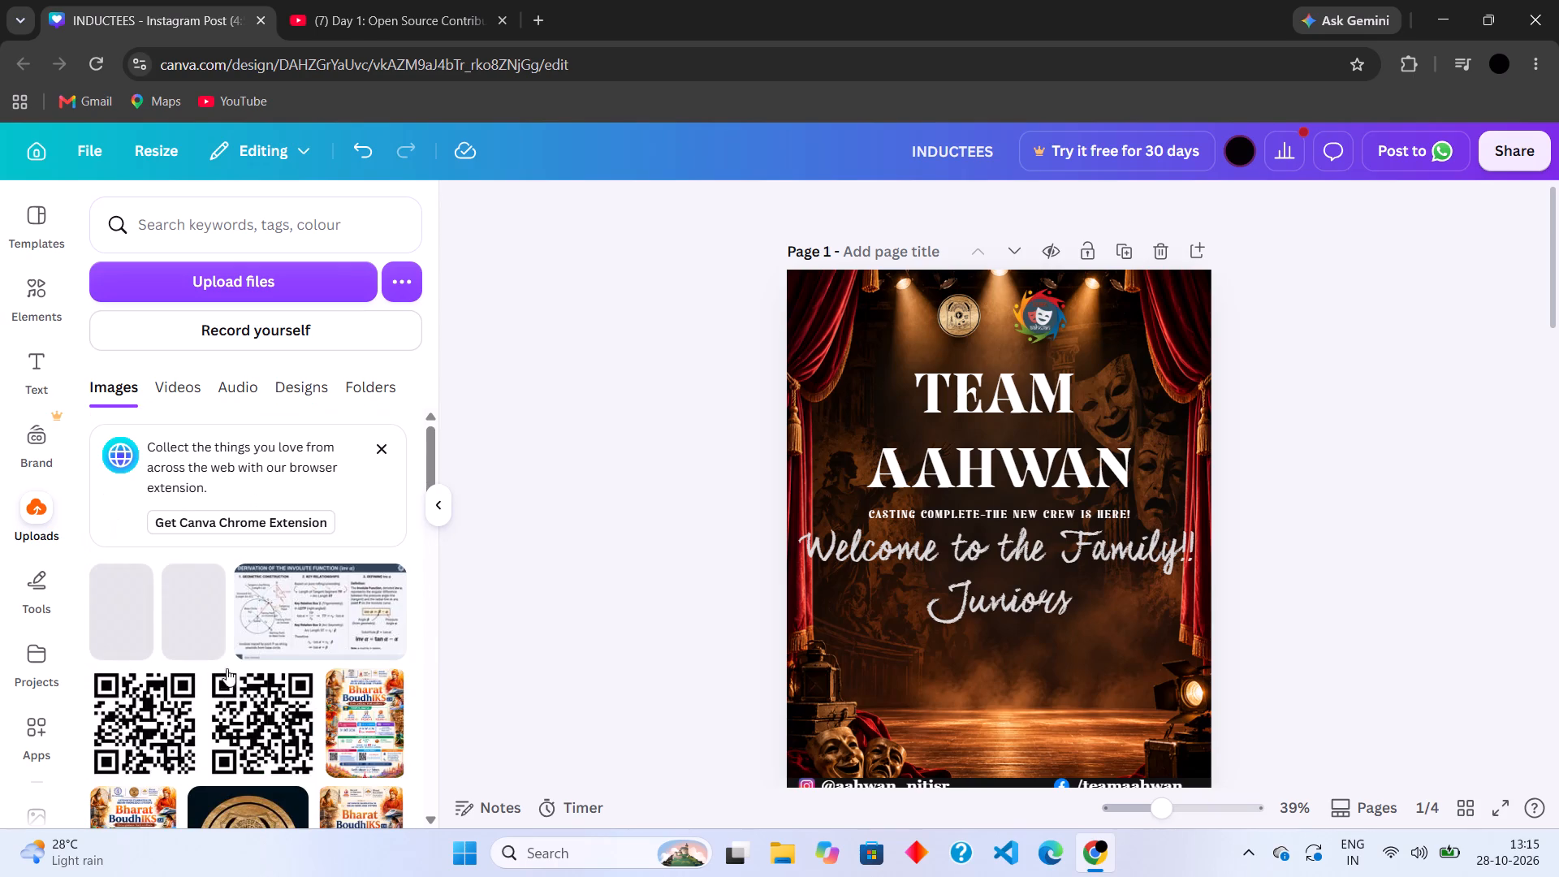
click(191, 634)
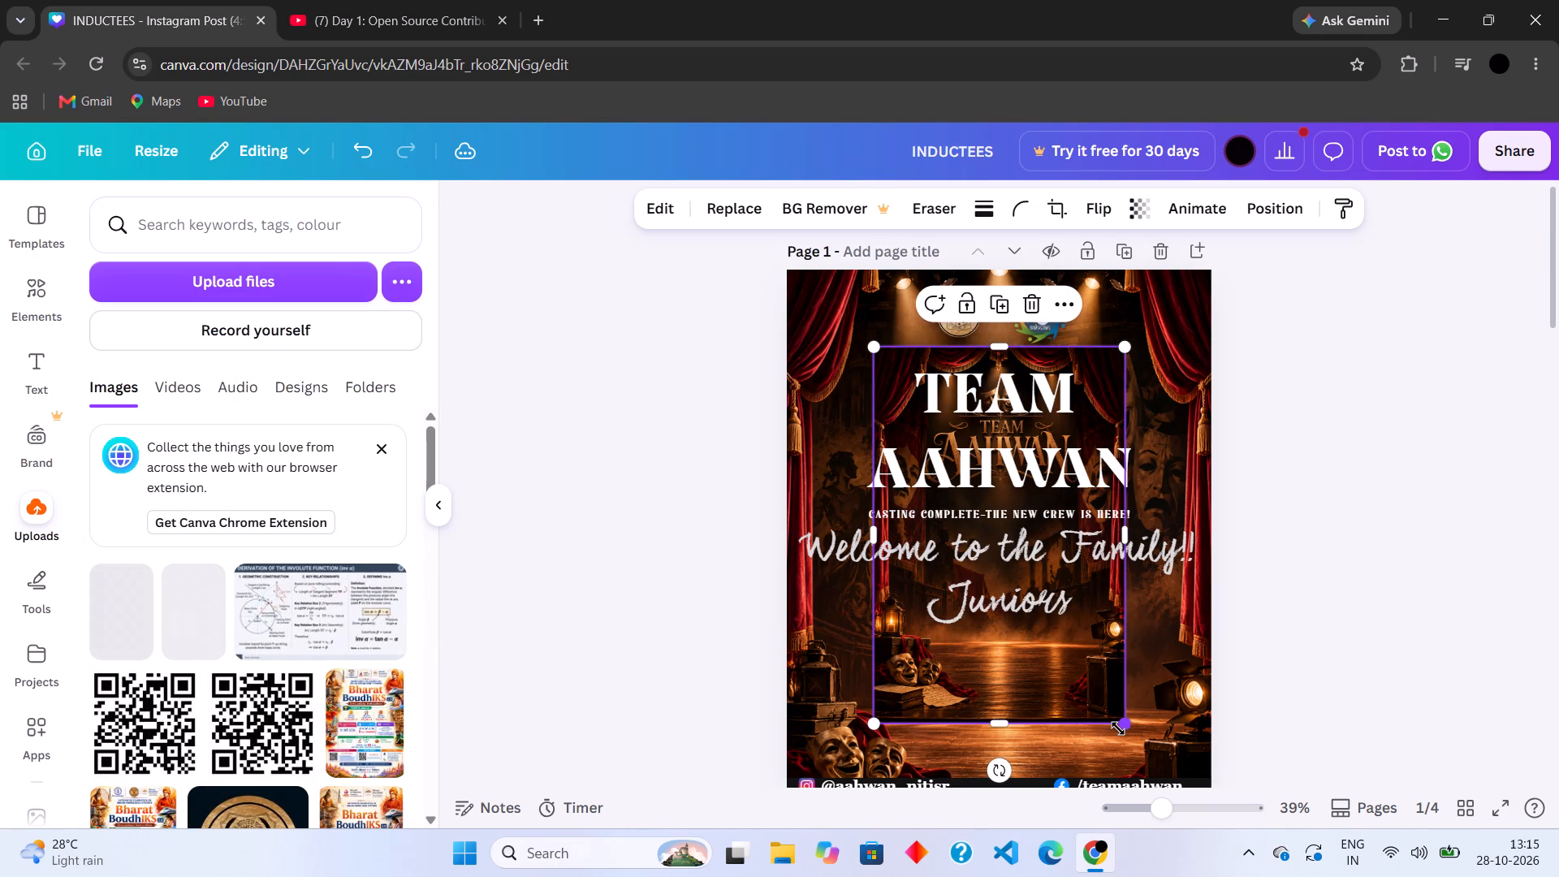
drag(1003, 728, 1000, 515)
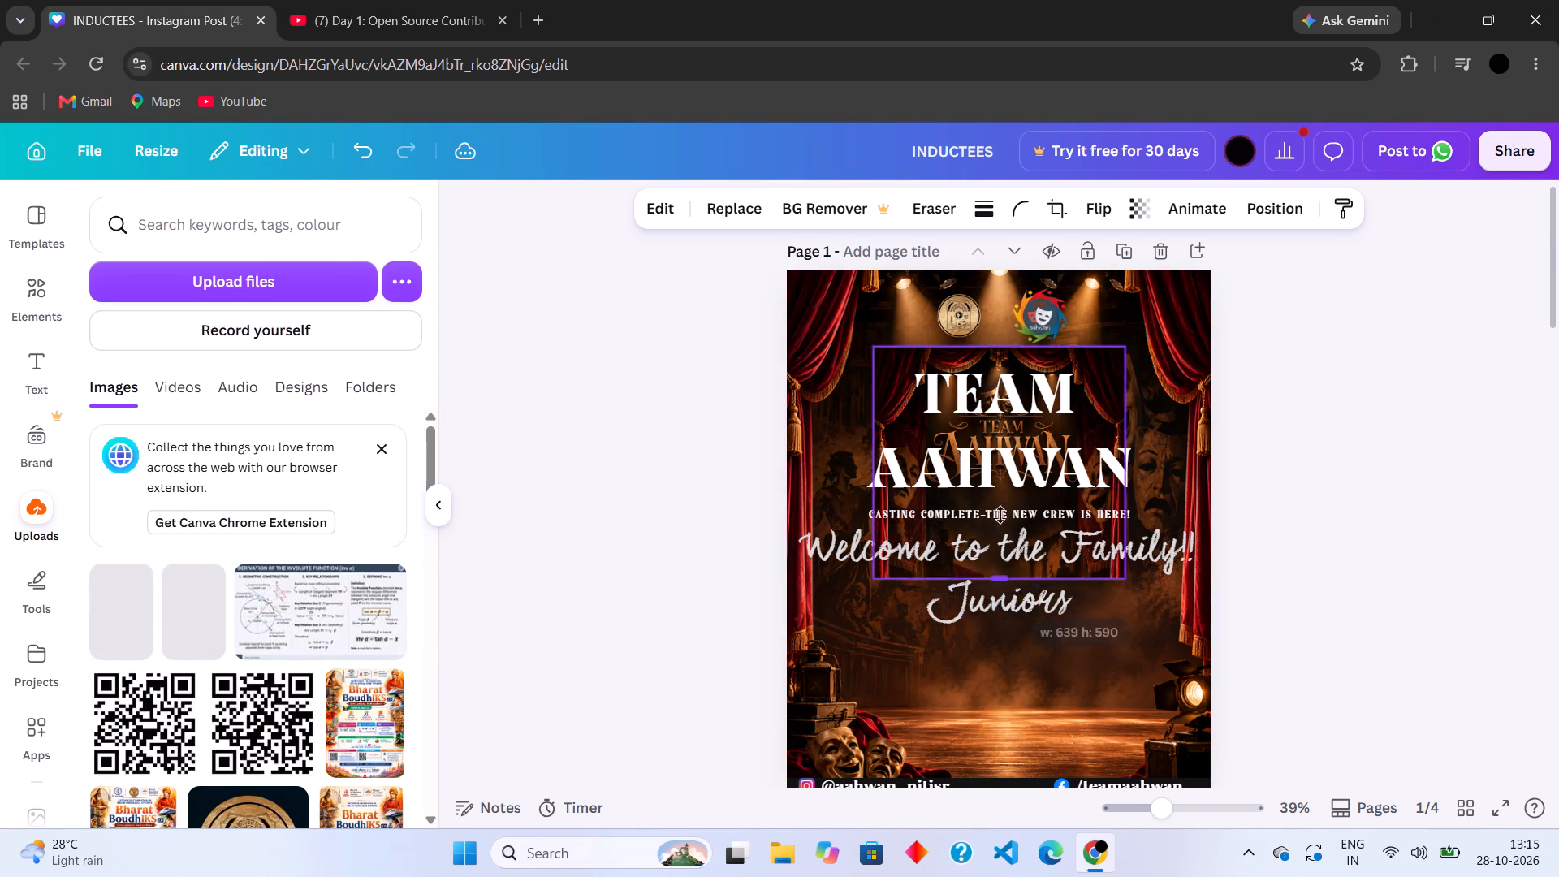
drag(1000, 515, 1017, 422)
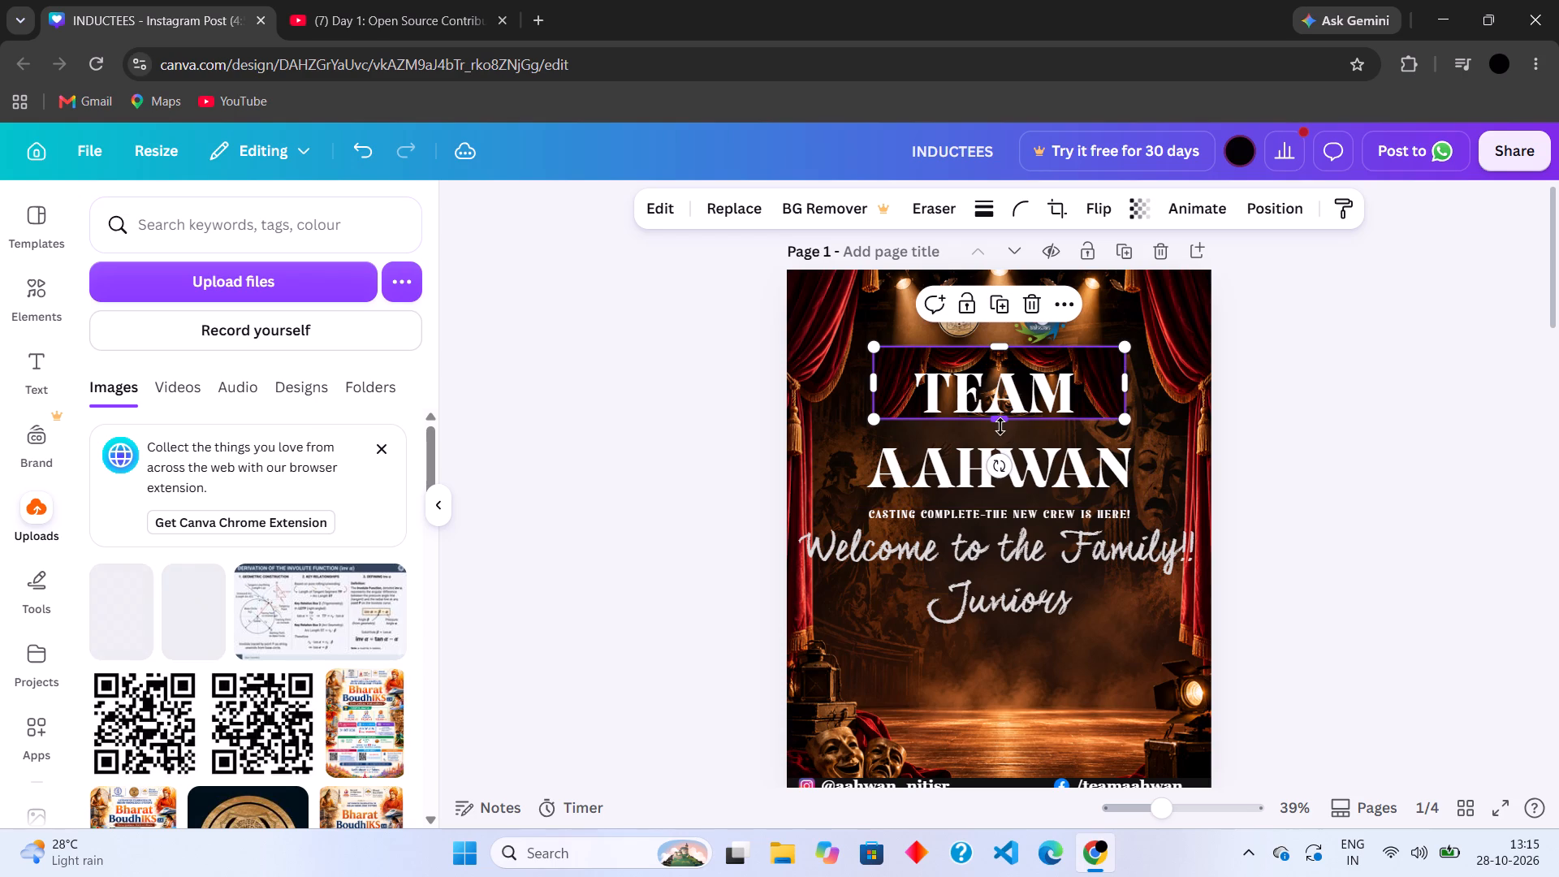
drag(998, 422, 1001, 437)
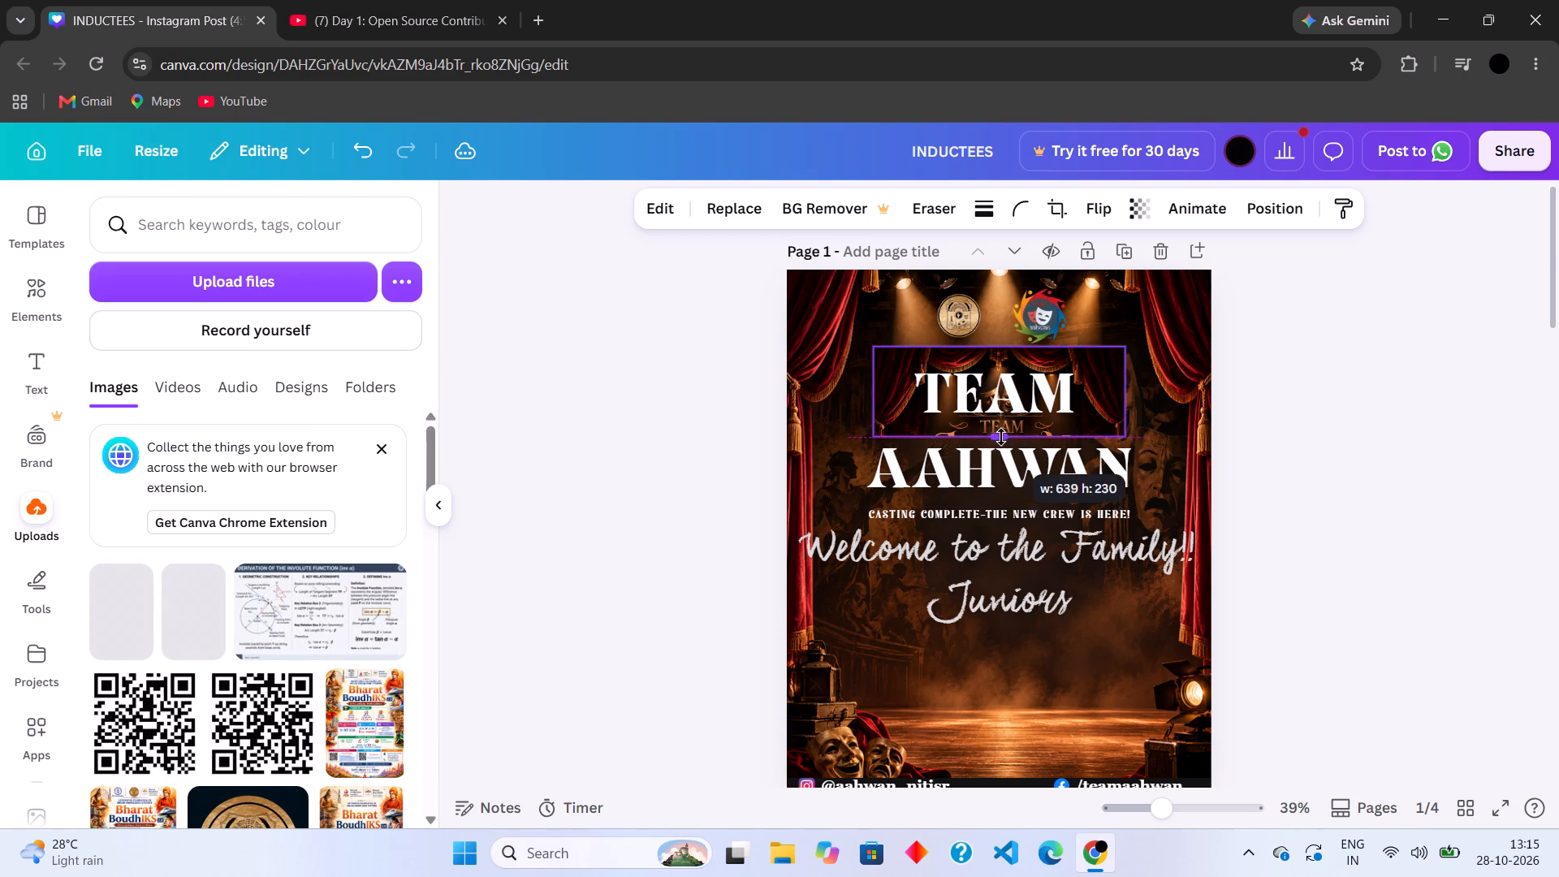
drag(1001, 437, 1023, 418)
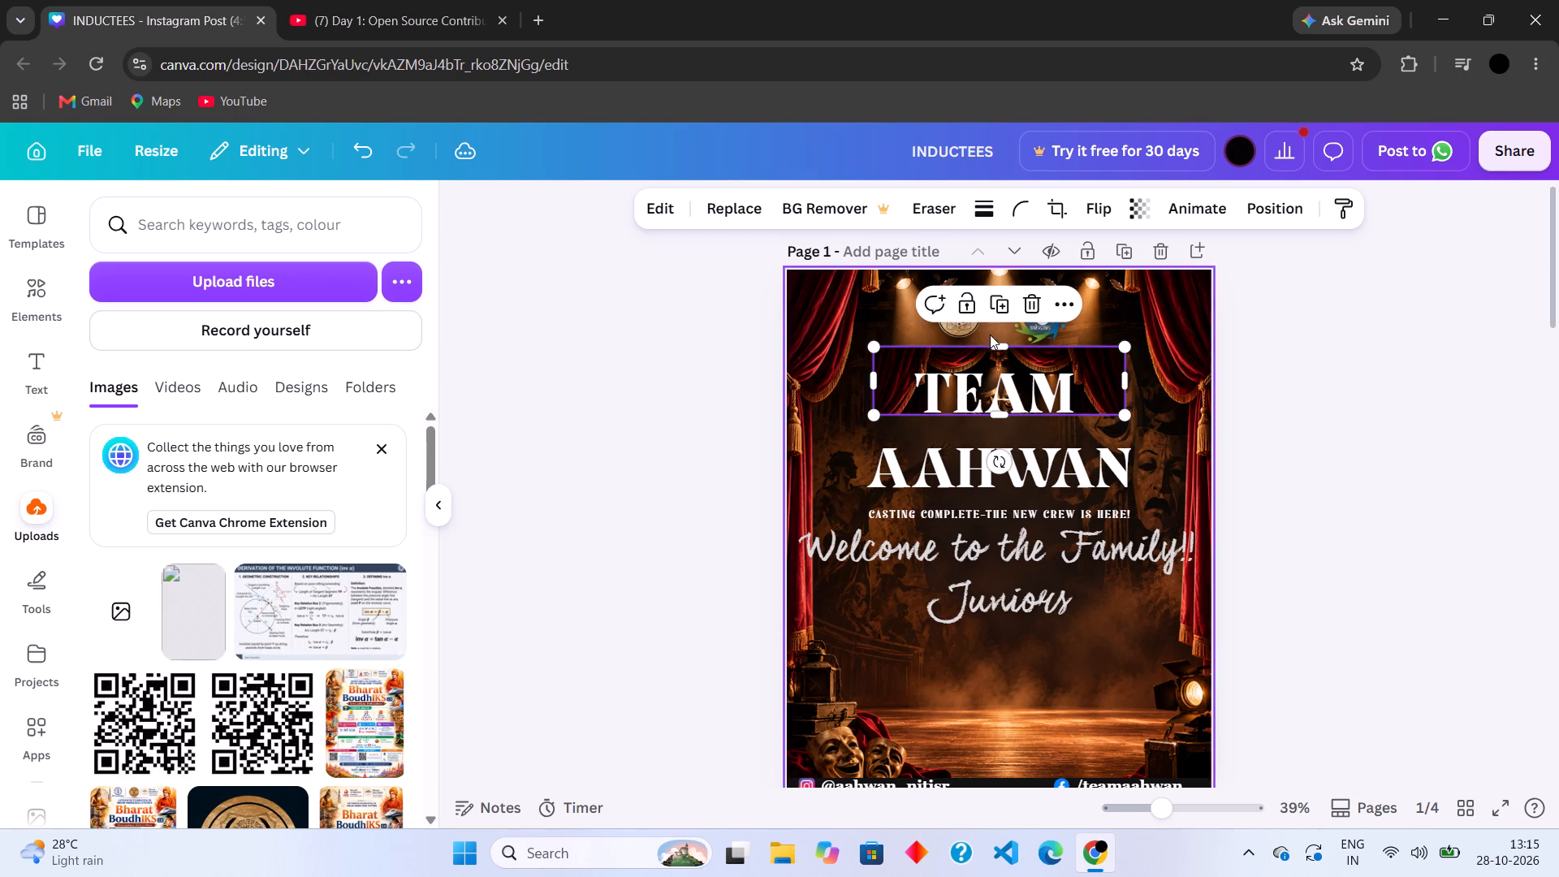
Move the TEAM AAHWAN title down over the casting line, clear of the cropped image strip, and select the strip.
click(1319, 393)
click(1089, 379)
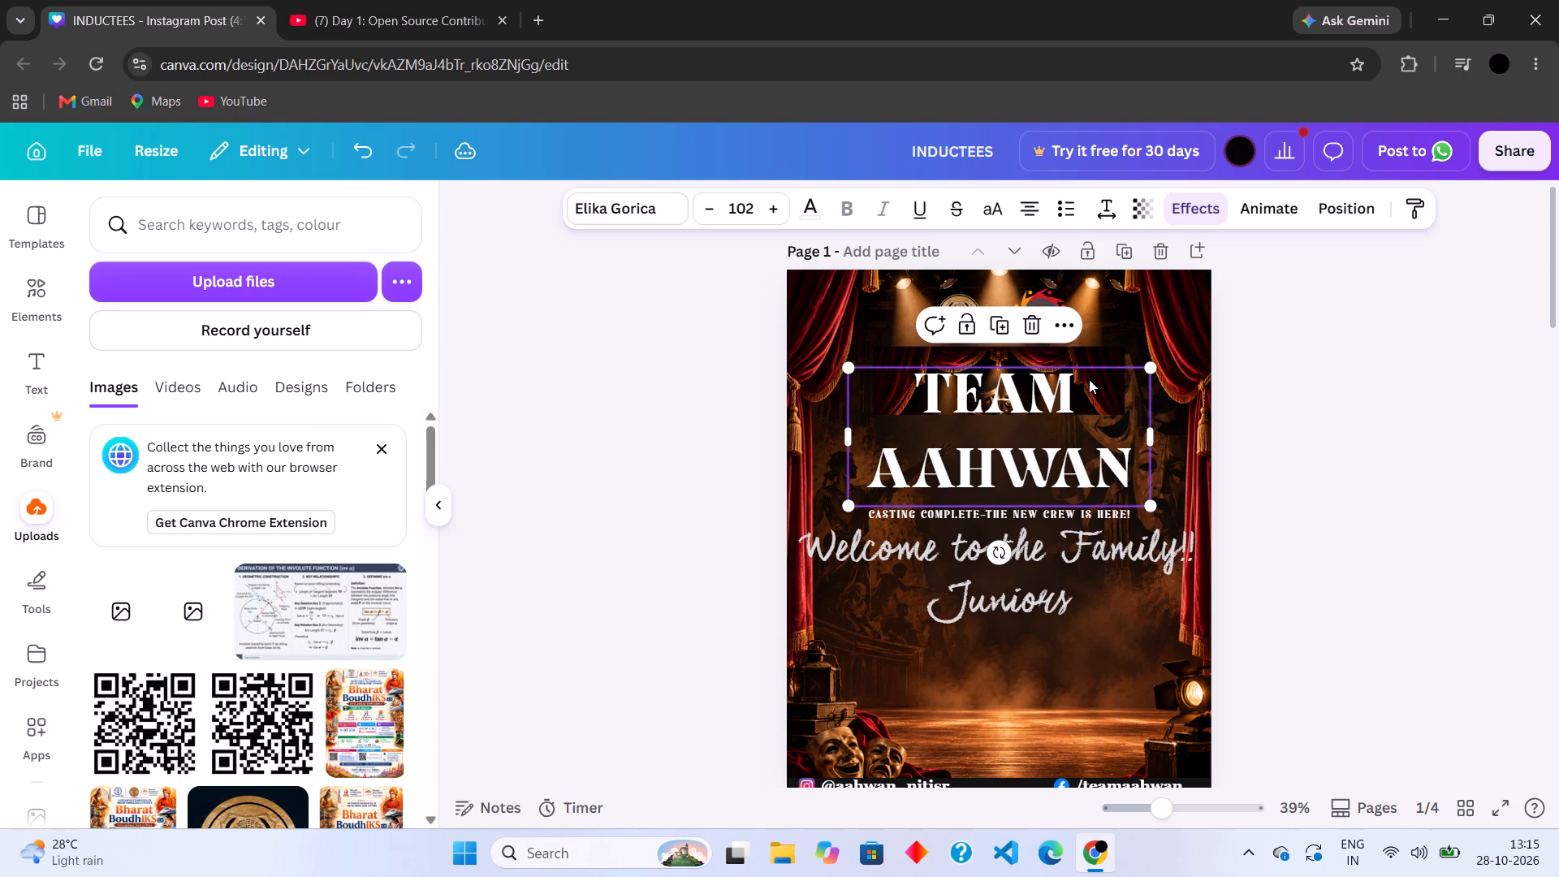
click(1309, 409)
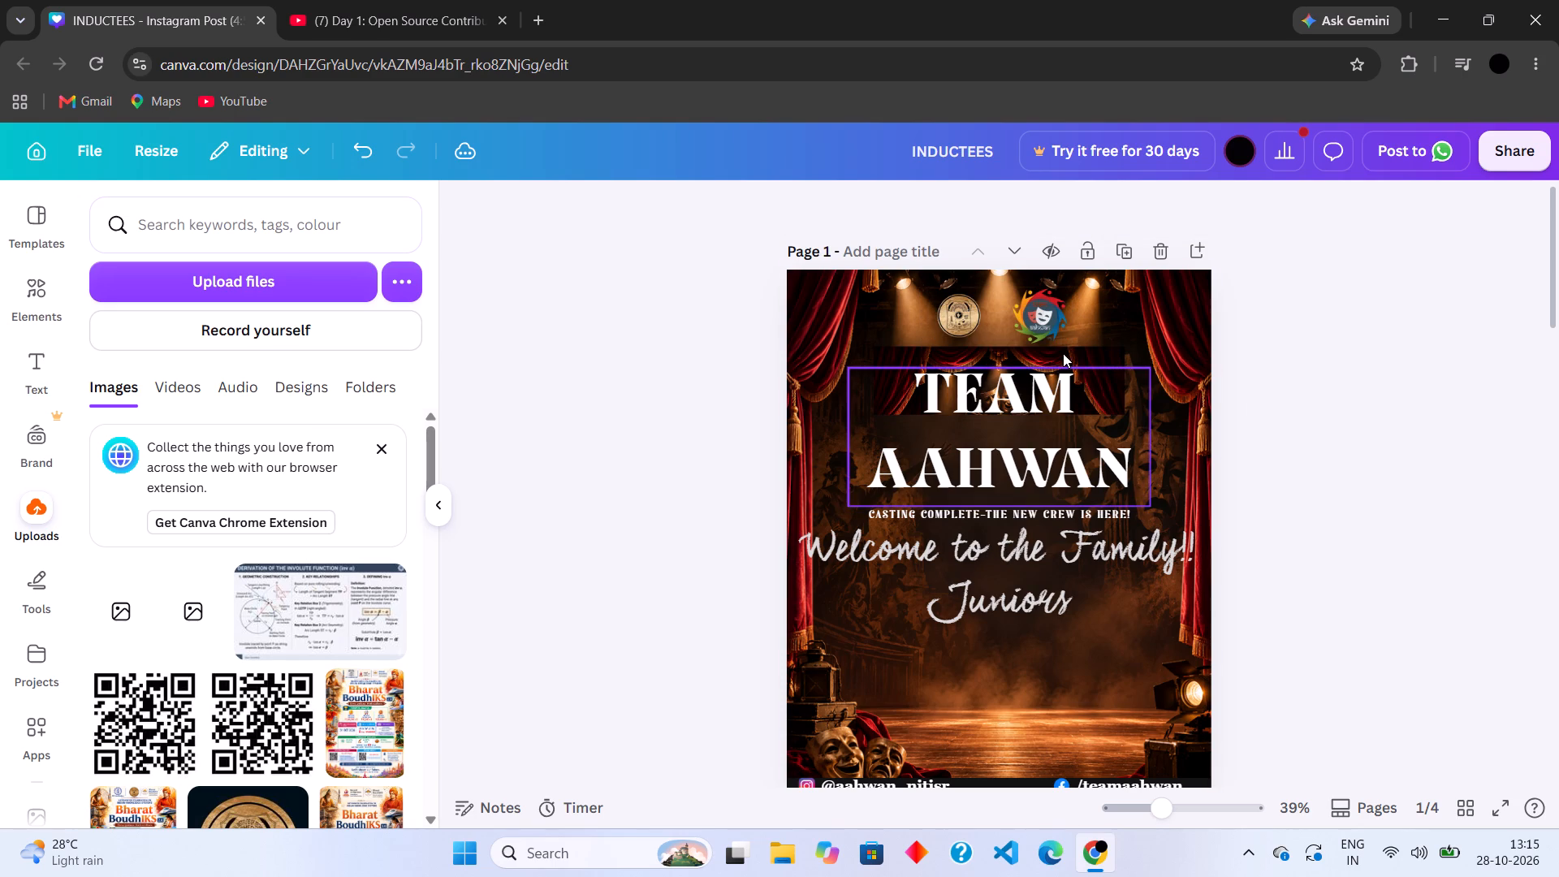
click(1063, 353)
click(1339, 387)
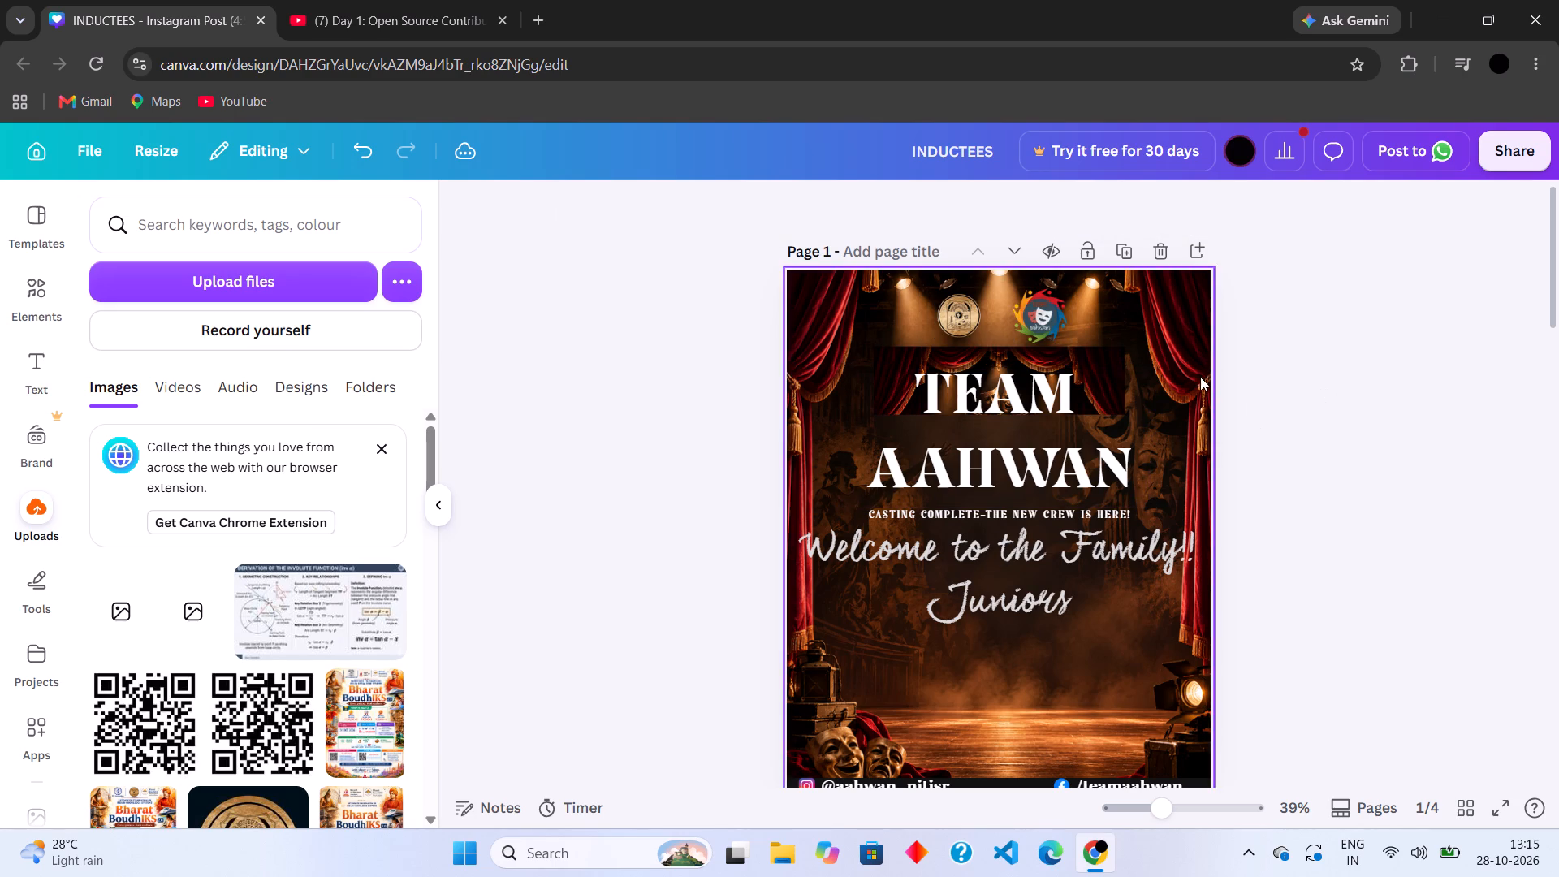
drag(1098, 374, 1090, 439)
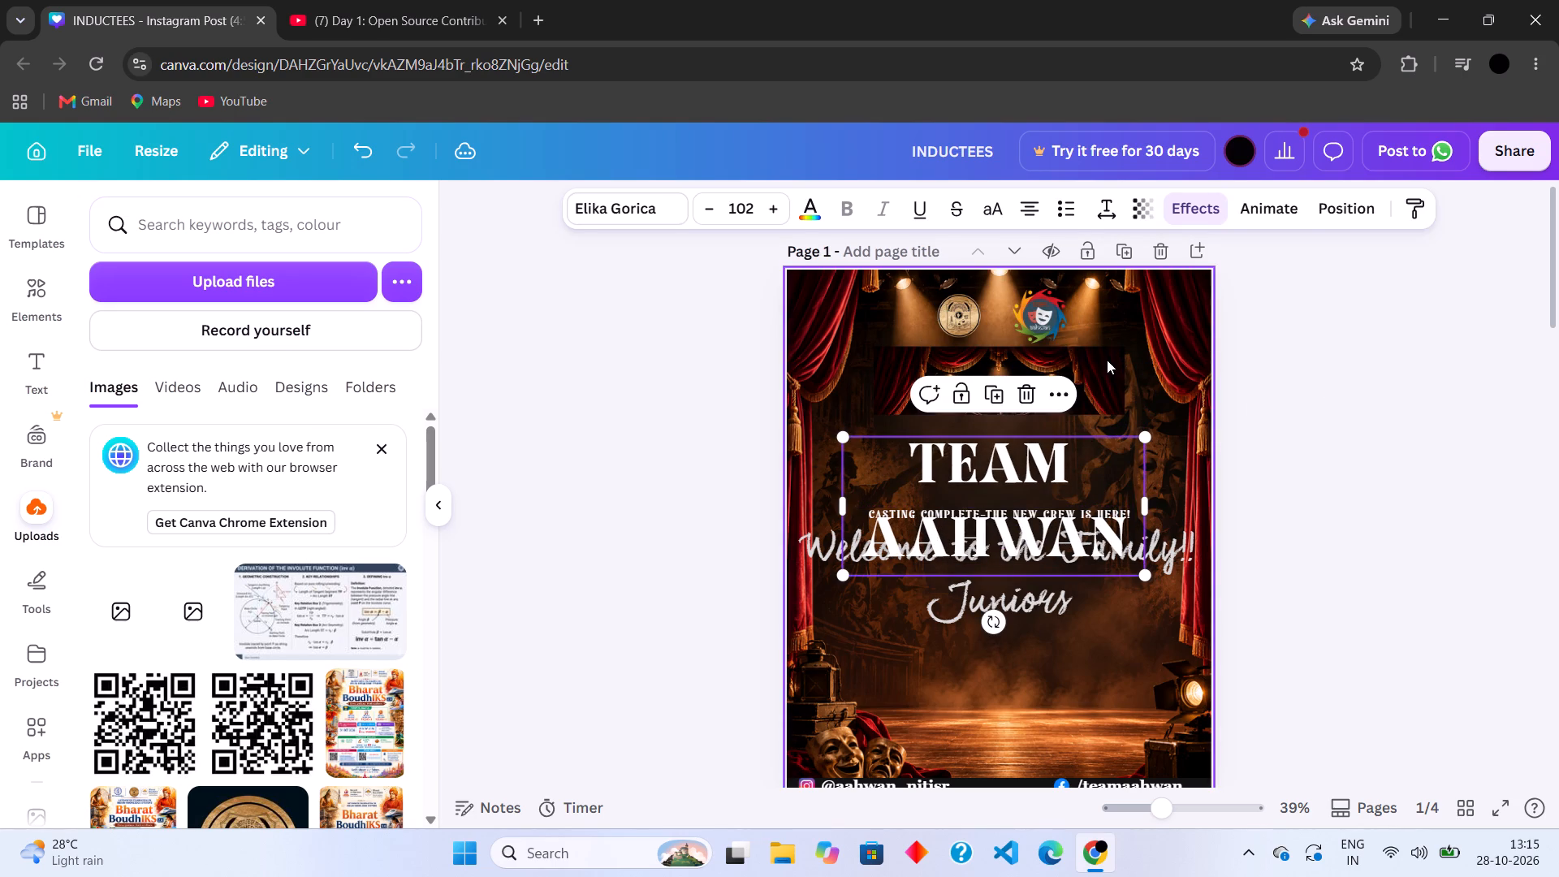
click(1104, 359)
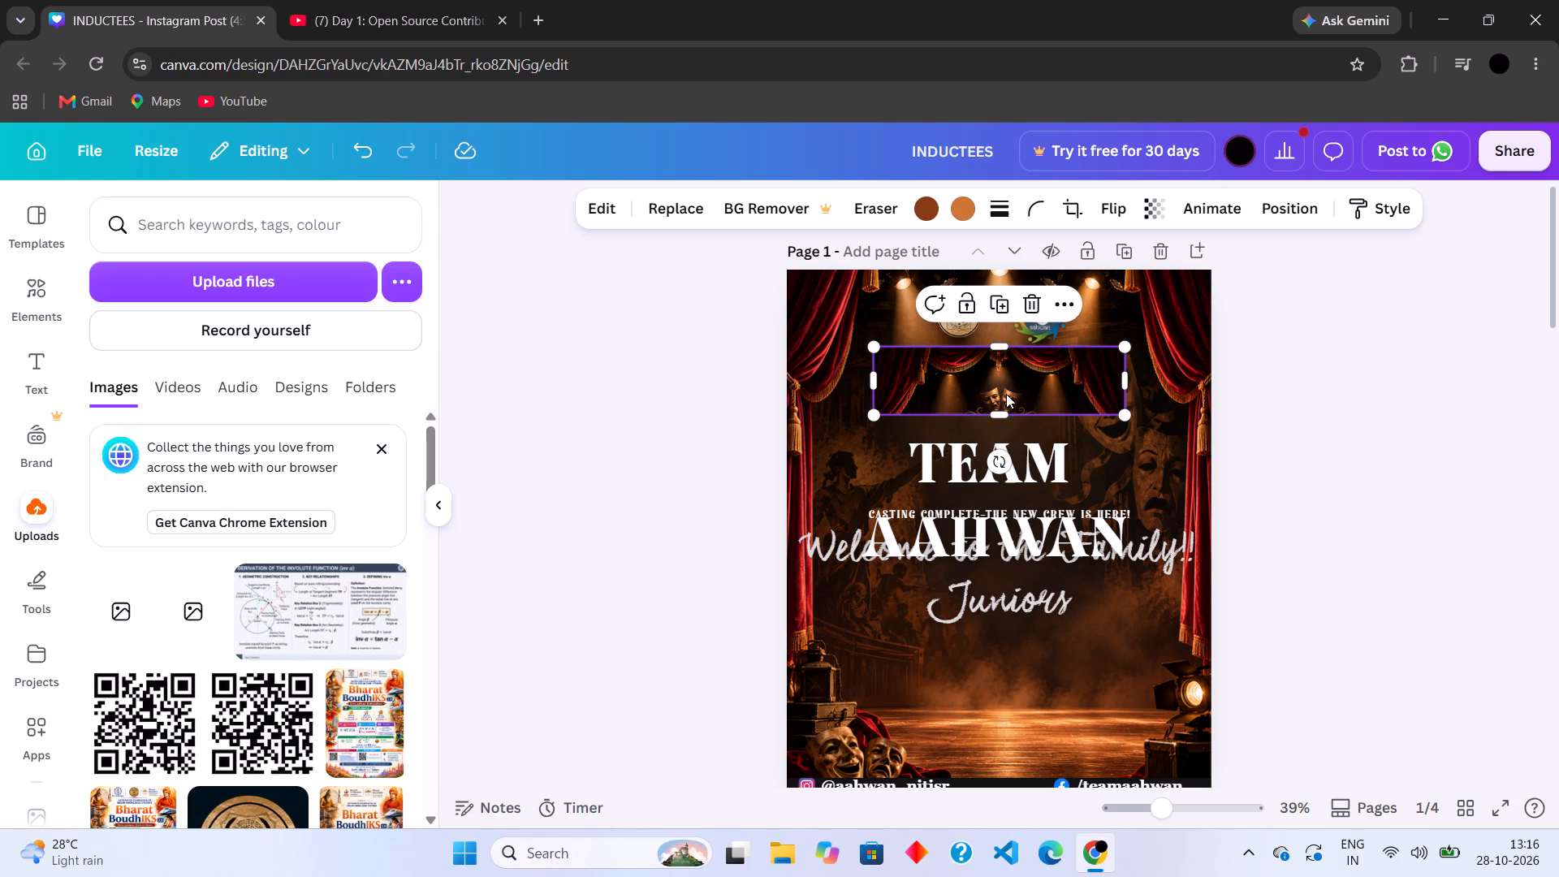
Undo the title move, the stage image's cropping and insertion, and the repositioning of both logos, back to their top corners on the page.
key(ctrl+z)
key(ctrl+z)
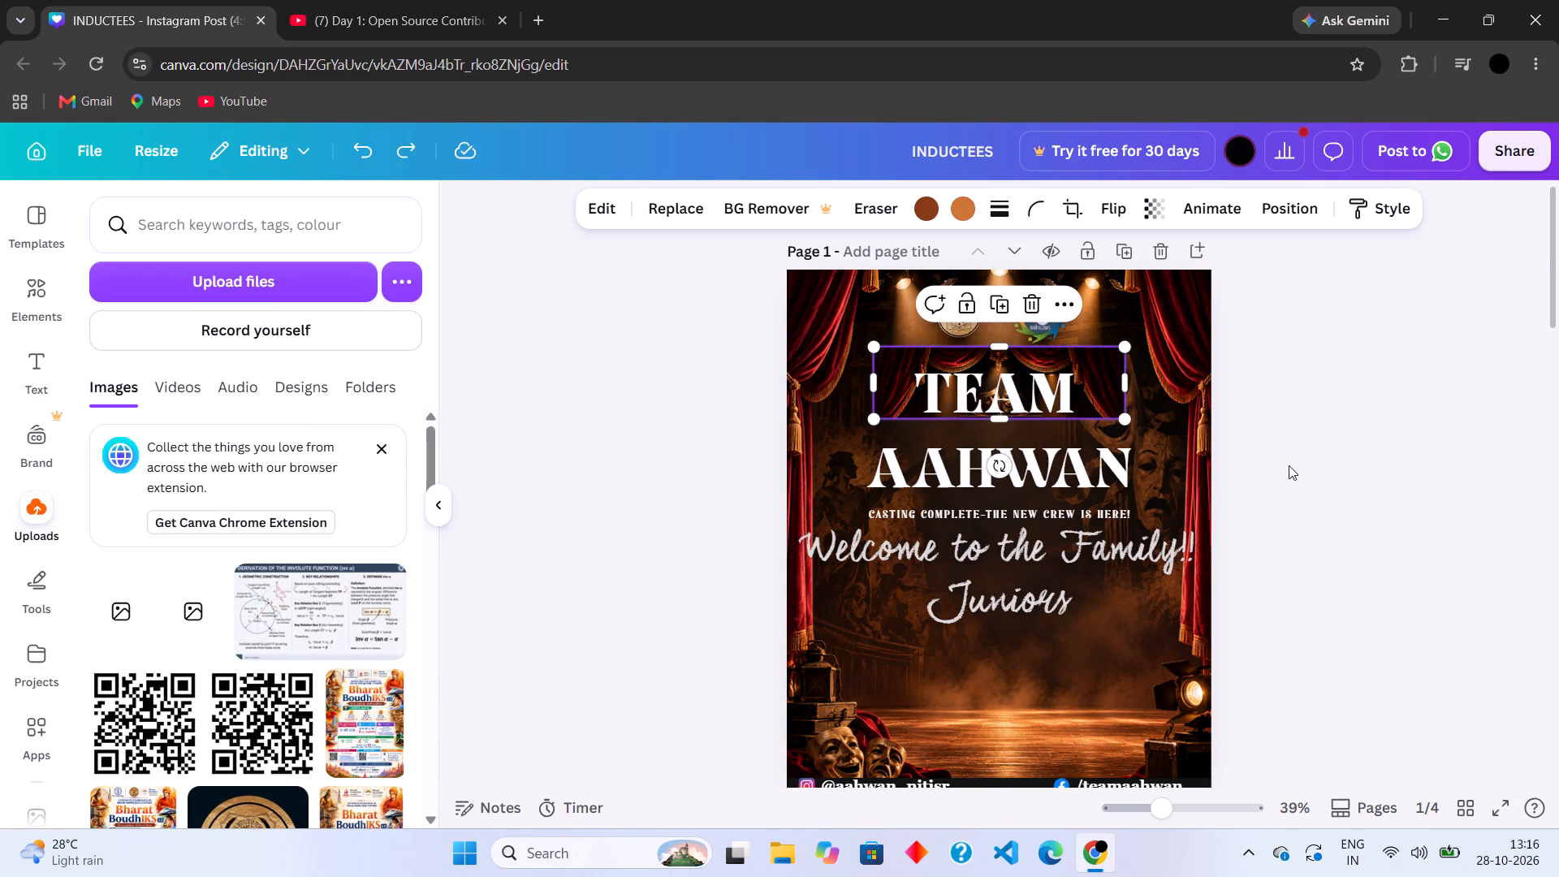
key(ctrl+z)
key(ctrl+z)
key(ctrl+z)
key(ctrl+z)
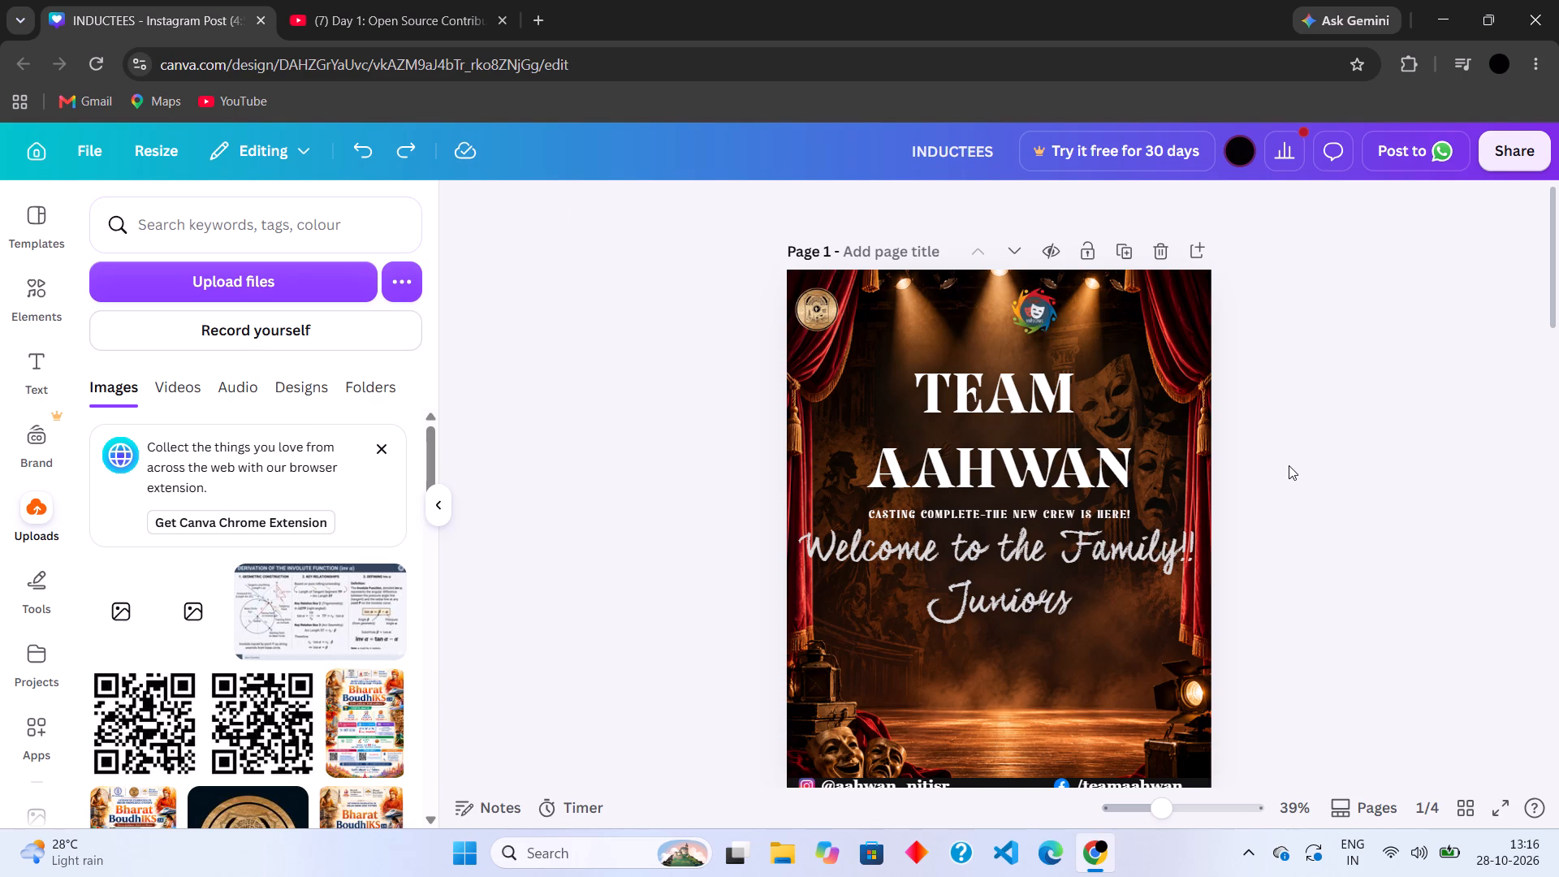
key(ctrl+z)
click(1272, 447)
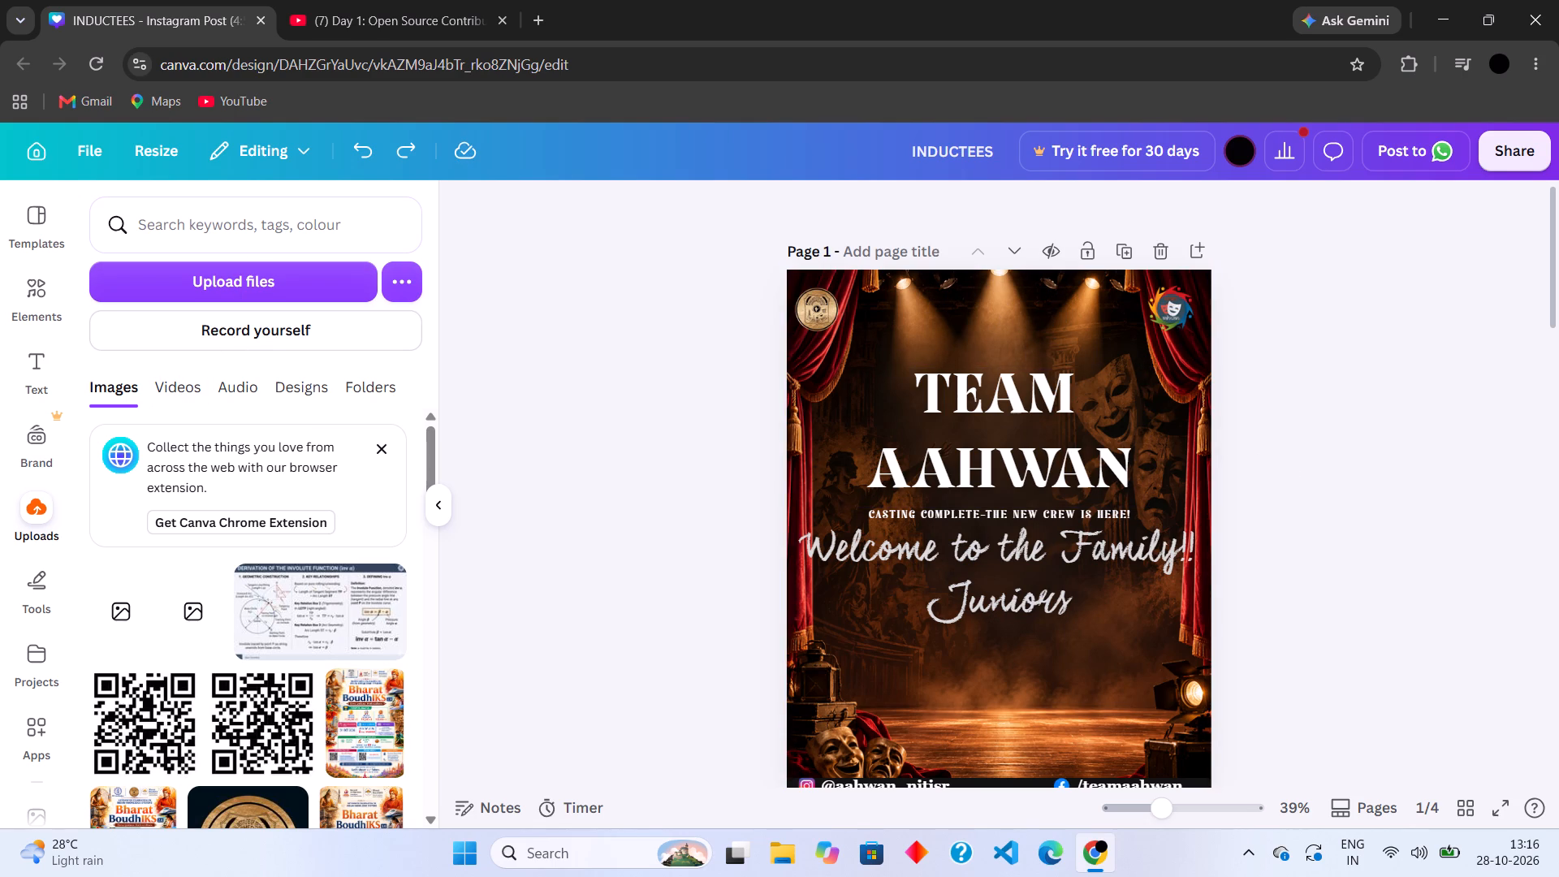
Nudge the TEAM AAHWAN title slightly up, away from the casting line.
click(929, 416)
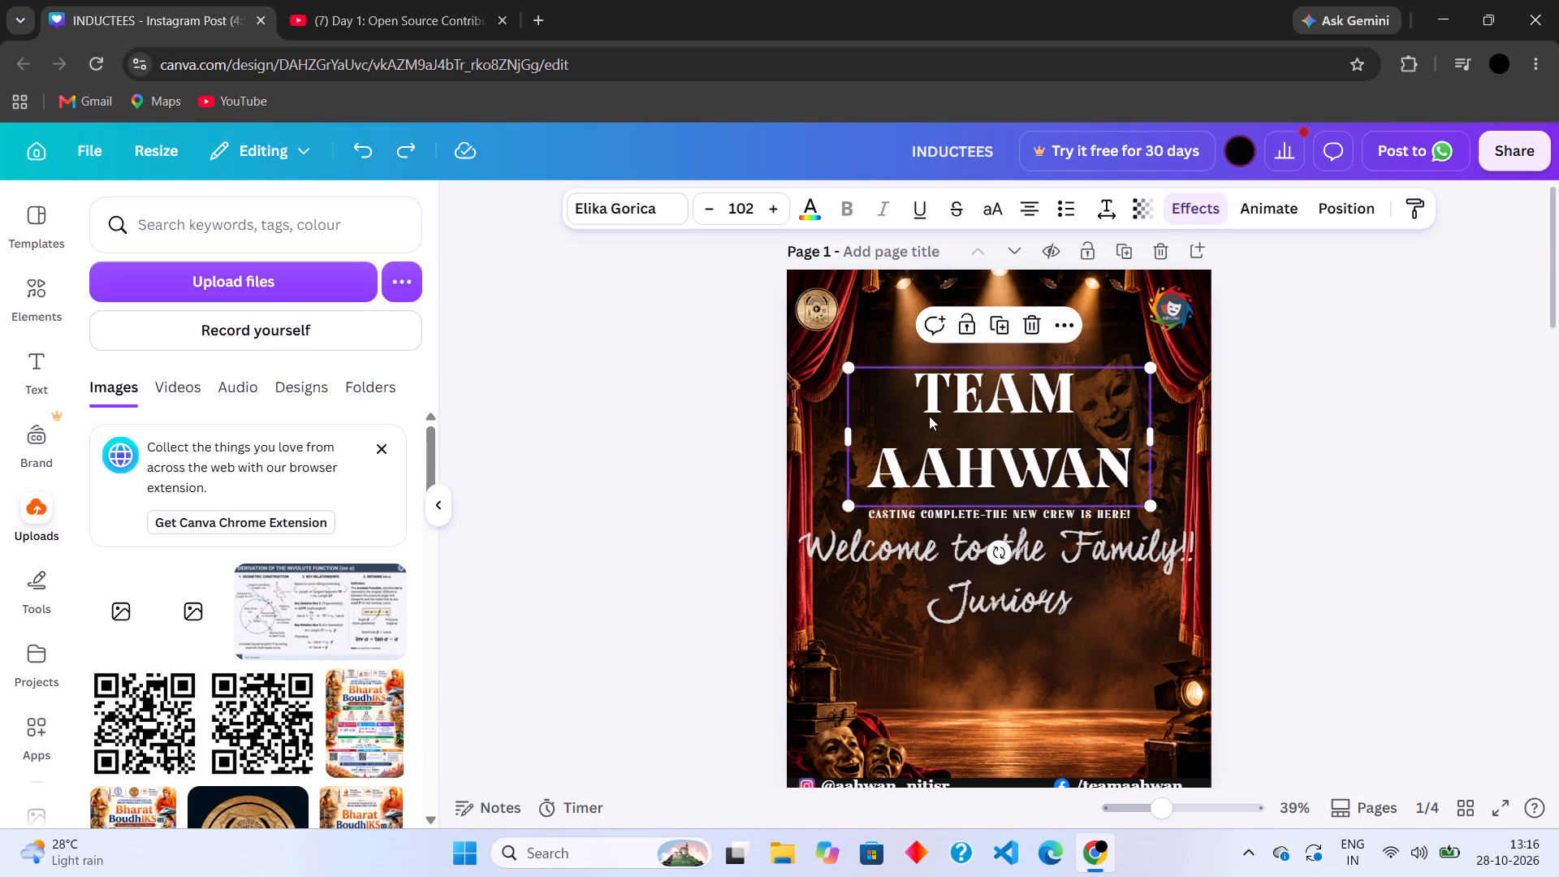
key(Up)
key(Up)
key(Up)
key(Up)
key(Up)
key(Up)
key(Up)
key(Up)
key(Up)
key(Up)
key(Up)
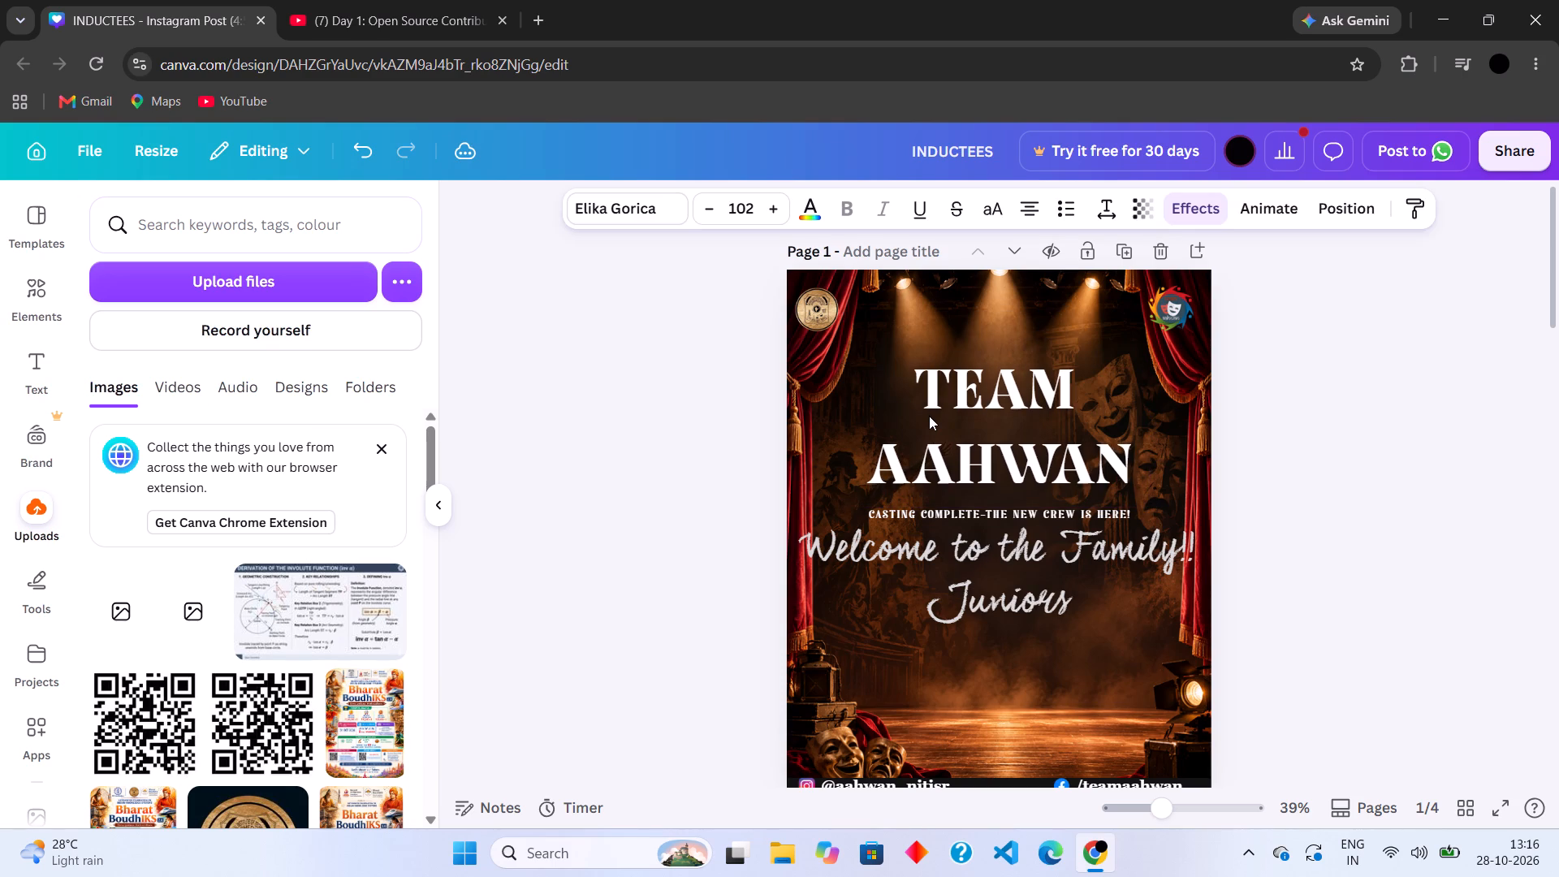
Move the "Welcome to the Family!! Juniors" text slightly down and narrow its box from both sides so it wraps onto three centred lines.
click(1018, 565)
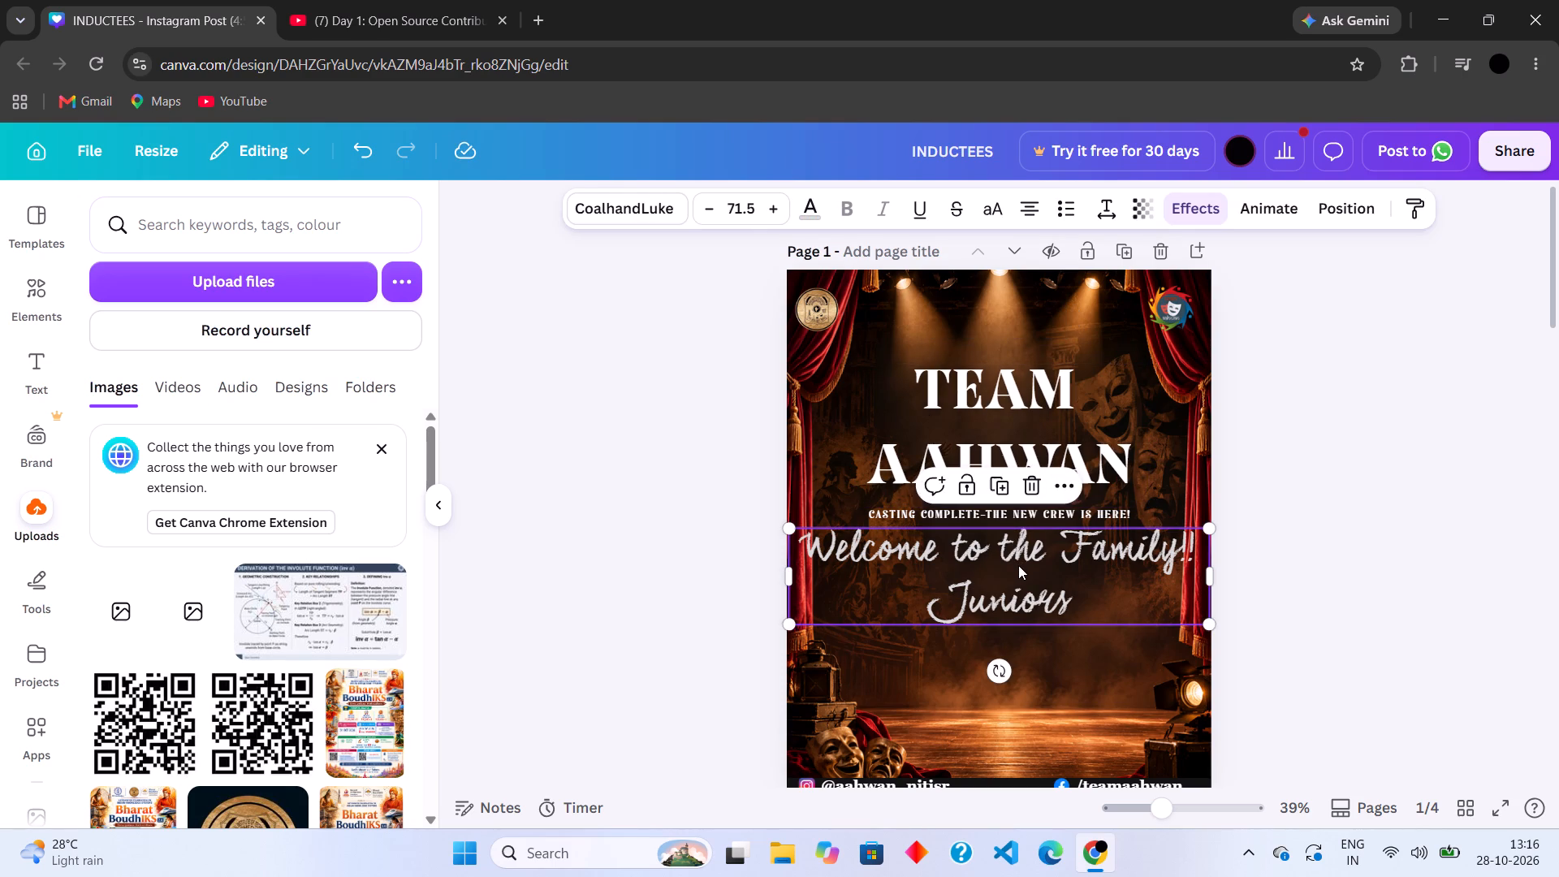
drag(1018, 565, 1017, 575)
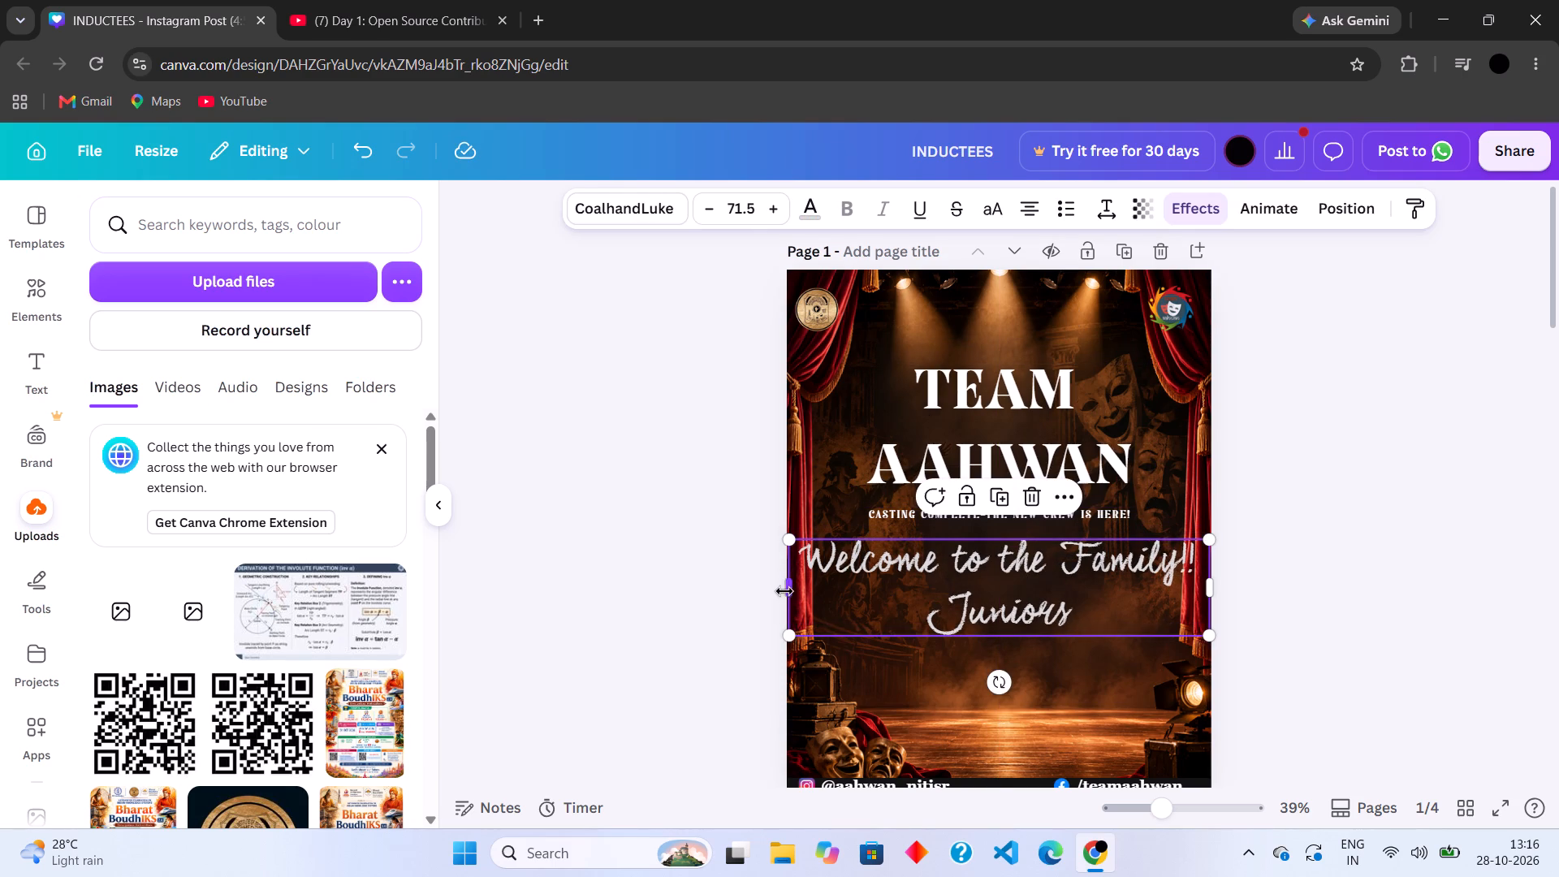
drag(784, 591, 825, 597)
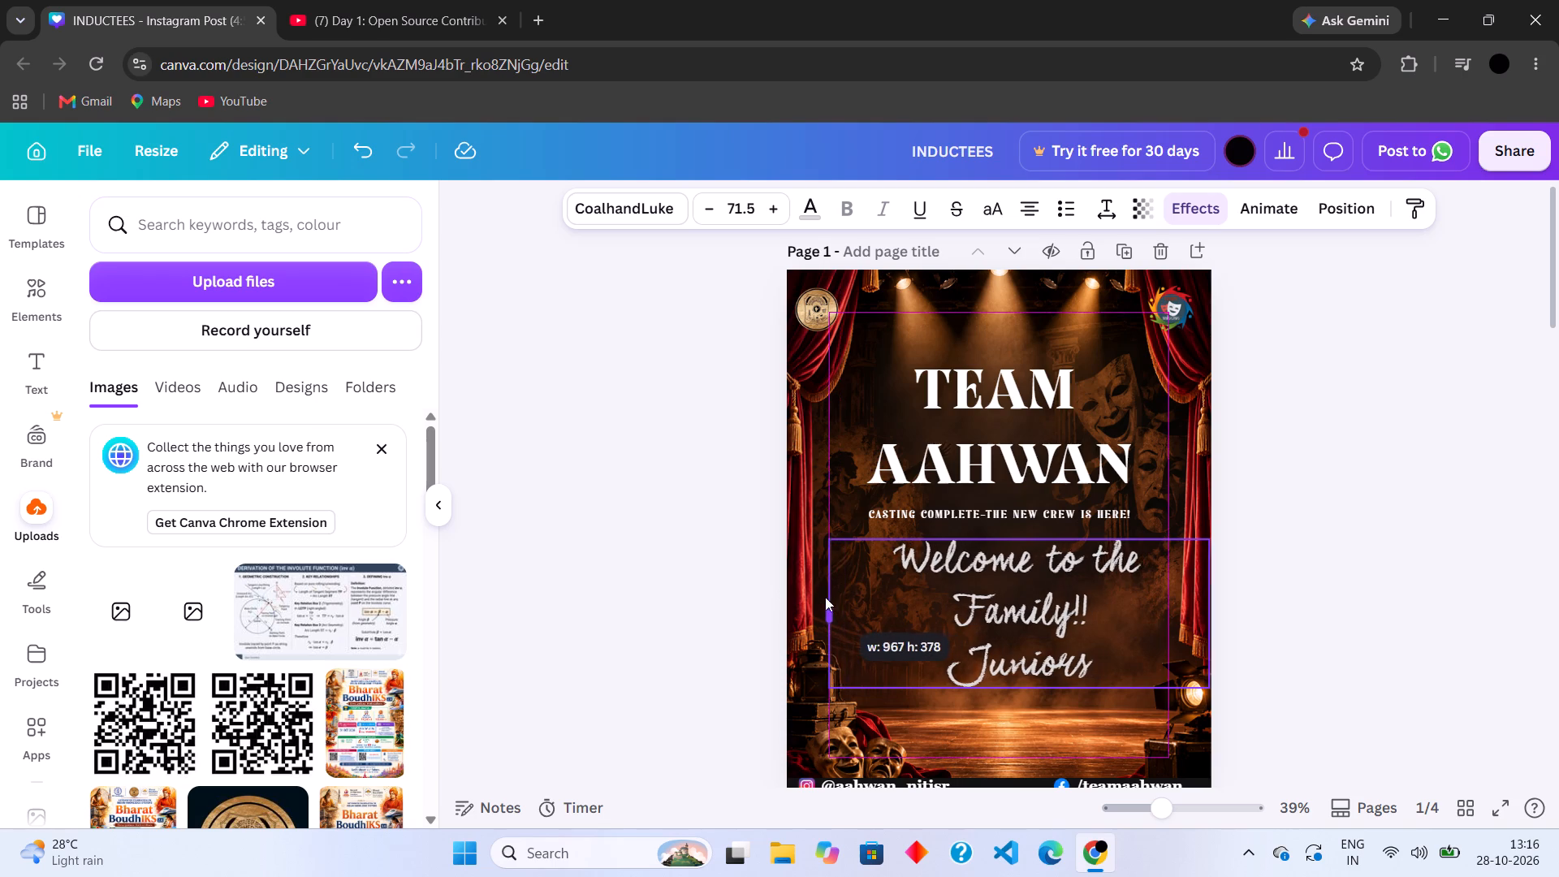
drag(825, 597, 809, 602)
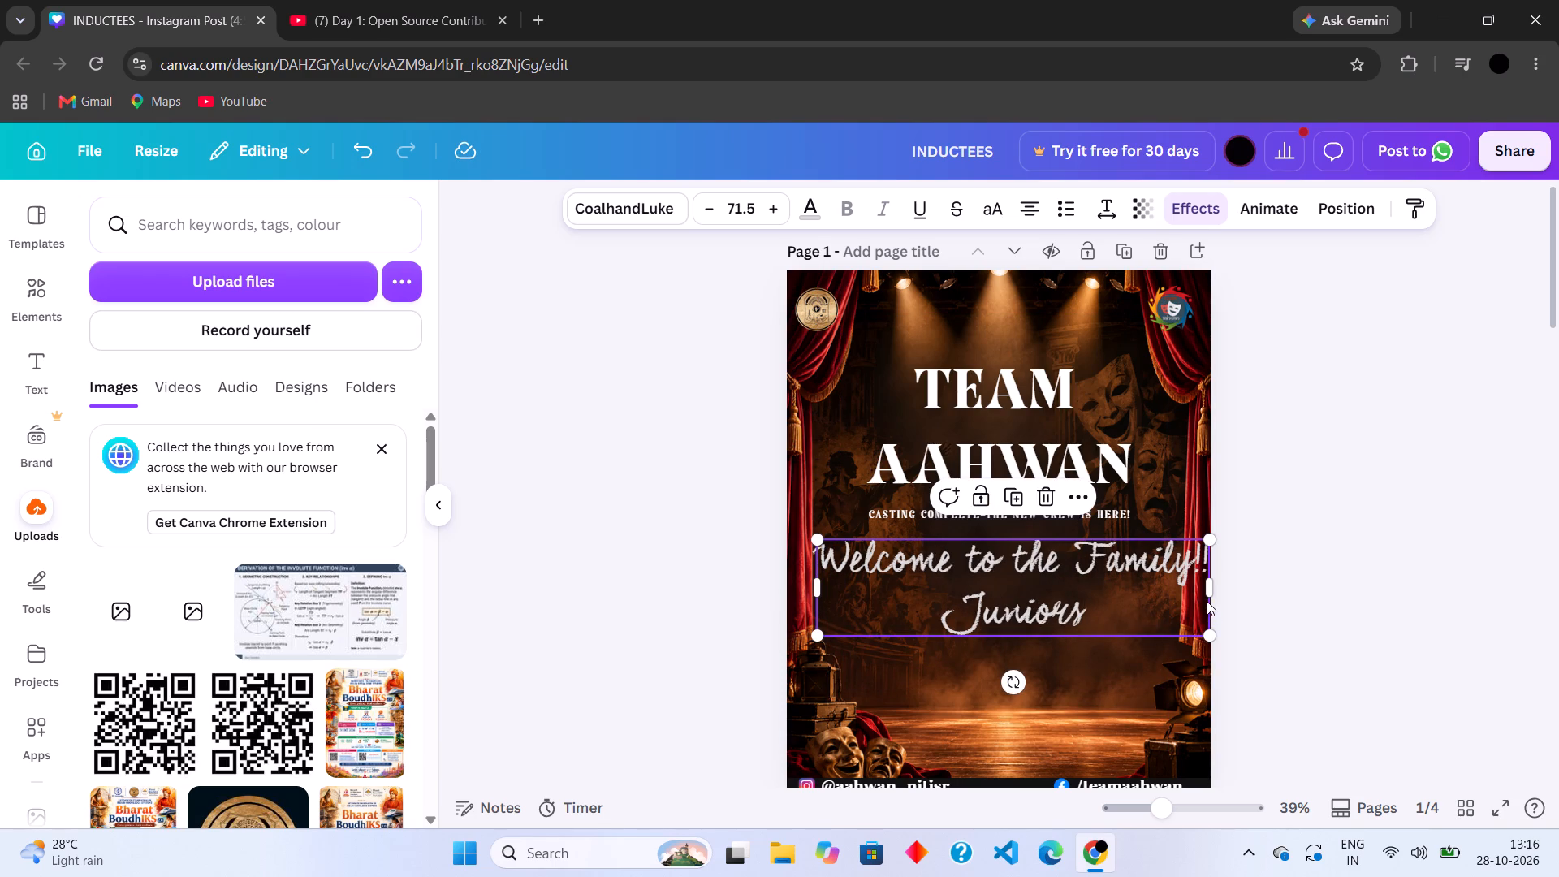
drag(1211, 583, 1173, 597)
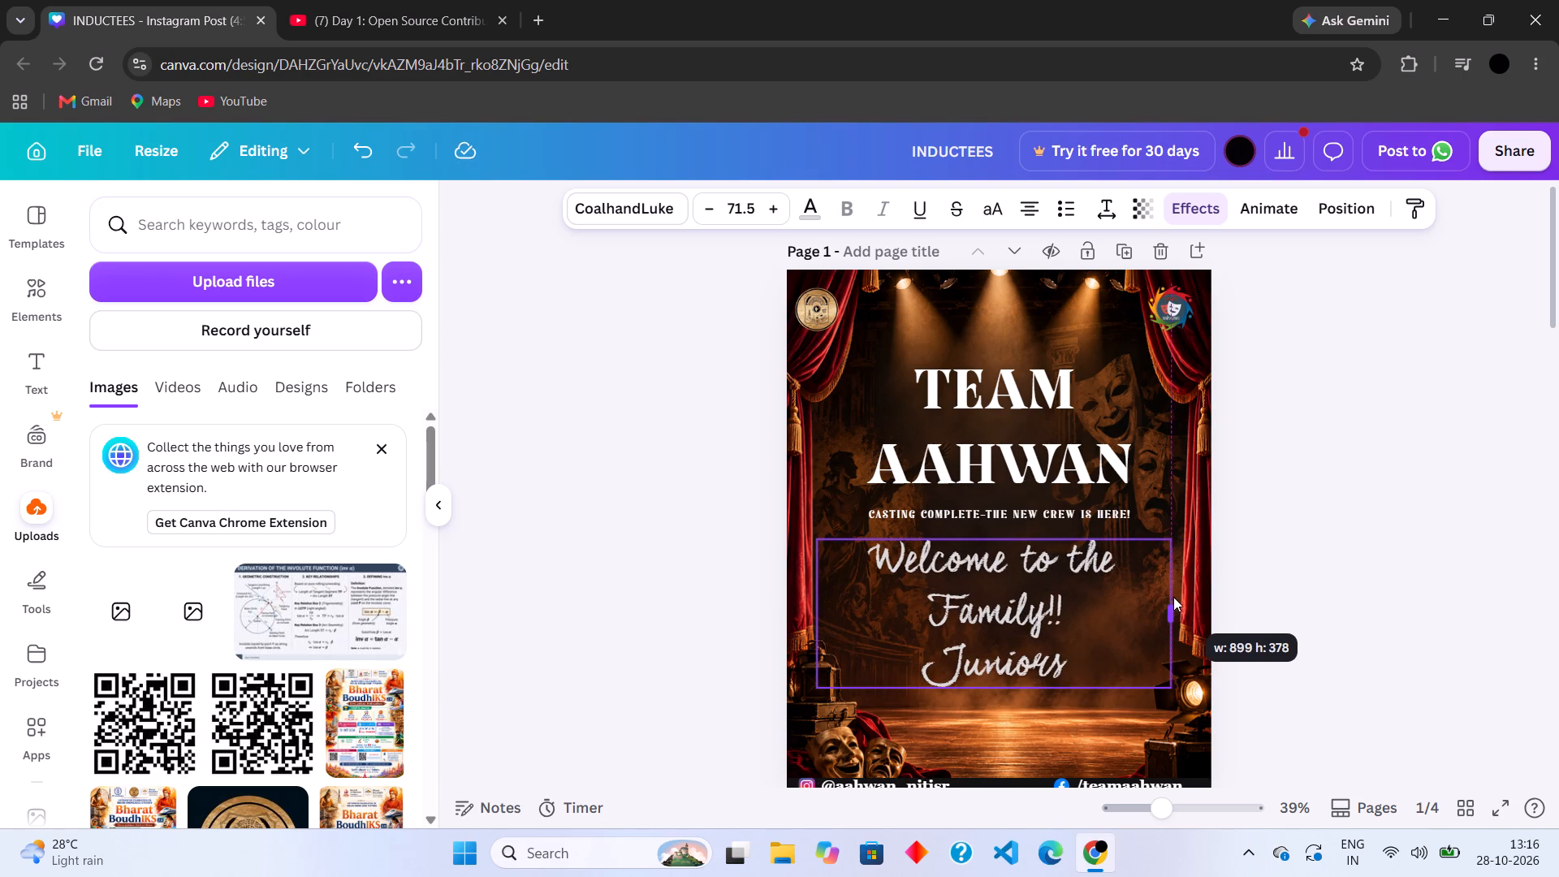
drag(1173, 597, 1183, 598)
click(1296, 598)
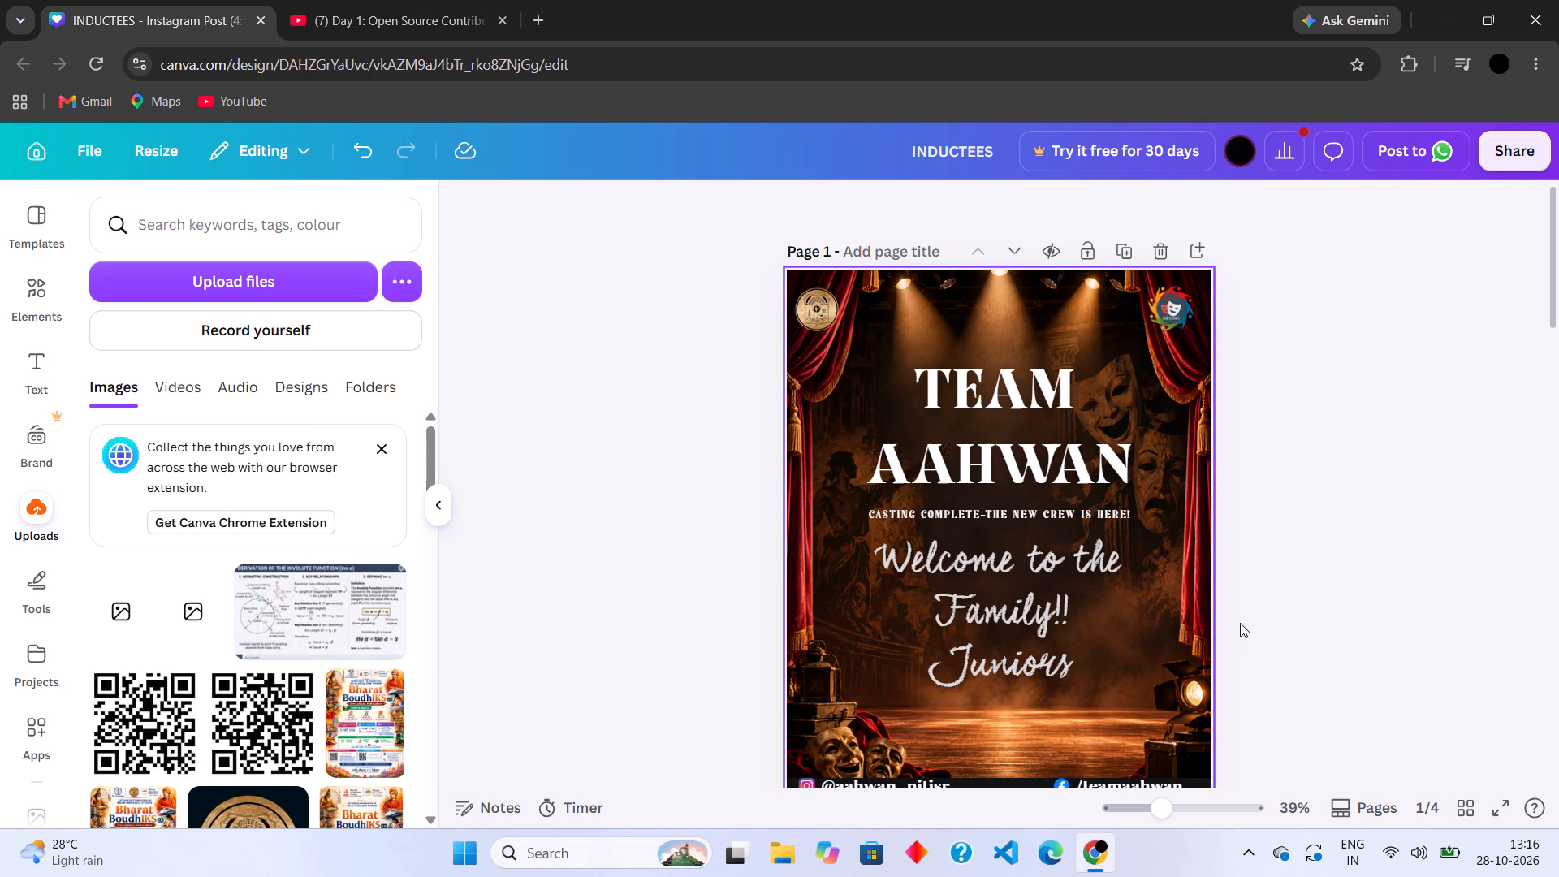
Widen the "CASTING COMPLETE-THE NEW CREW IS HERE!" text box slightly and enlarge its text to font size 28.2, without bold.
click(1036, 516)
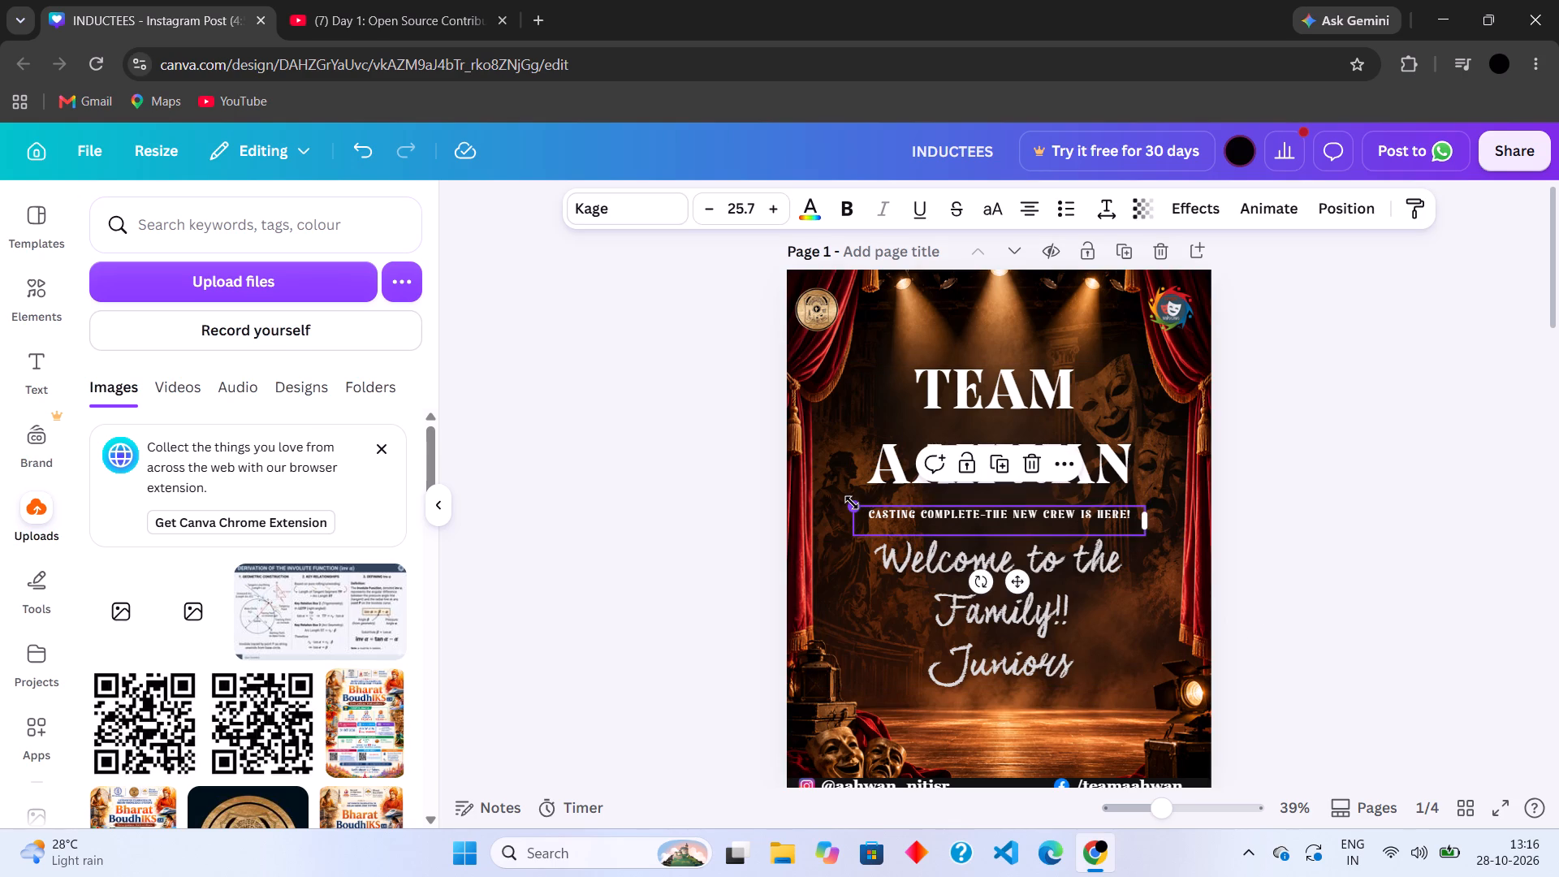
drag(851, 503, 840, 498)
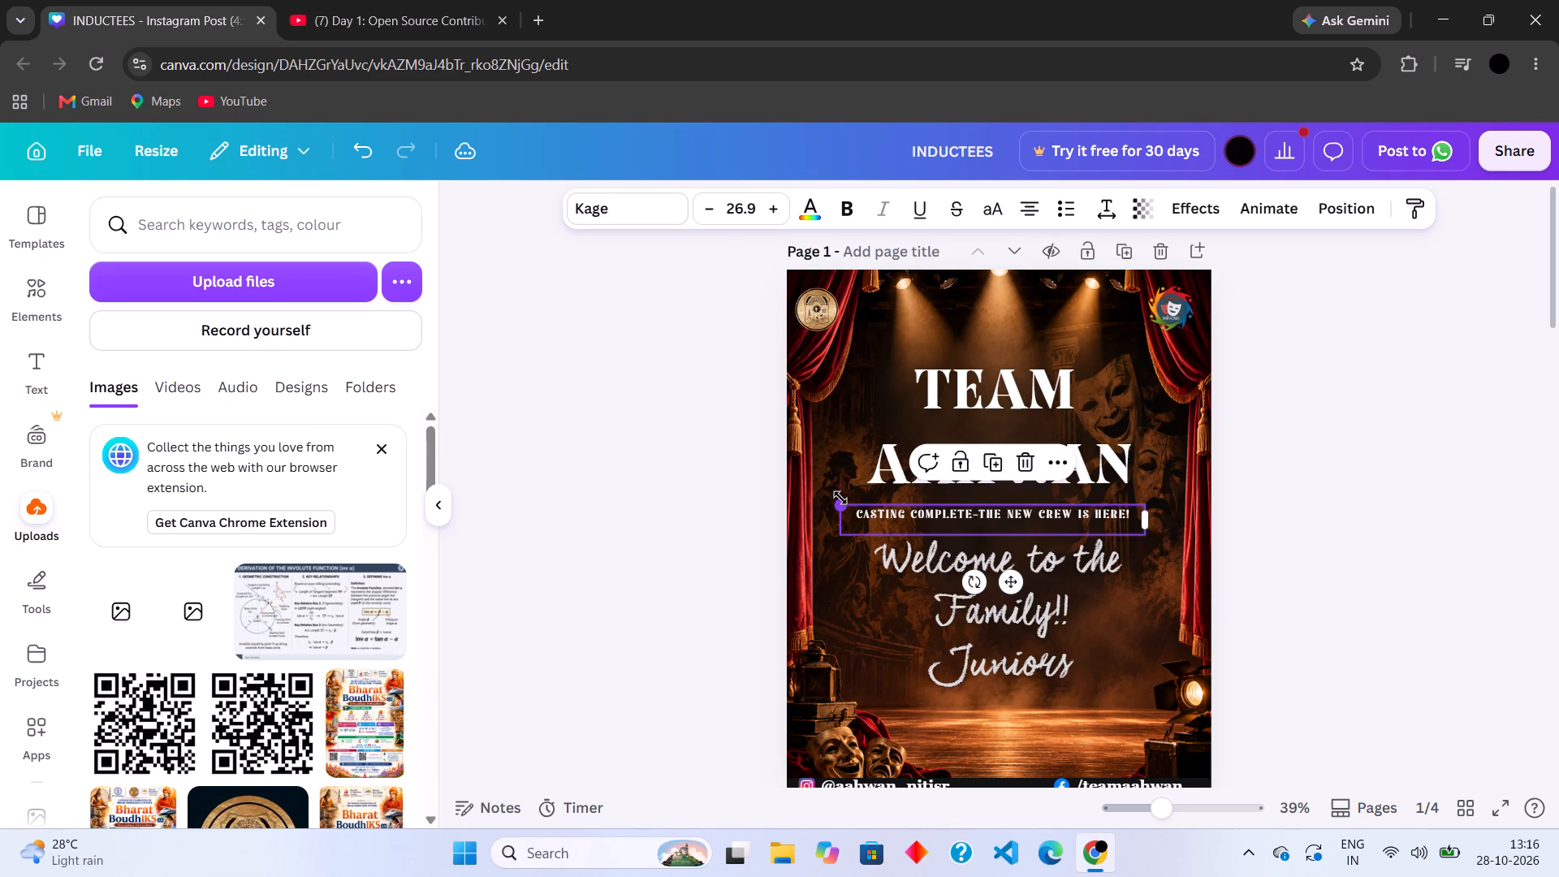
drag(839, 505, 849, 506)
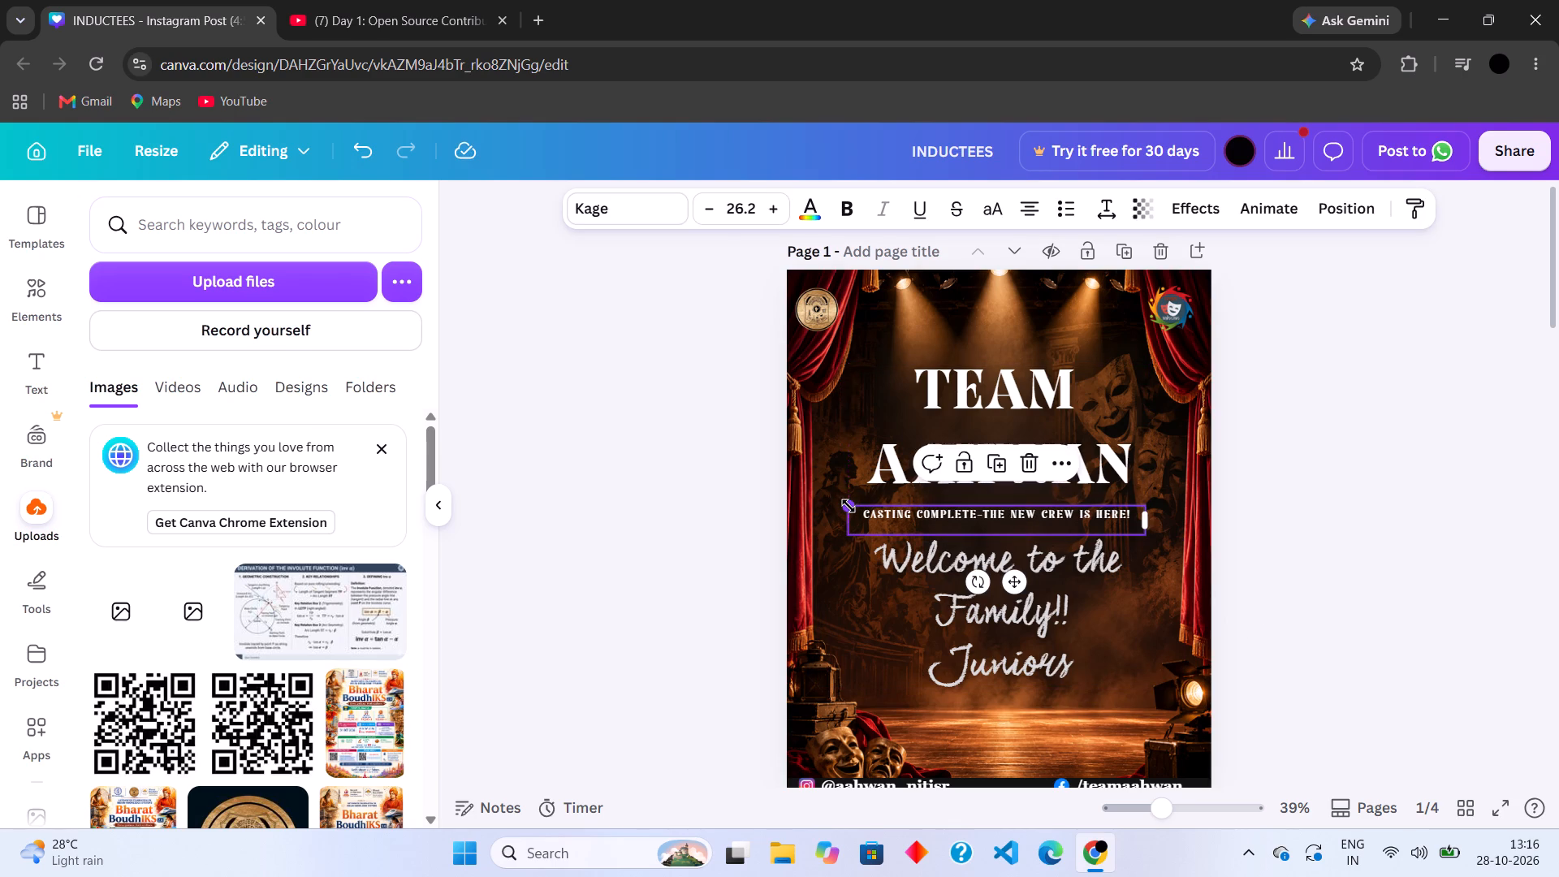
drag(1150, 526, 1151, 526)
drag(1151, 526, 1158, 526)
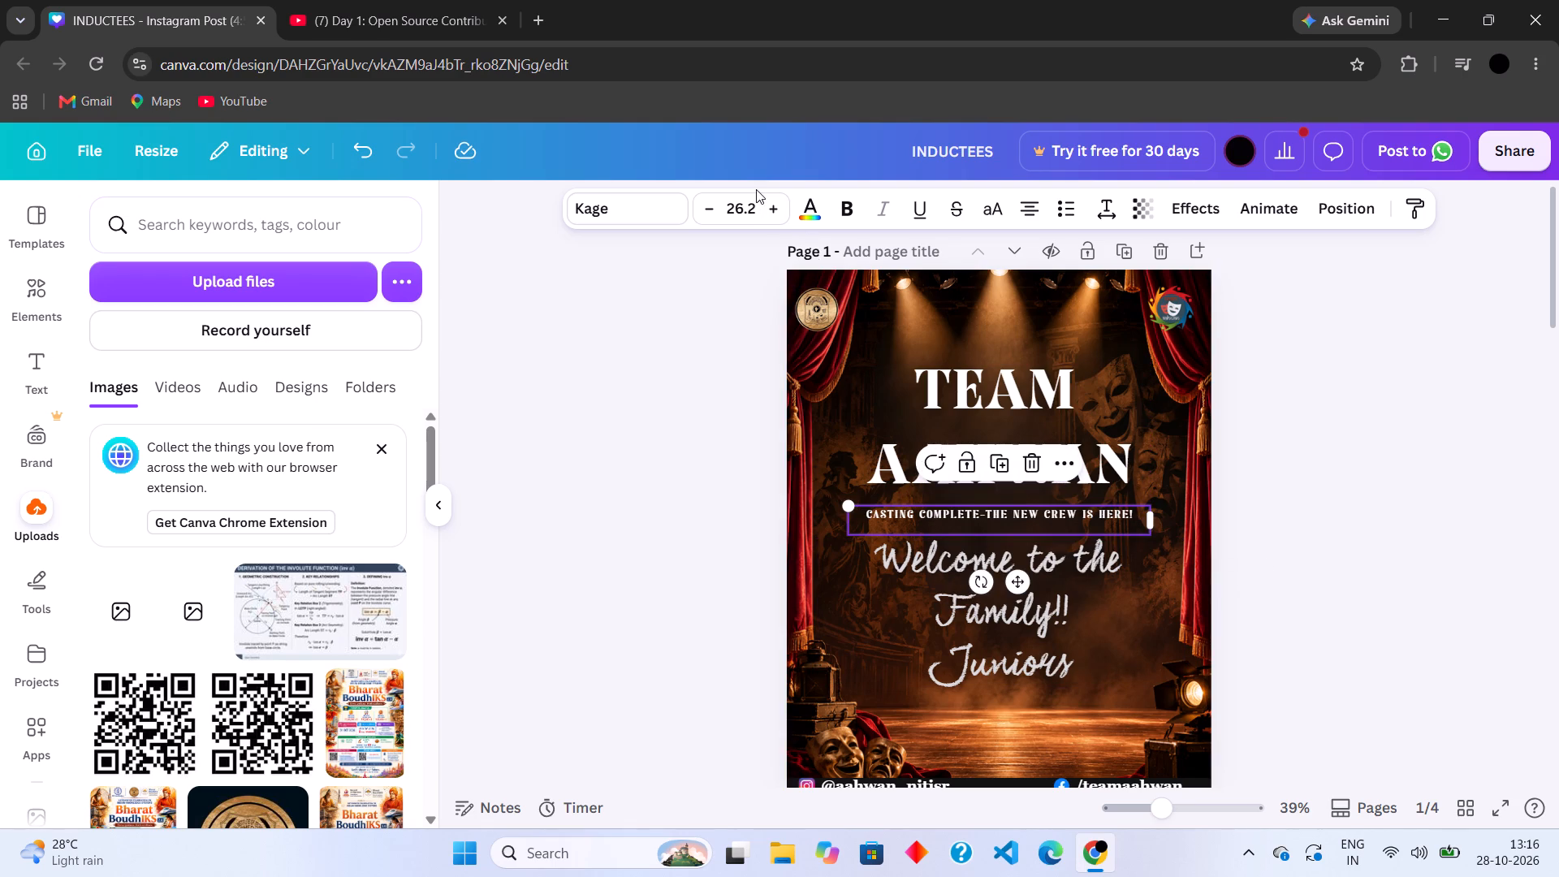
click(774, 202)
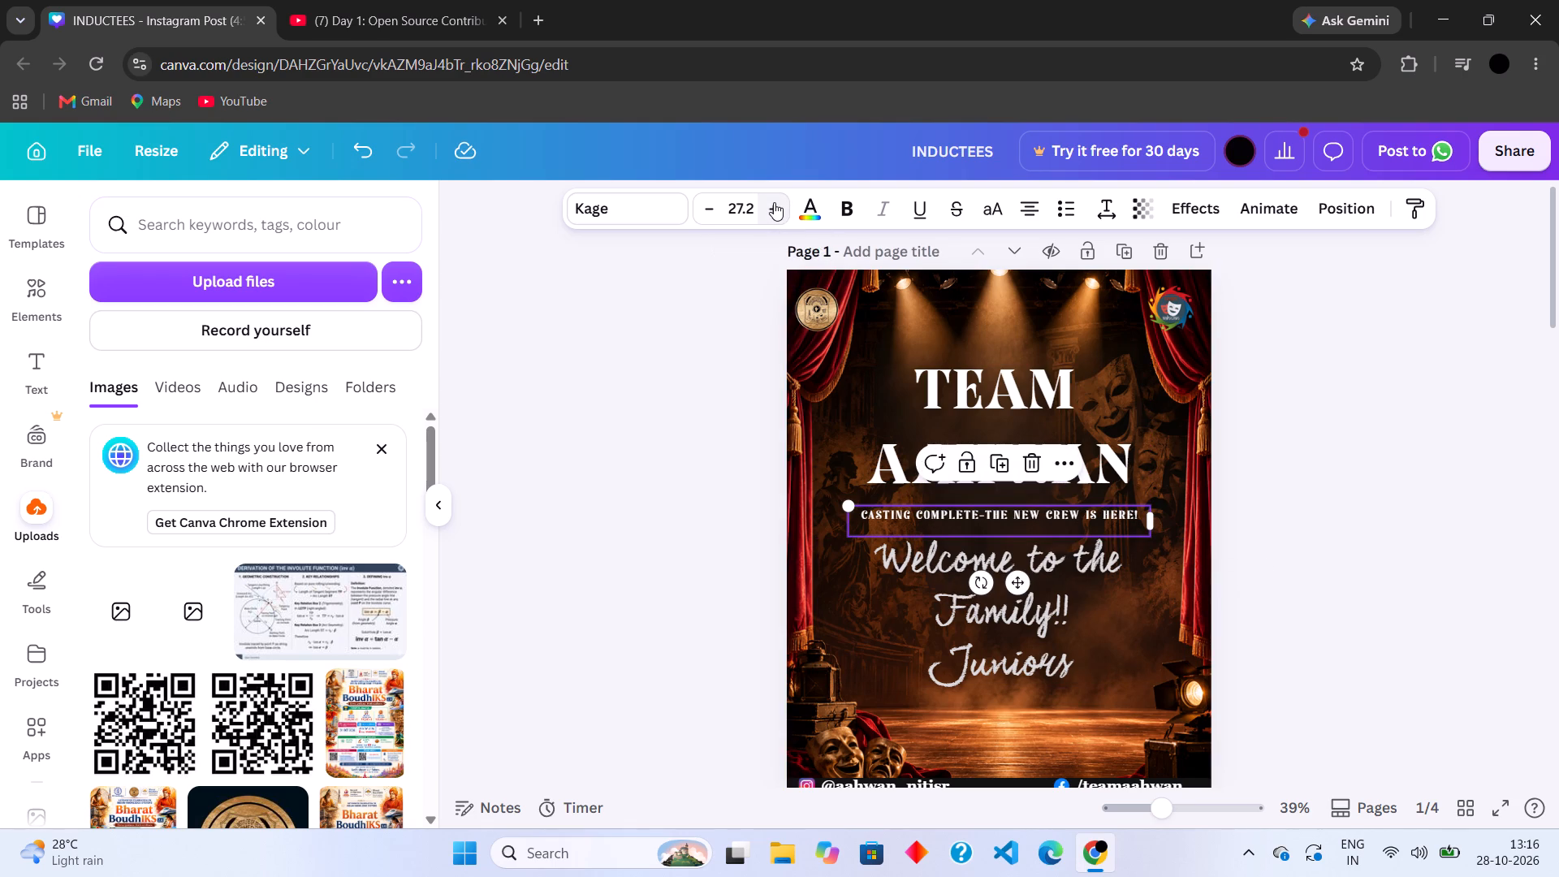
click(774, 202)
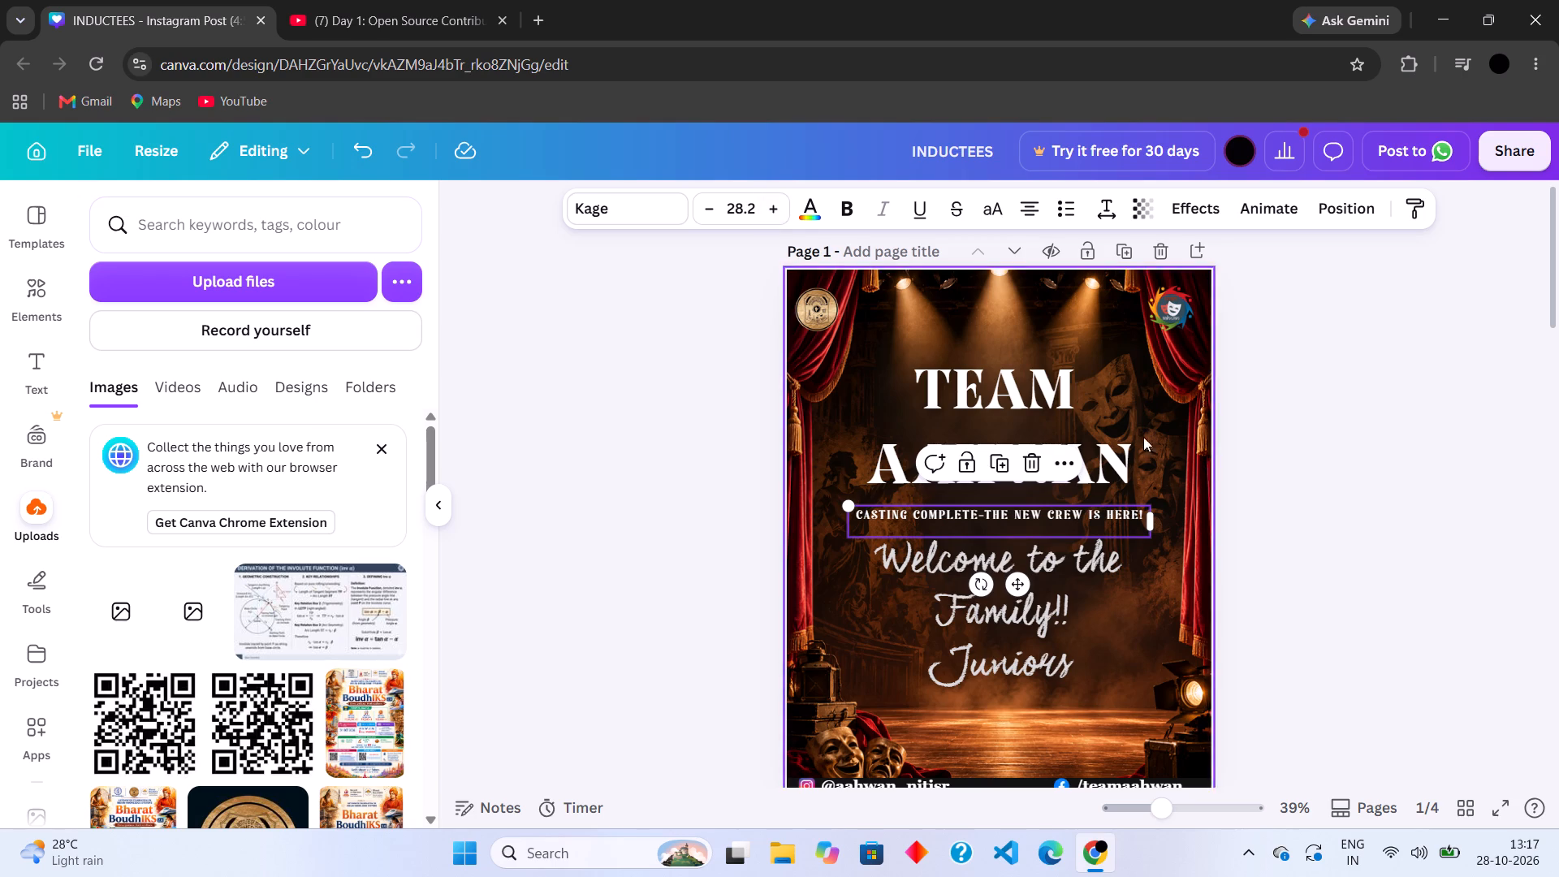
click(839, 210)
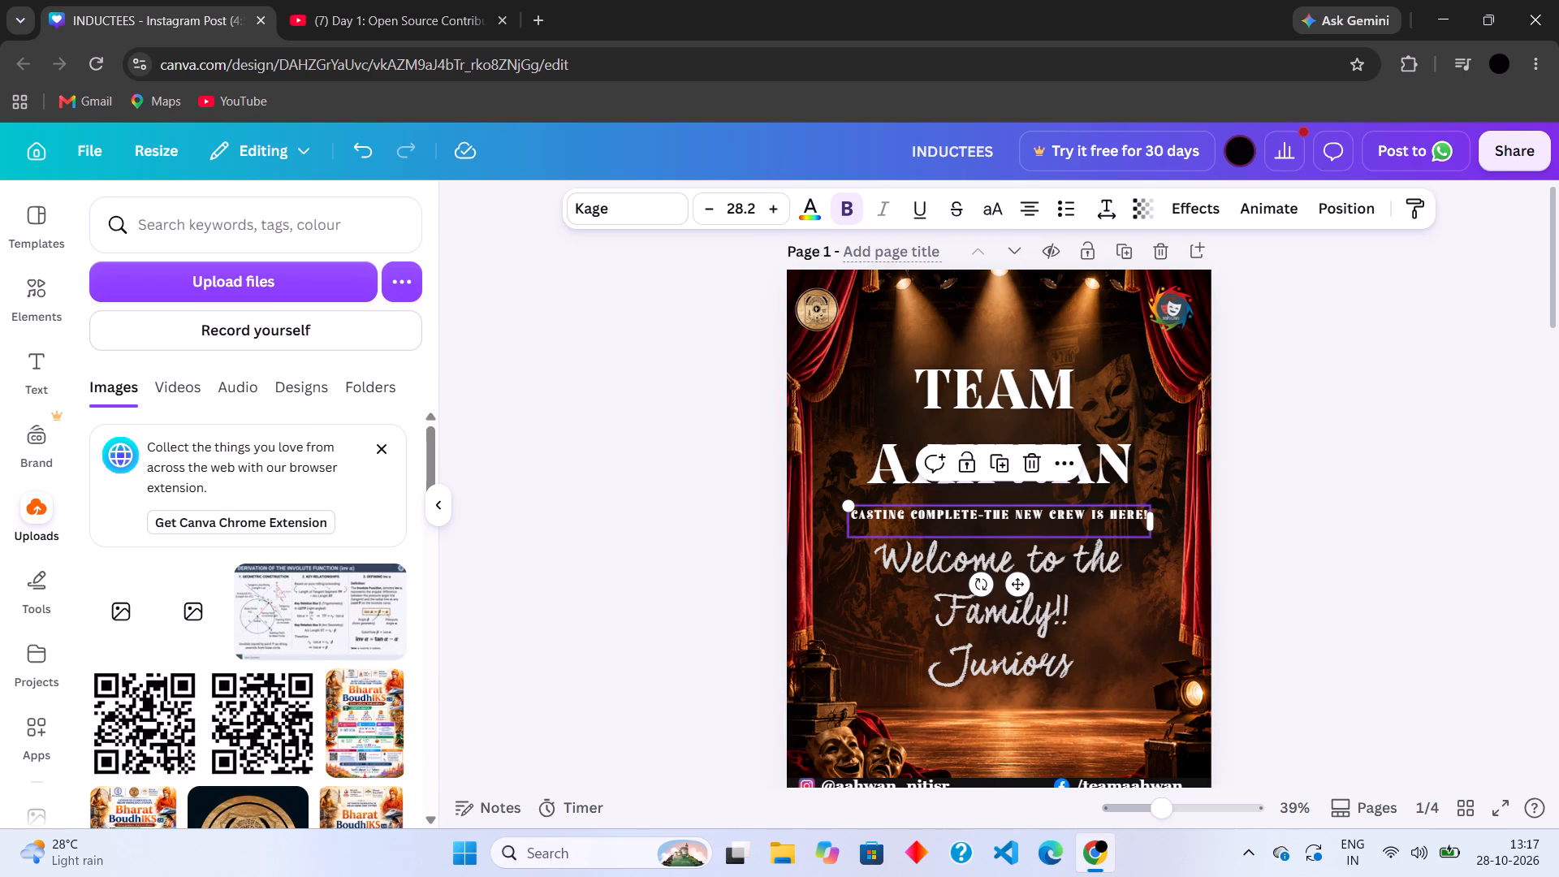
click(852, 223)
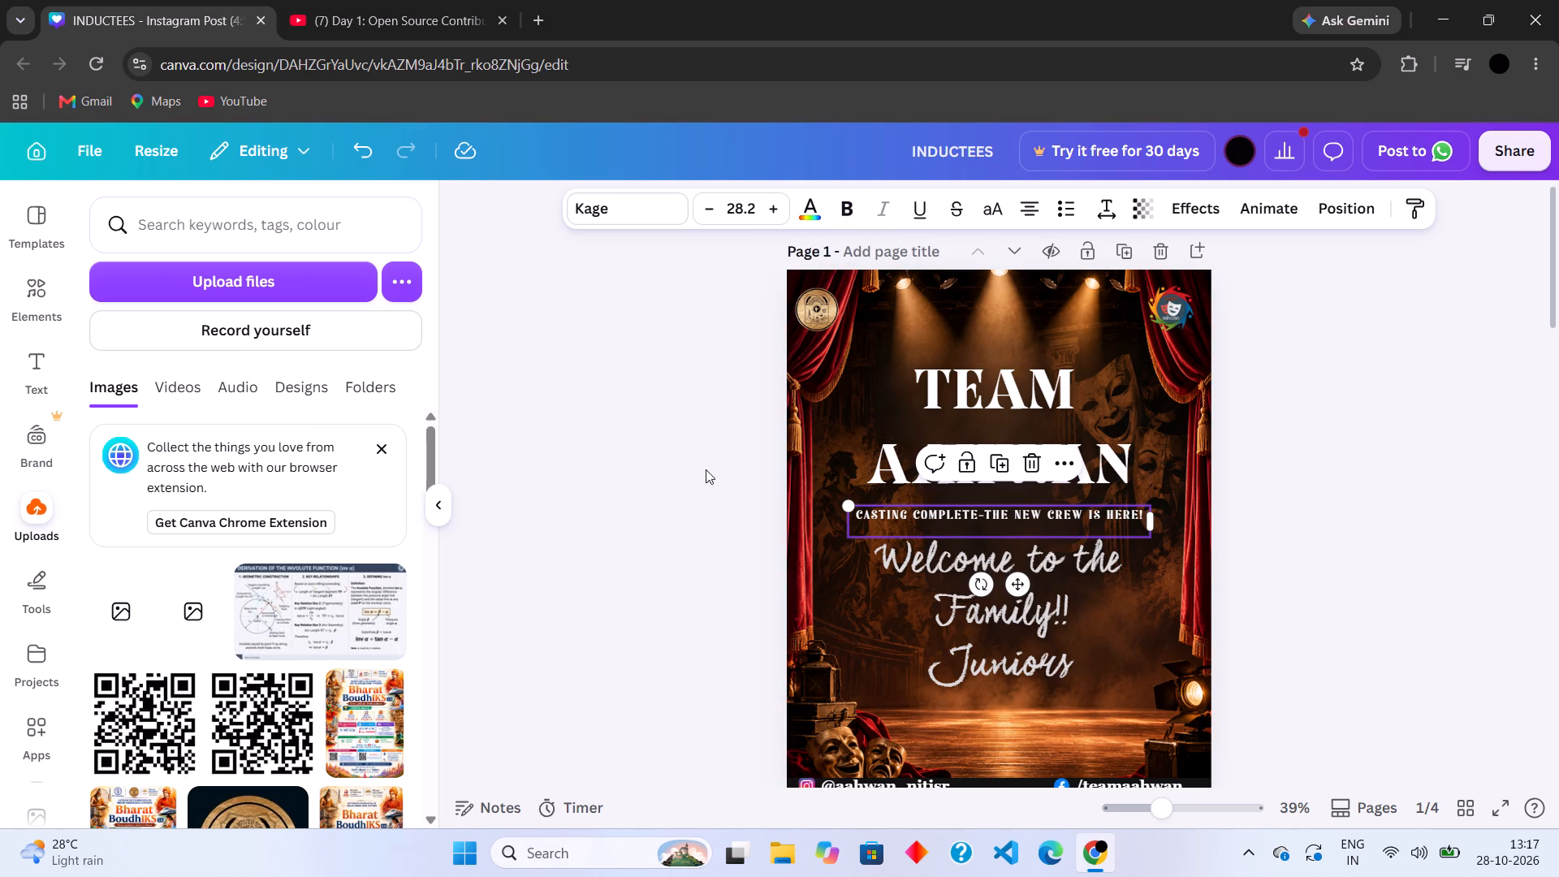
click(706, 469)
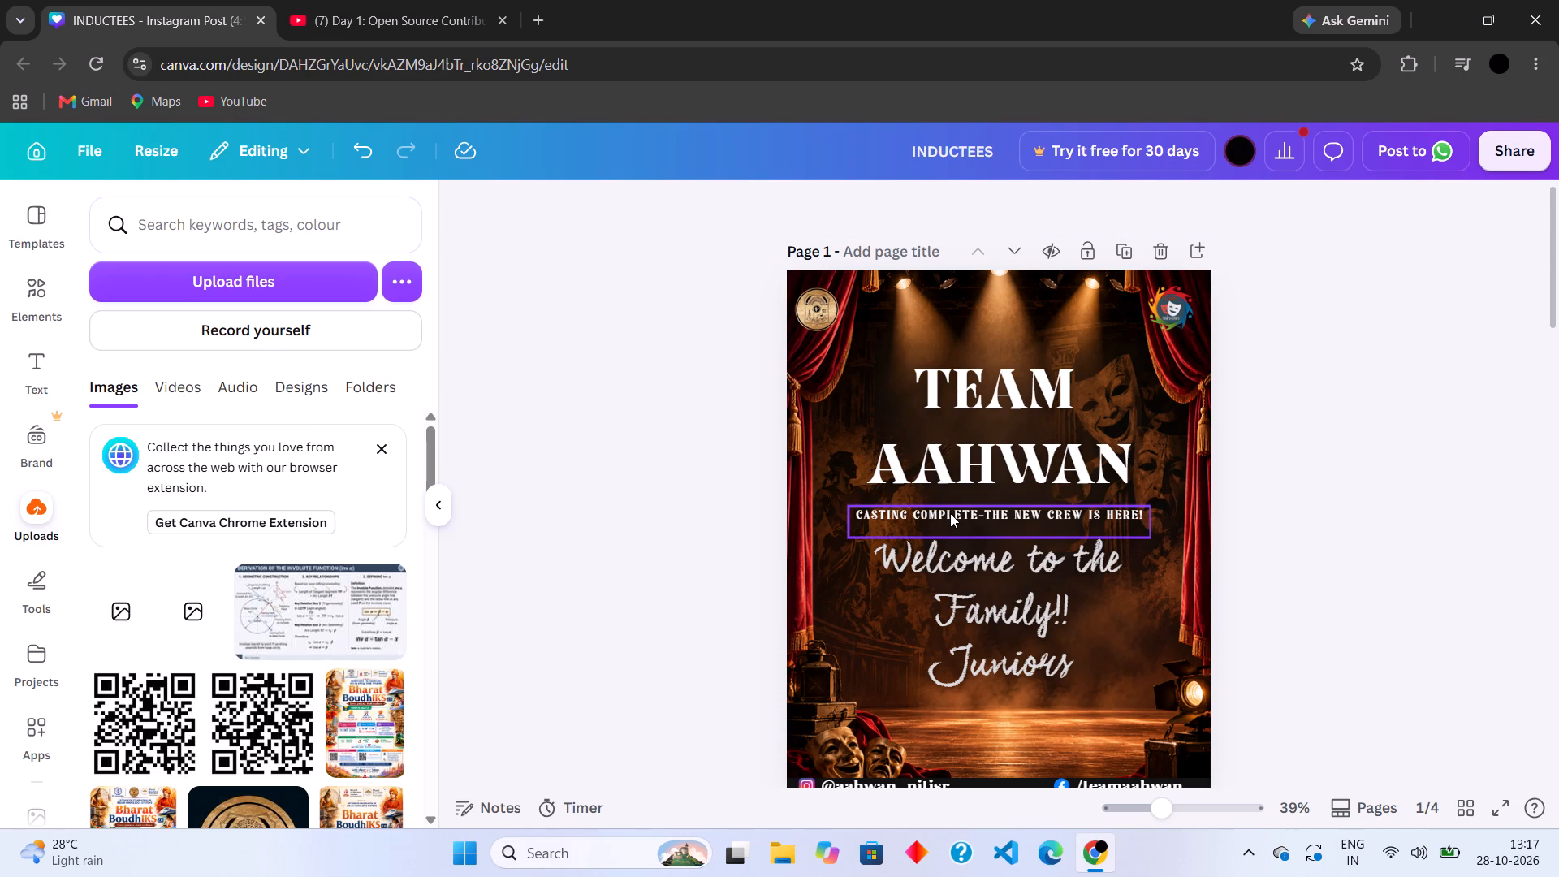
Nudge the casting line slightly up, closer to the TEAM AAHWAN title.
key(Up)
key(Up)
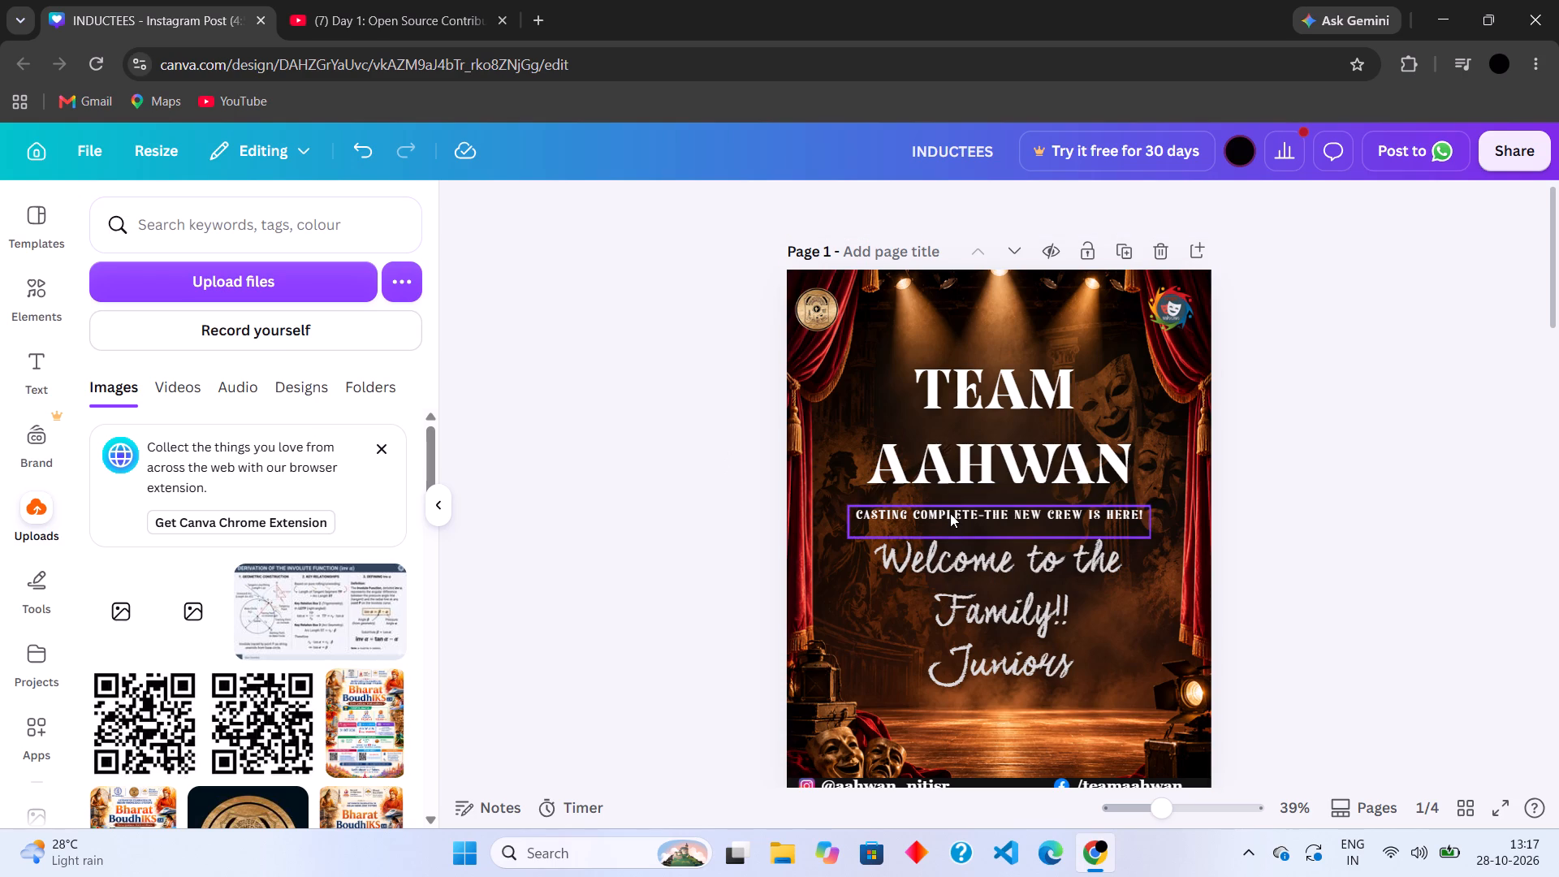
click(950, 513)
key(Up)
key(Up)
key(Up)
key(Up)
key(Up)
key(Up)
key(Up)
key(Up)
key(Up)
key(Up)
key(Up)
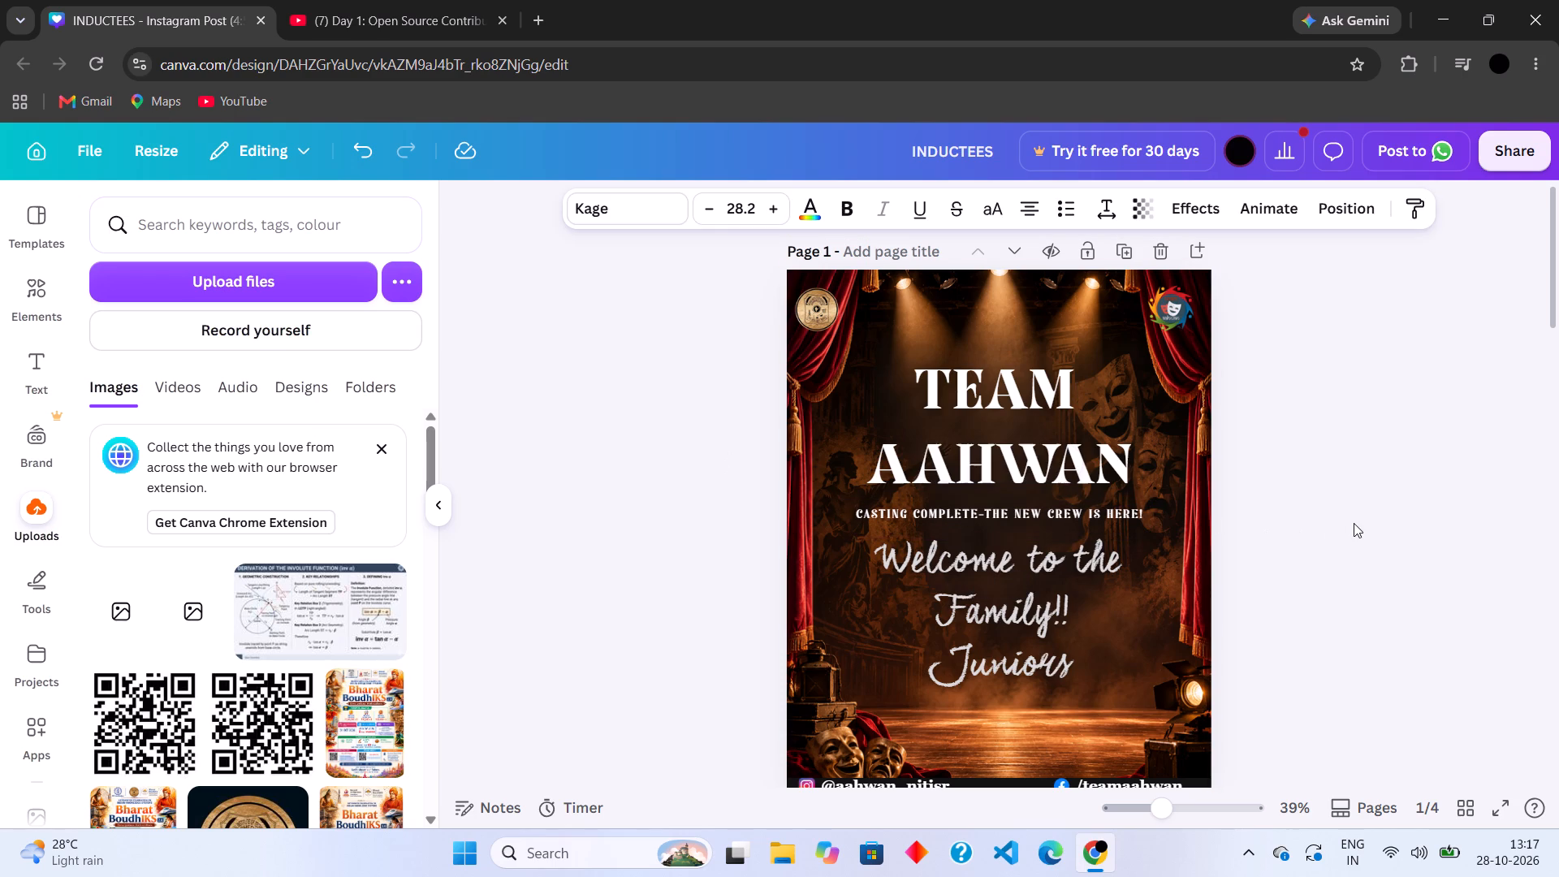
Nudge the casting line slightly further up, just beneath the TEAM AAHWAN title.
key(Up)
key(Up)
key(Up)
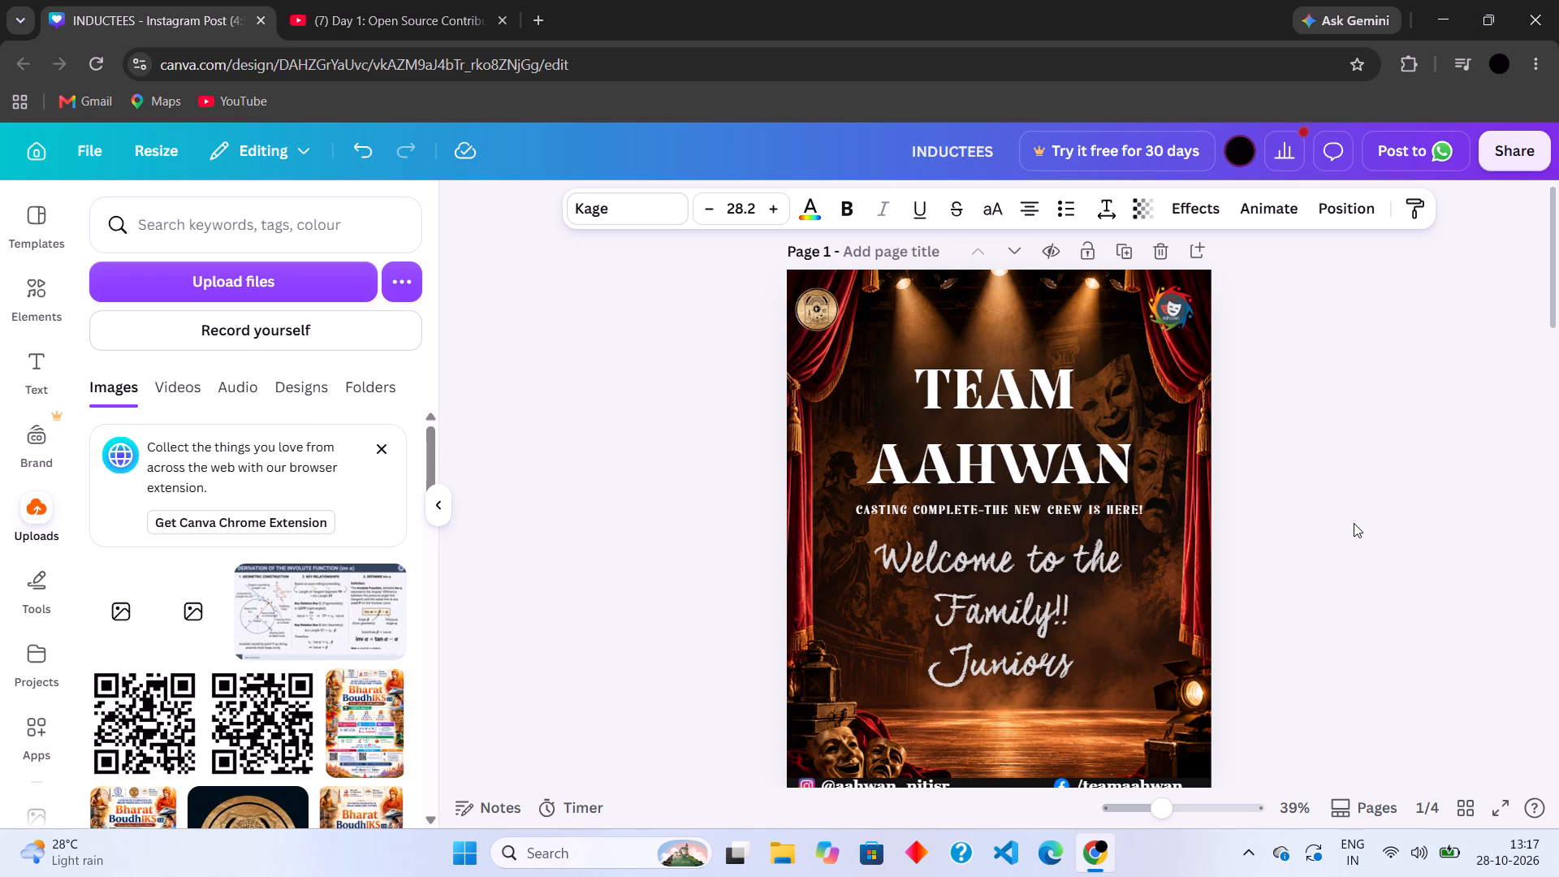
key(Down)
key(Down)
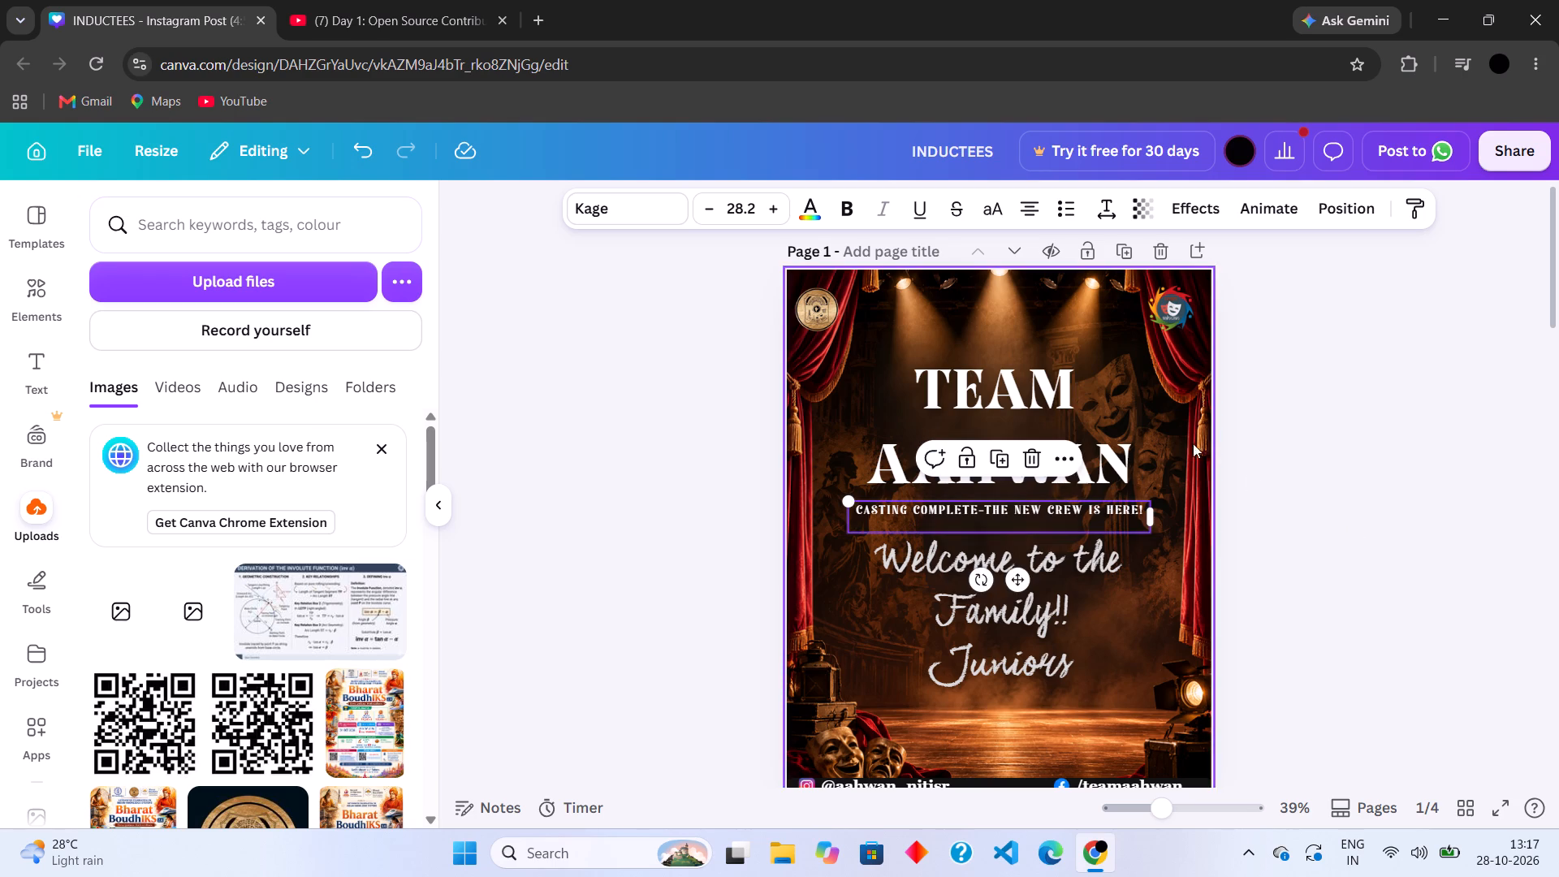
Reduce the line spacing of the TEAM AAHWAN title slightly so its two lines sit closer together without overlapping.
click(1069, 404)
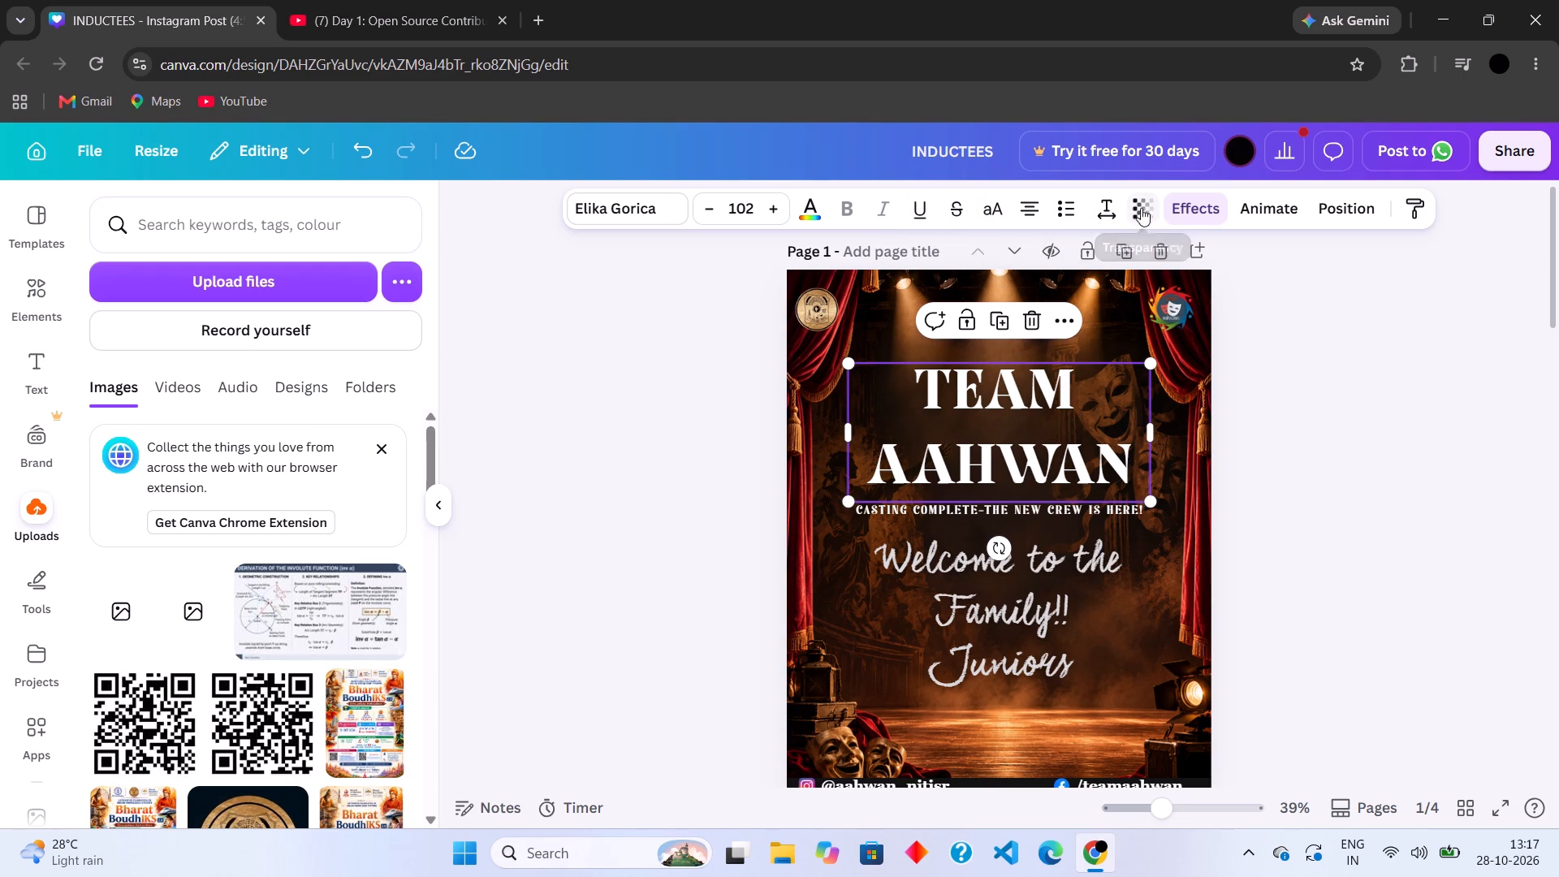
click(1115, 204)
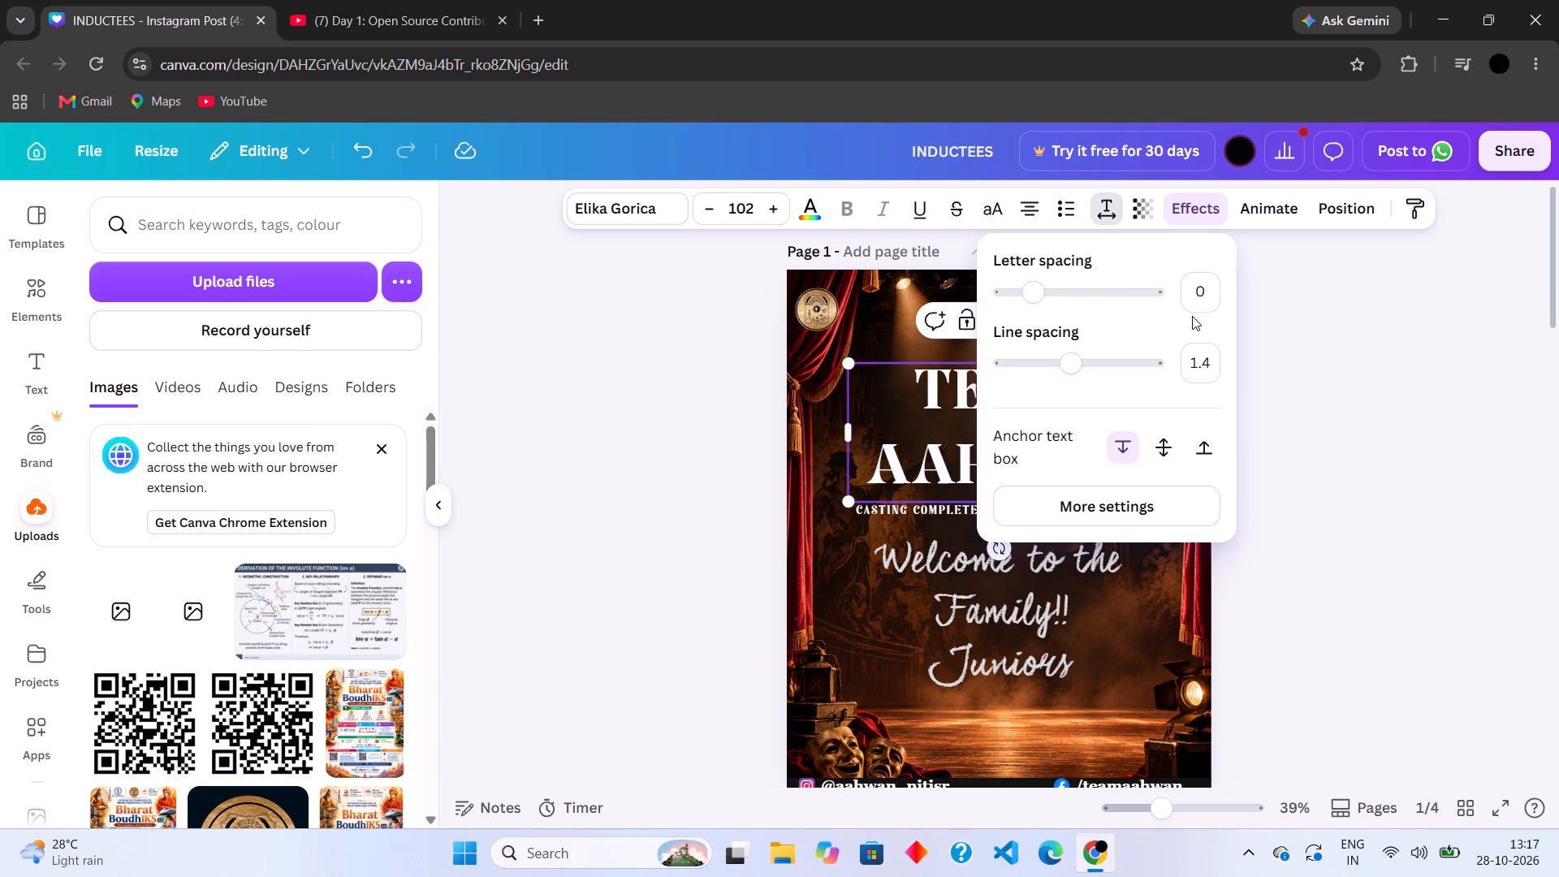
click(1199, 361)
key(0)
key(Return)
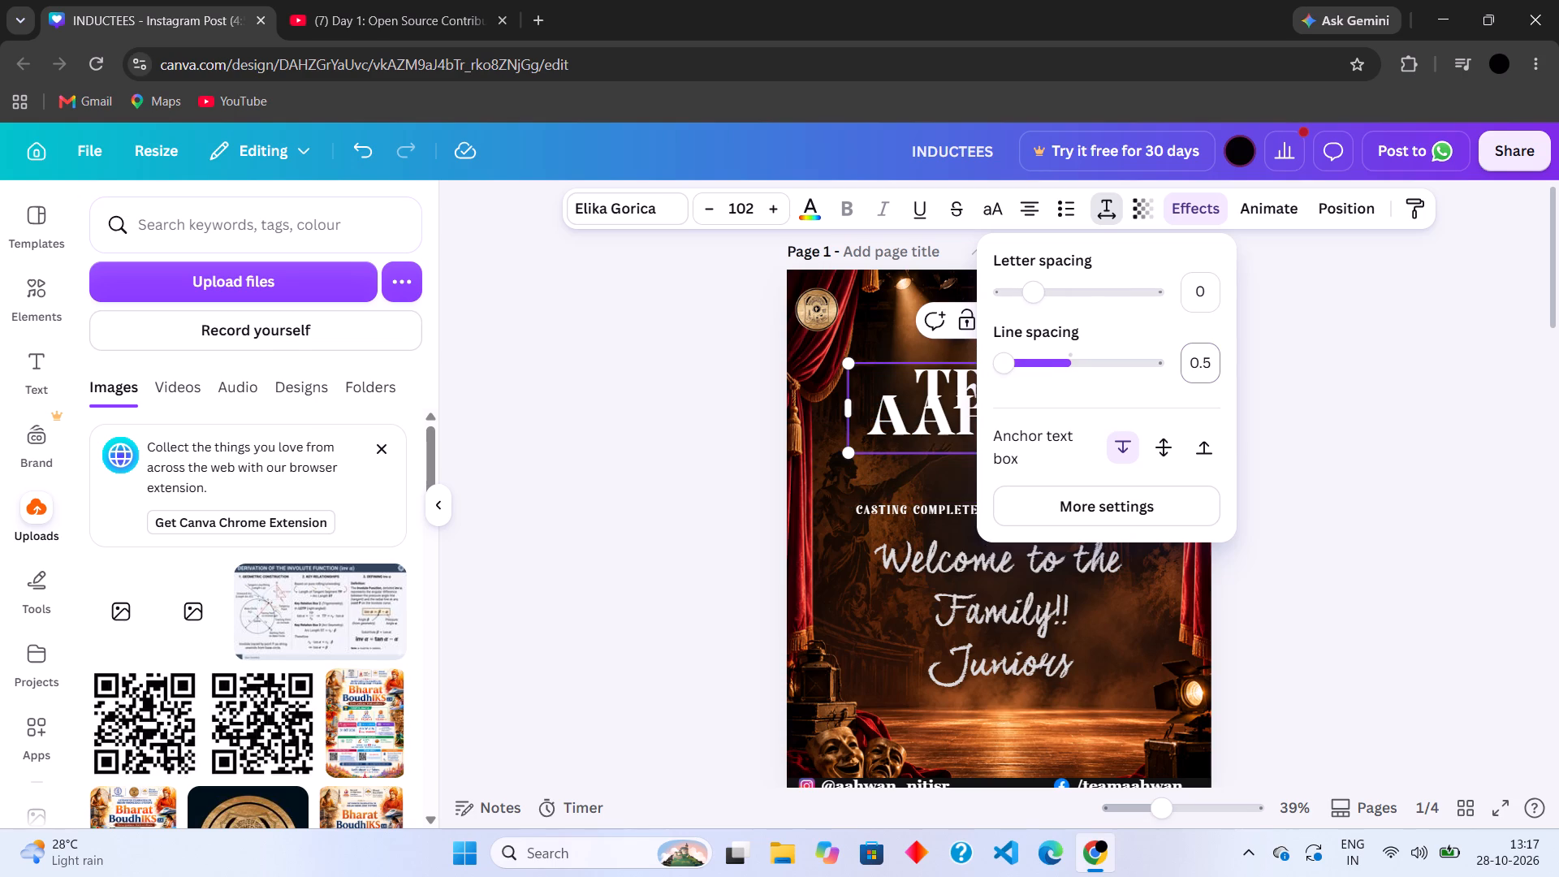
click(1078, 364)
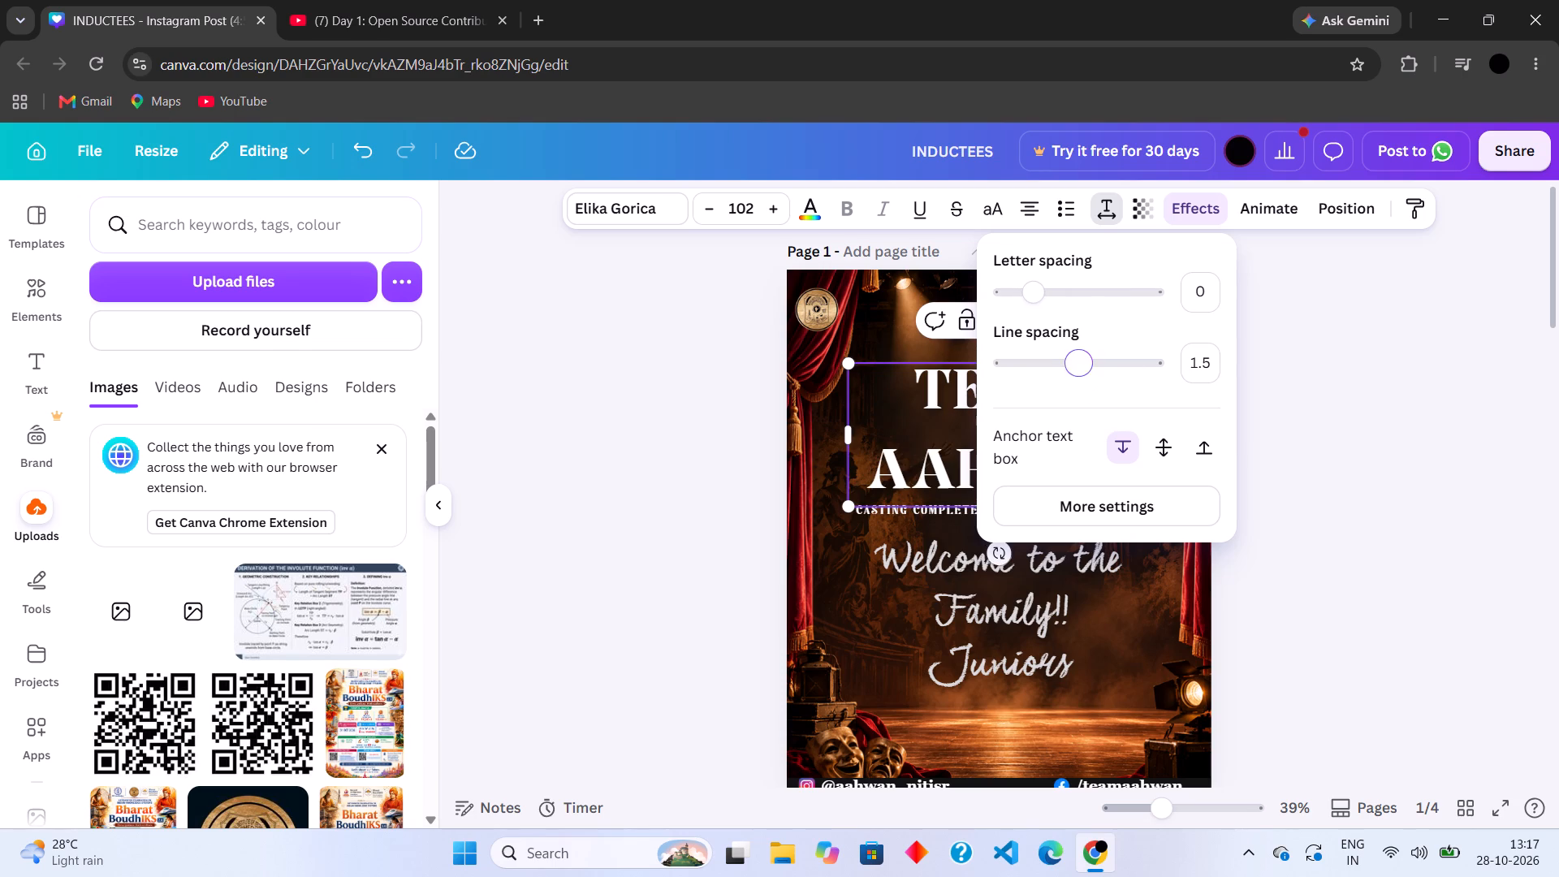
drag(1077, 364, 1065, 365)
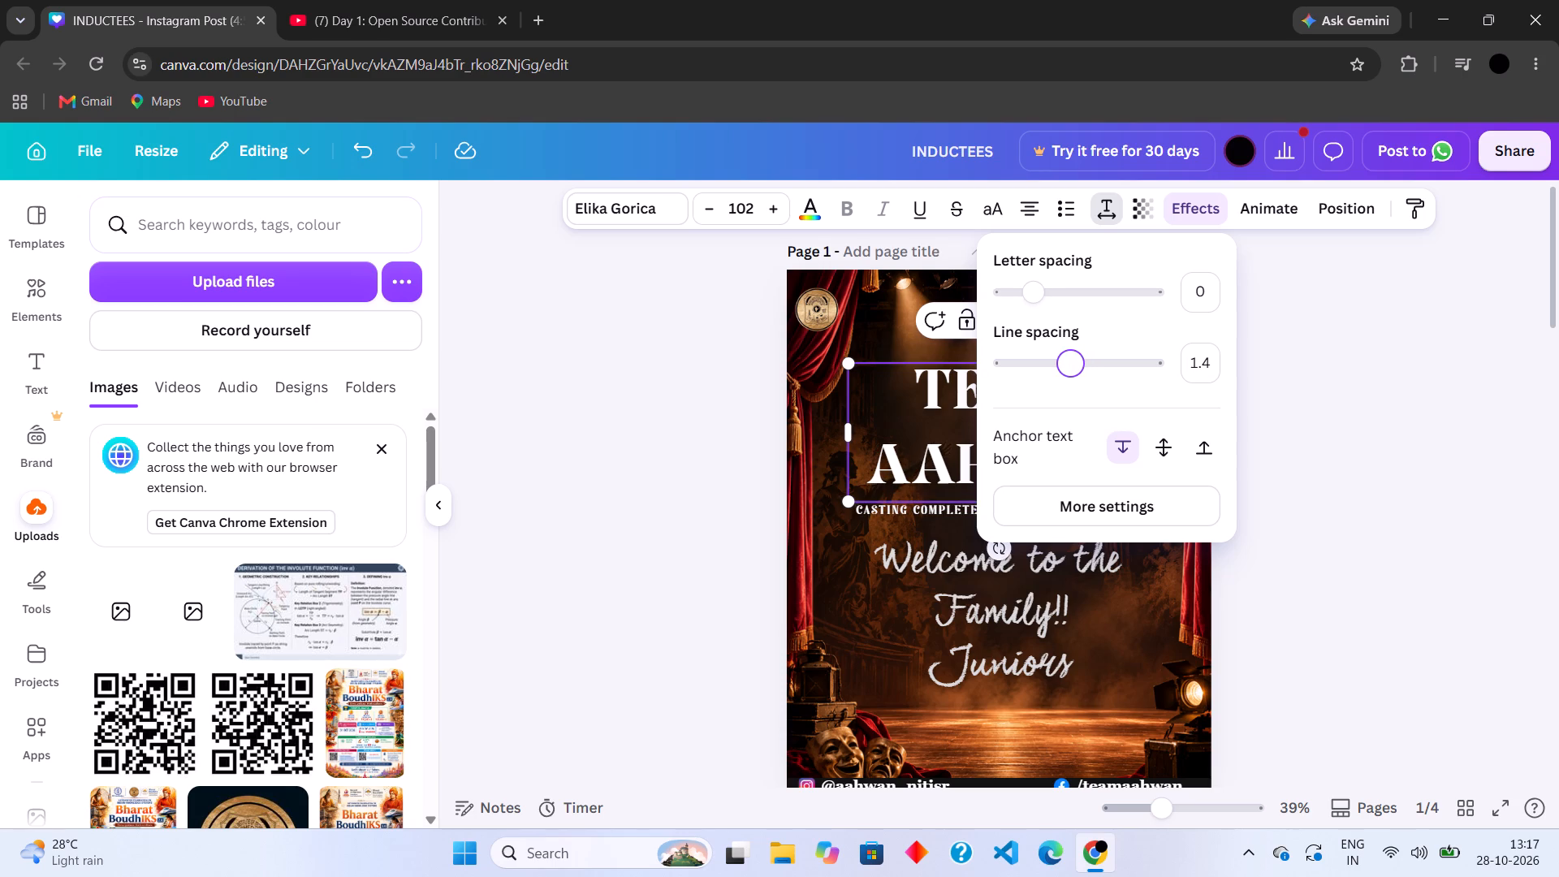
drag(1065, 365, 1056, 369)
click(1309, 426)
click(1309, 426)
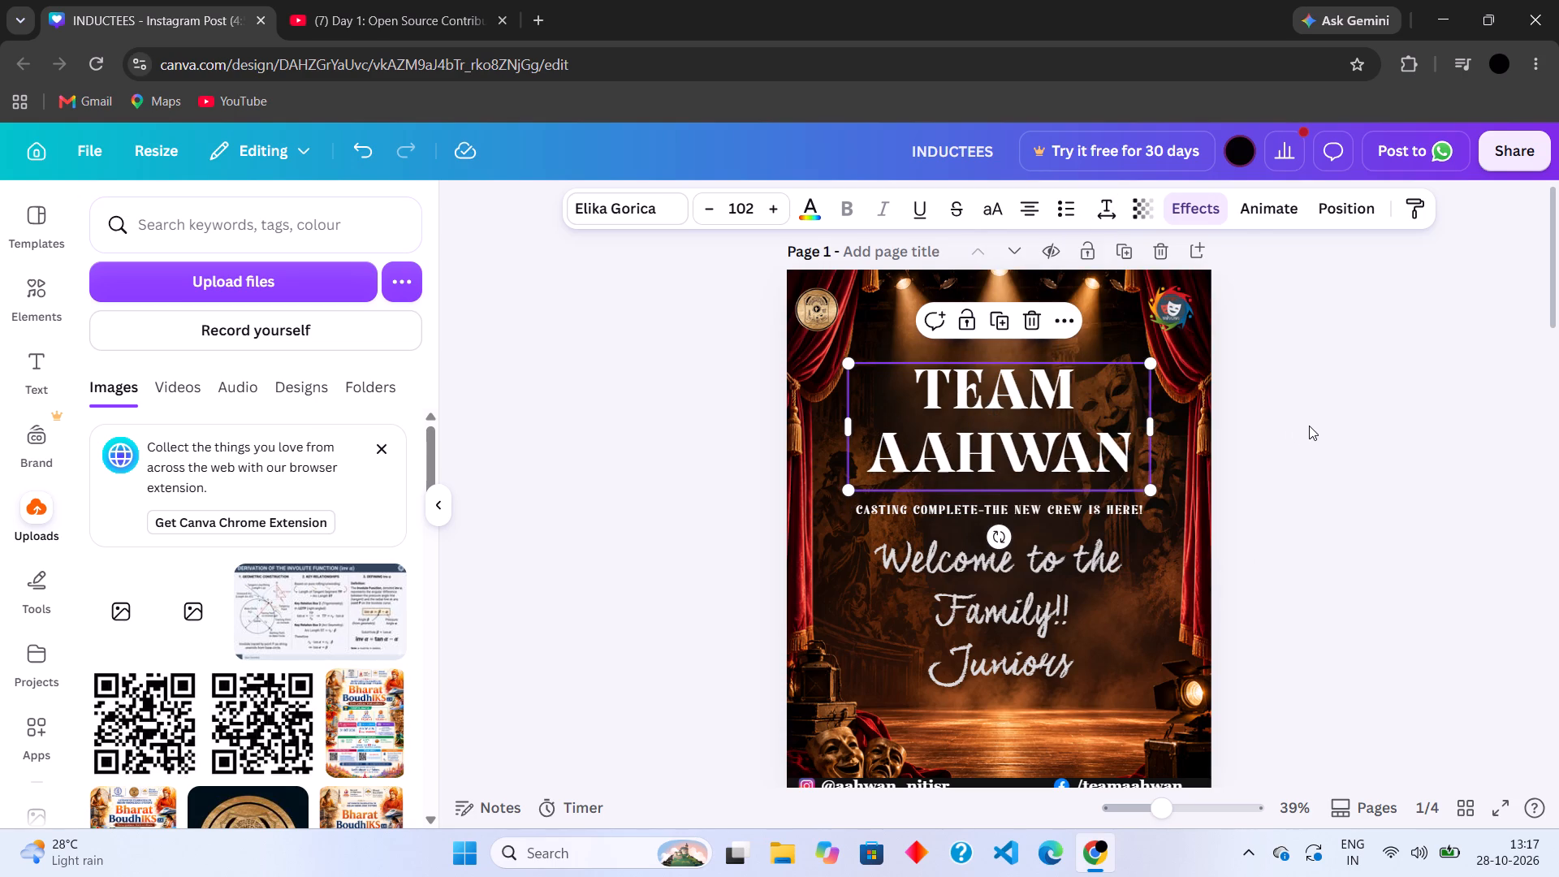
Move the "CASTING COMPLETE-THE NEW CREW IS HERE!" line up to close the gap below the tightened title, and deselect it.
click(1102, 499)
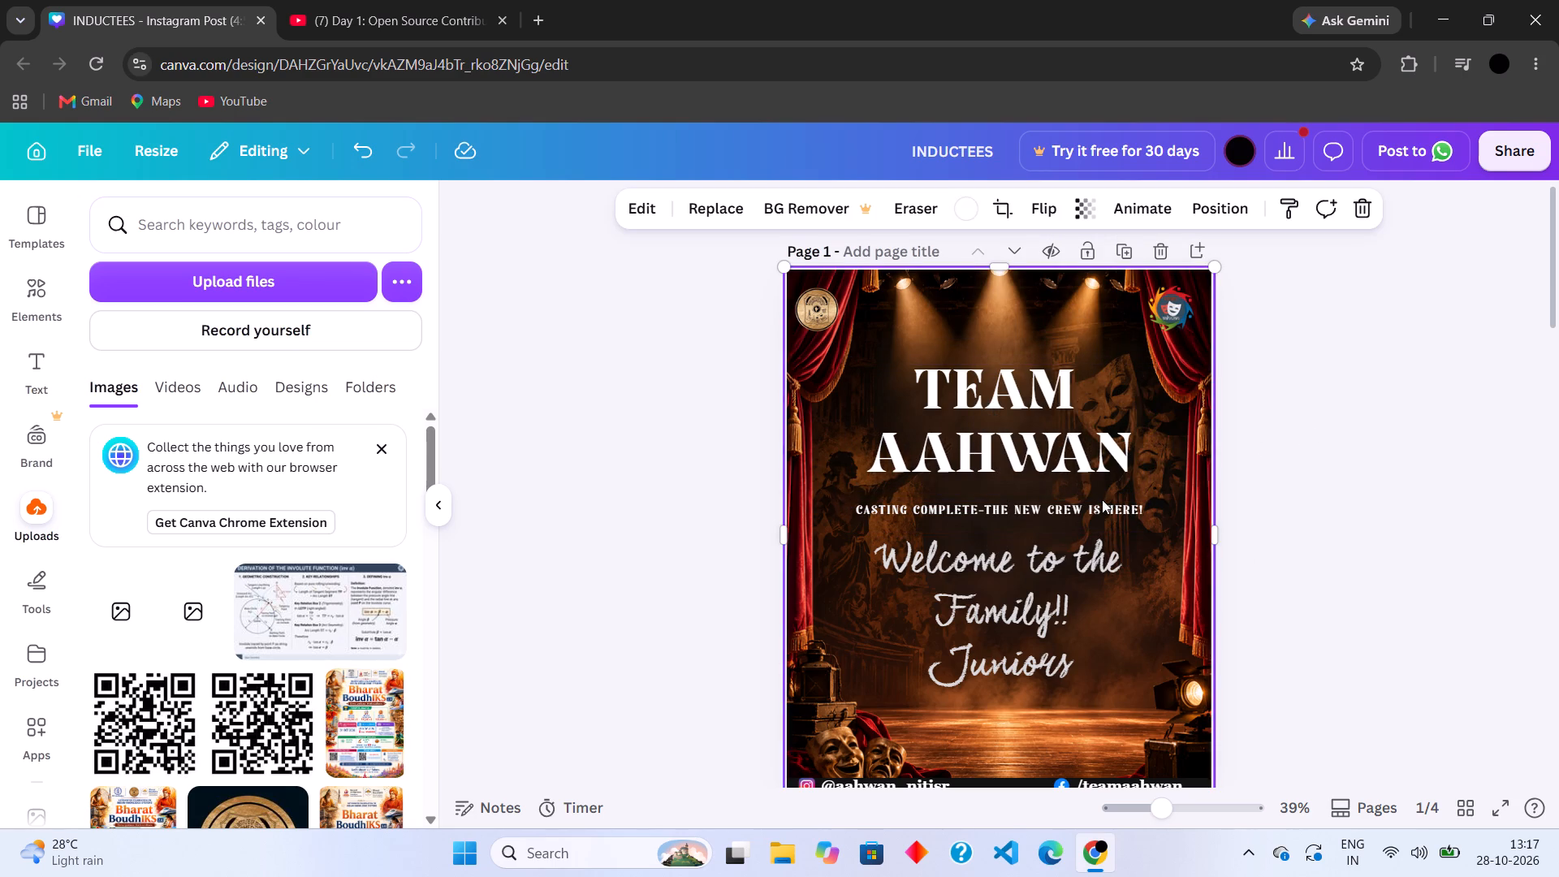
click(1079, 516)
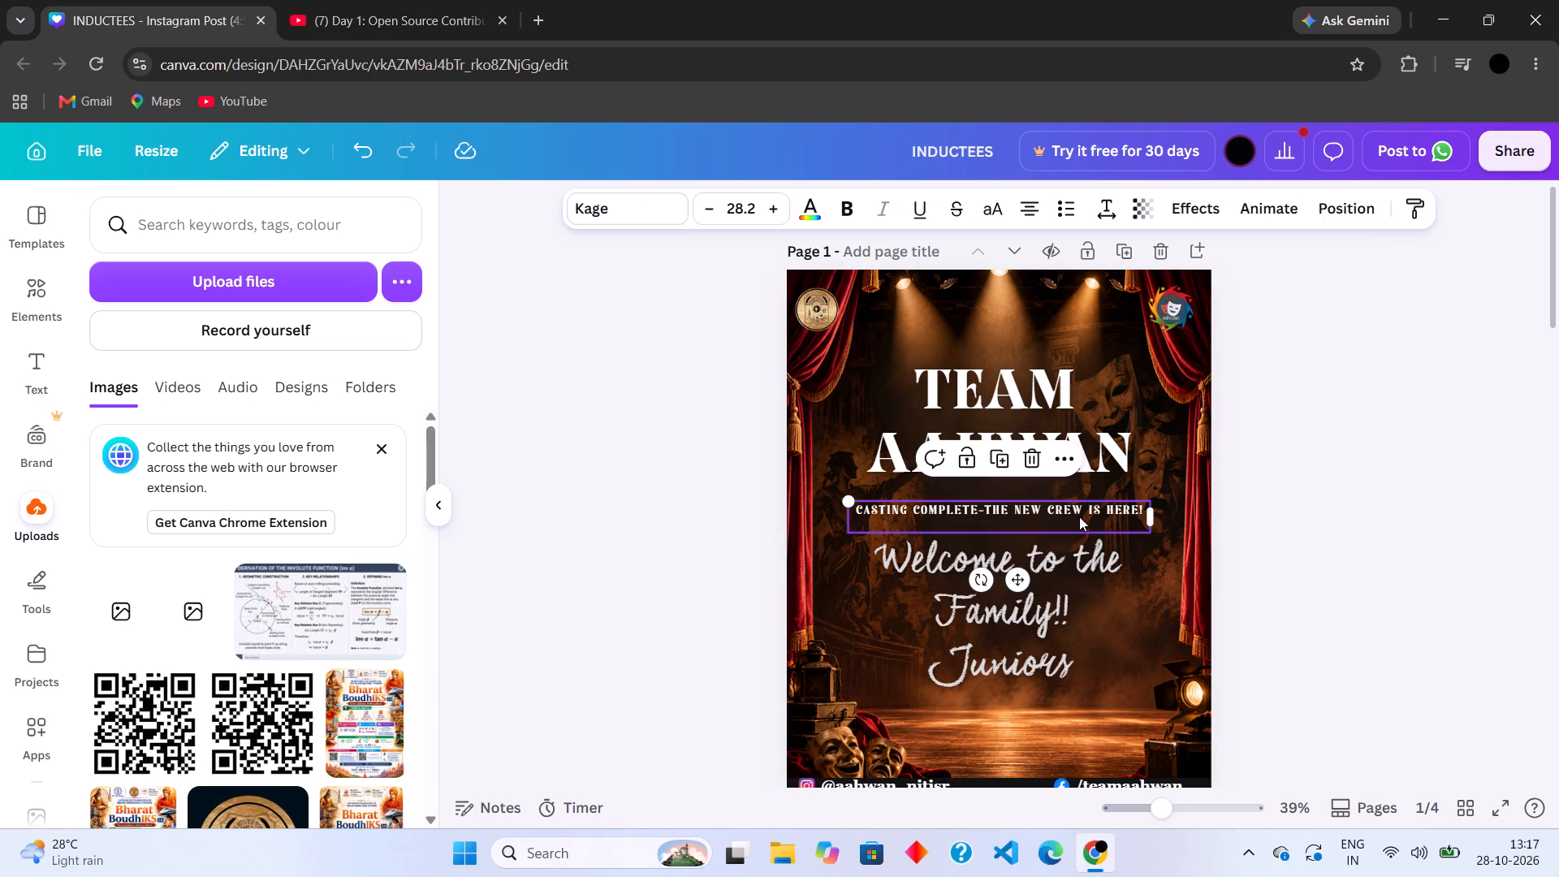
key(Up)
key(Up)
key(Up)
key(Up)
key(Up)
key(Up)
key(Up)
key(Up)
key(Up)
key(Up)
key(Up)
key(Up)
key(Up)
key(Up)
key(Up)
key(Up)
key(Up)
key(Up)
key(Up)
key(Up)
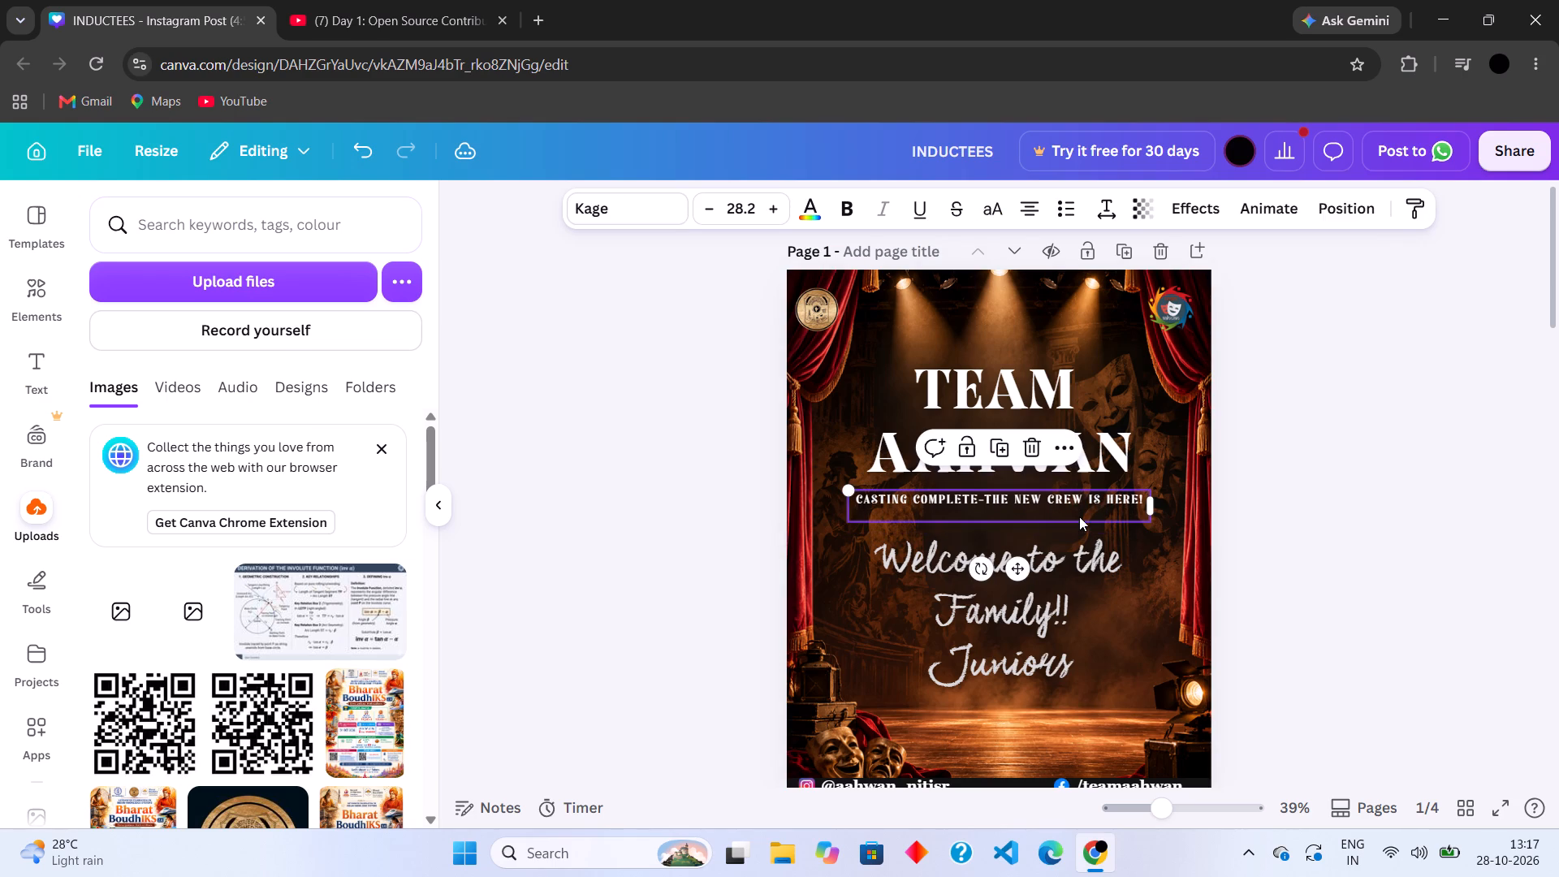
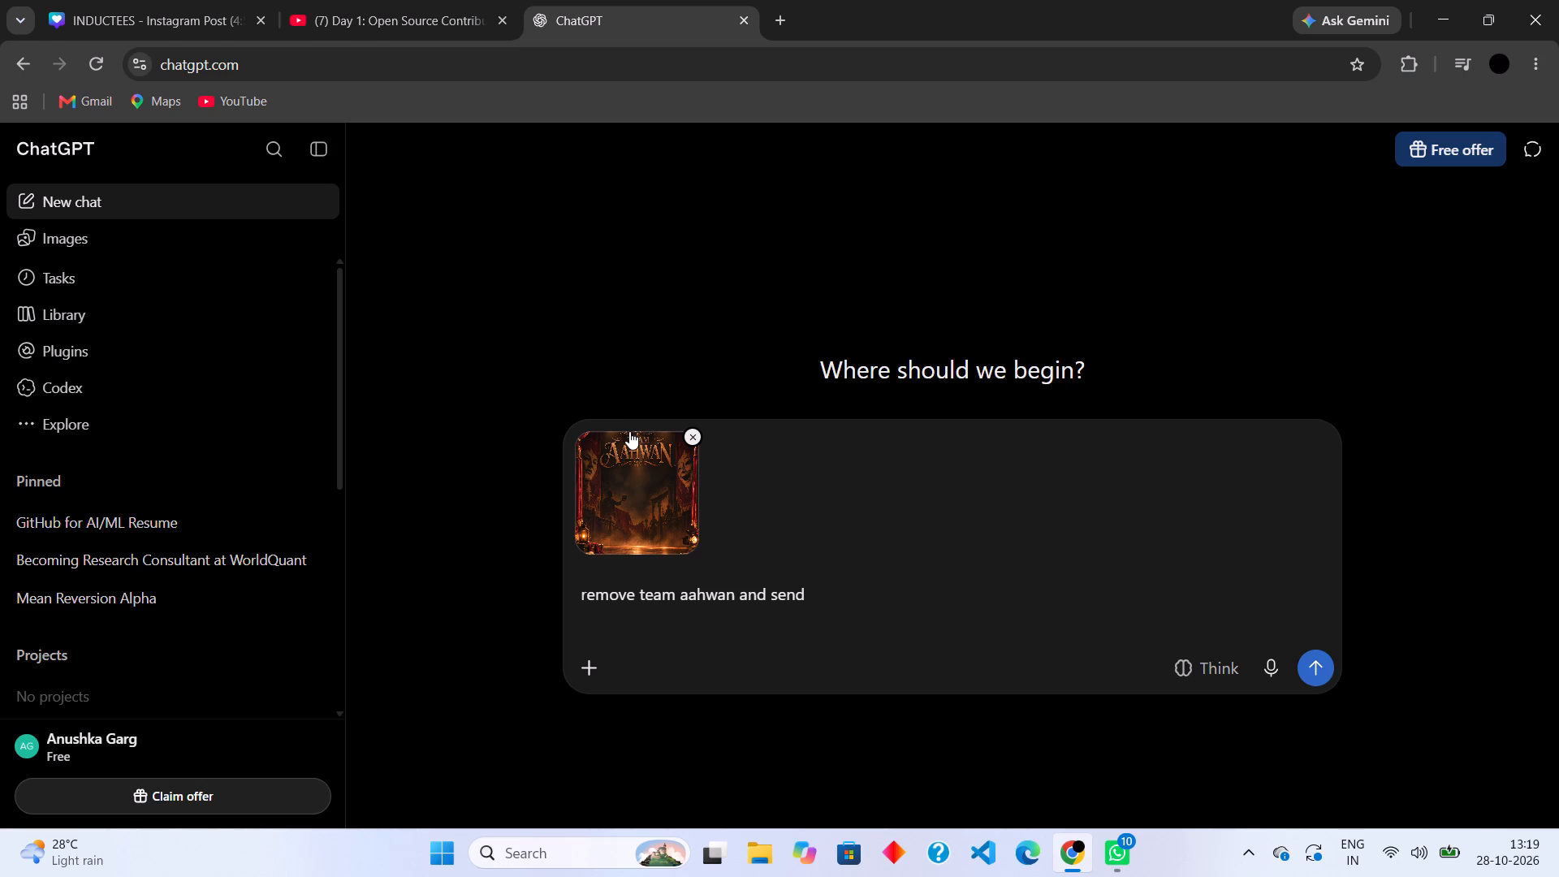
Switch to the INDUCTEES design, search elements for "drama", and add the gold-and-blue theatre masks graphic to page 1.
click(121, 9)
click(36, 316)
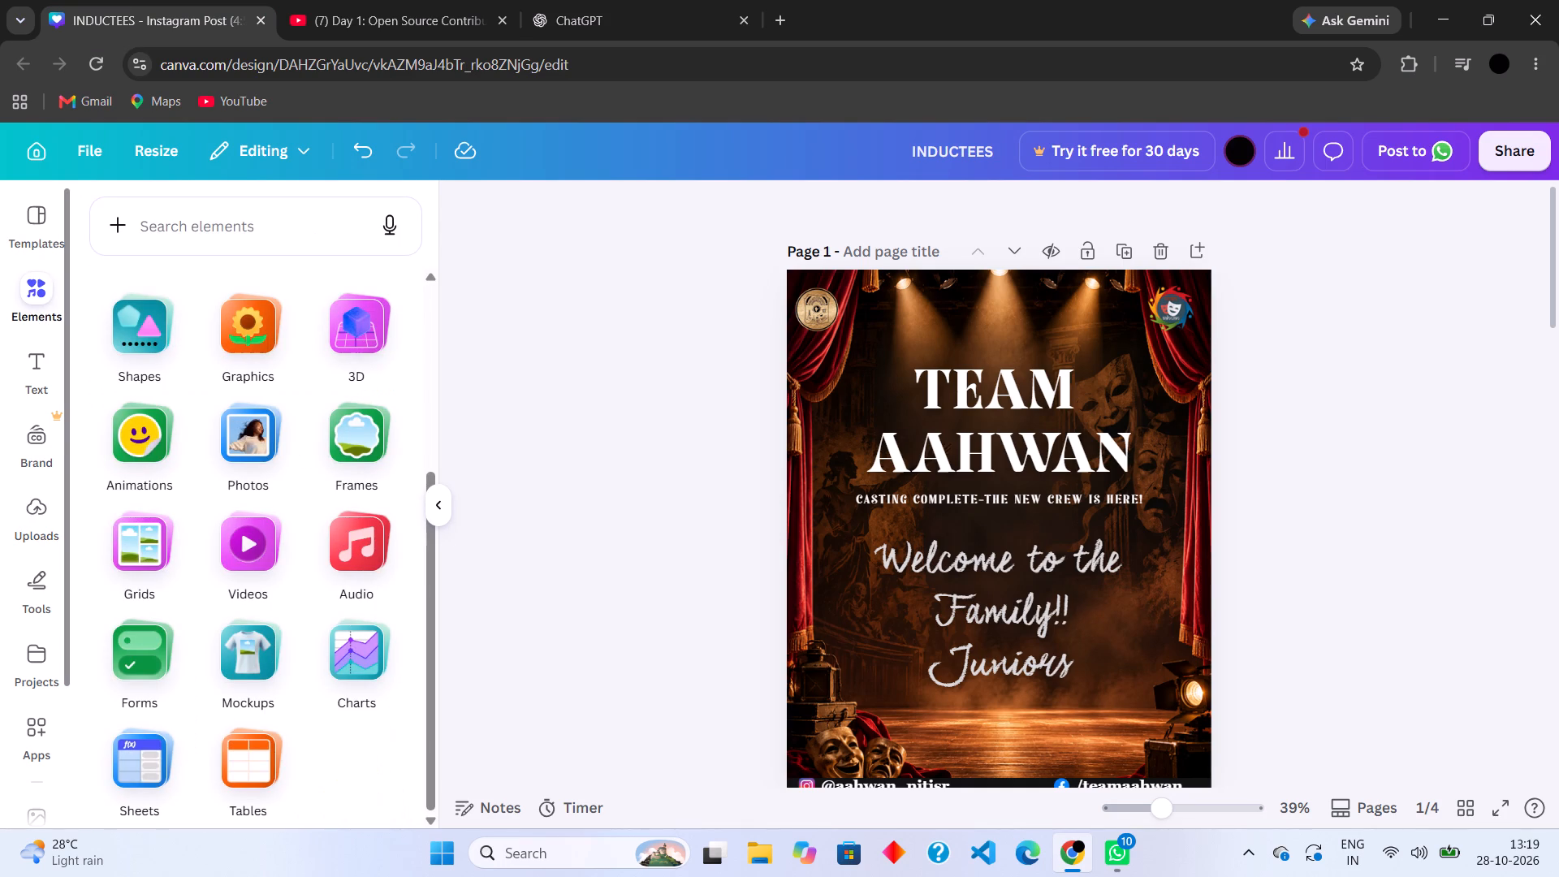
click(231, 216)
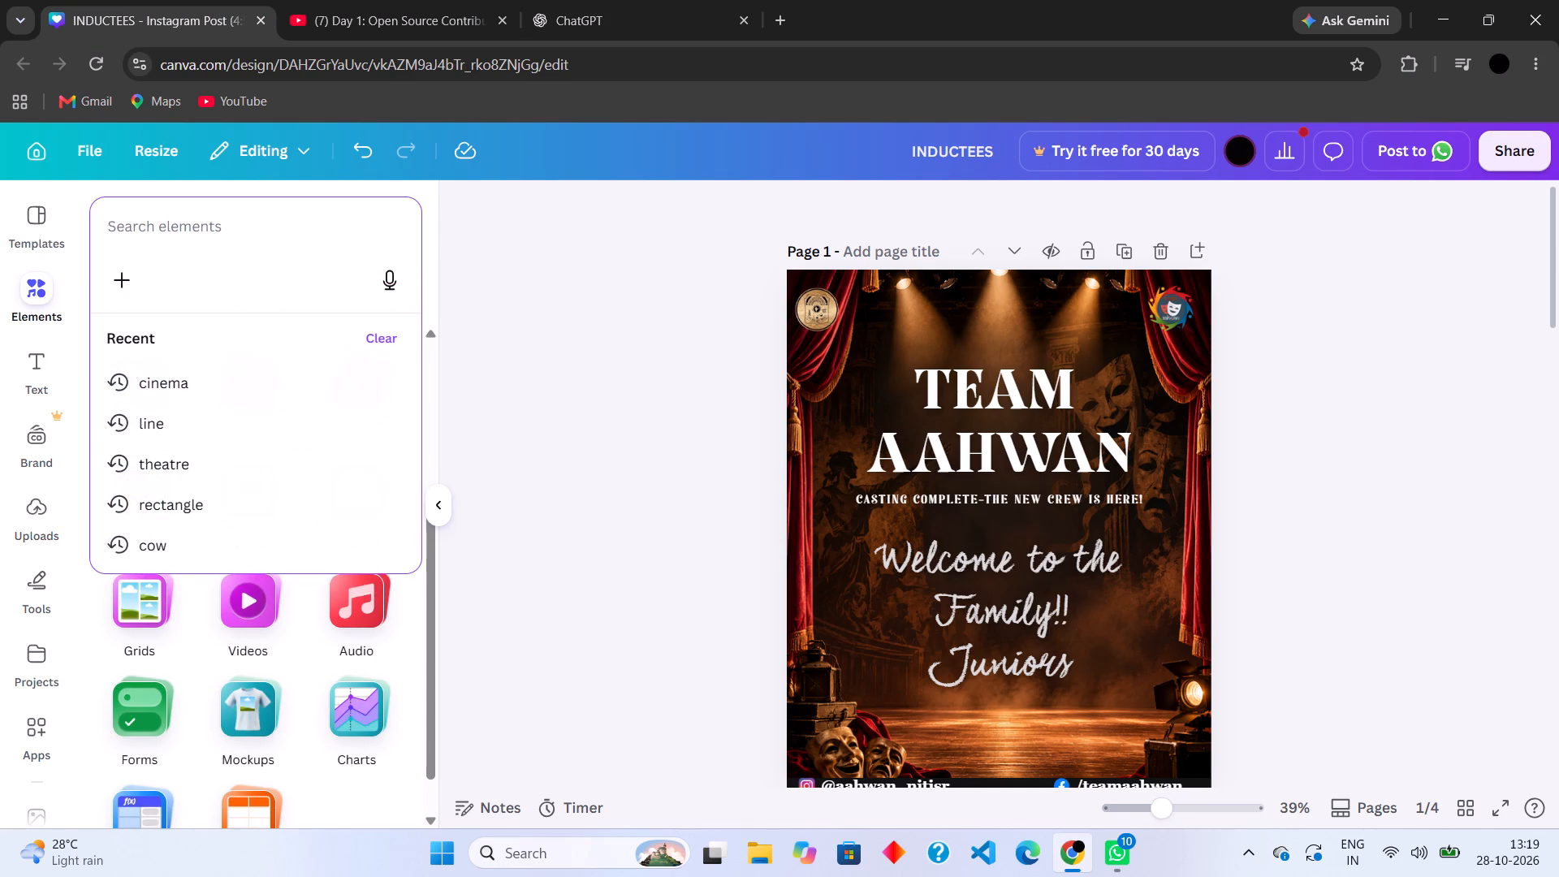
text(drama)
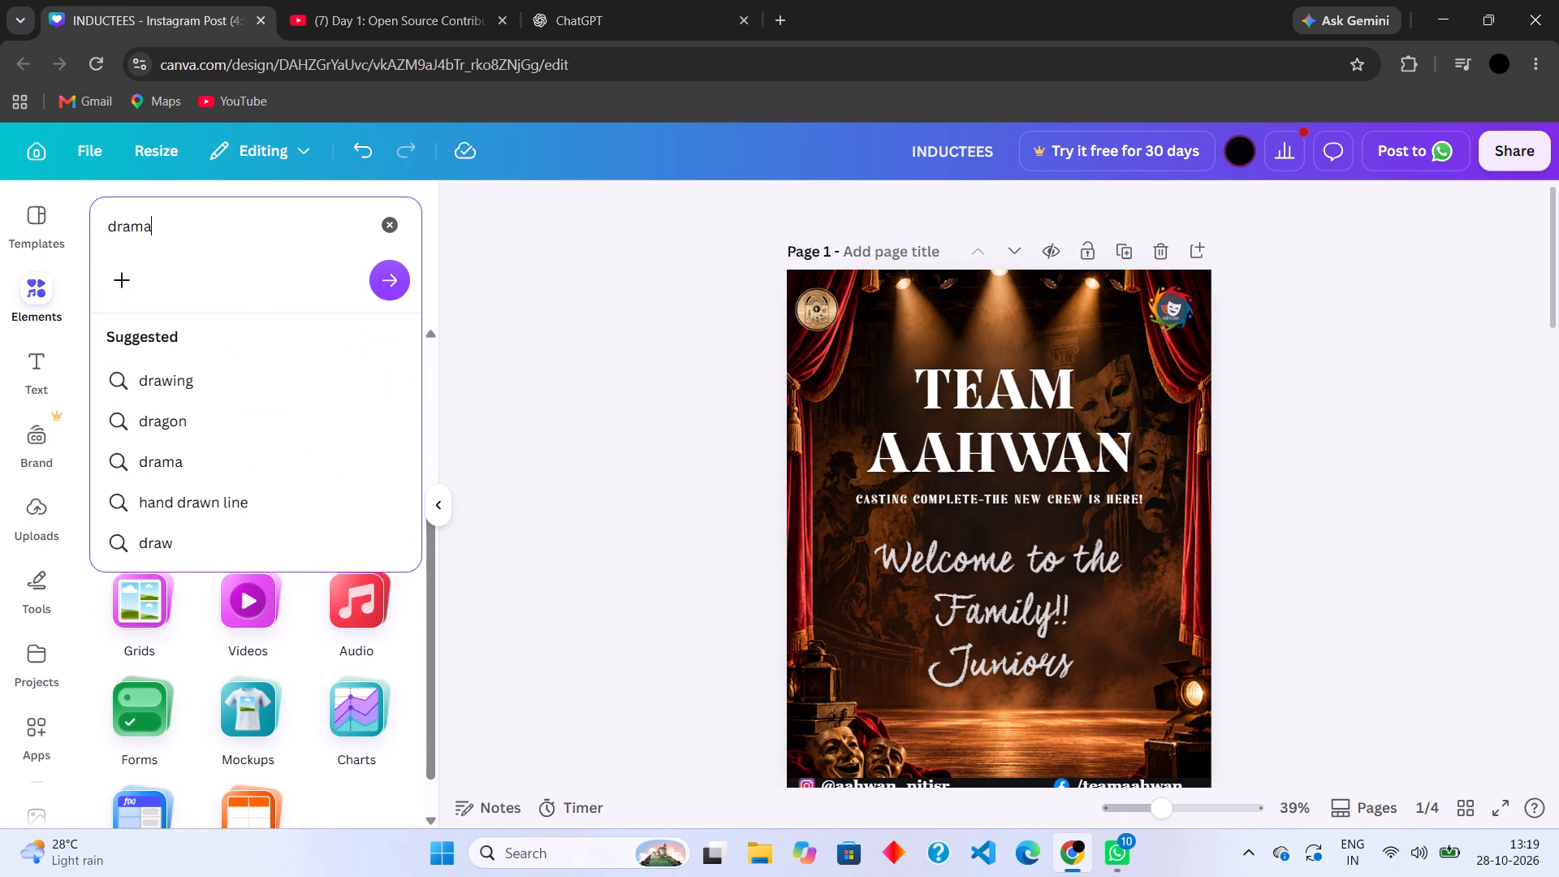
key(space)
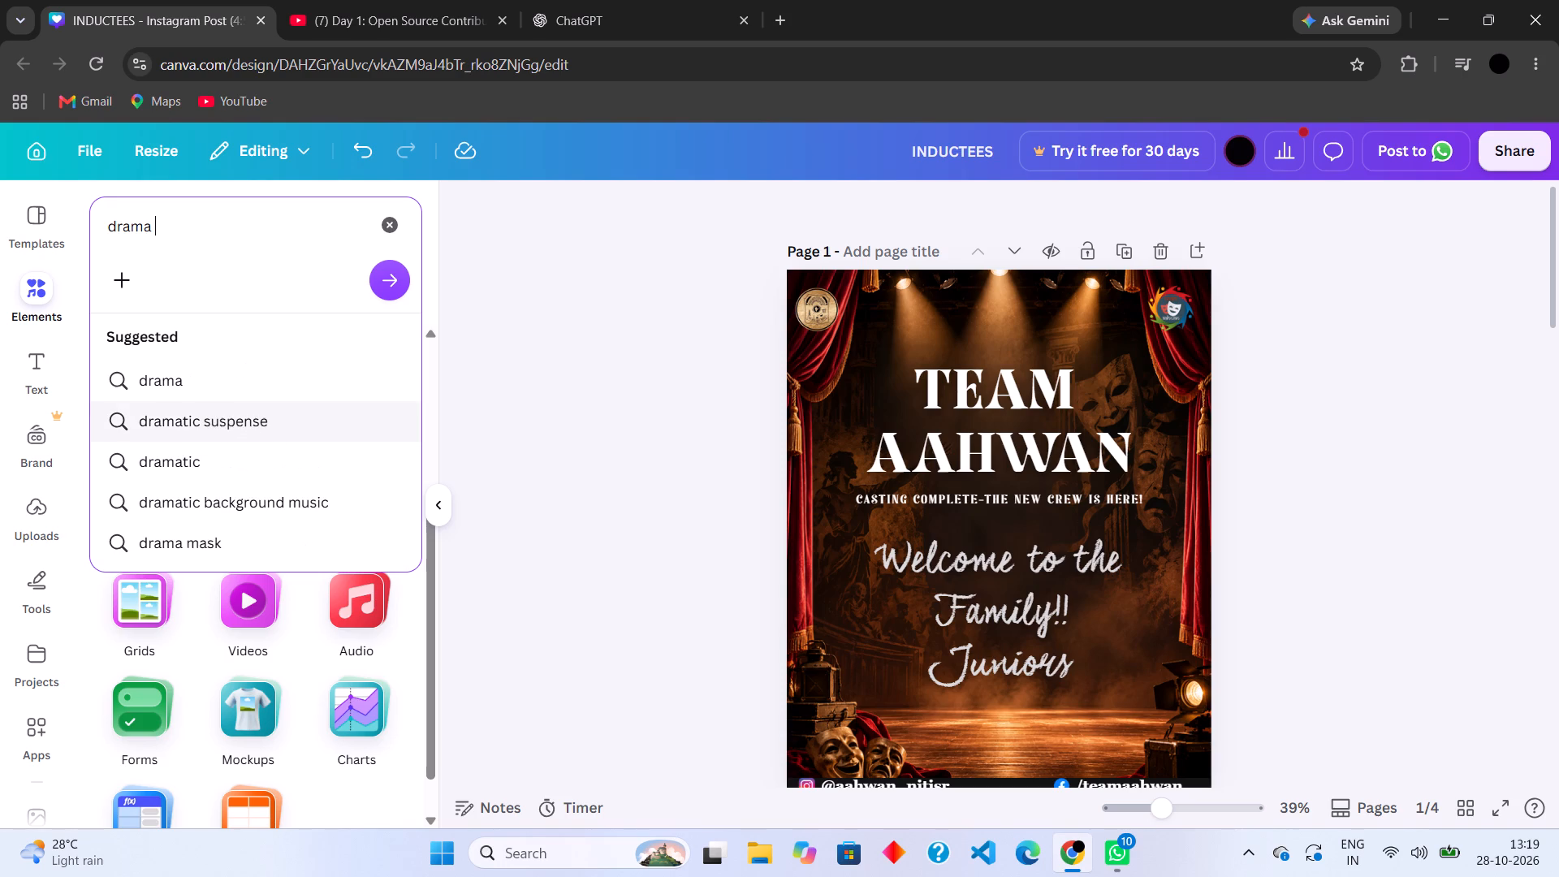
key(Return)
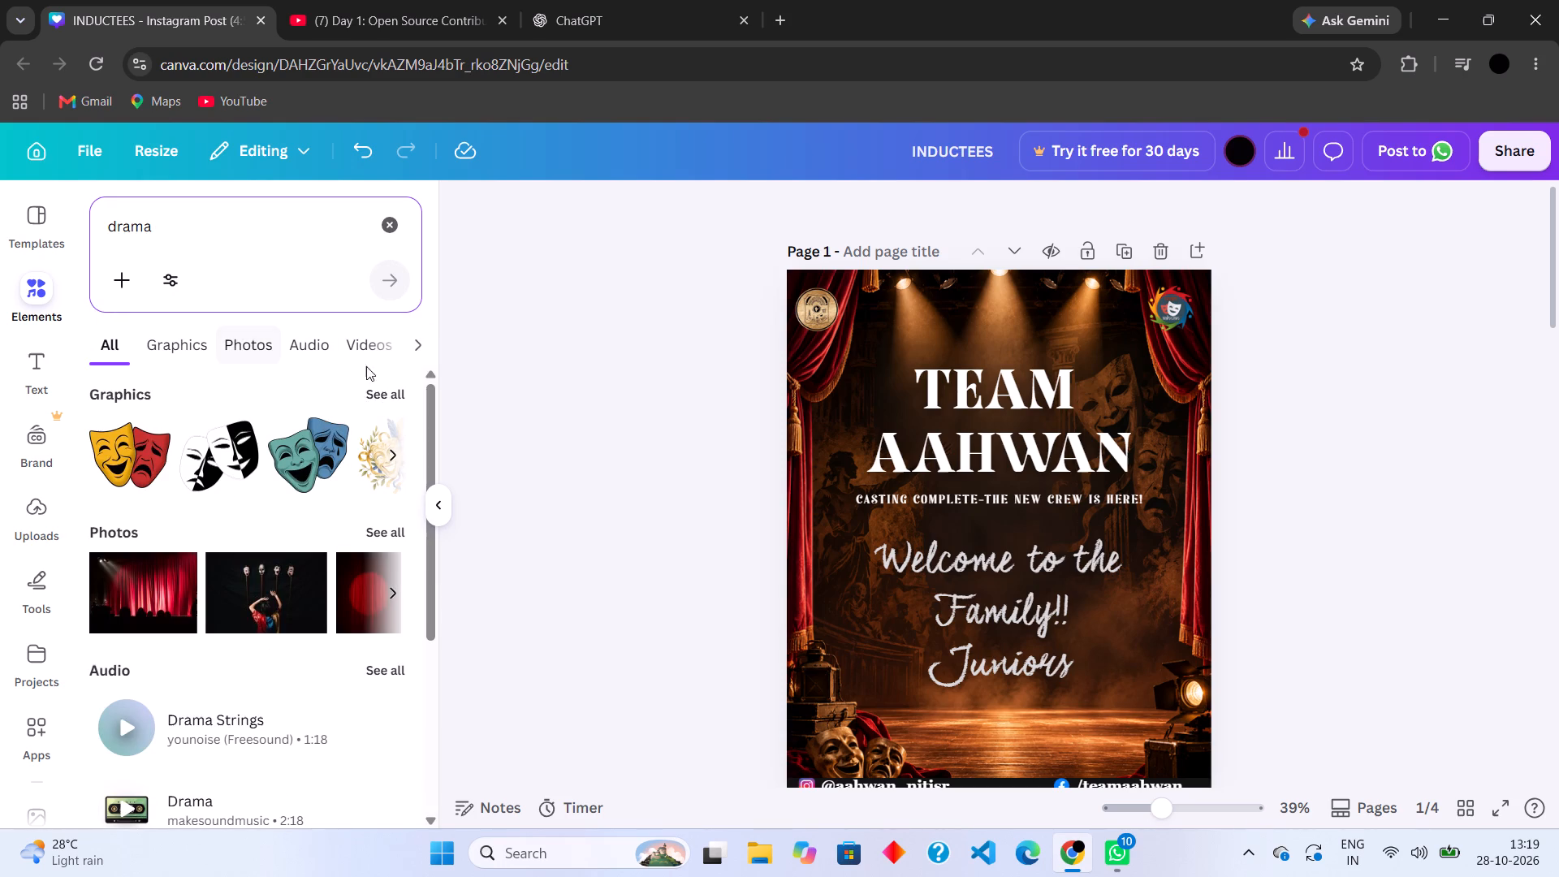
click(391, 385)
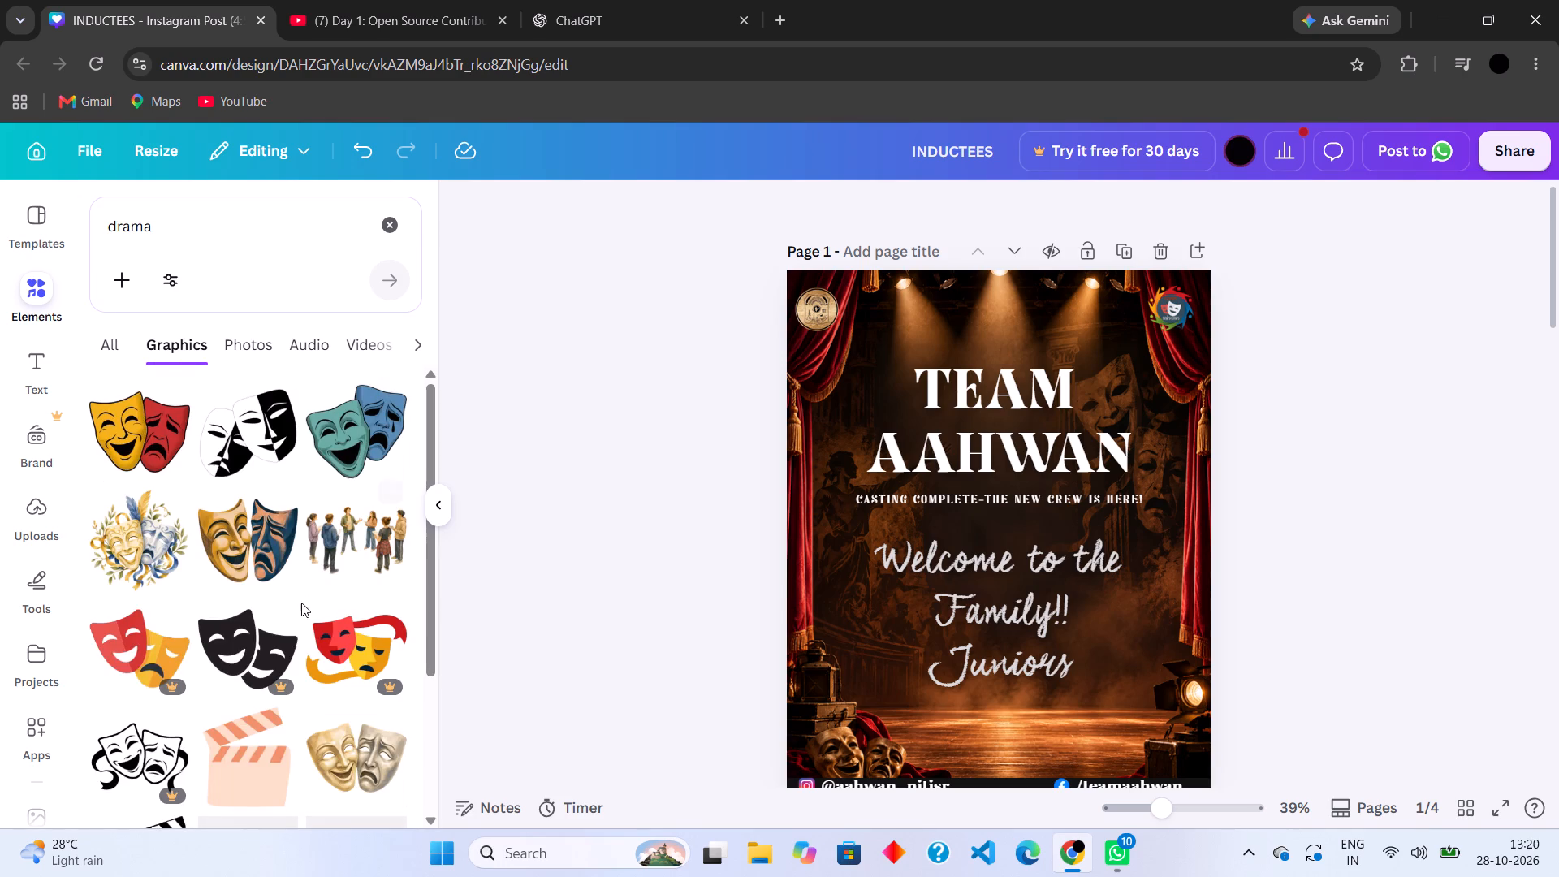
click(253, 542)
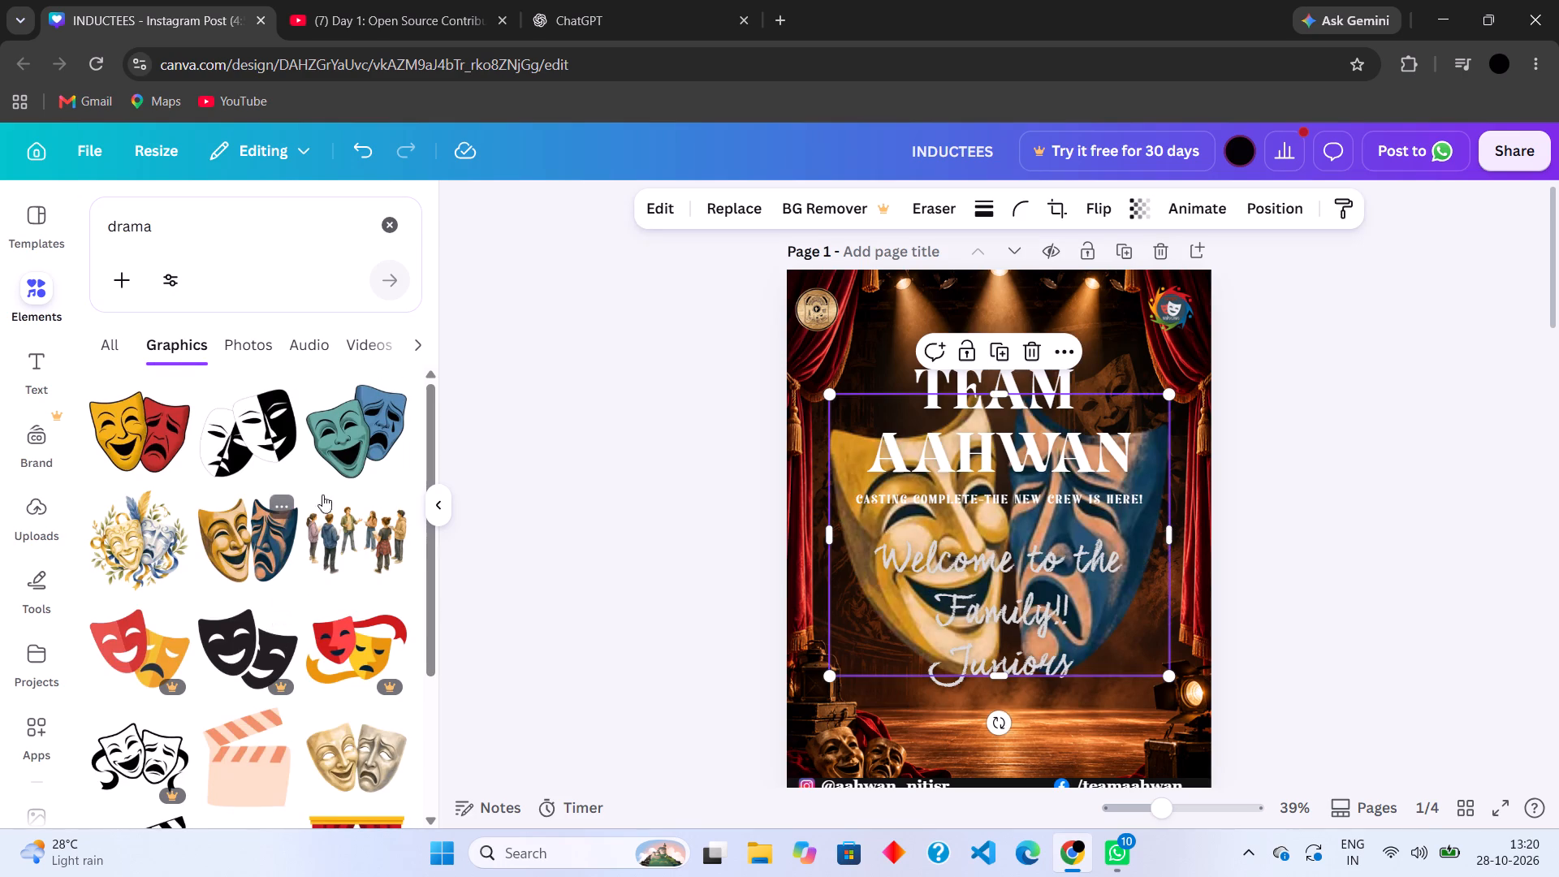
Shrink the theatre masks graphic to a small icon and place it just above the TEAM AAHWAN title.
drag(831, 395, 1136, 624)
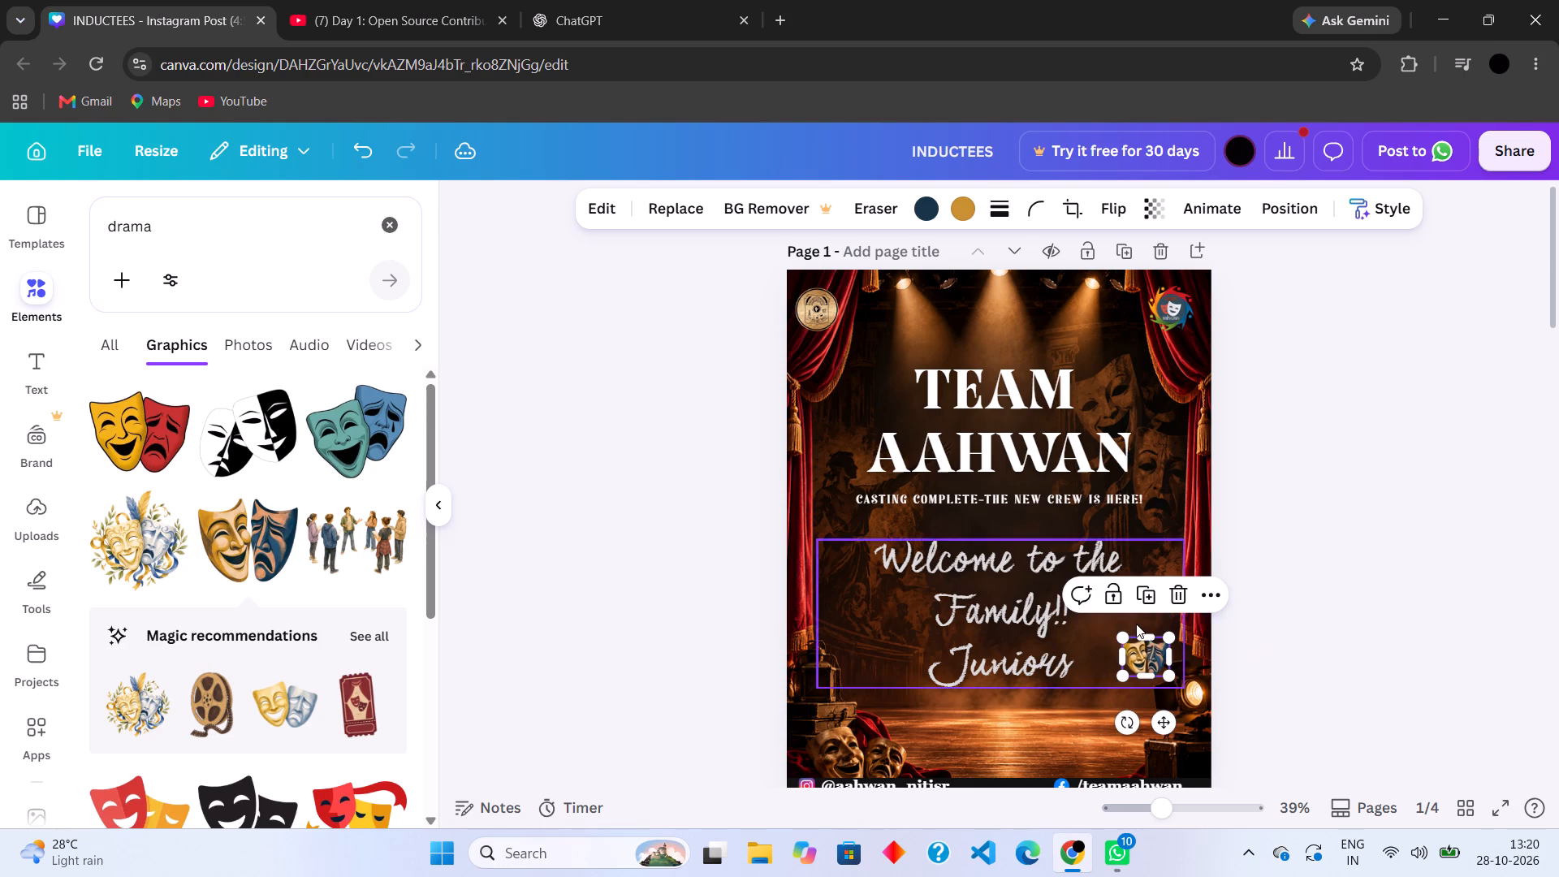
drag(1147, 661, 1084, 524)
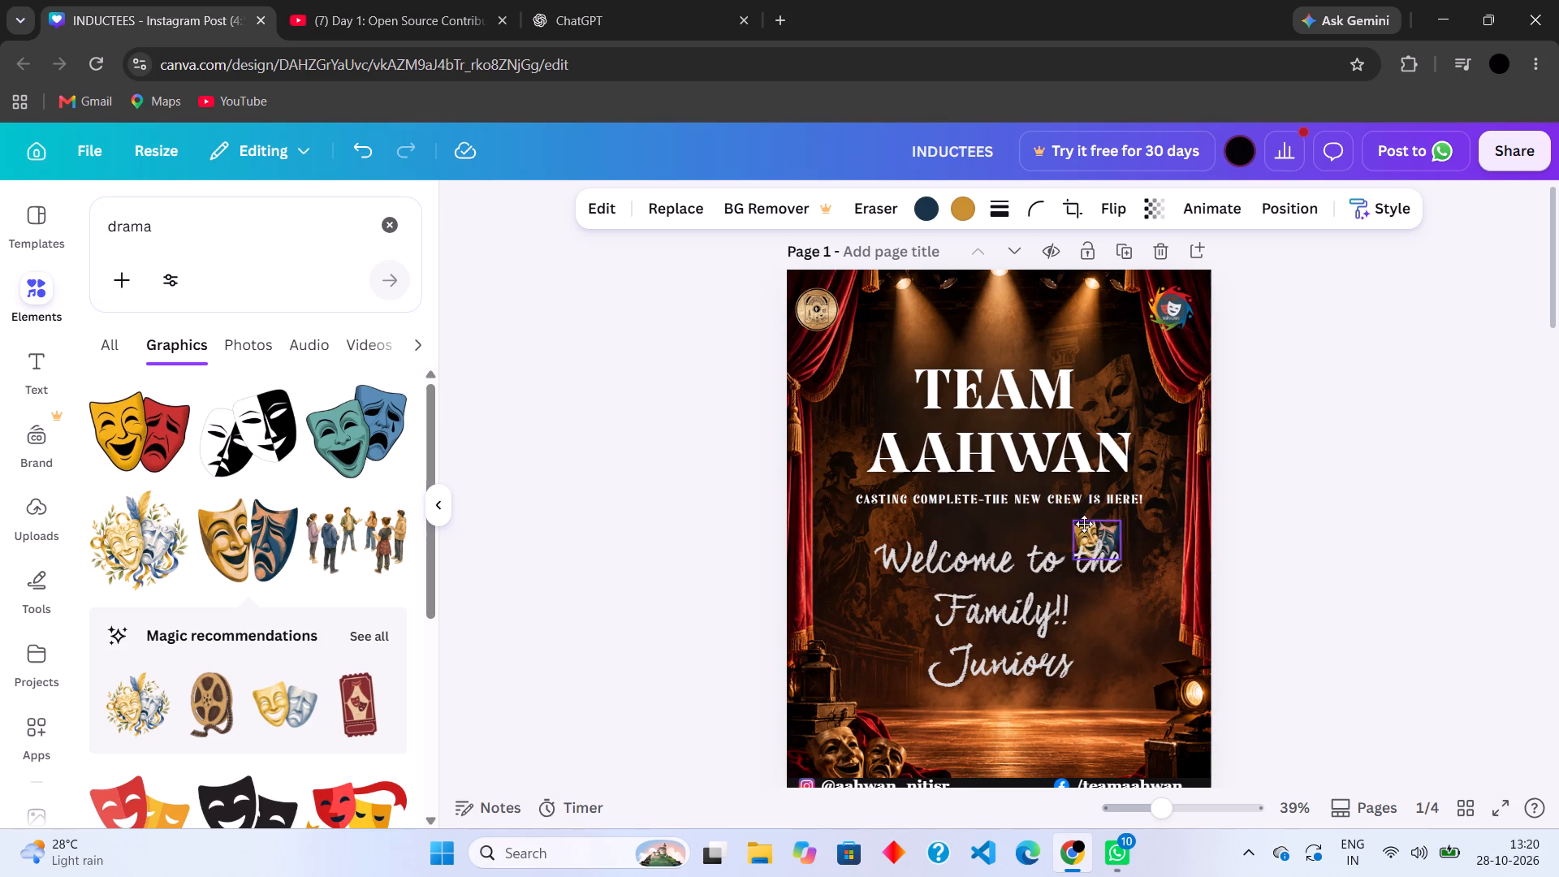
drag(1084, 524, 1001, 340)
click(1335, 475)
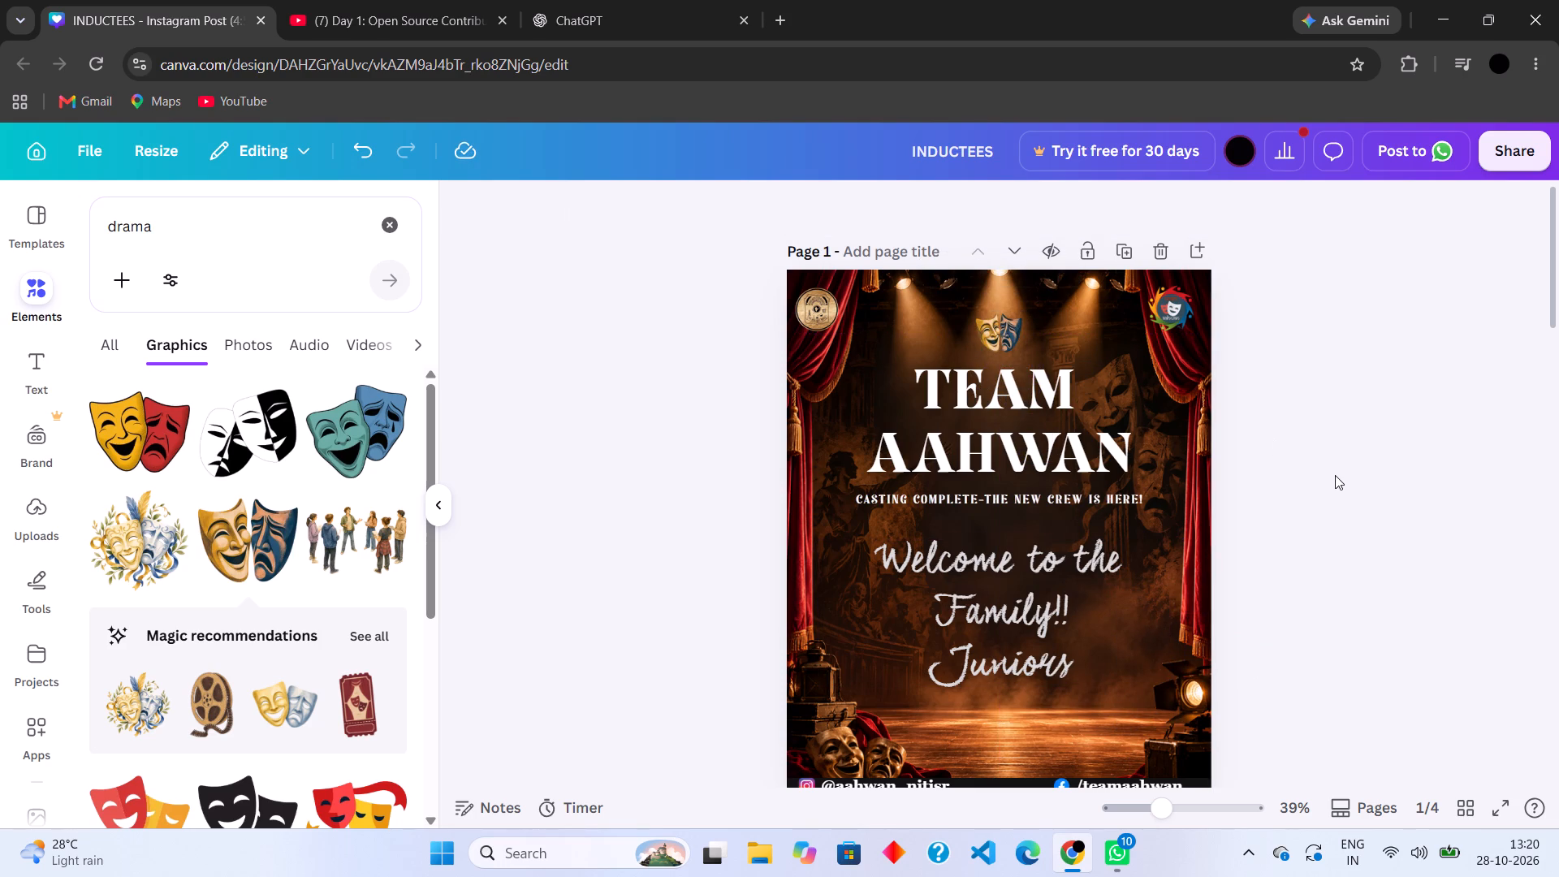
Enlarge the small masks icon above the title slightly, to about 135 wide by 112 high.
click(987, 324)
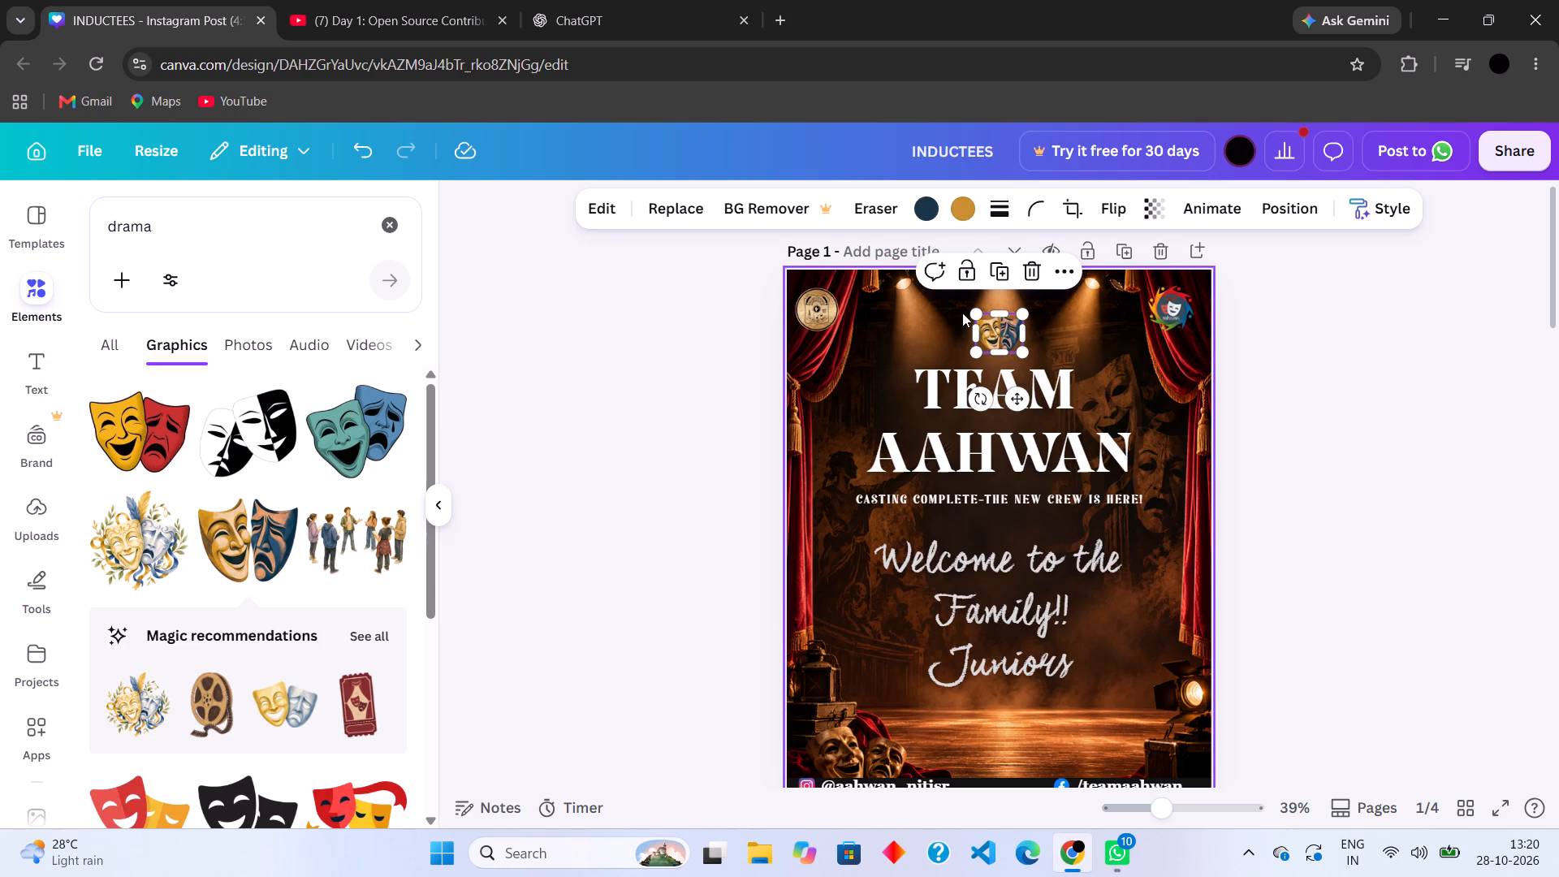
drag(976, 315, 967, 309)
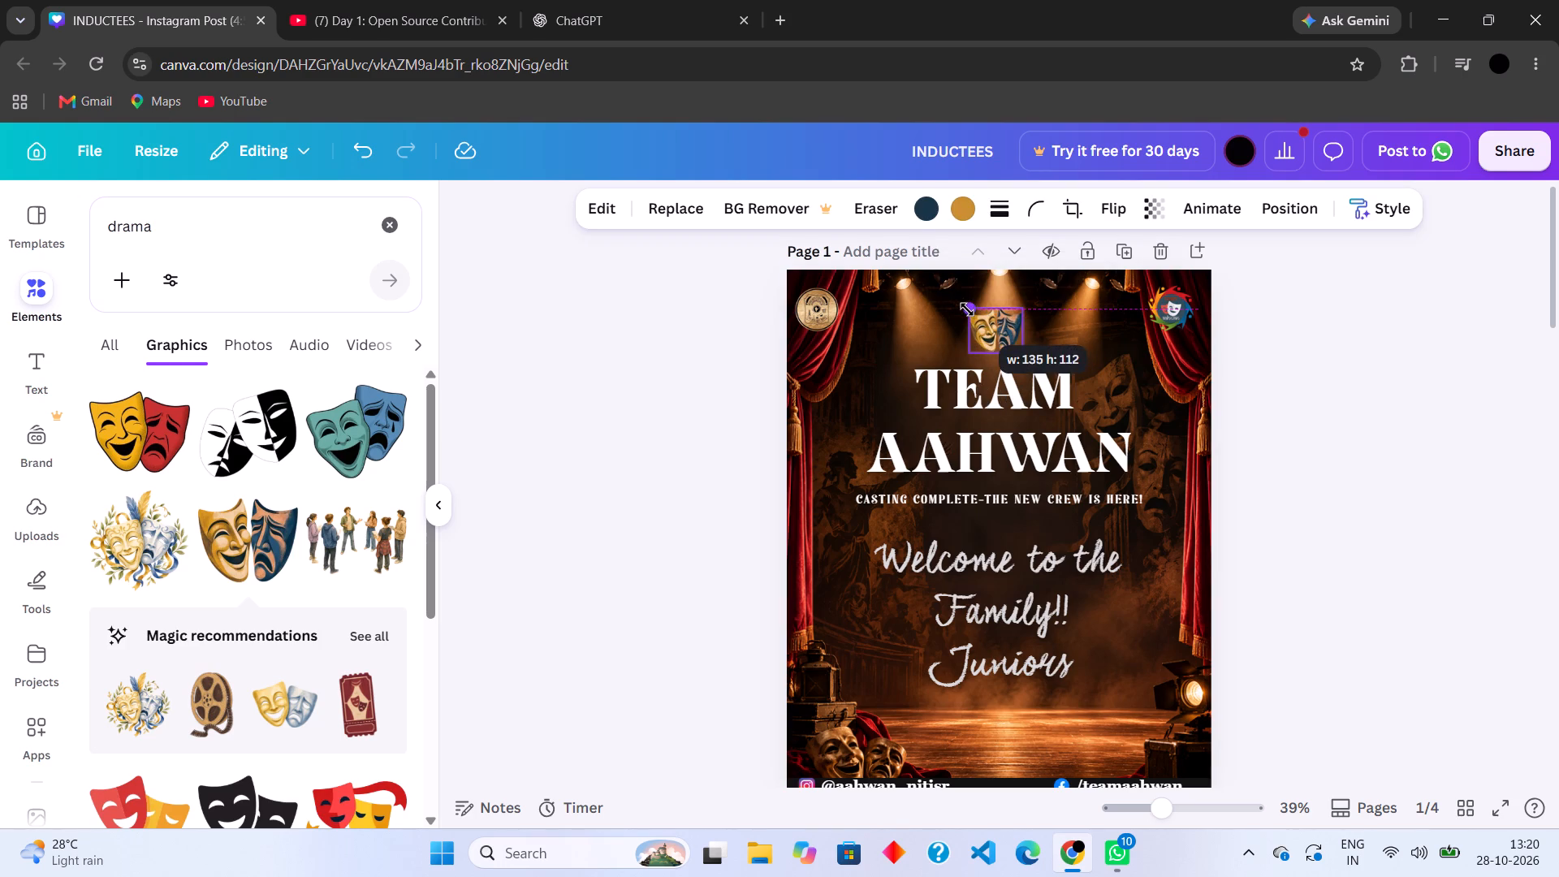
drag(967, 309, 966, 308)
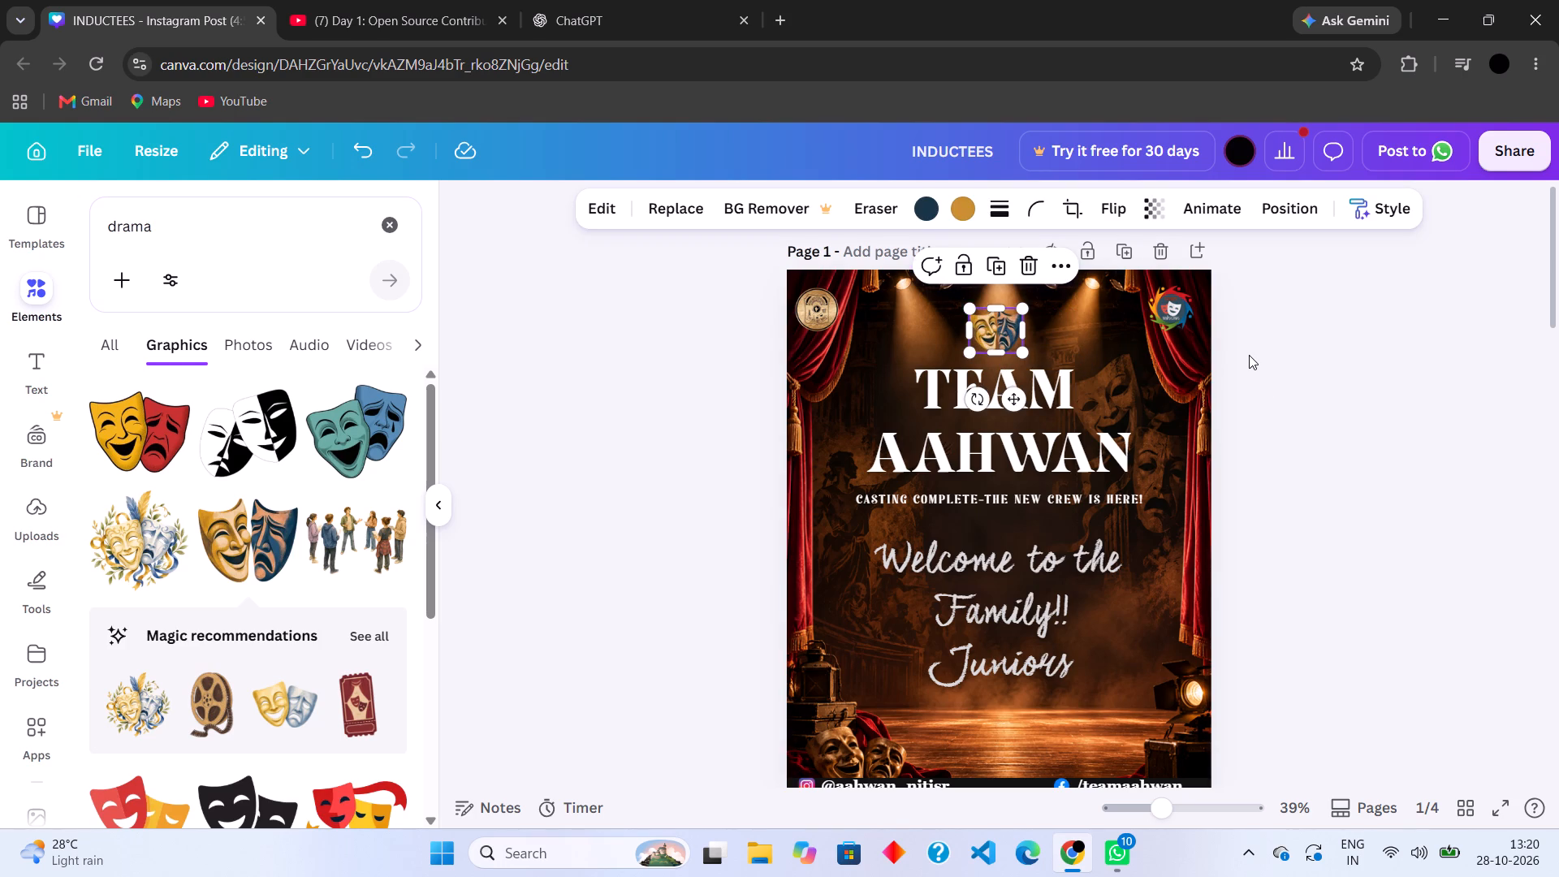
click(1249, 355)
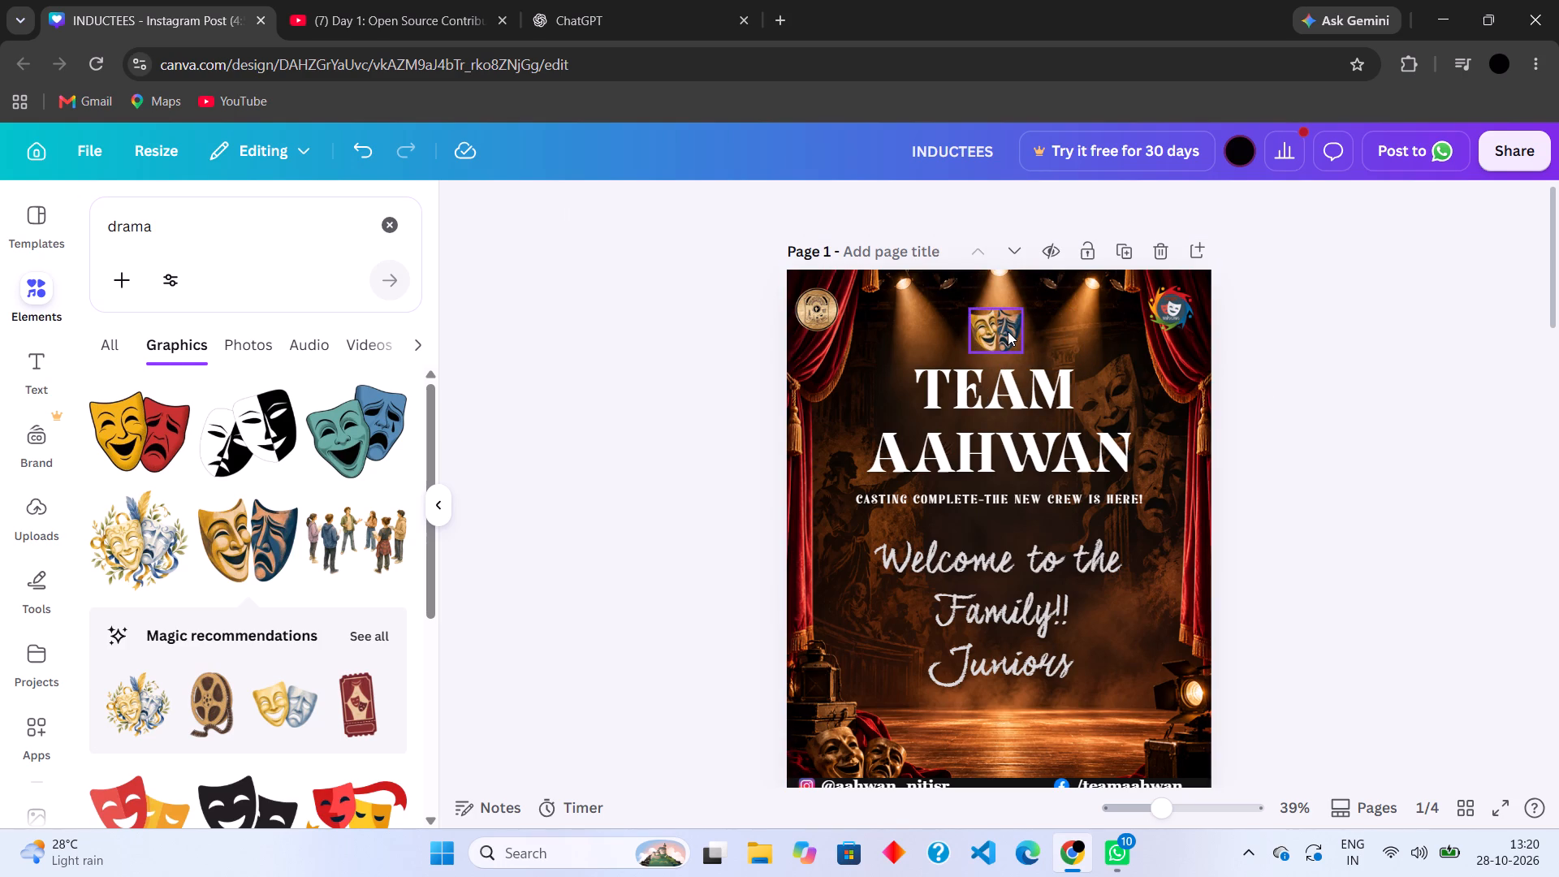
Shift the masks icon slightly right so it is centred above the TEAM AAHWAN title, and deselect it.
key(Right)
key(Right)
key(Right)
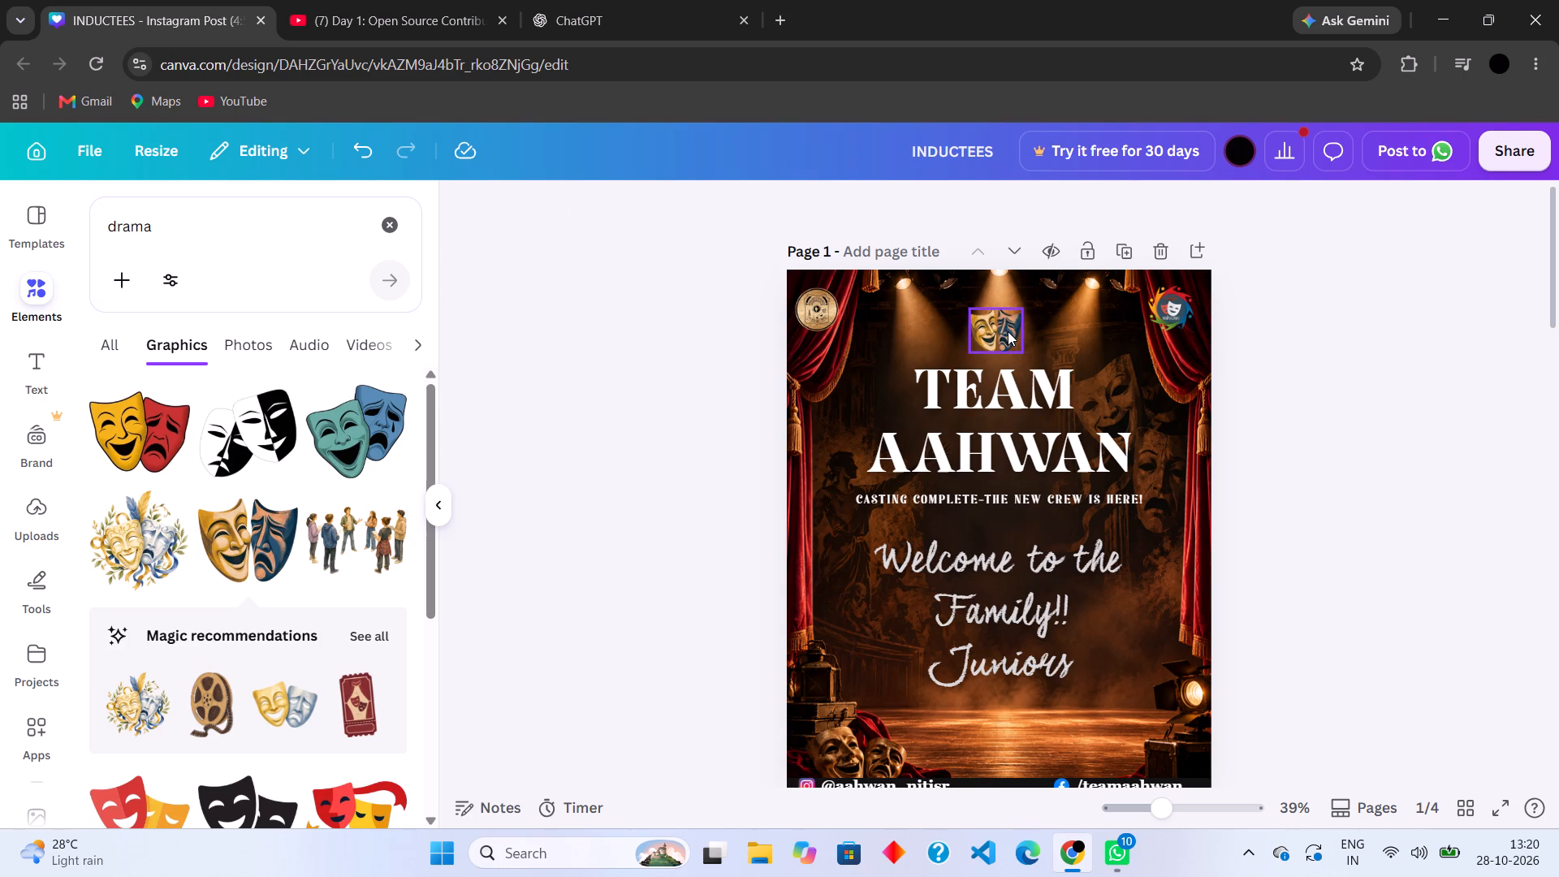
click(1003, 326)
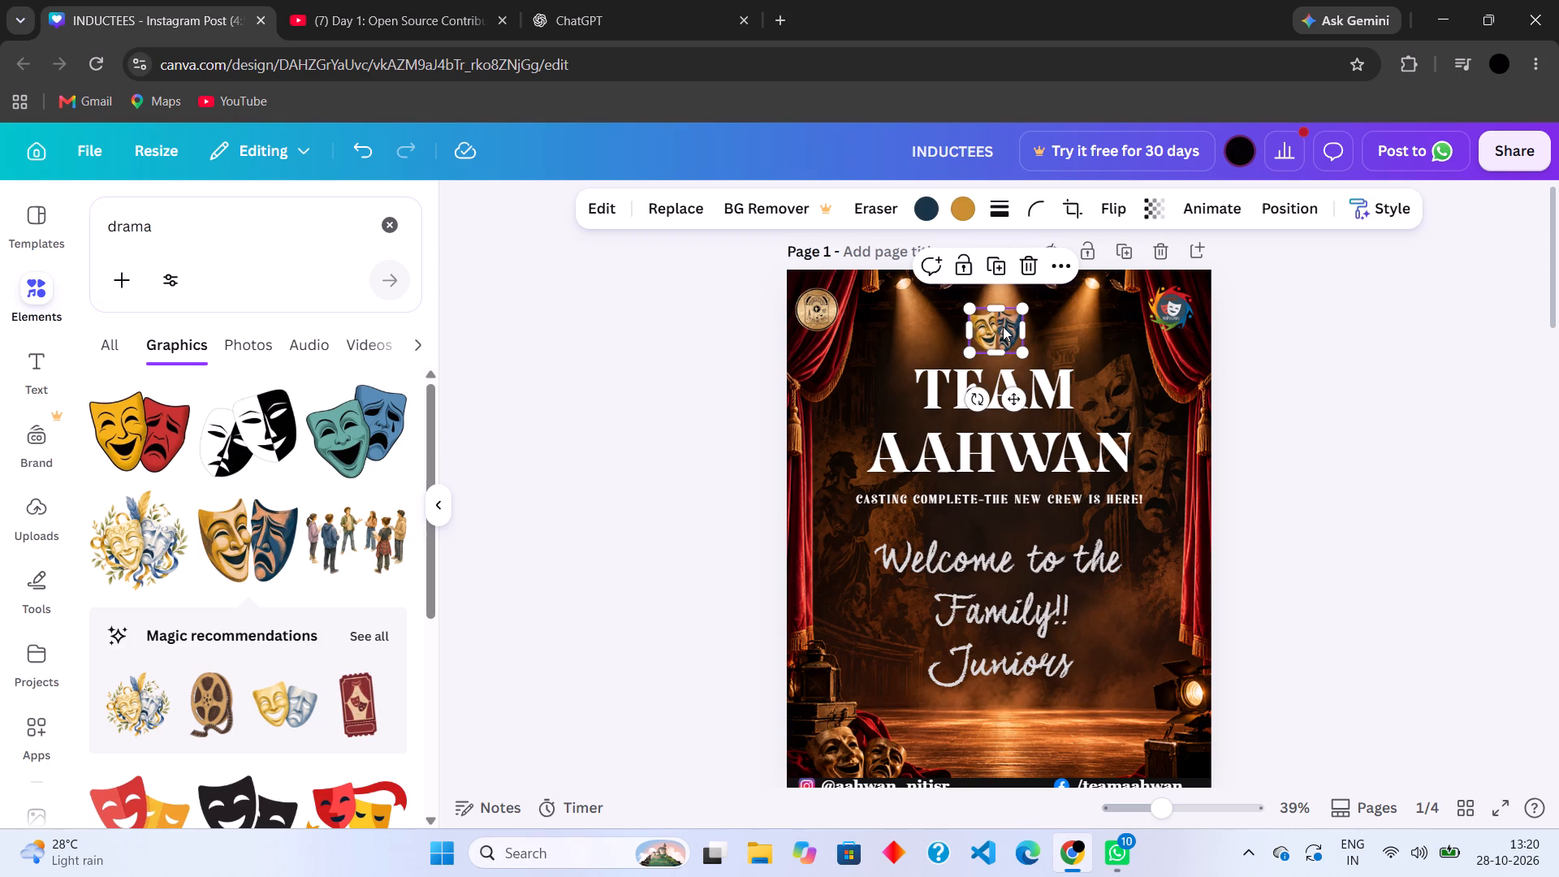
key(Right)
click(1003, 326)
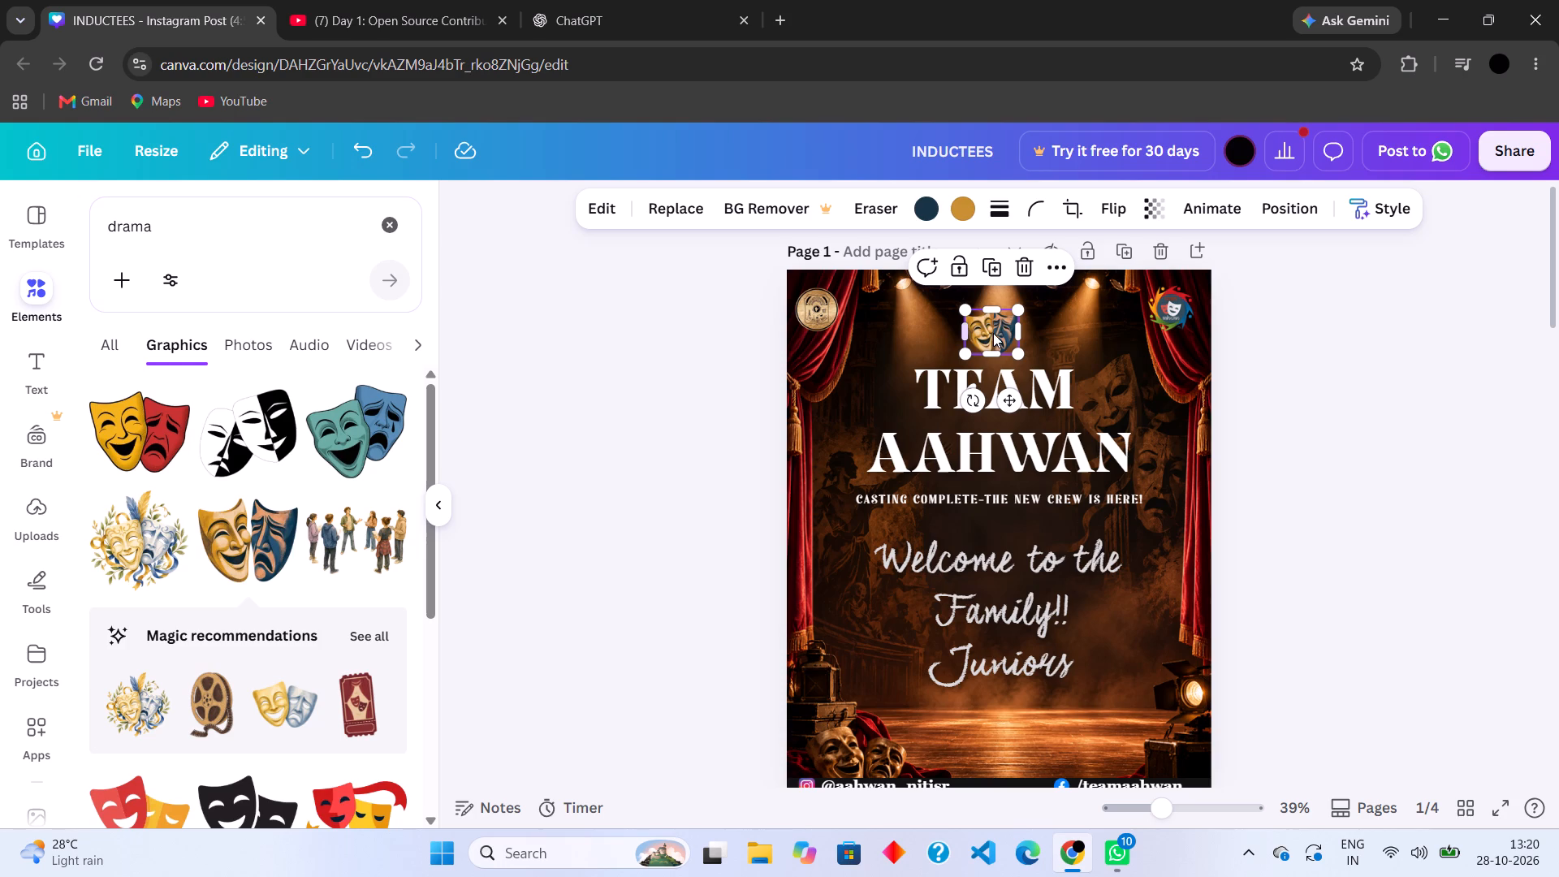
click(994, 332)
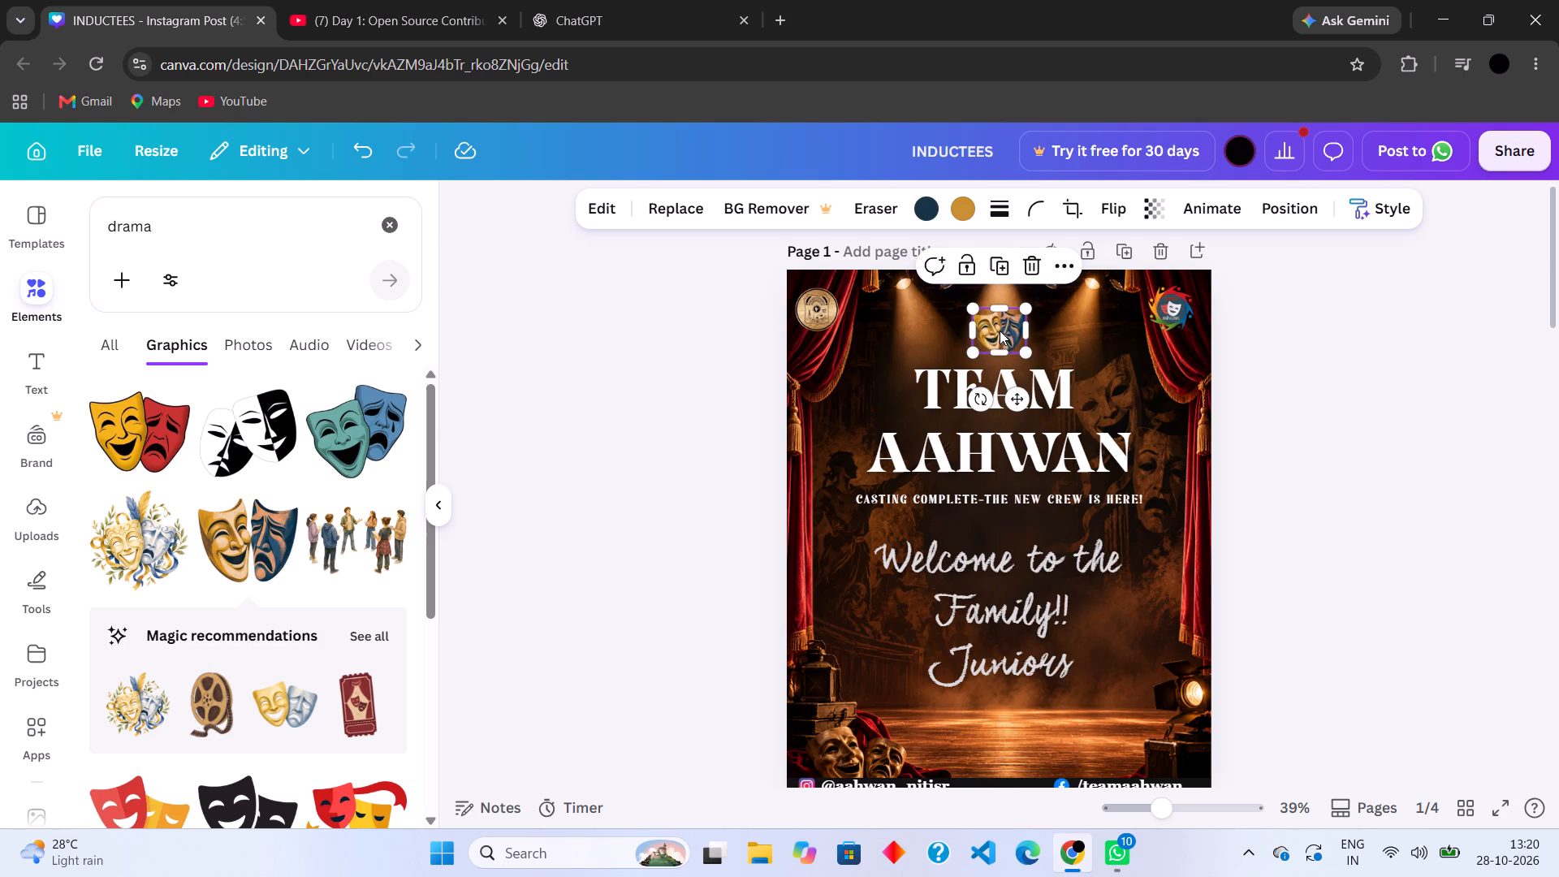
click(1331, 405)
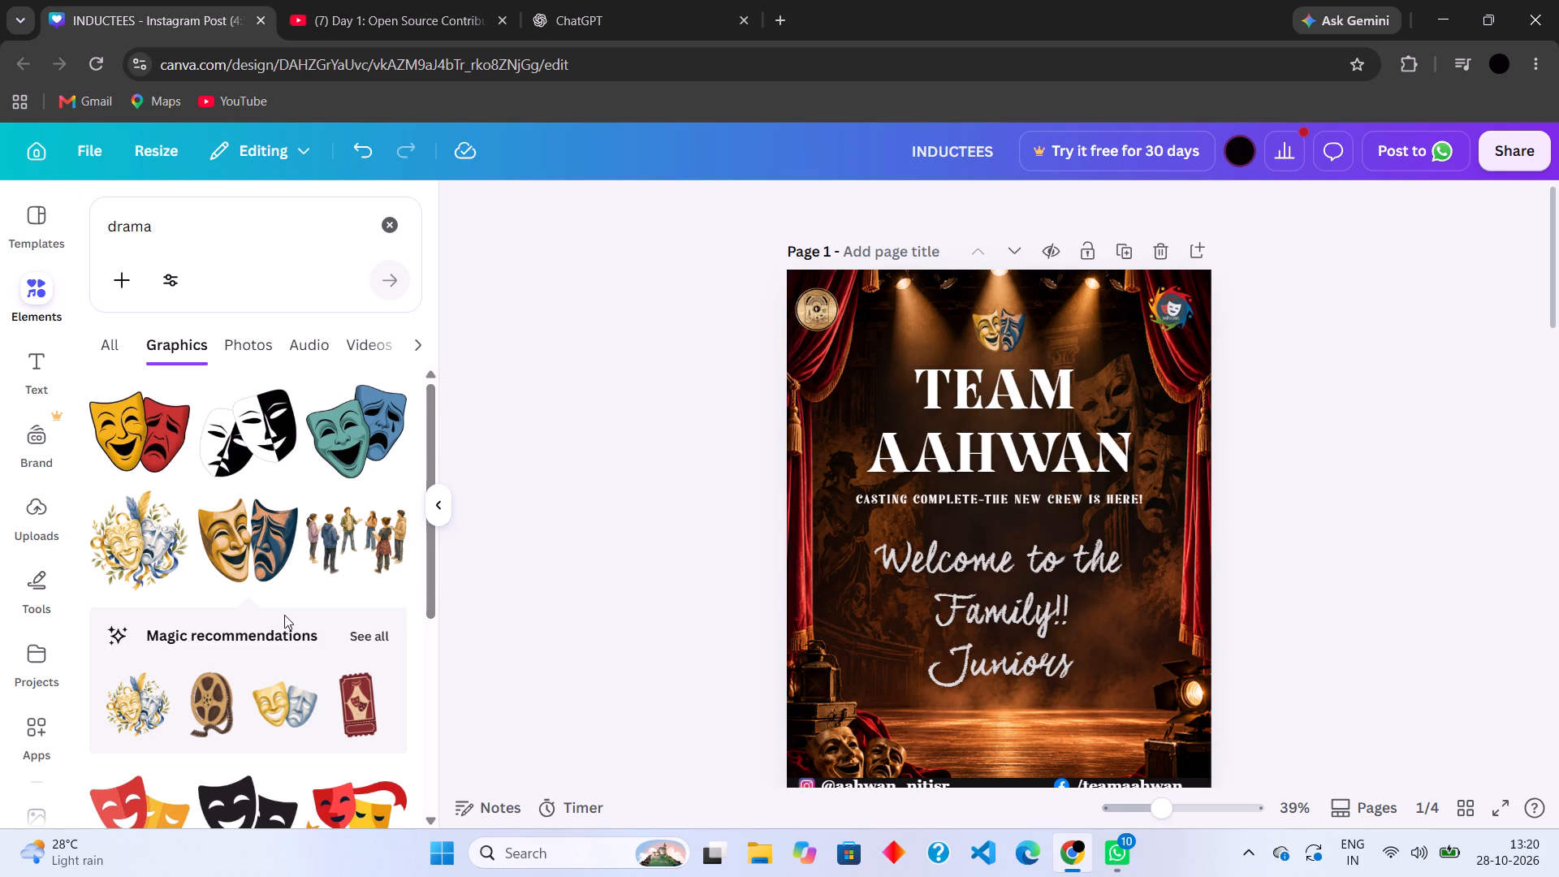
scroll(284, 615, down, 5)
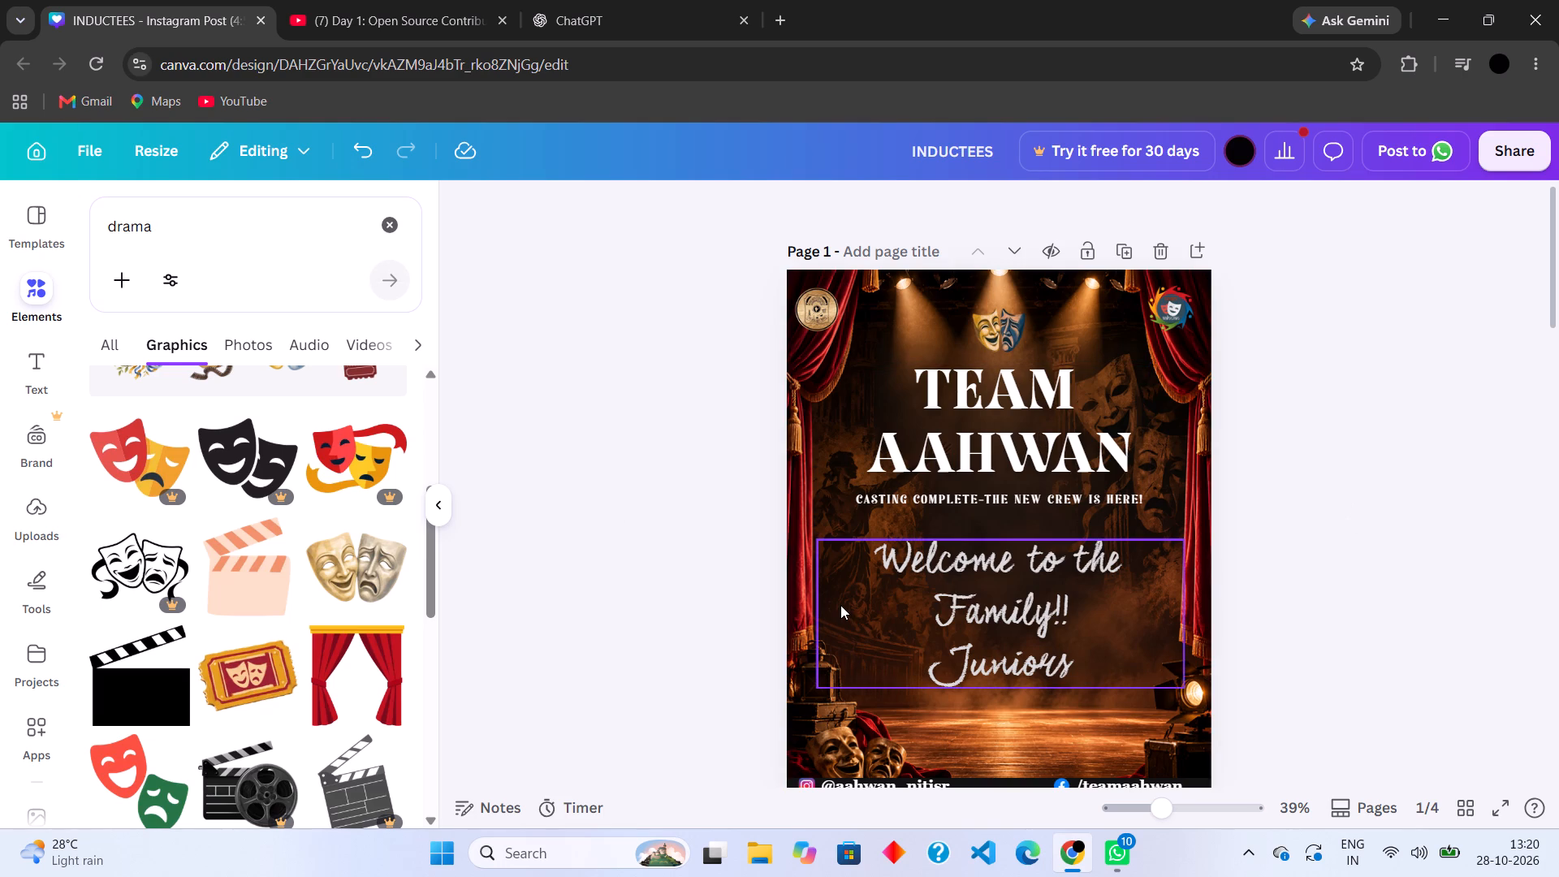
scroll(1246, 613, down, 1)
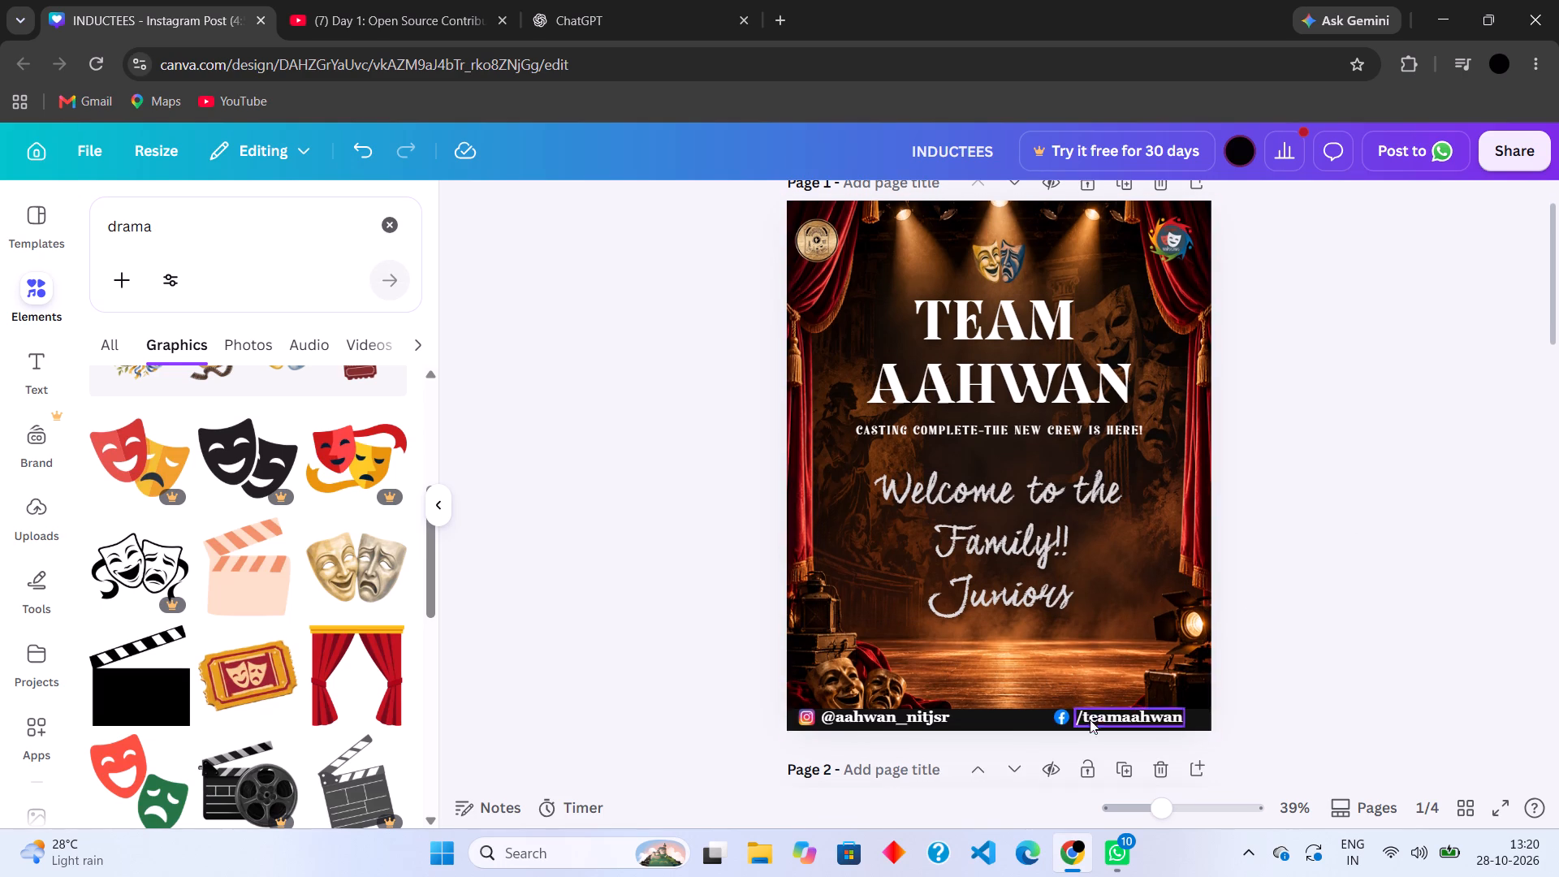
click(982, 715)
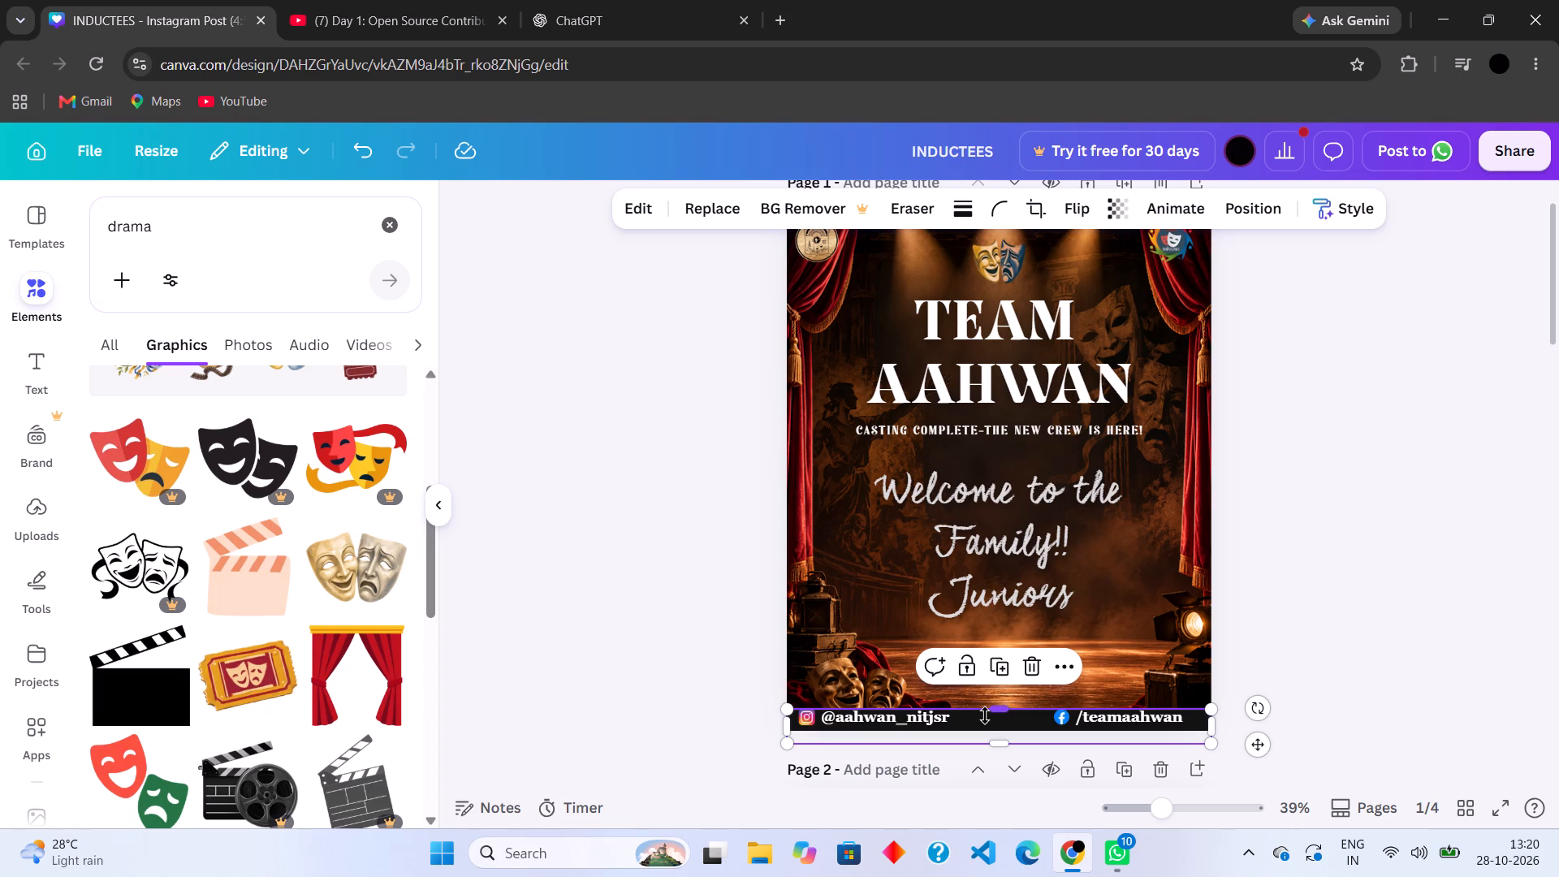
click(887, 723)
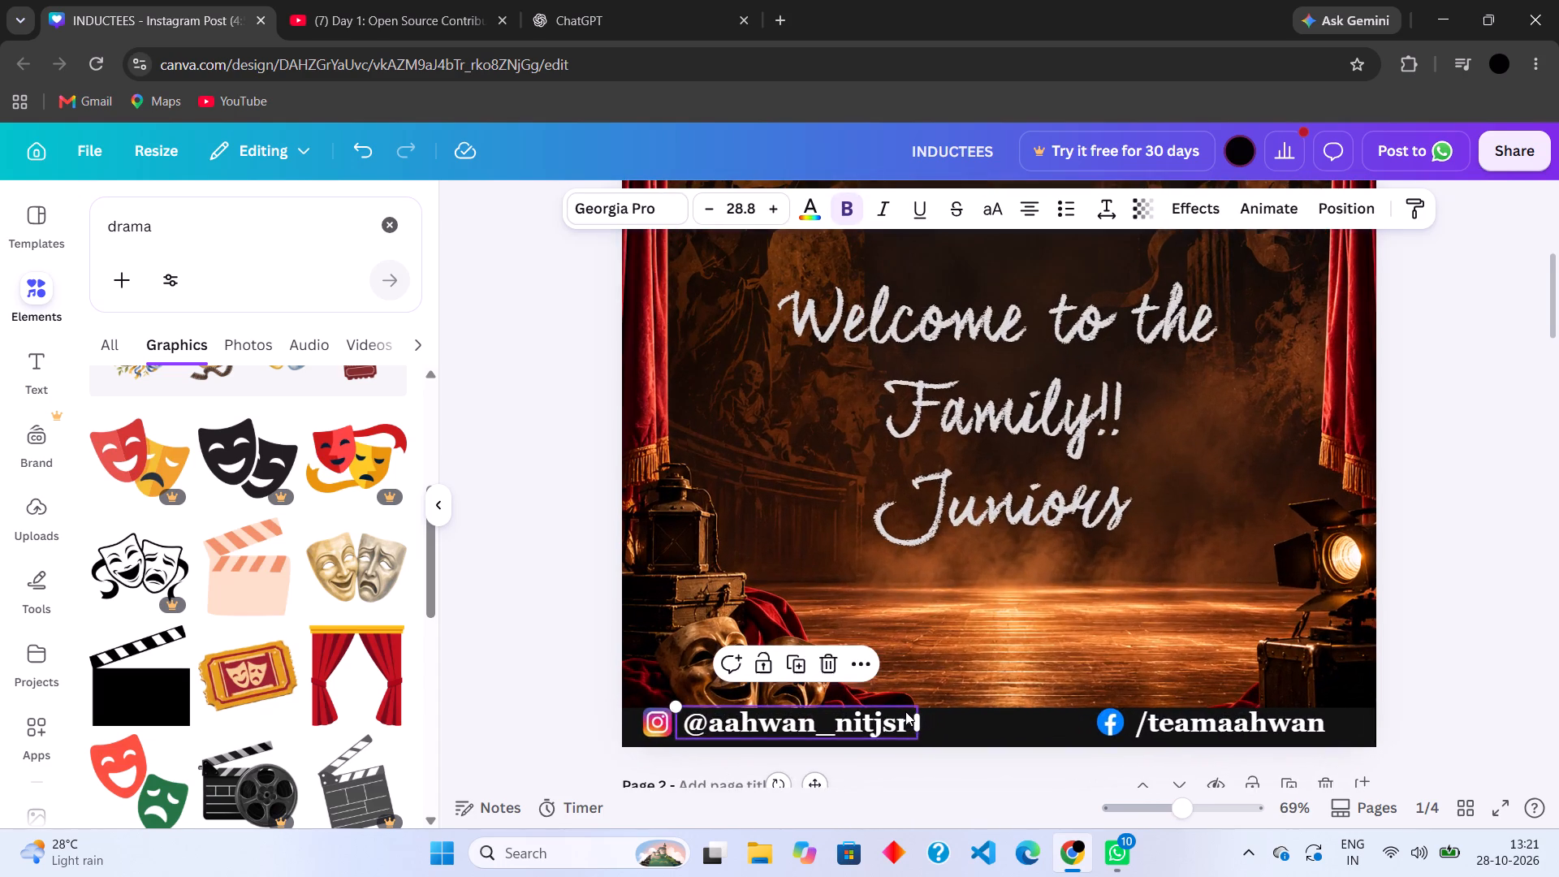
scroll(905, 711, down, 2)
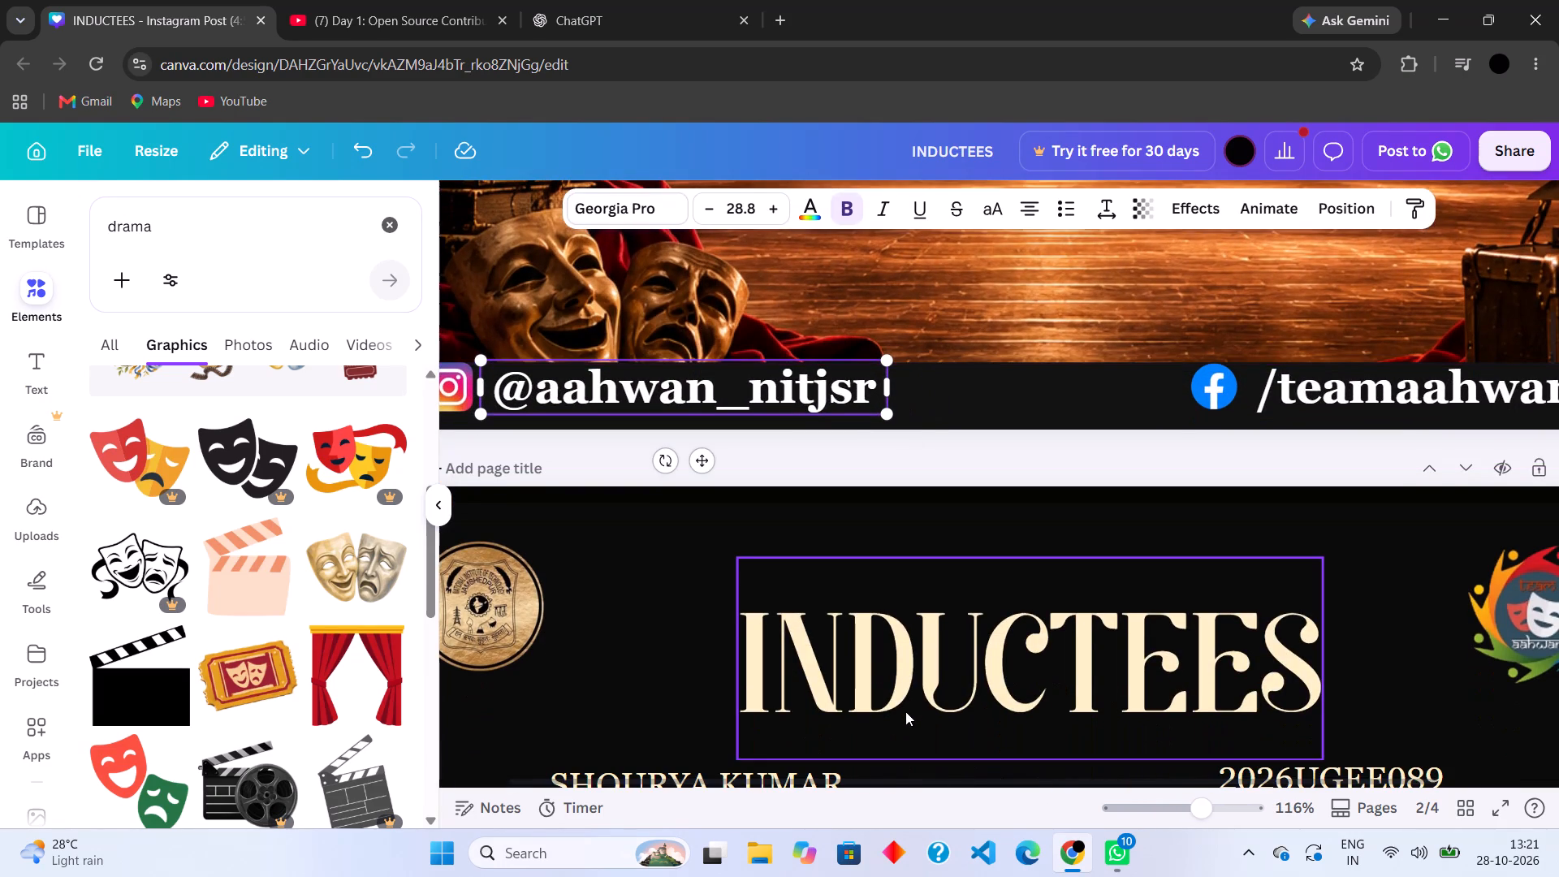
scroll(905, 711, right, 2)
scroll(905, 711, up, 1)
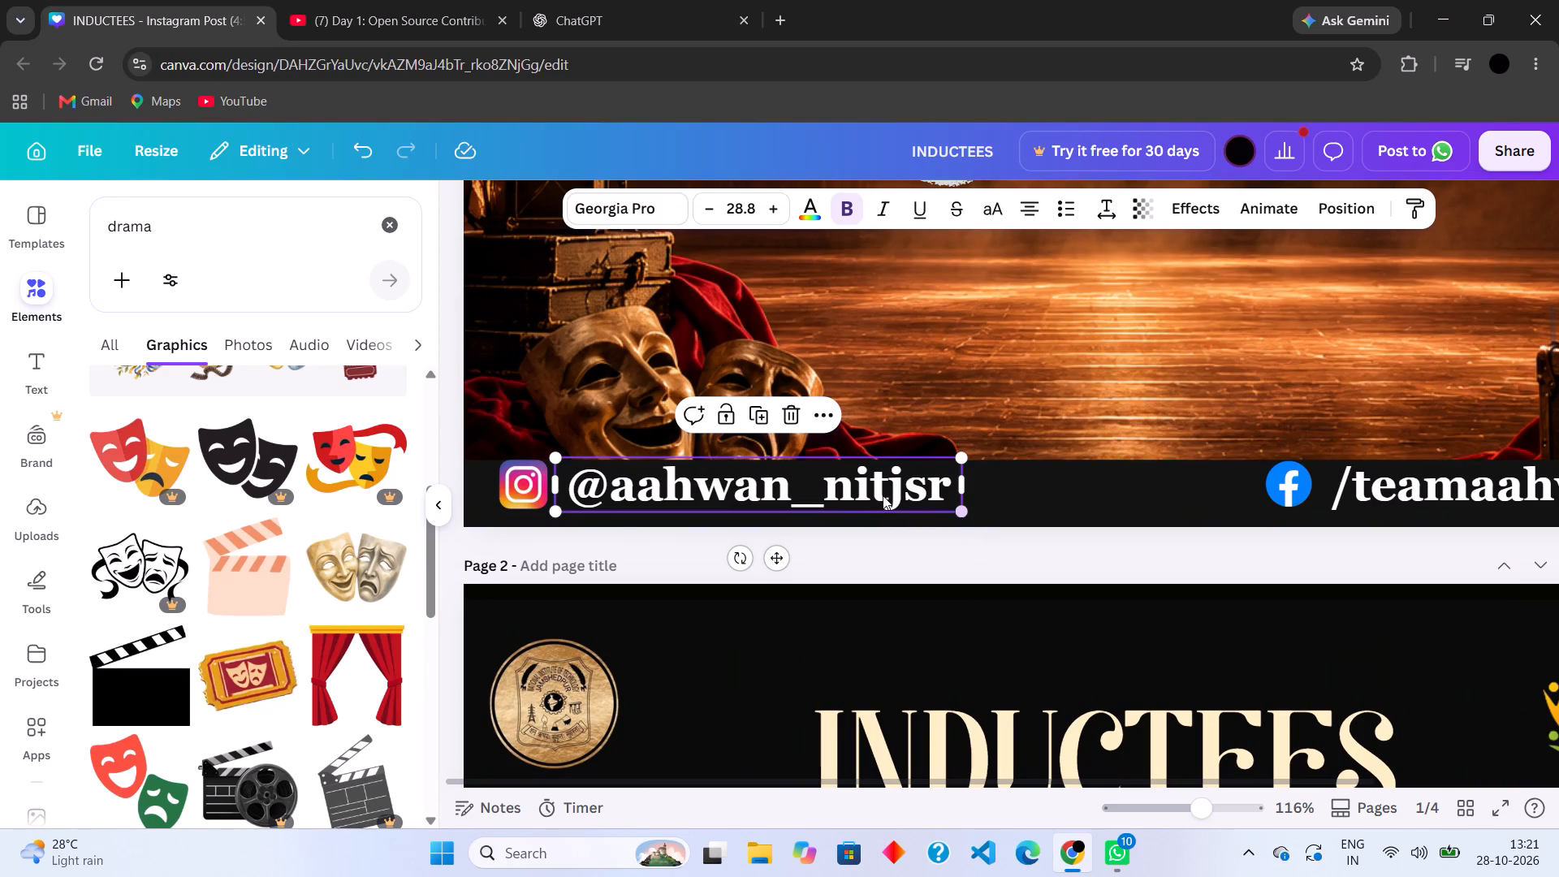
click(443, 510)
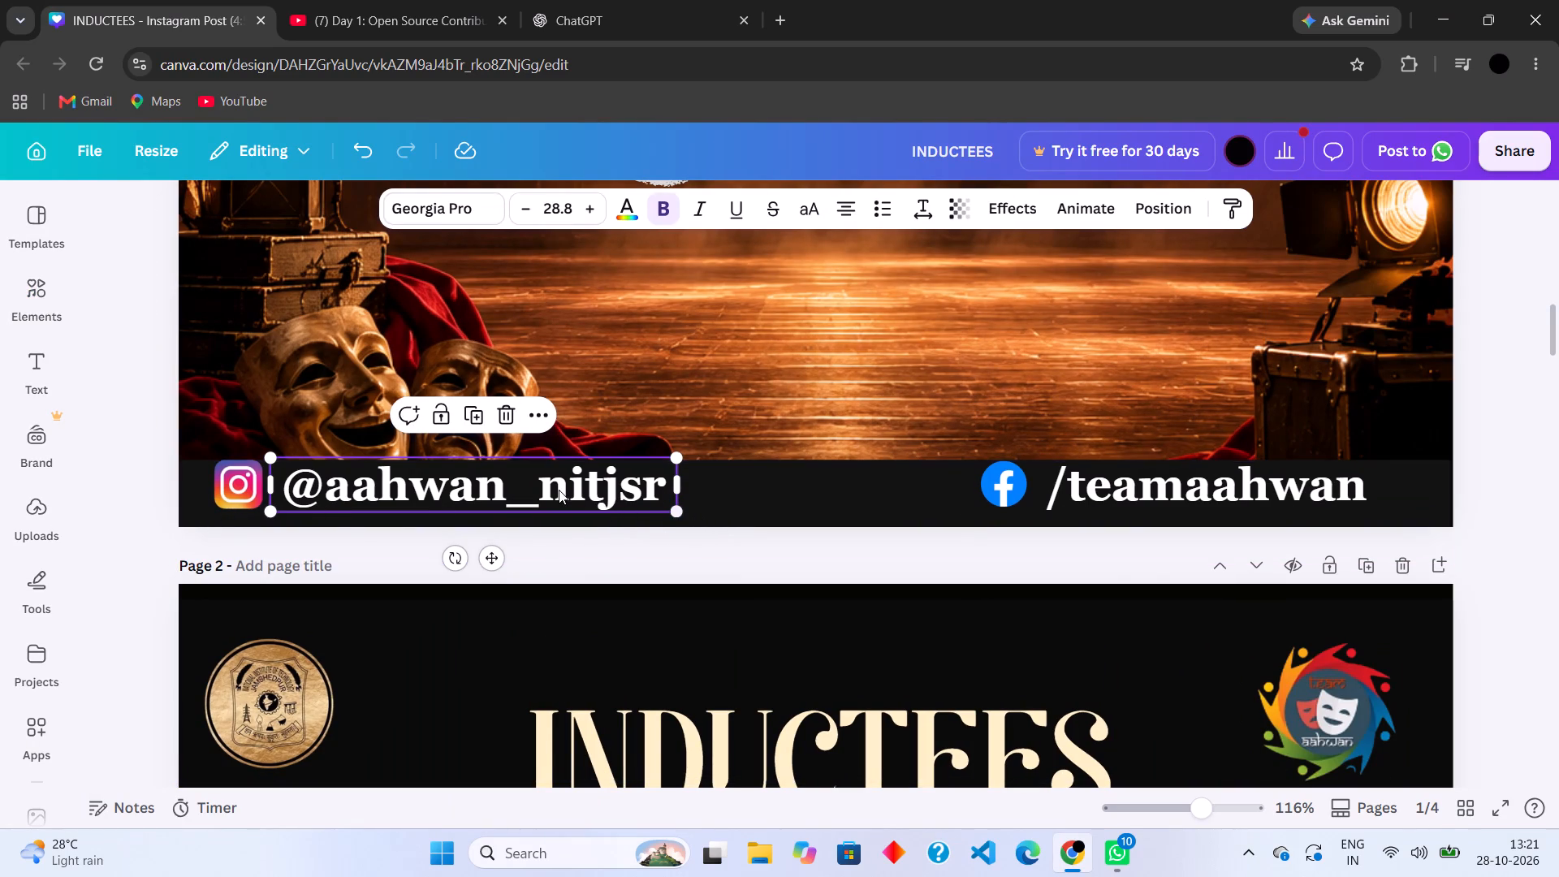
drag(559, 490, 558, 502)
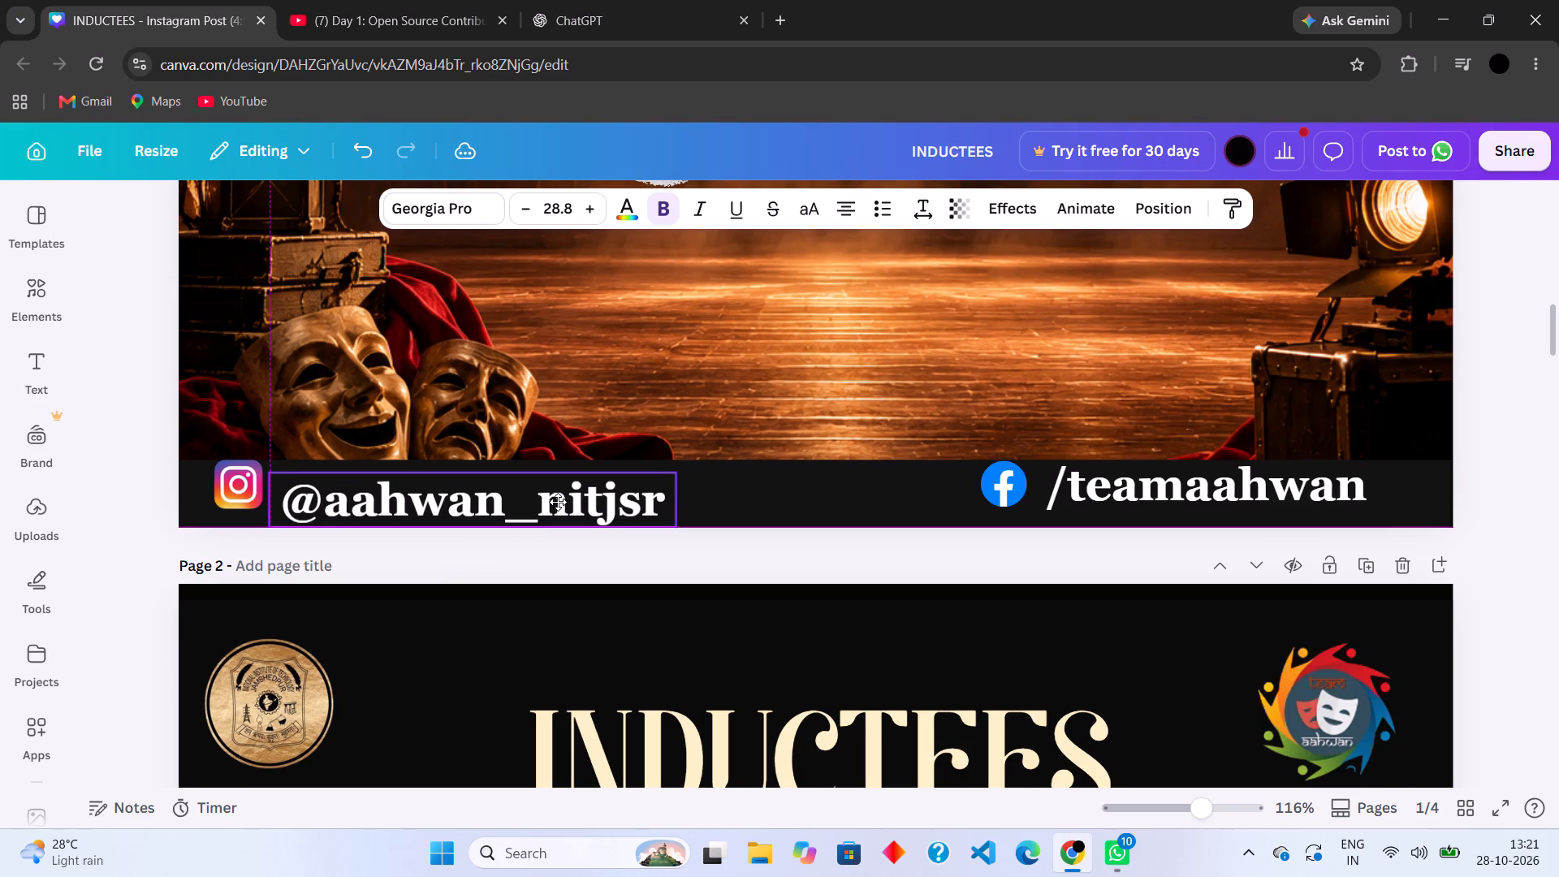
drag(558, 502, 558, 503)
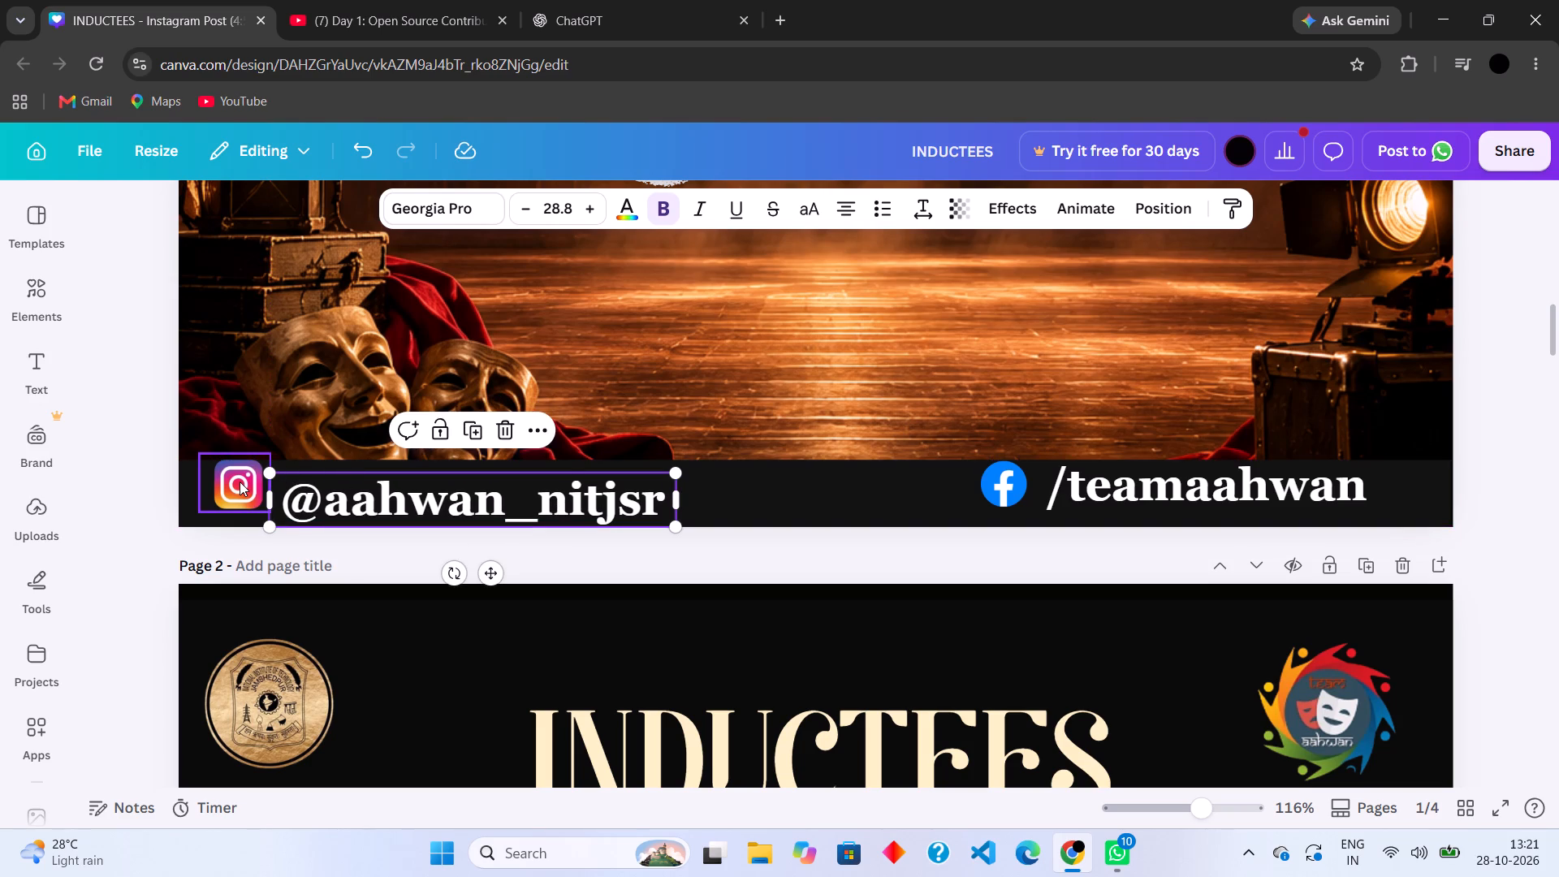
key(Down)
key(Down)
key(Down)
key(Down)
key(Down)
key(Down)
key(Down)
key(Down)
key(Down)
key(Down)
key(Down)
key(Down)
key(Down)
key(Down)
key(Down)
key(Down)
key(Down)
key(Down)
key(Down)
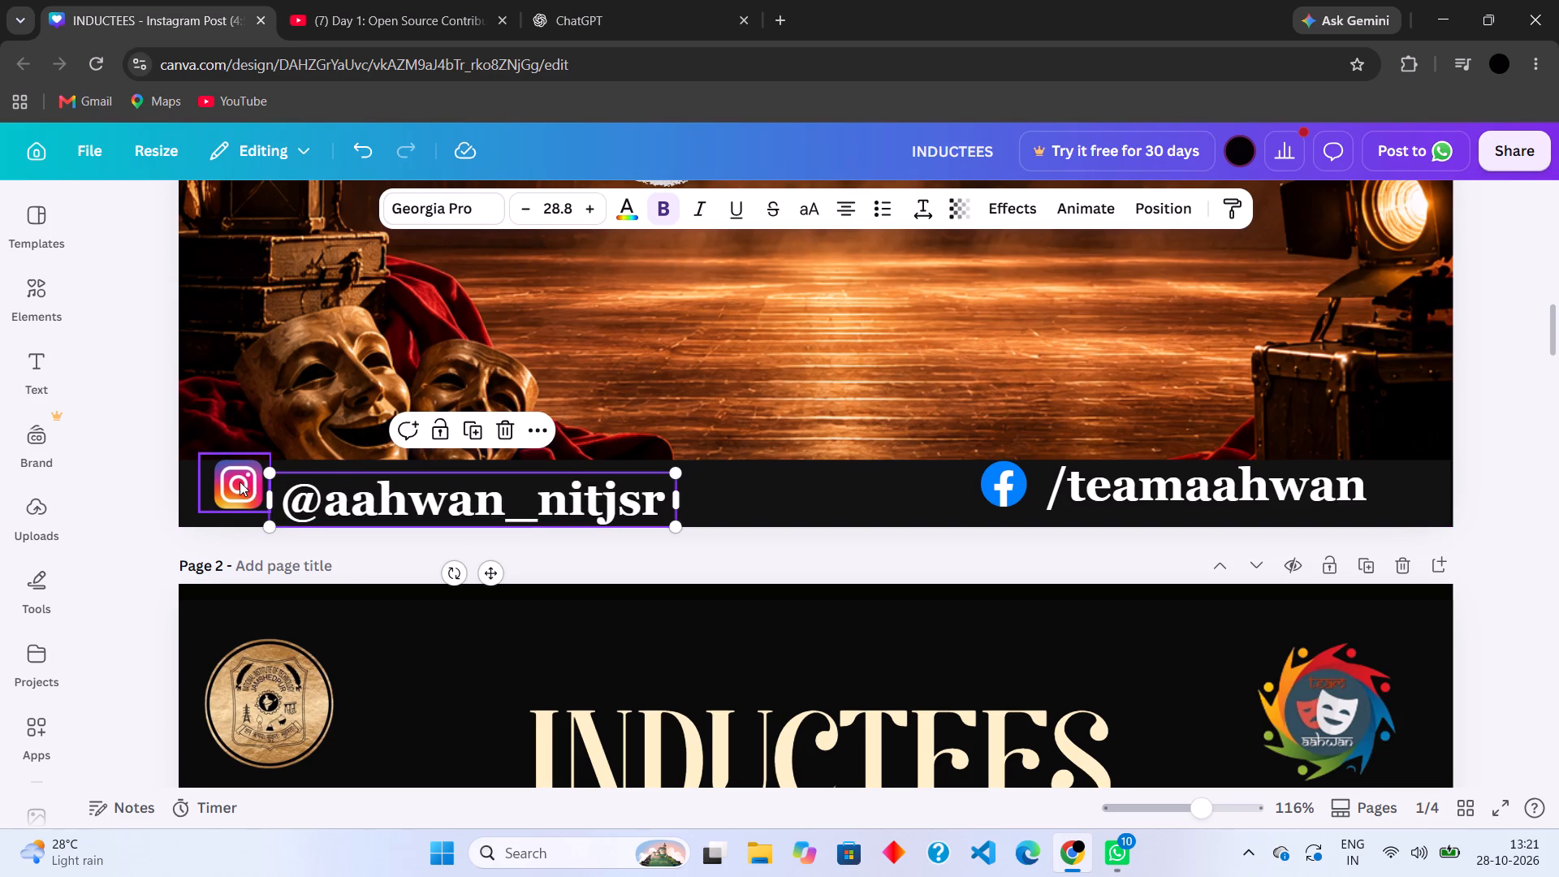
click(240, 482)
key(Down)
key(Down)
key(Down)
key(Down)
key(Down)
key(Down)
key(Down)
key(Down)
key(Down)
key(Down)
key(Down)
key(Down)
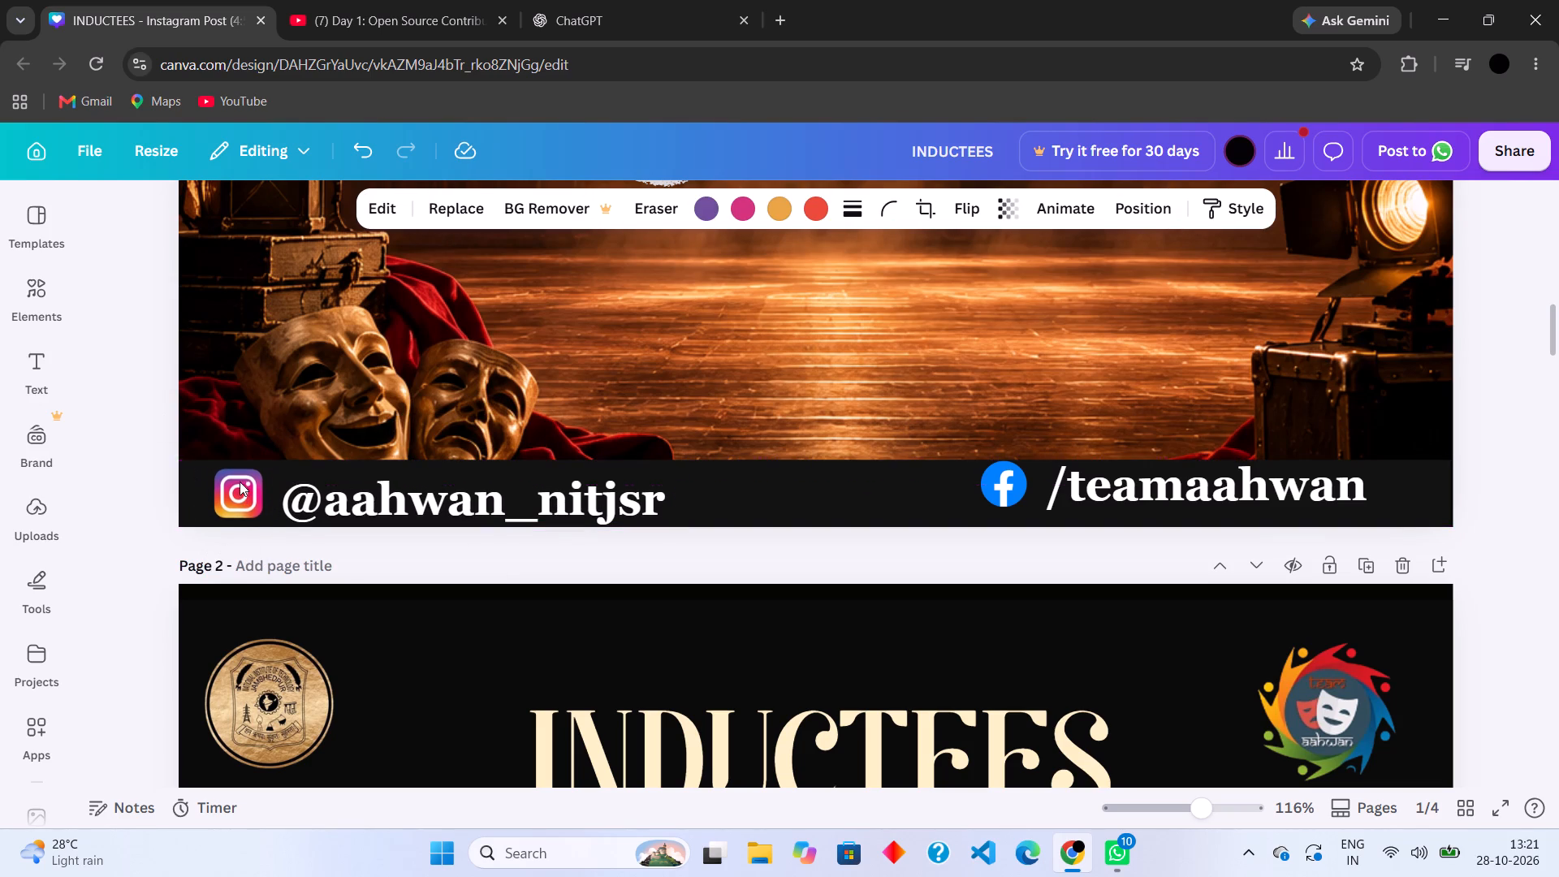
key(Up)
key(Up)
key(Up)
key(Down)
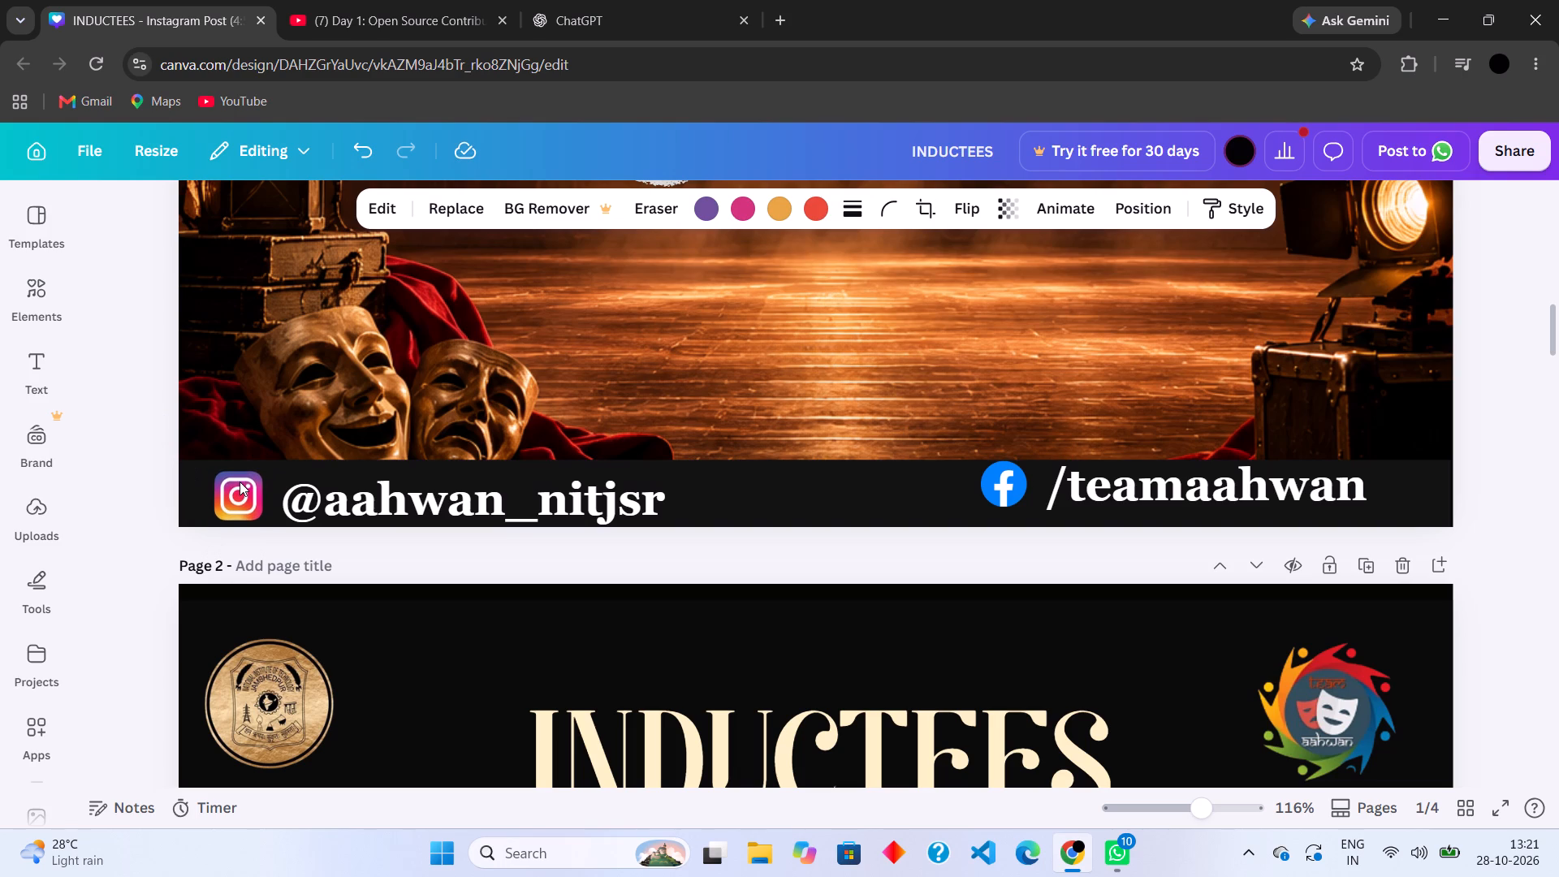
Move the Instagram icon left until its box meets the page's left edge, and deselect it.
click(250, 502)
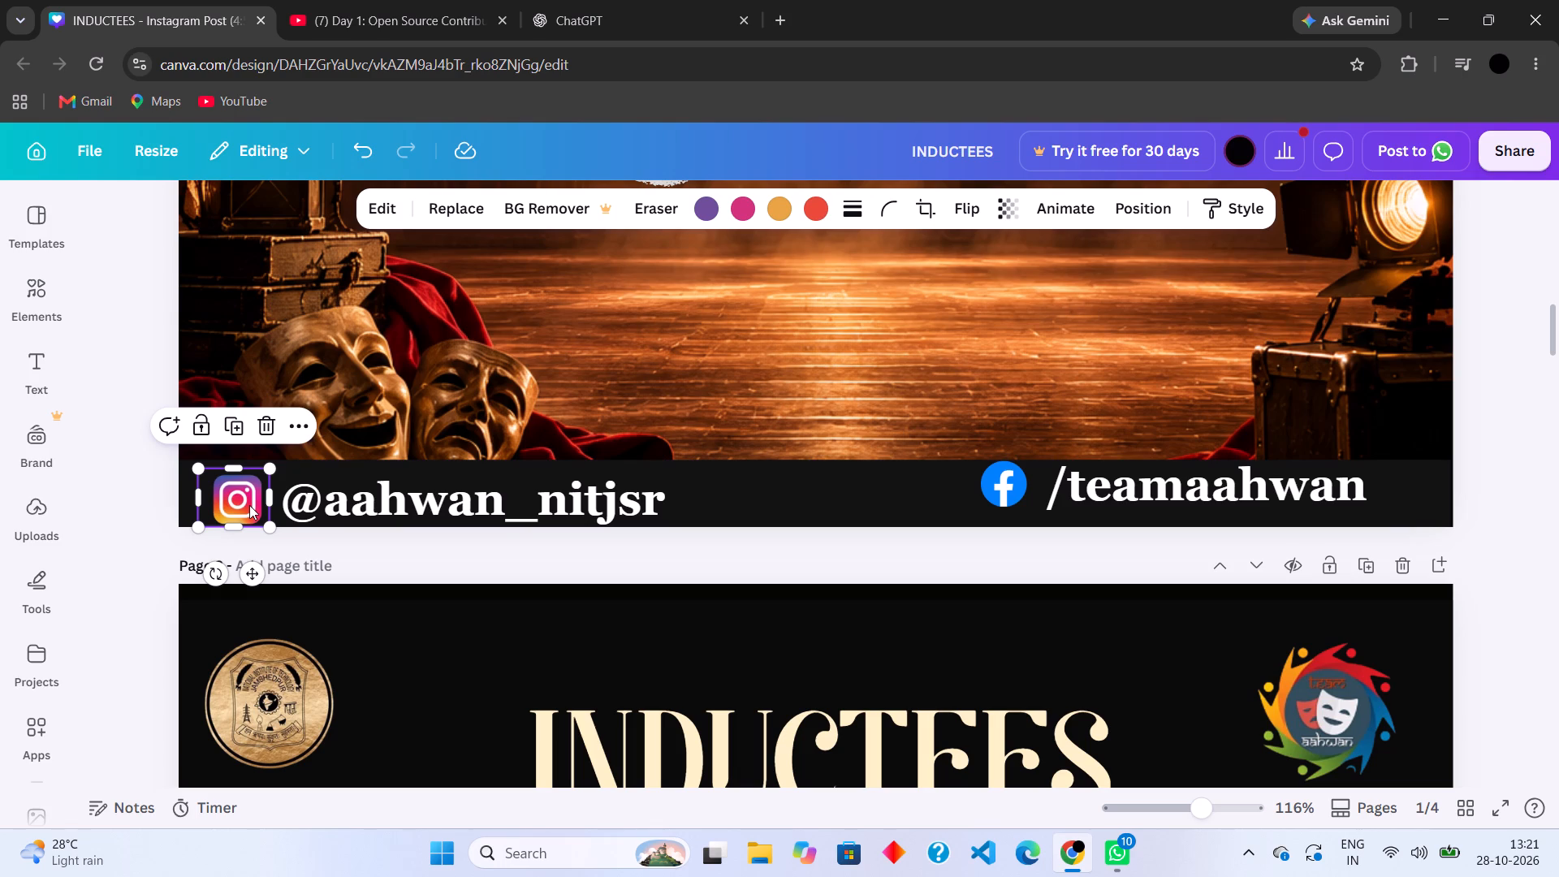
drag(249, 505, 234, 501)
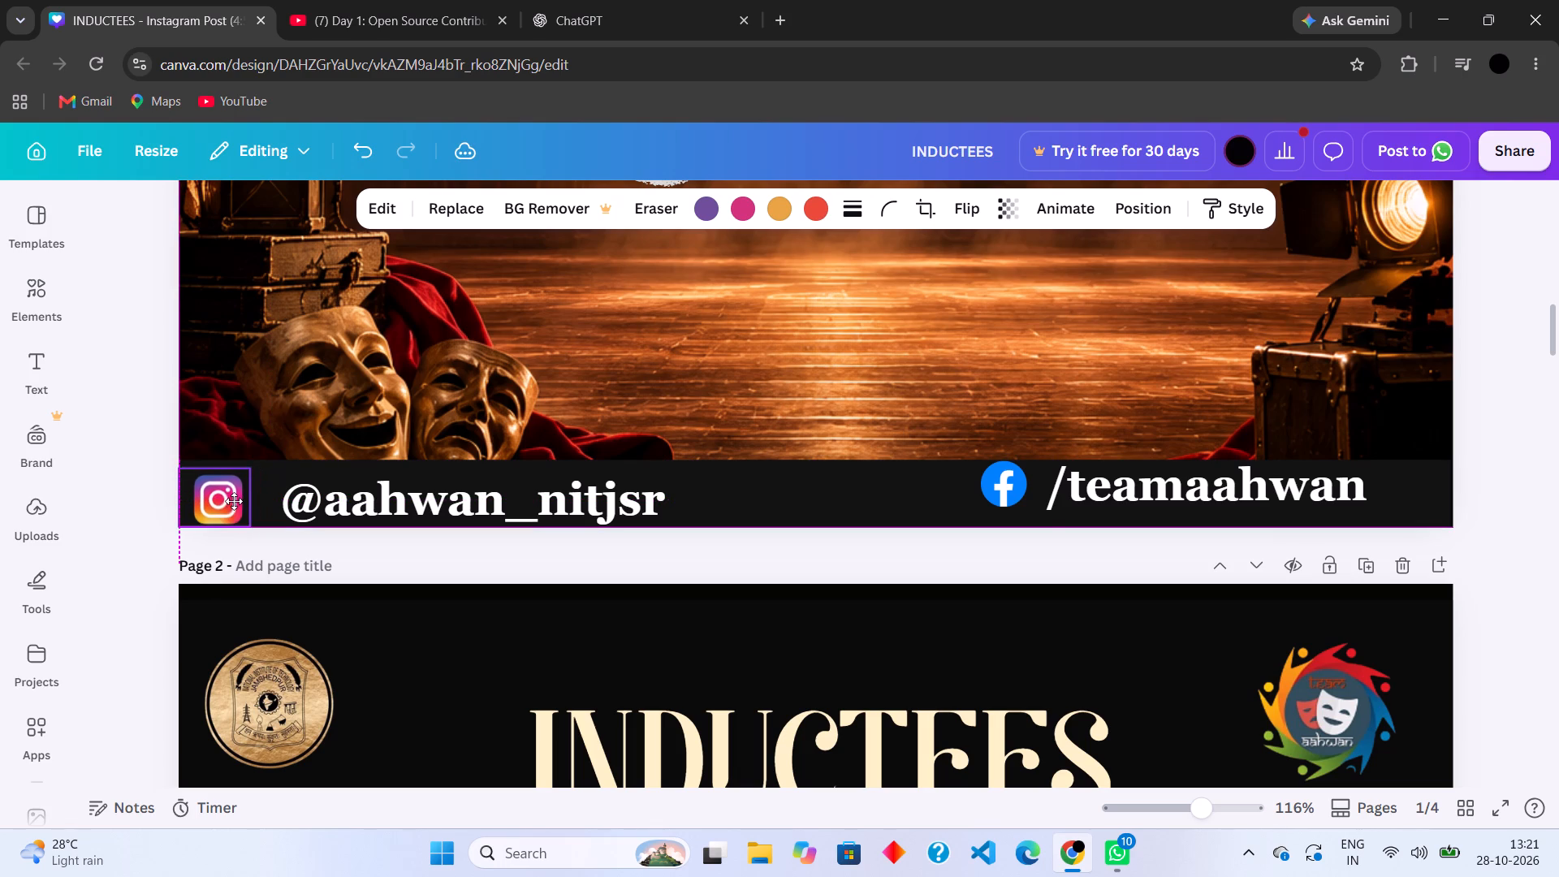
drag(234, 501, 234, 503)
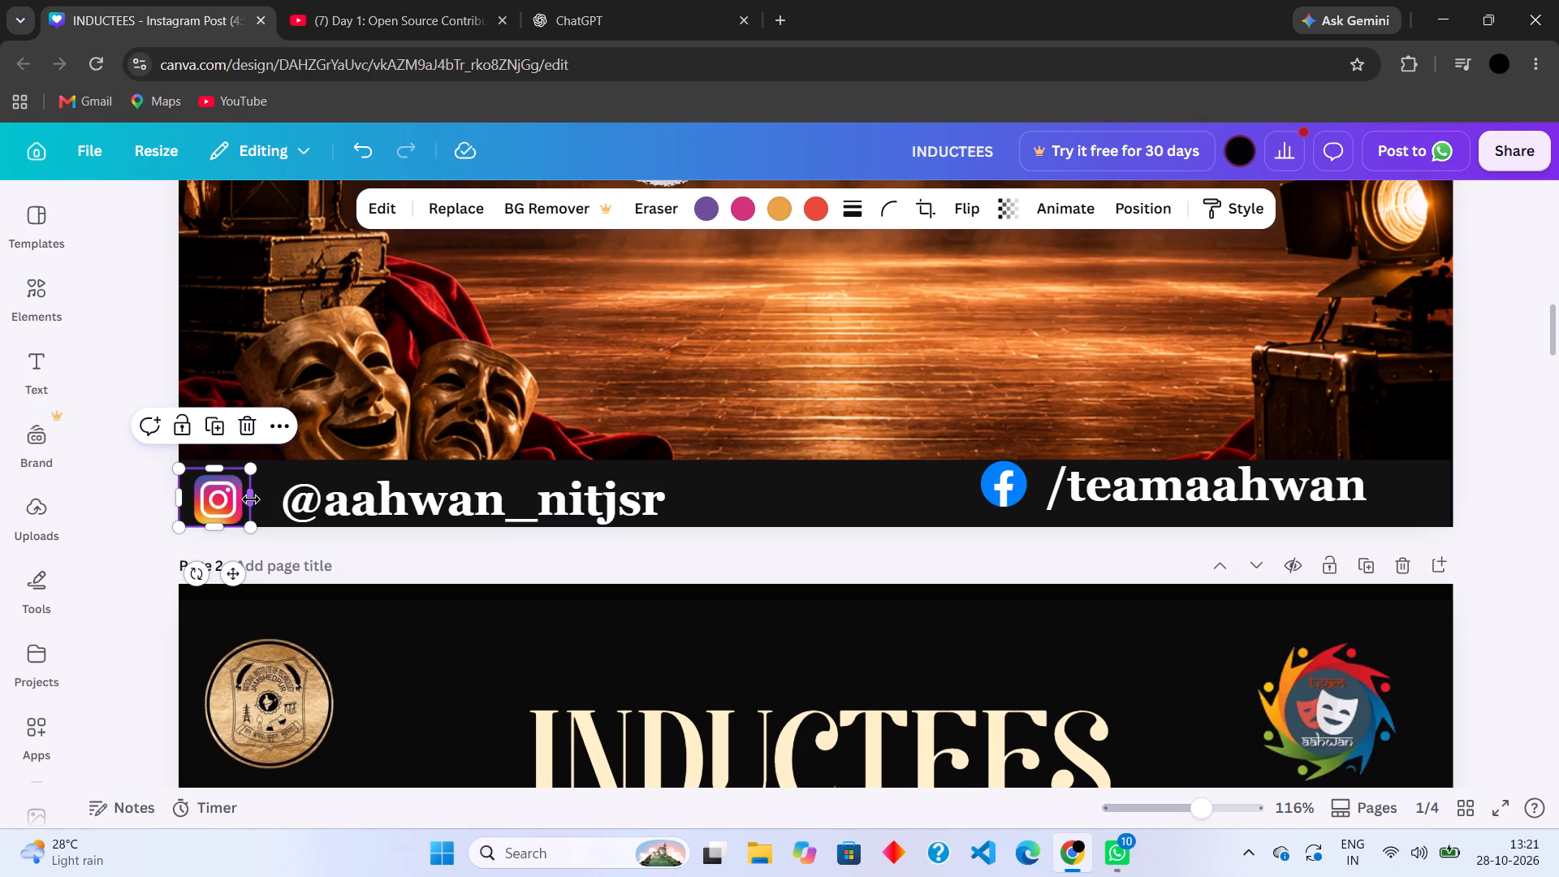
click(126, 482)
click(335, 514)
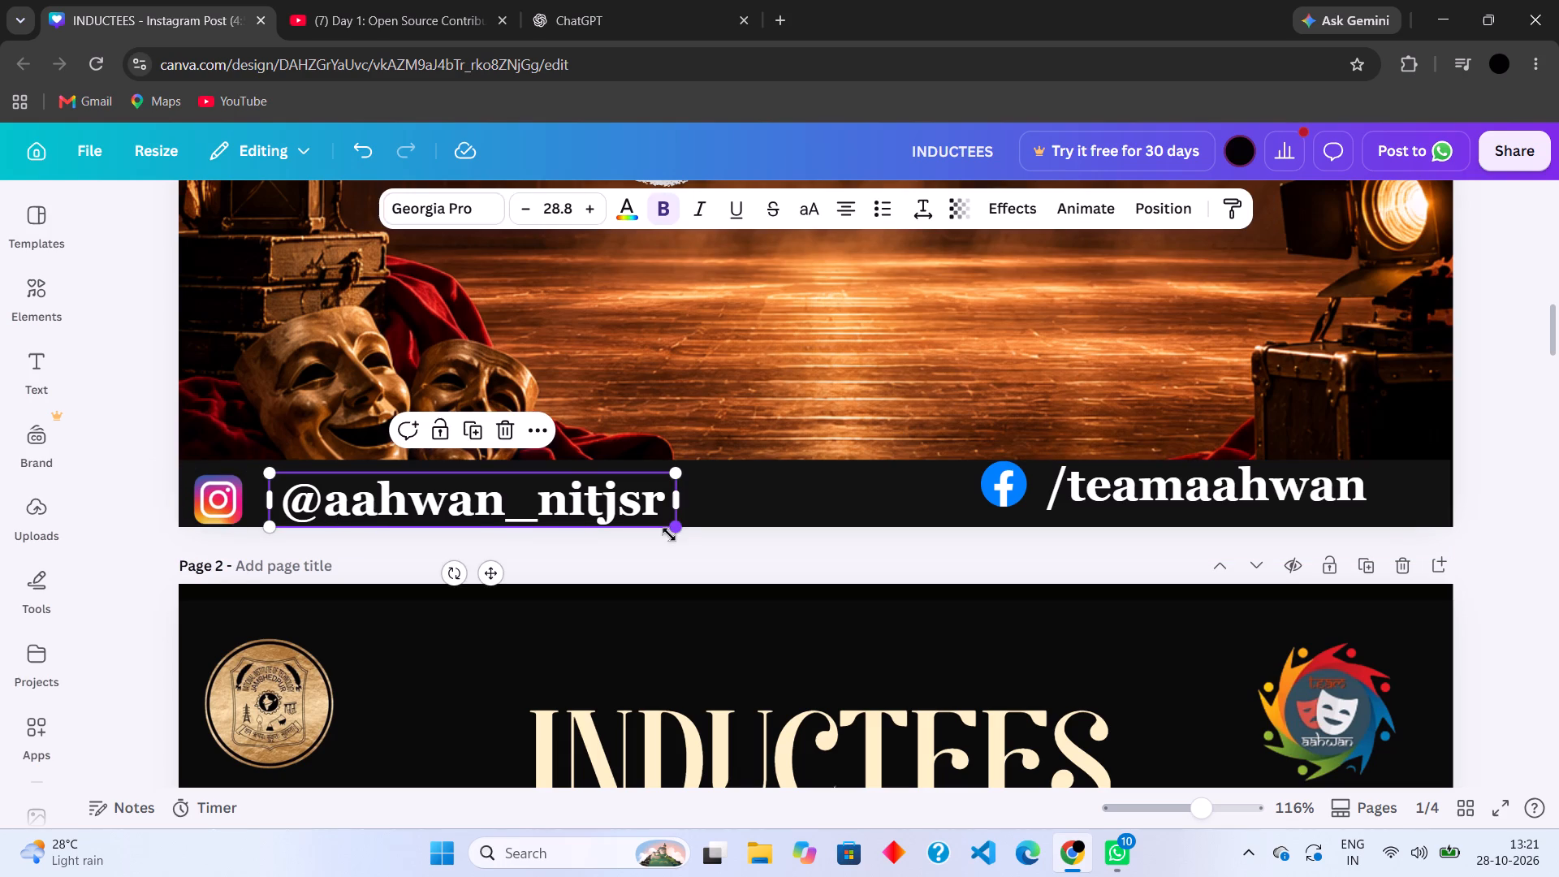
drag(669, 534, 572, 512)
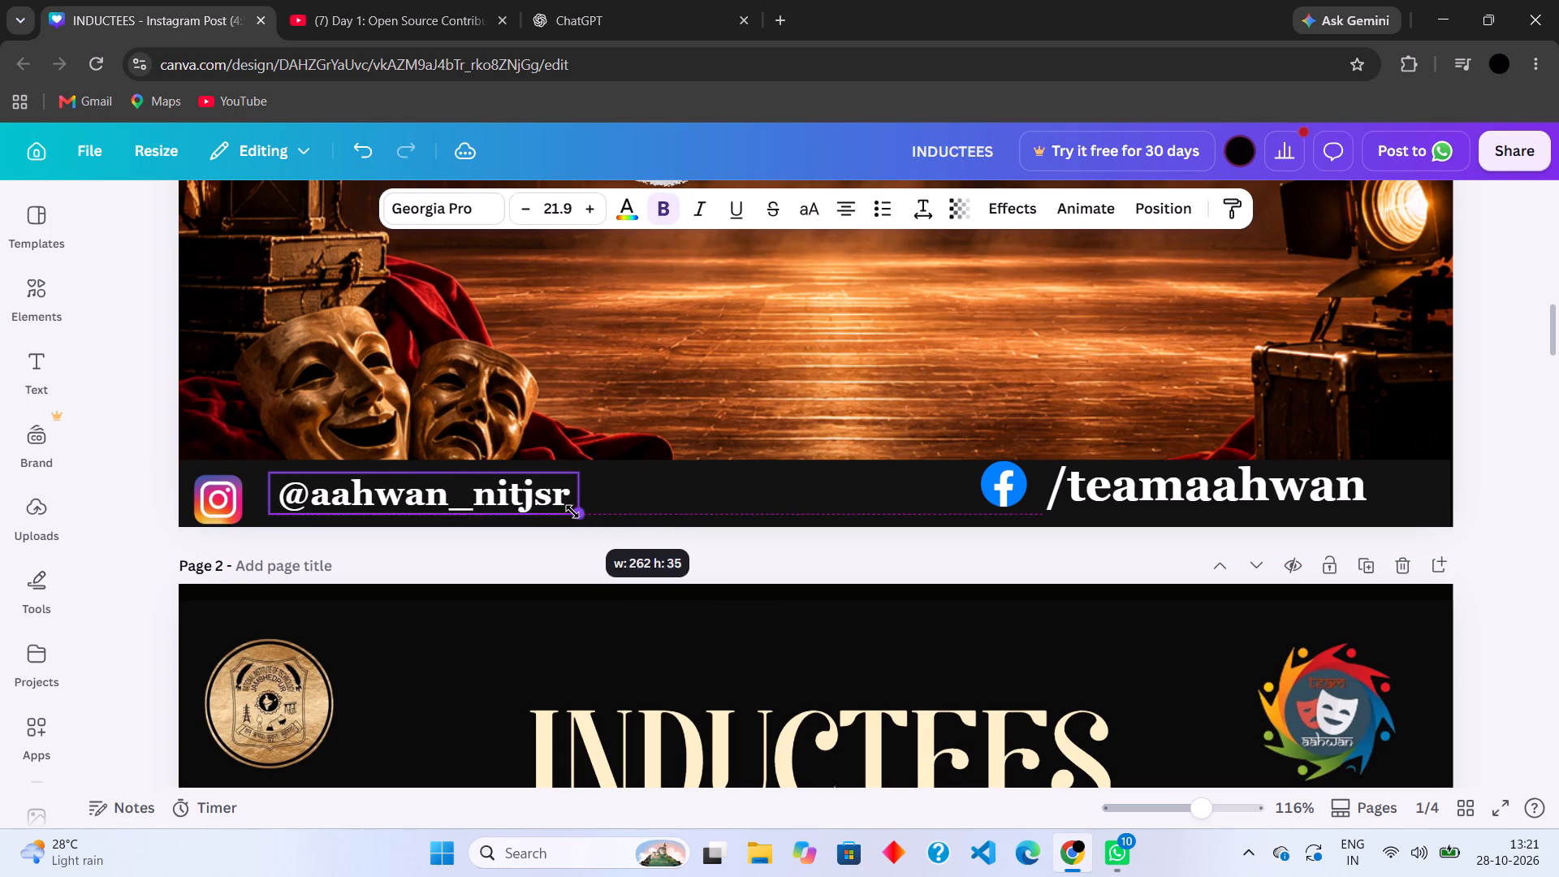
drag(572, 512, 570, 511)
click(147, 490)
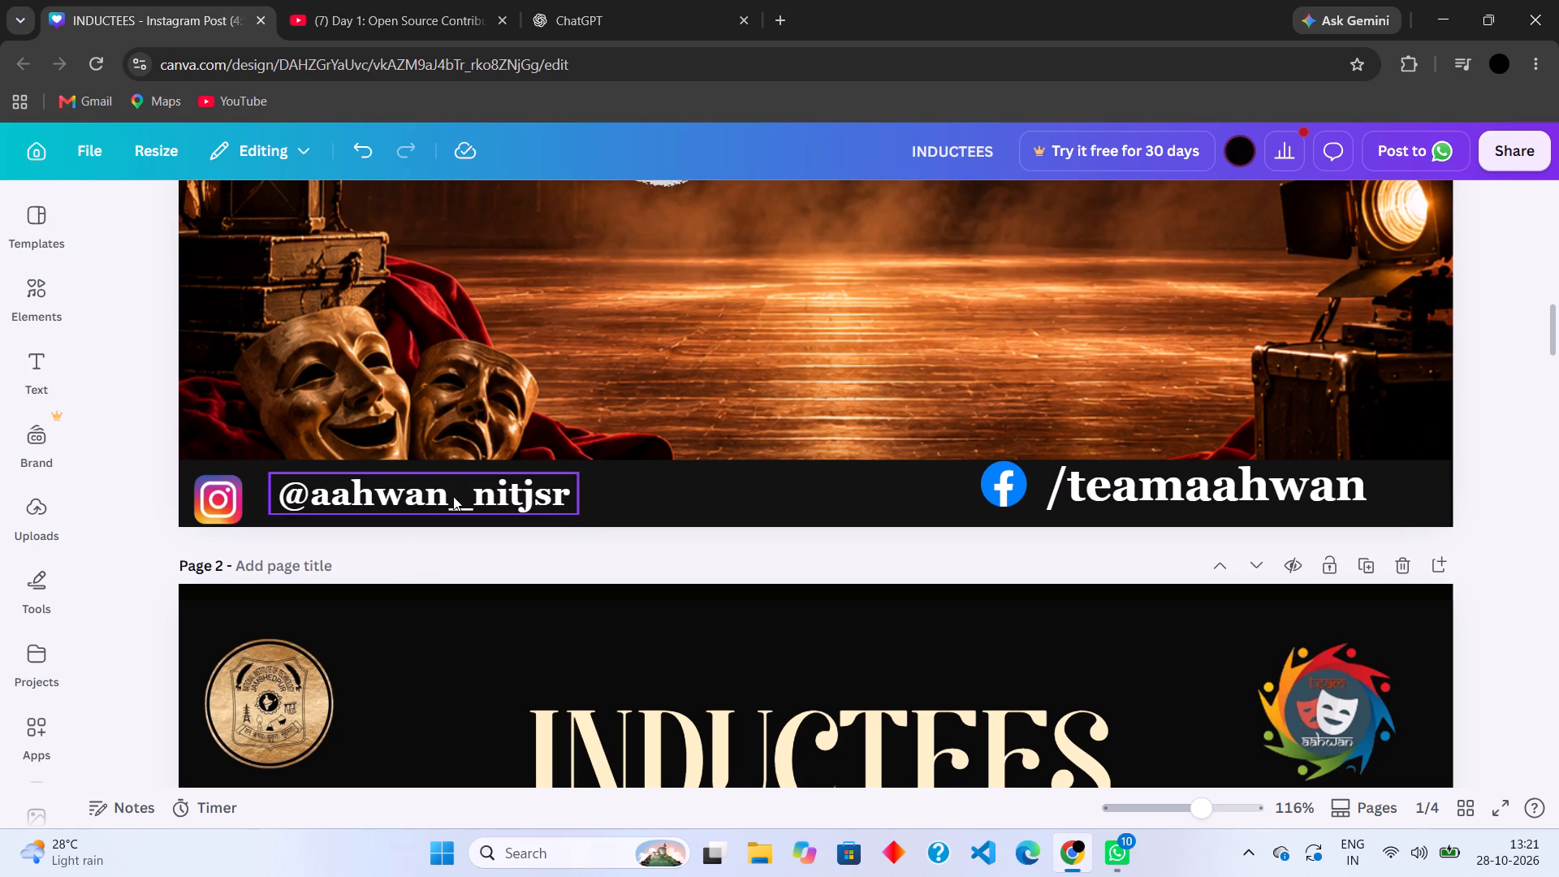
drag(472, 495, 448, 503)
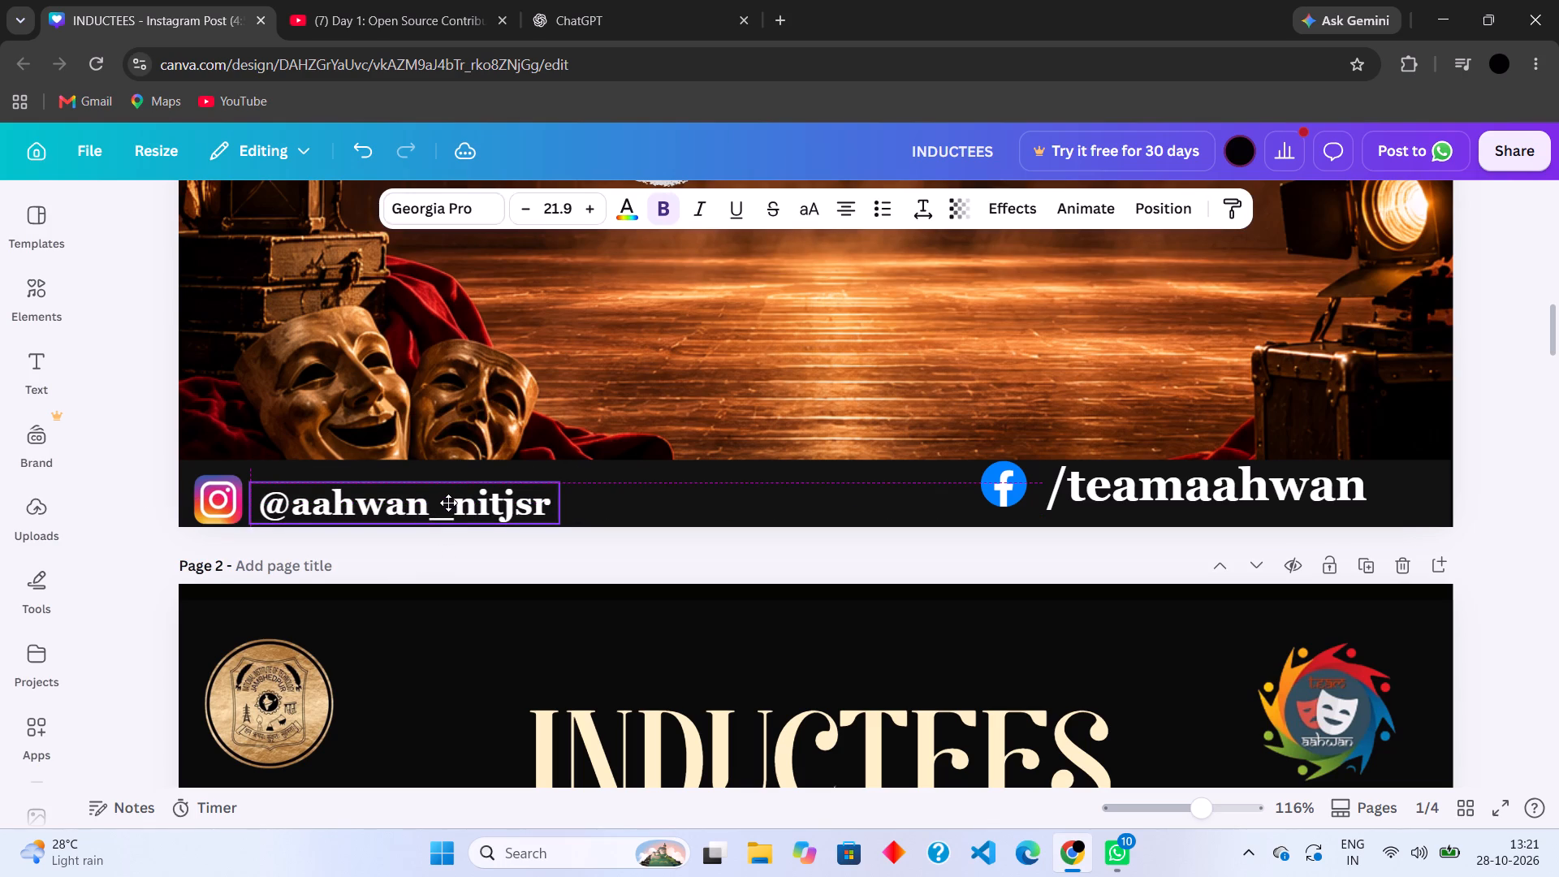
drag(448, 503, 447, 501)
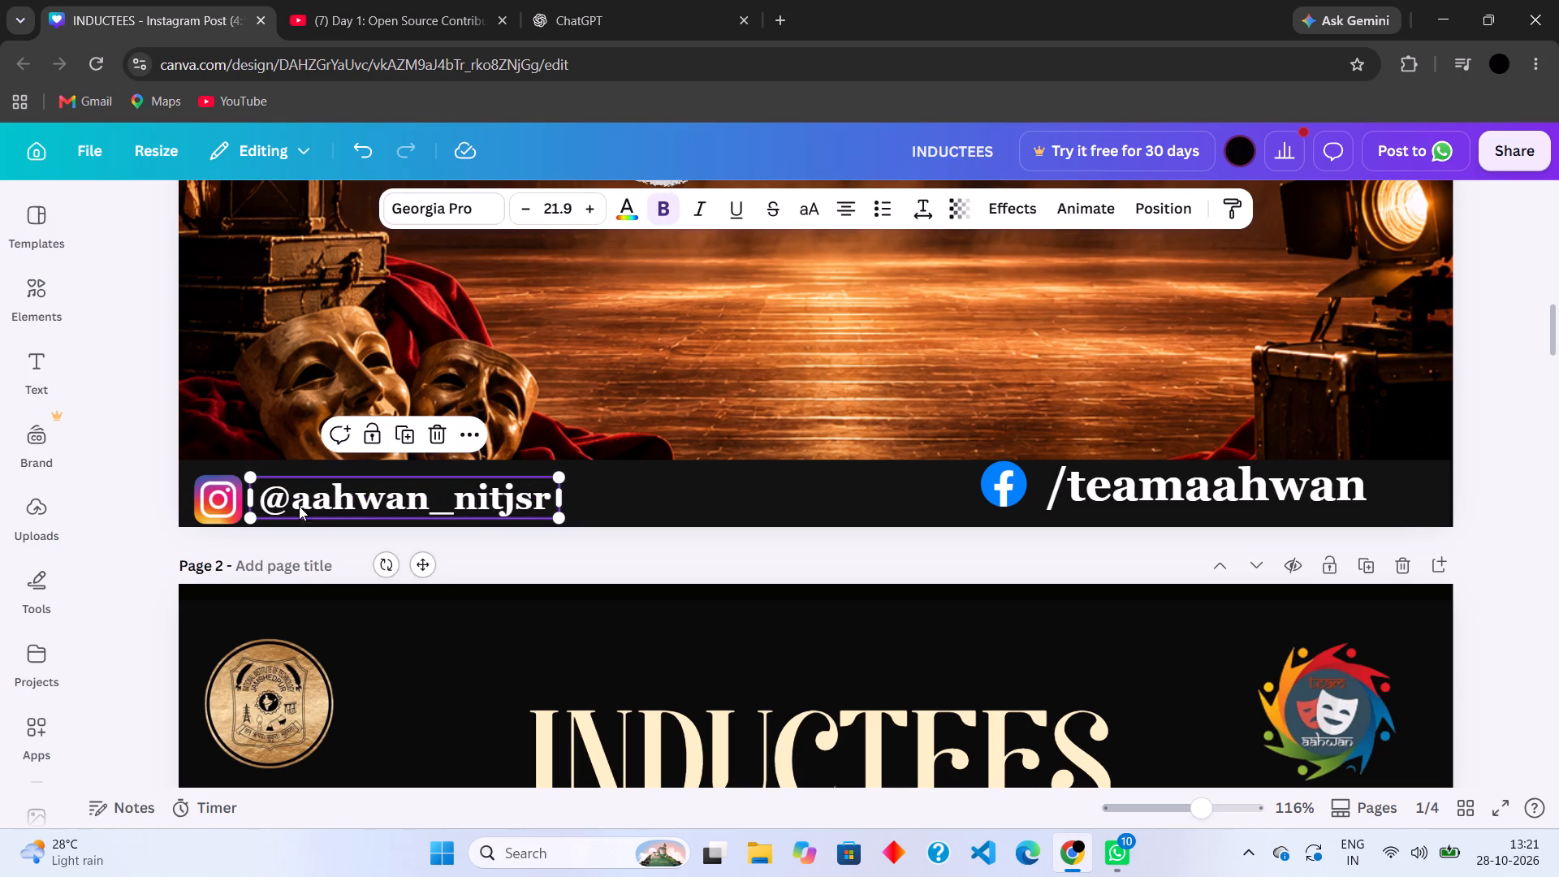
Trim the empty margin on the Instagram icon's left side and shrink the icon to about 51 wide by 46 high.
click(192, 499)
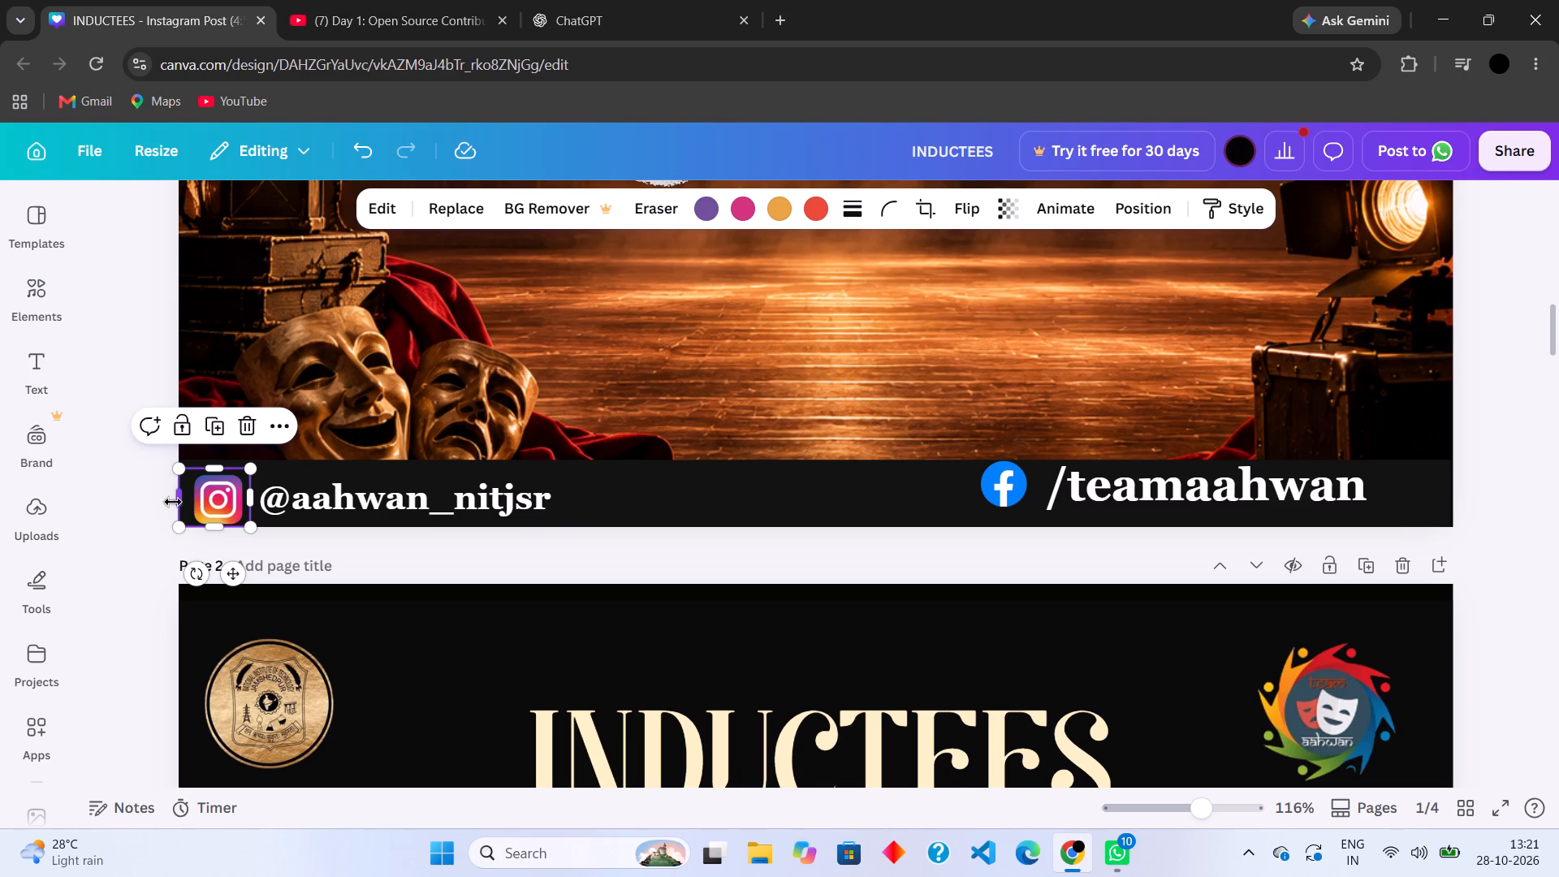
click(172, 502)
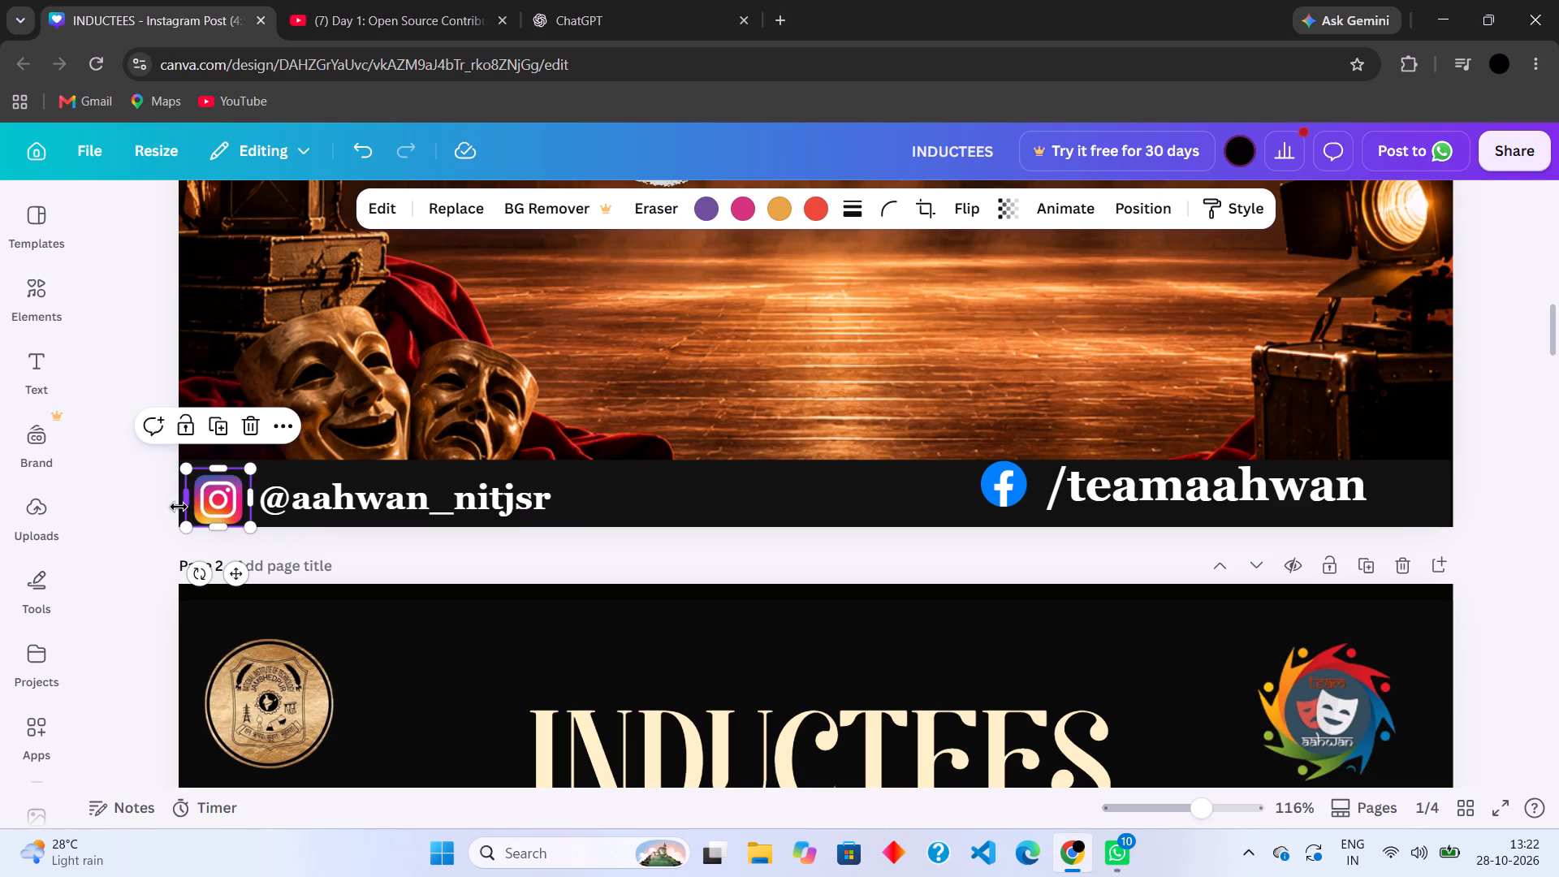
click(185, 463)
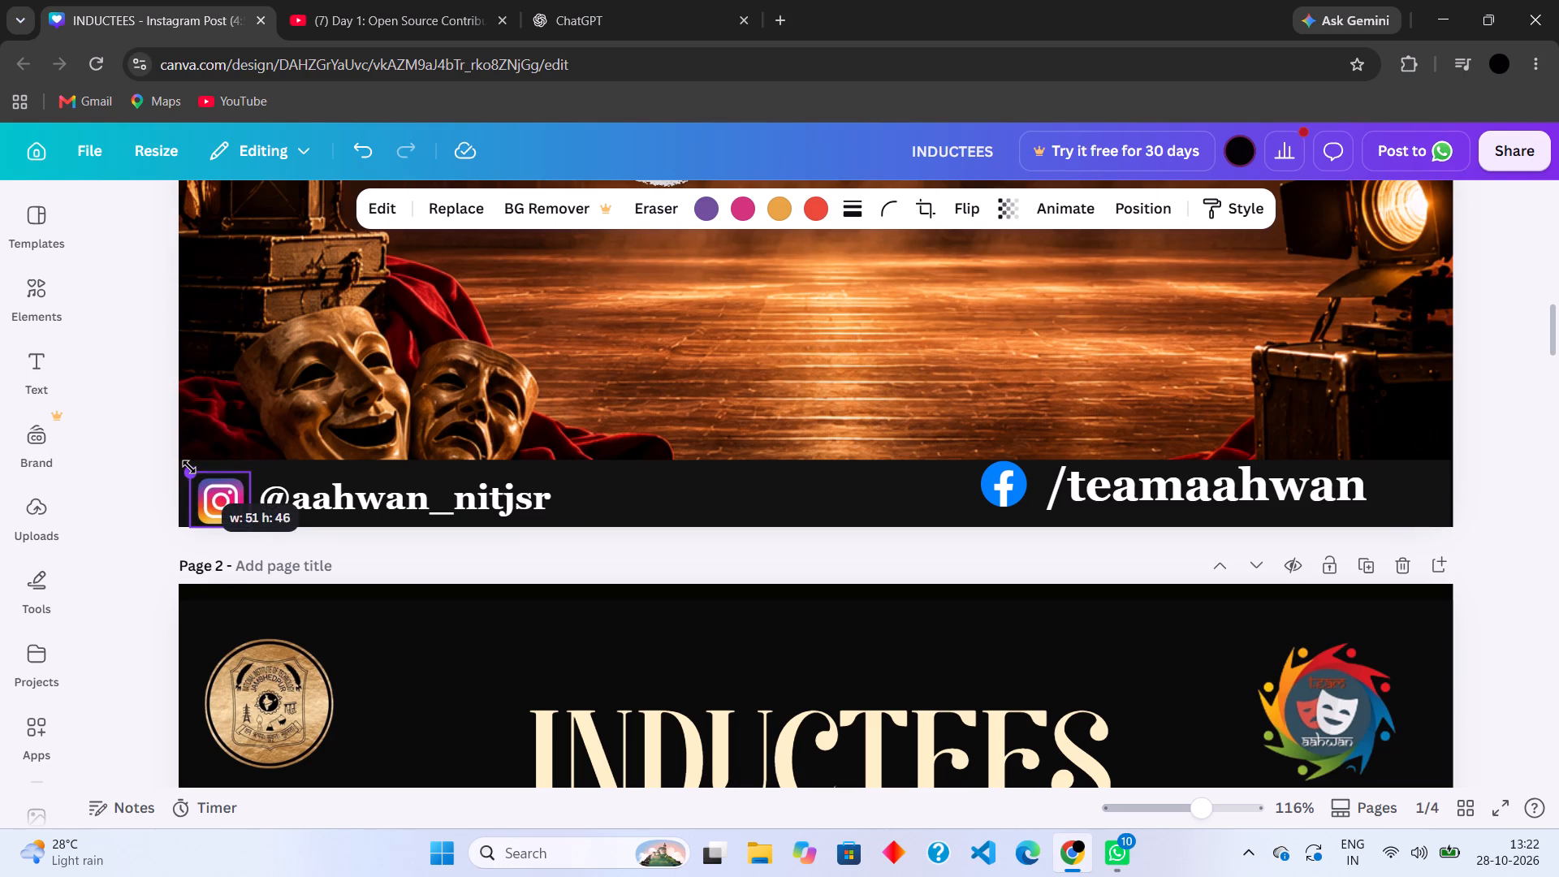
click(120, 495)
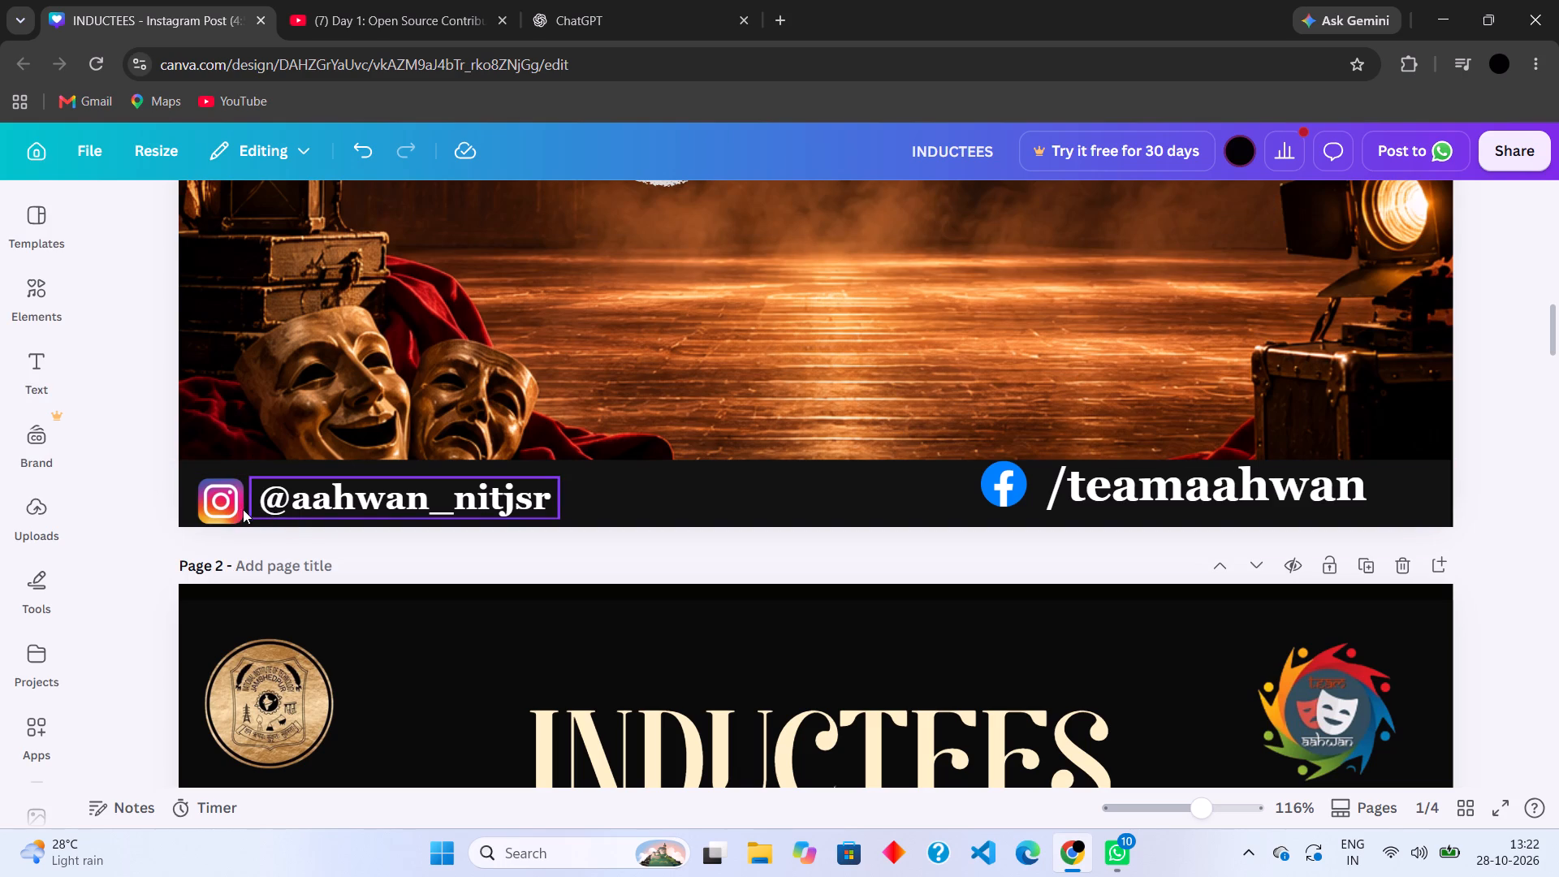
Shift the Instagram icon slightly left so its box meets the page's left edge again, and deselect it.
click(215, 493)
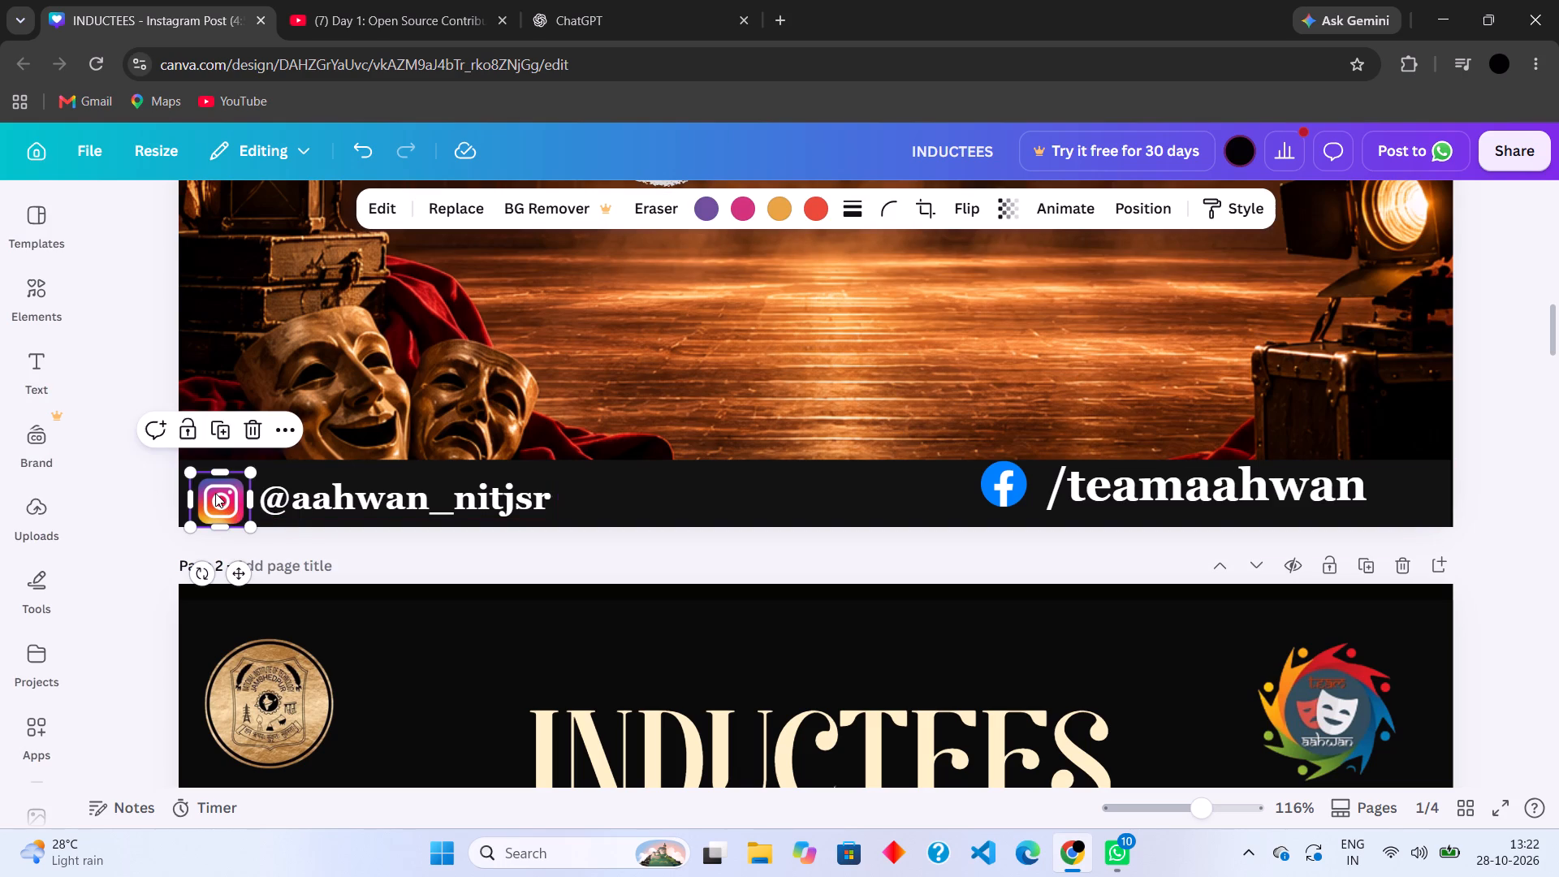
drag(215, 493, 207, 490)
click(109, 486)
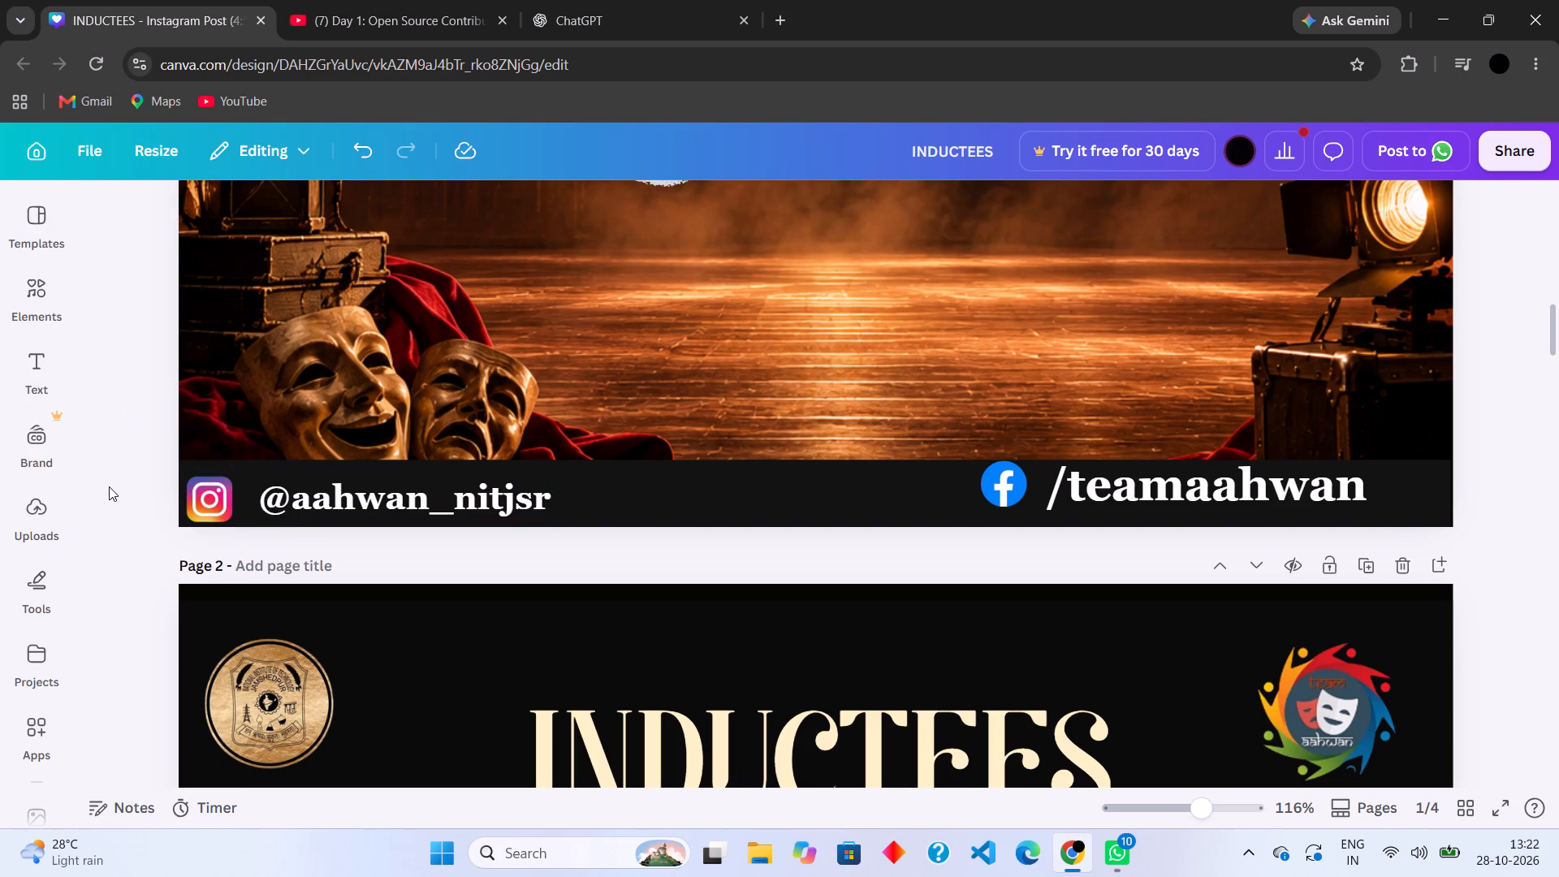
click(462, 490)
key(Left)
key(Left)
key(Left)
key(Left)
key(Left)
key(Left)
key(Left)
key(Left)
key(Left)
key(Left)
key(Left)
key(Left)
key(Left)
key(Left)
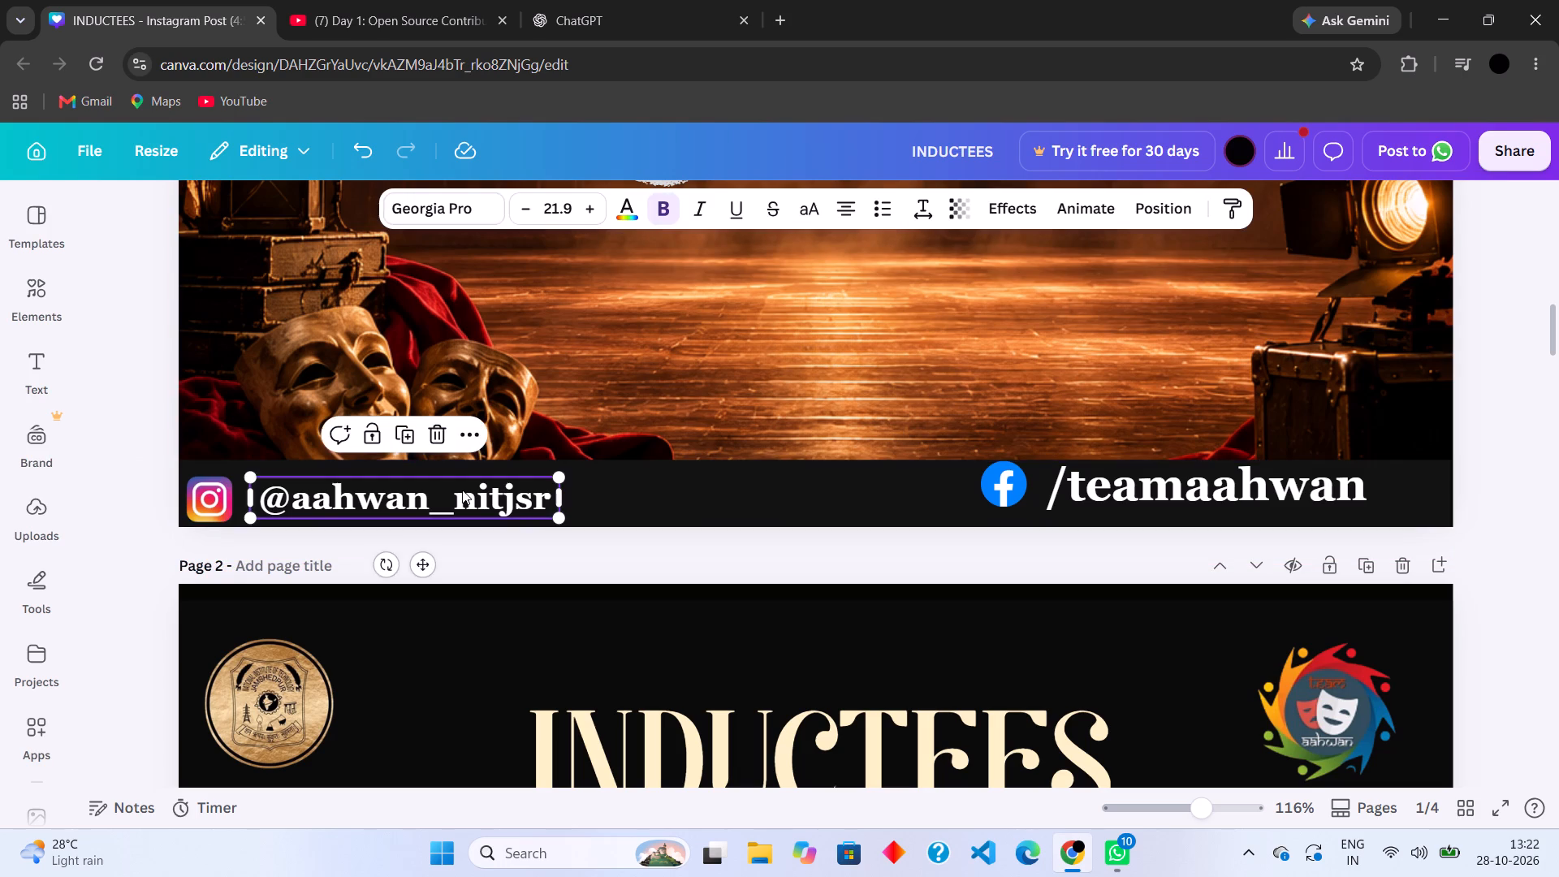
key(Left)
key(Left)
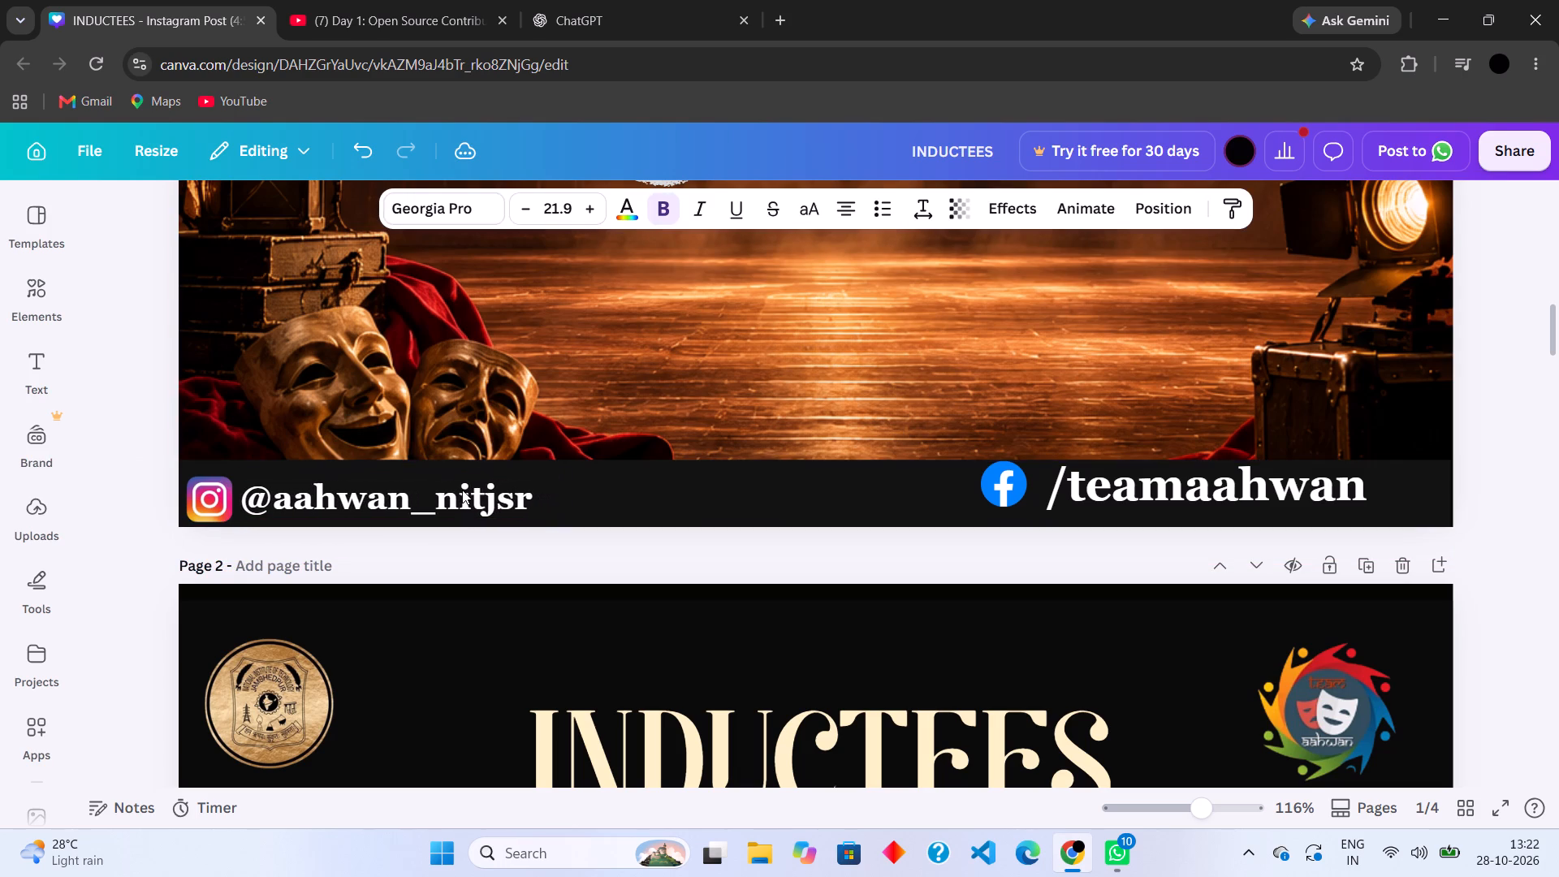
key(Down)
key(Up)
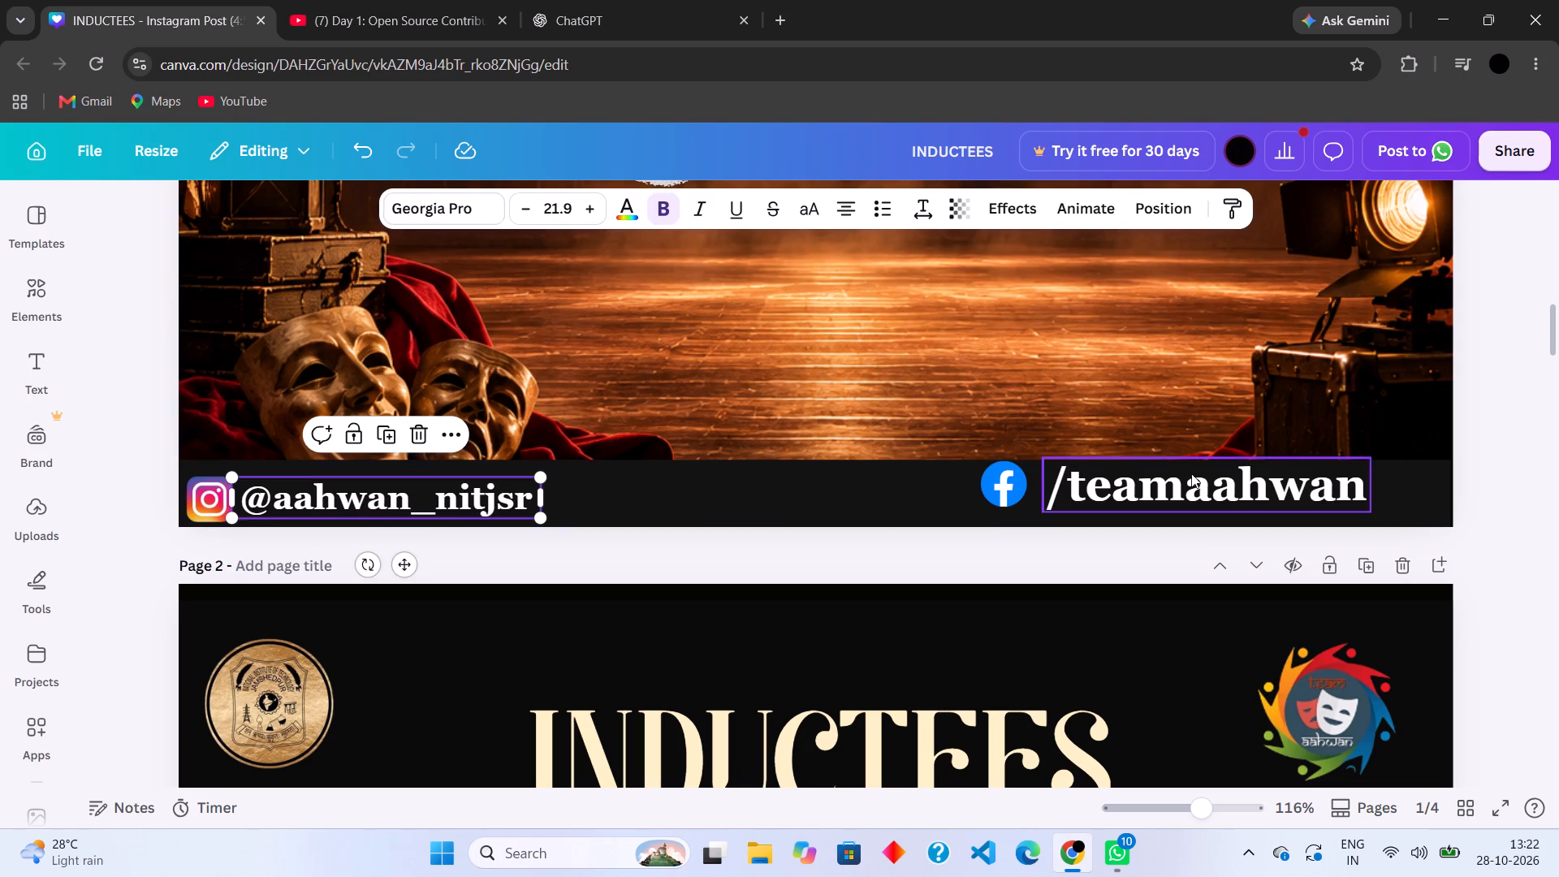
Move the /teamaahwan handle against the page's right edge in the footer and shrink its text to size 22.9.
click(1193, 476)
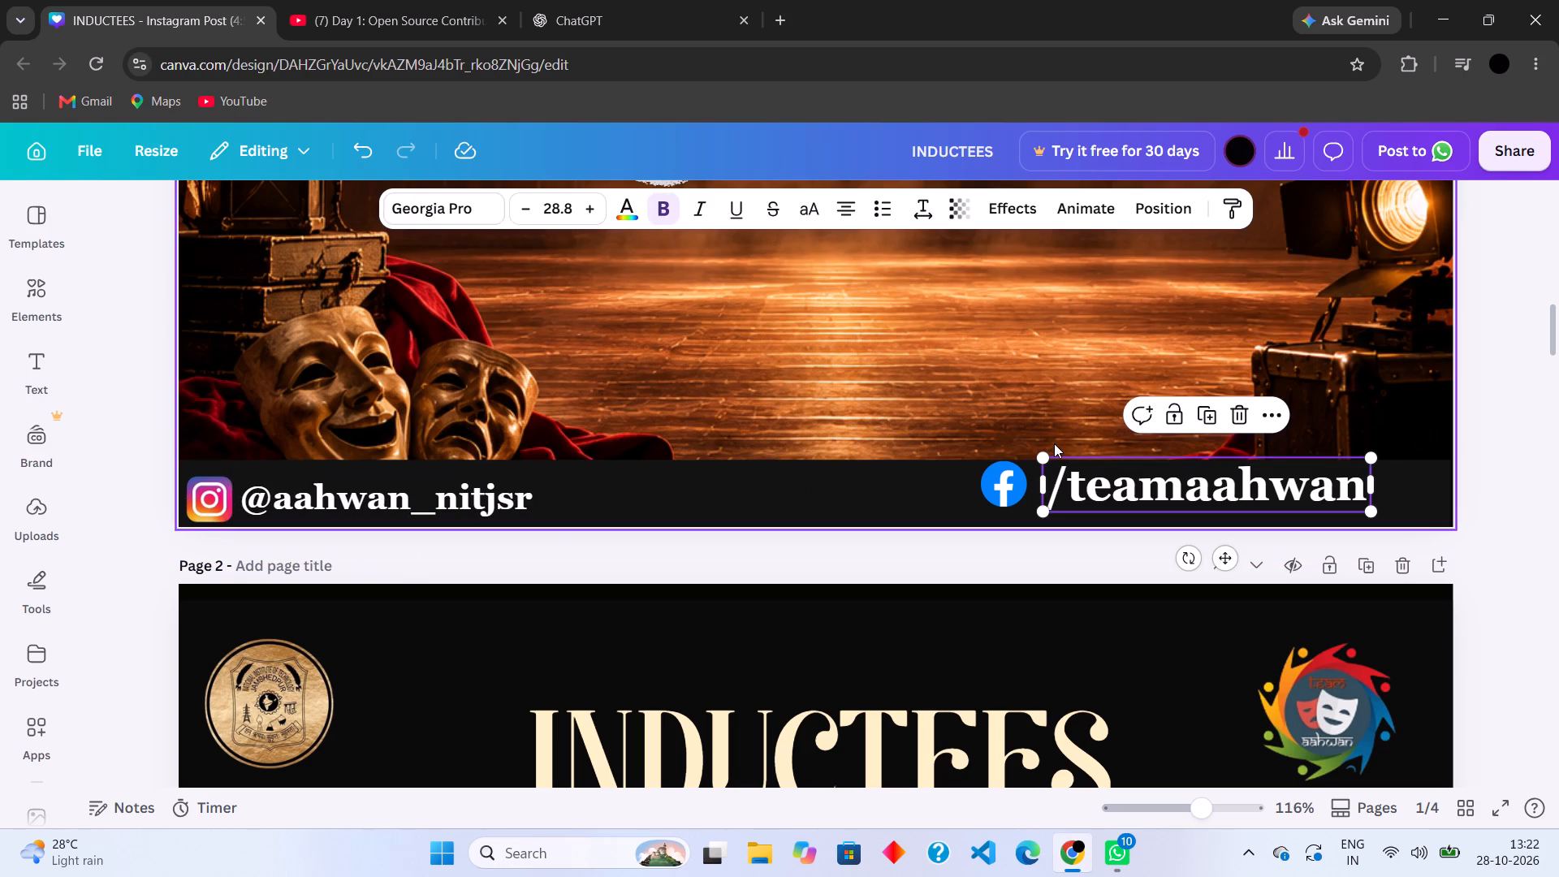
drag(1248, 495, 1309, 503)
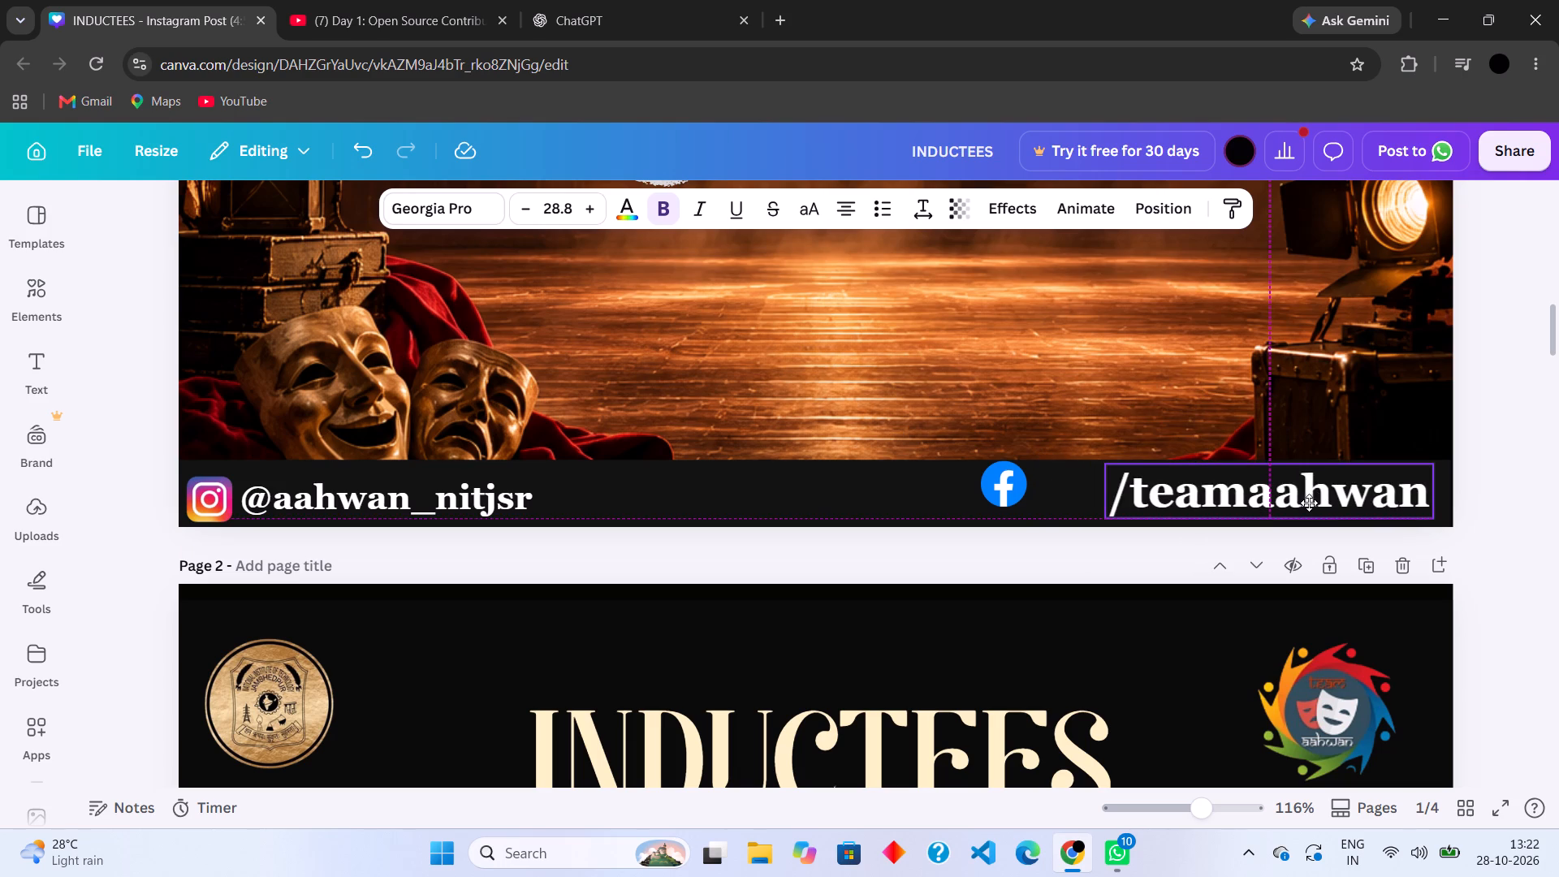
drag(1309, 503, 1340, 510)
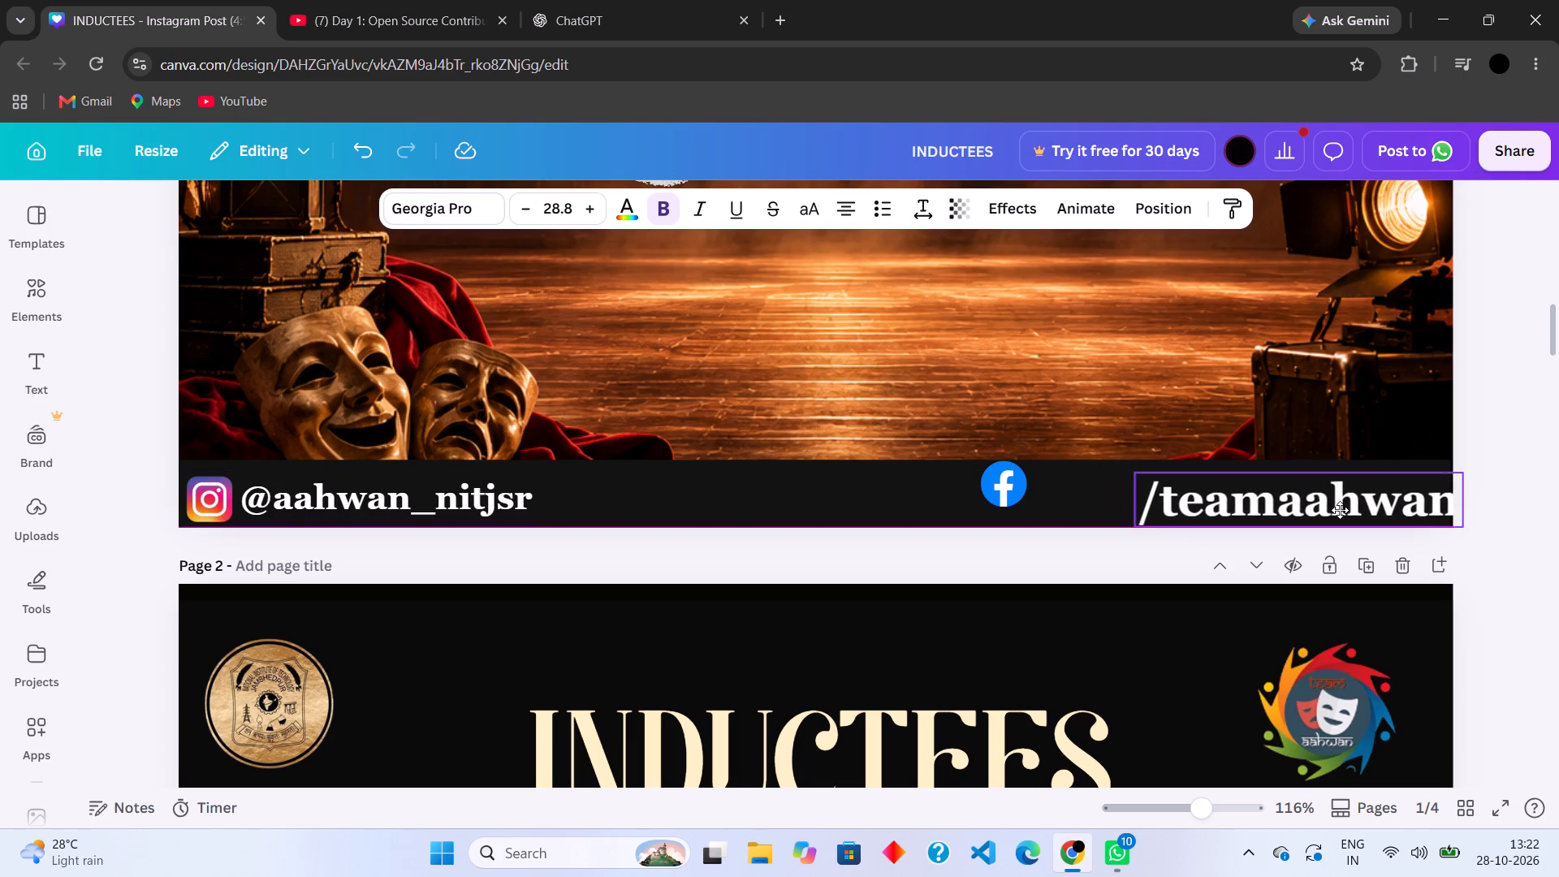
drag(1340, 510, 1332, 503)
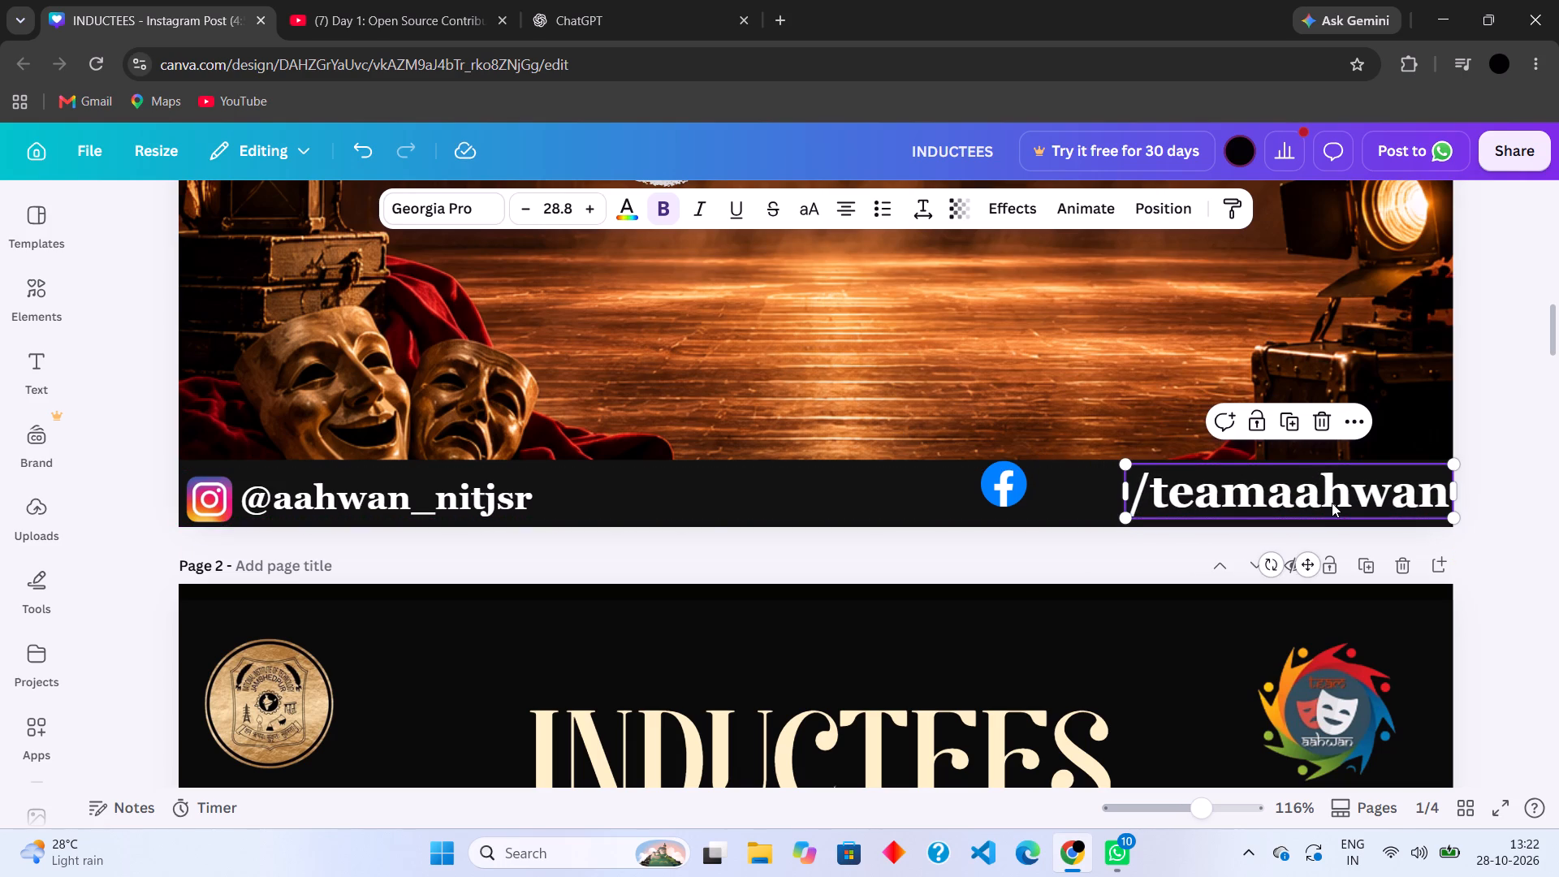
drag(1124, 460, 1190, 479)
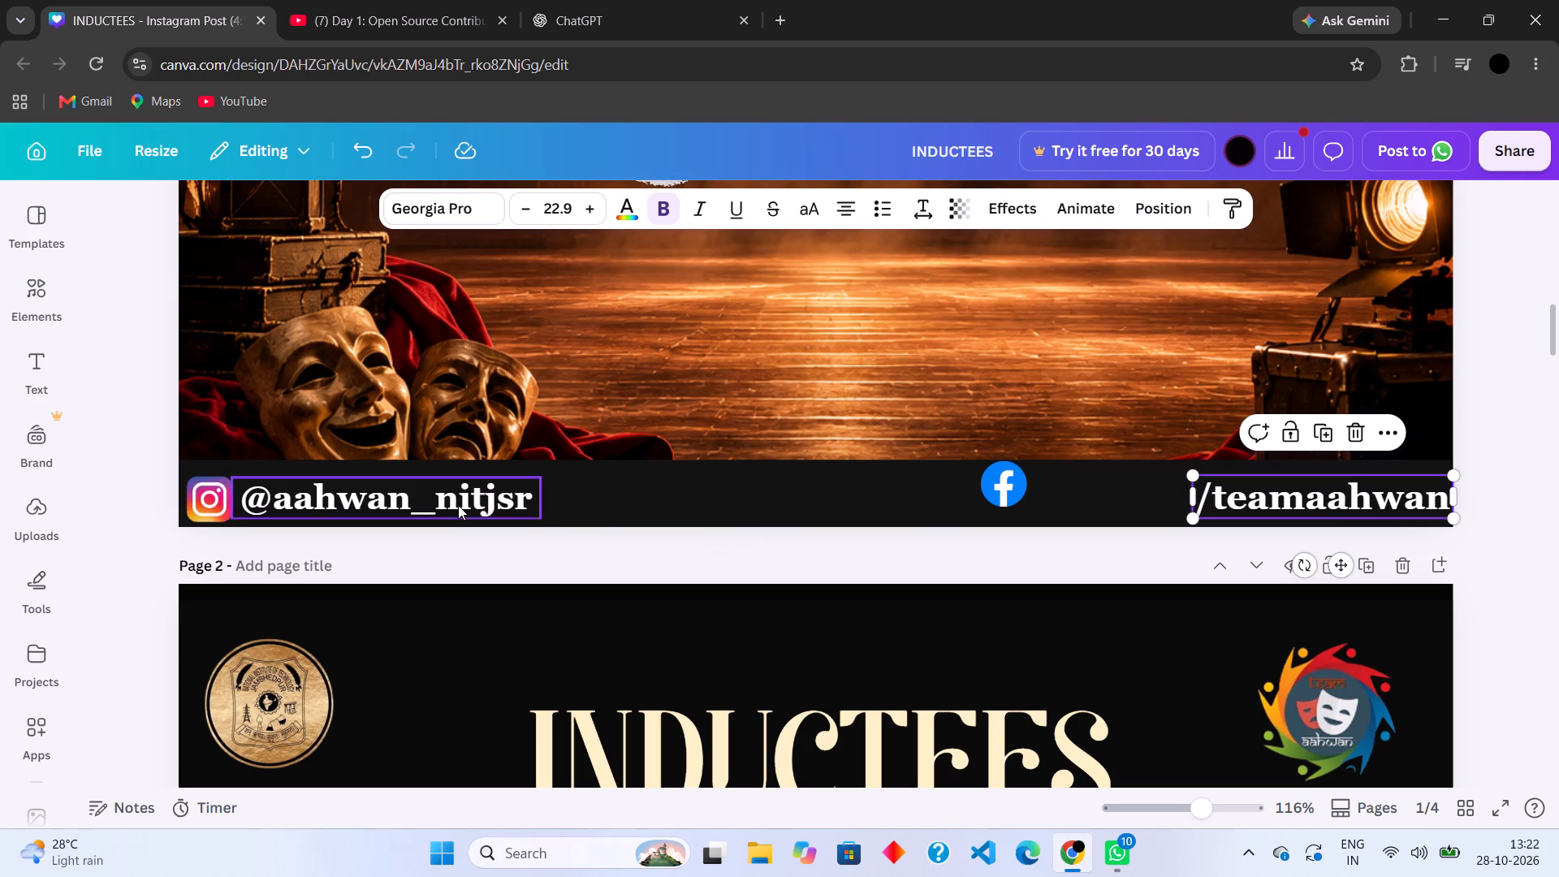
click(458, 504)
click(395, 442)
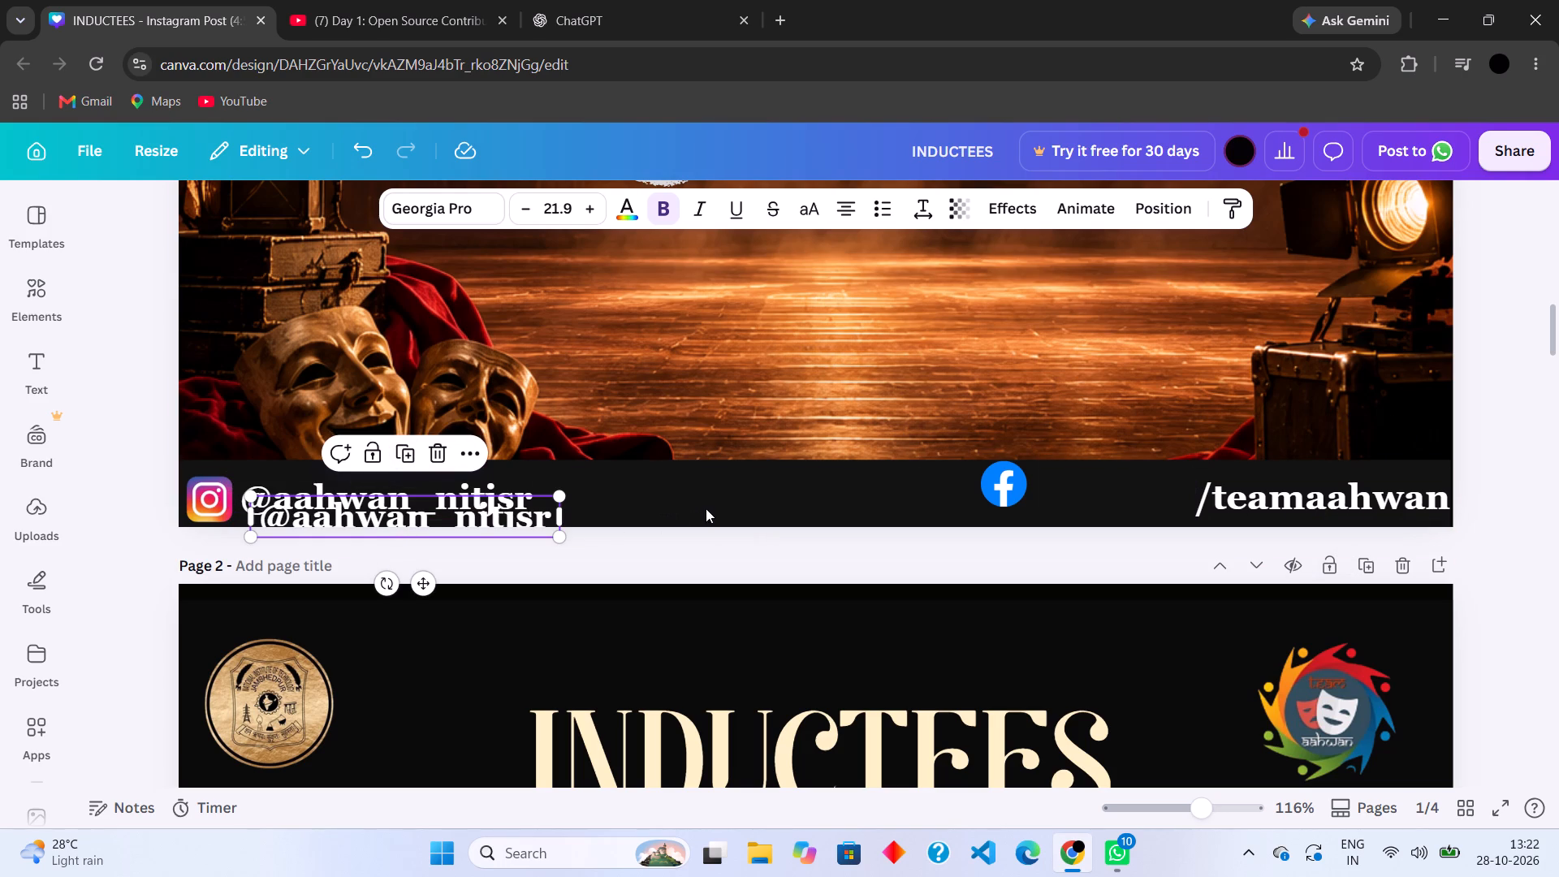
Move the duplicated handle to the empty middle of the footer and replace its text with /teamaahwan.
drag(425, 590, 773, 544)
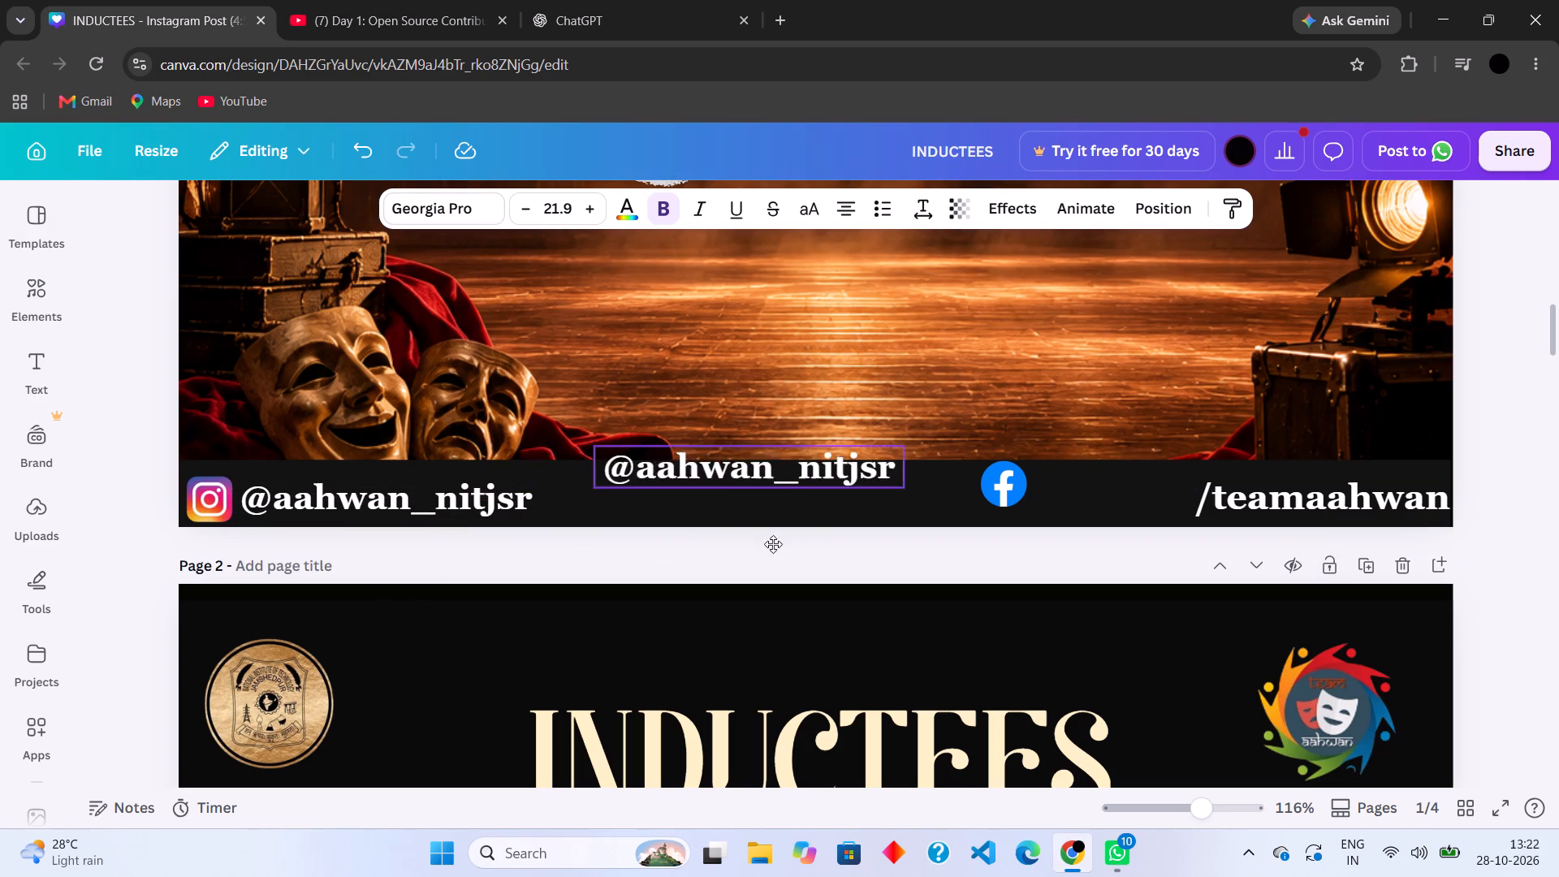
drag(773, 544, 775, 558)
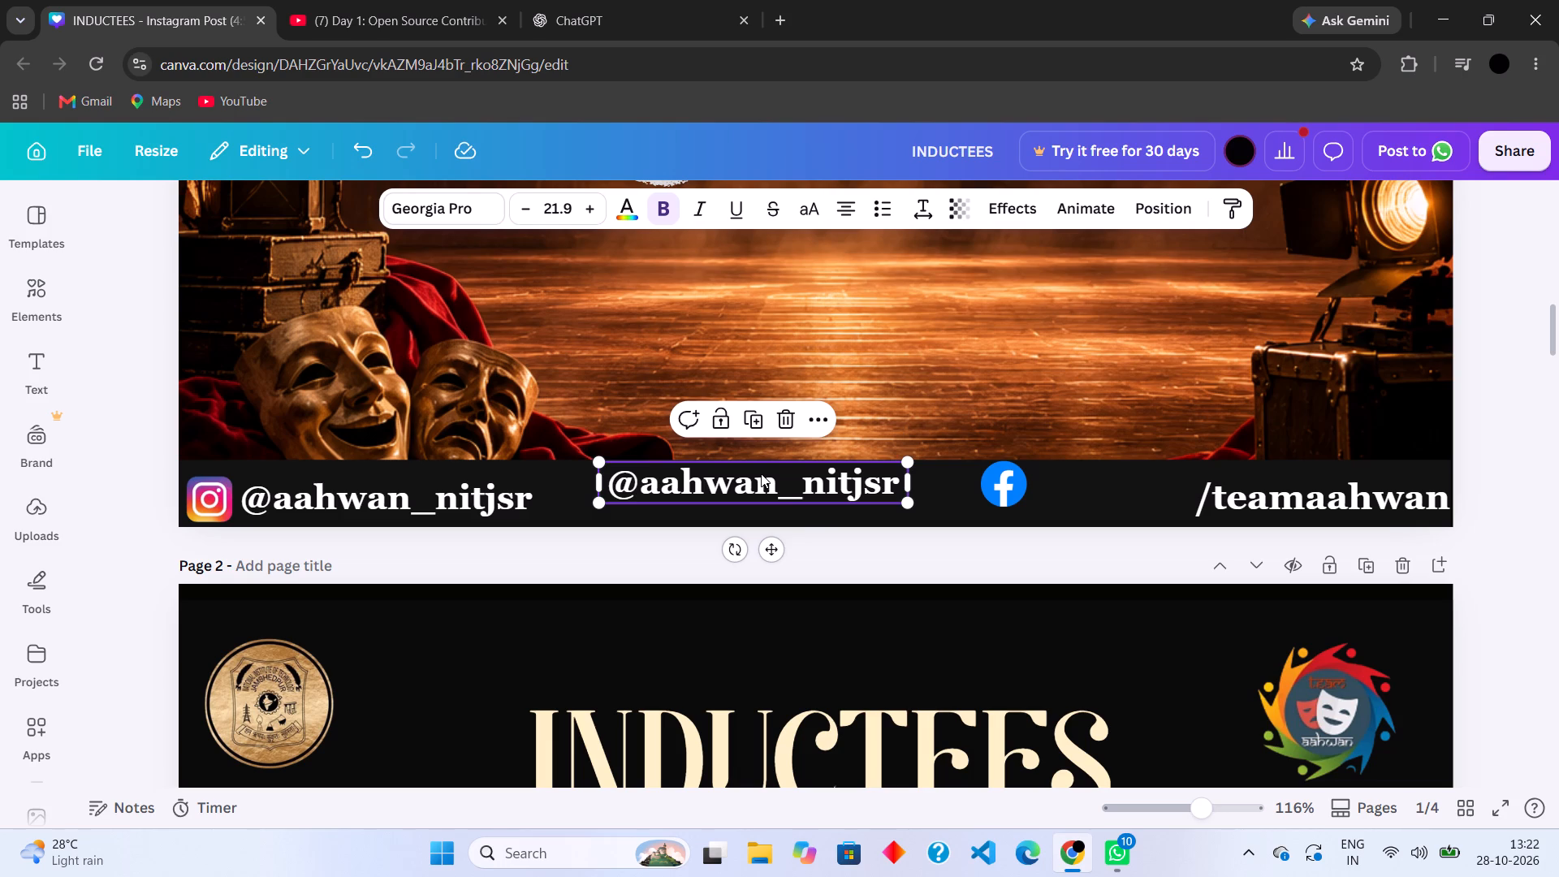
click(761, 473)
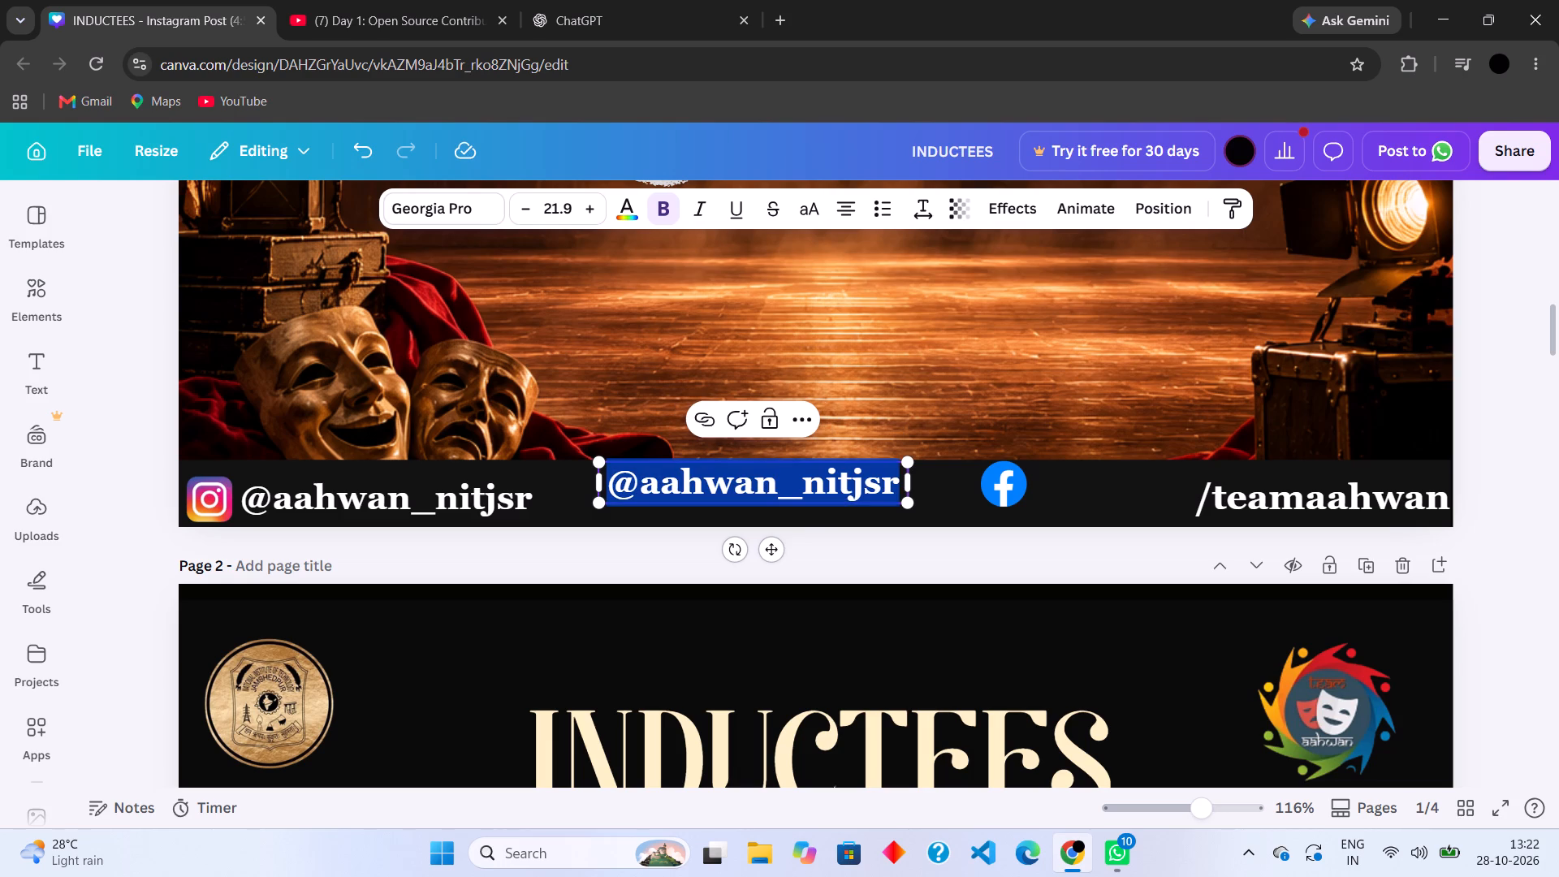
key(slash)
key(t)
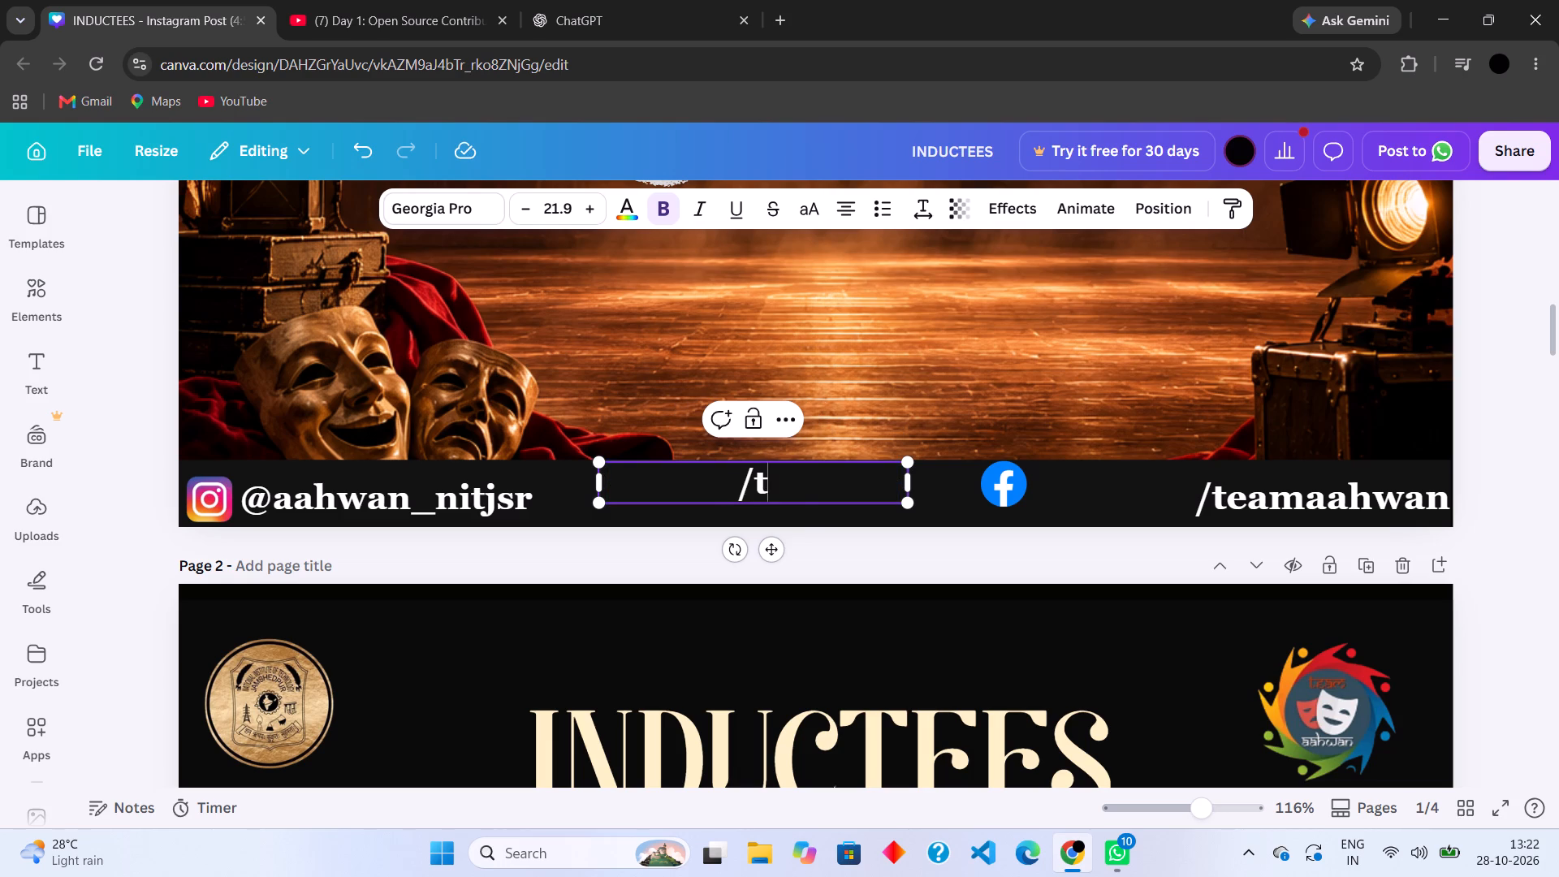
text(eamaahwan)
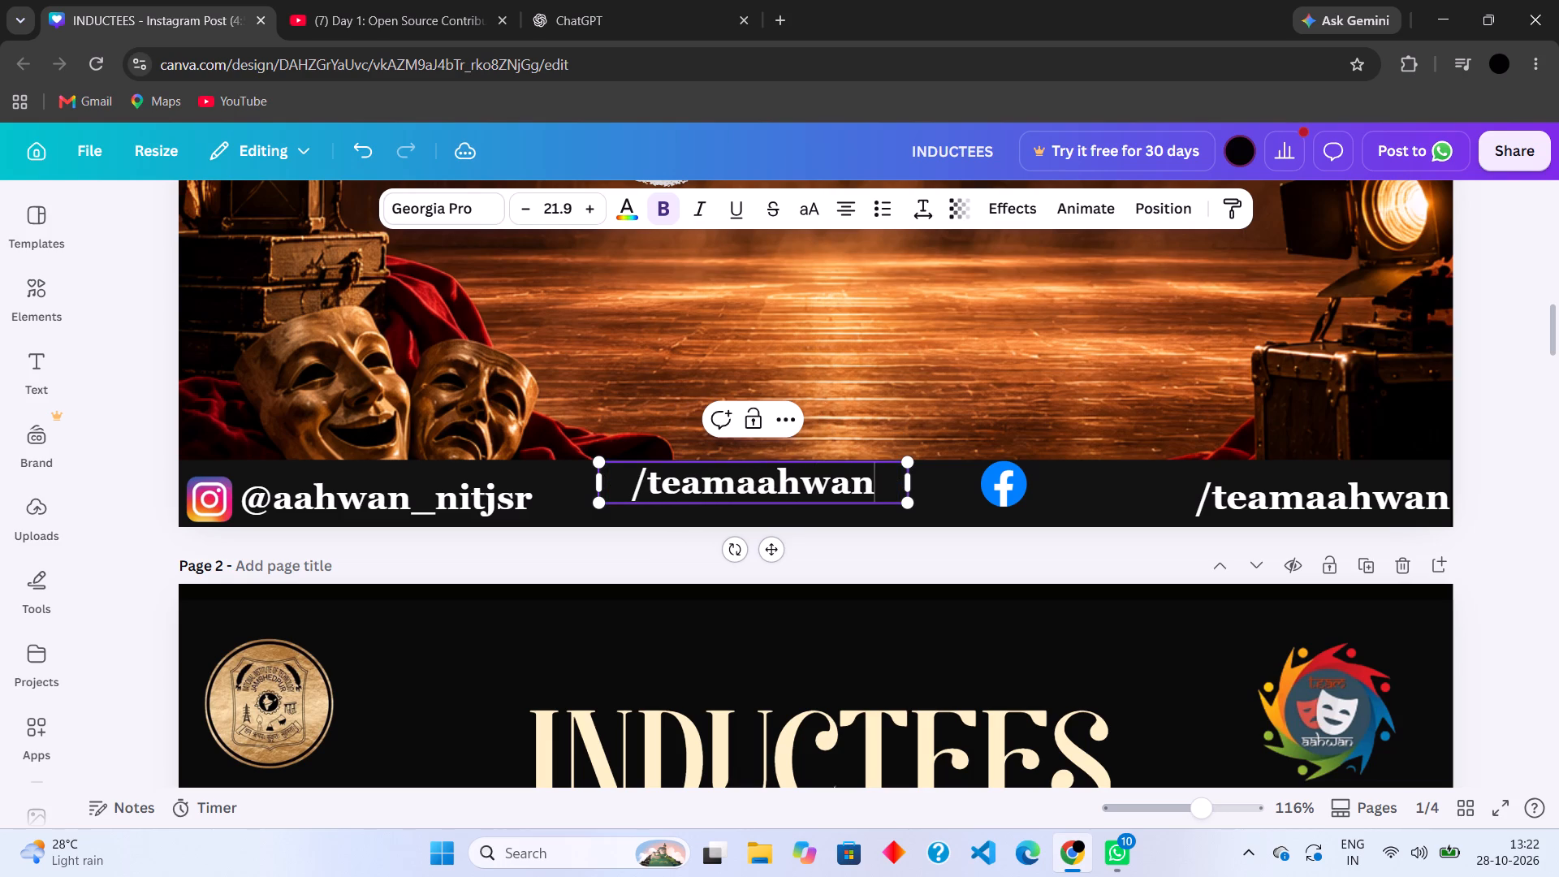
Delete the original, larger /teamaahwan handle at the right end of page 1's footer.
click(1283, 503)
key(Delete)
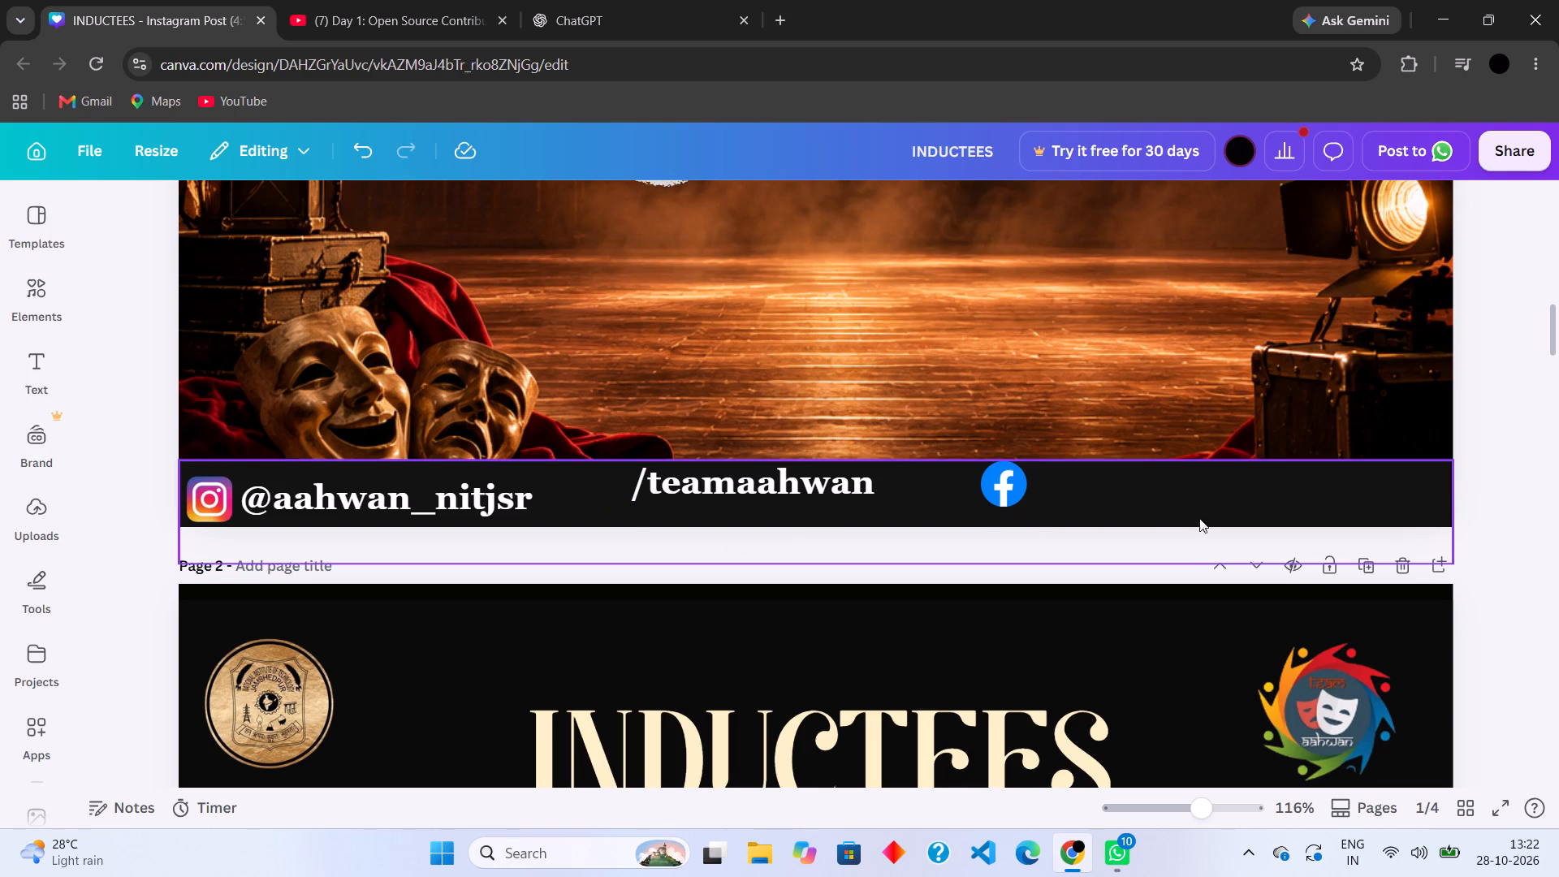
drag(775, 482, 1302, 491)
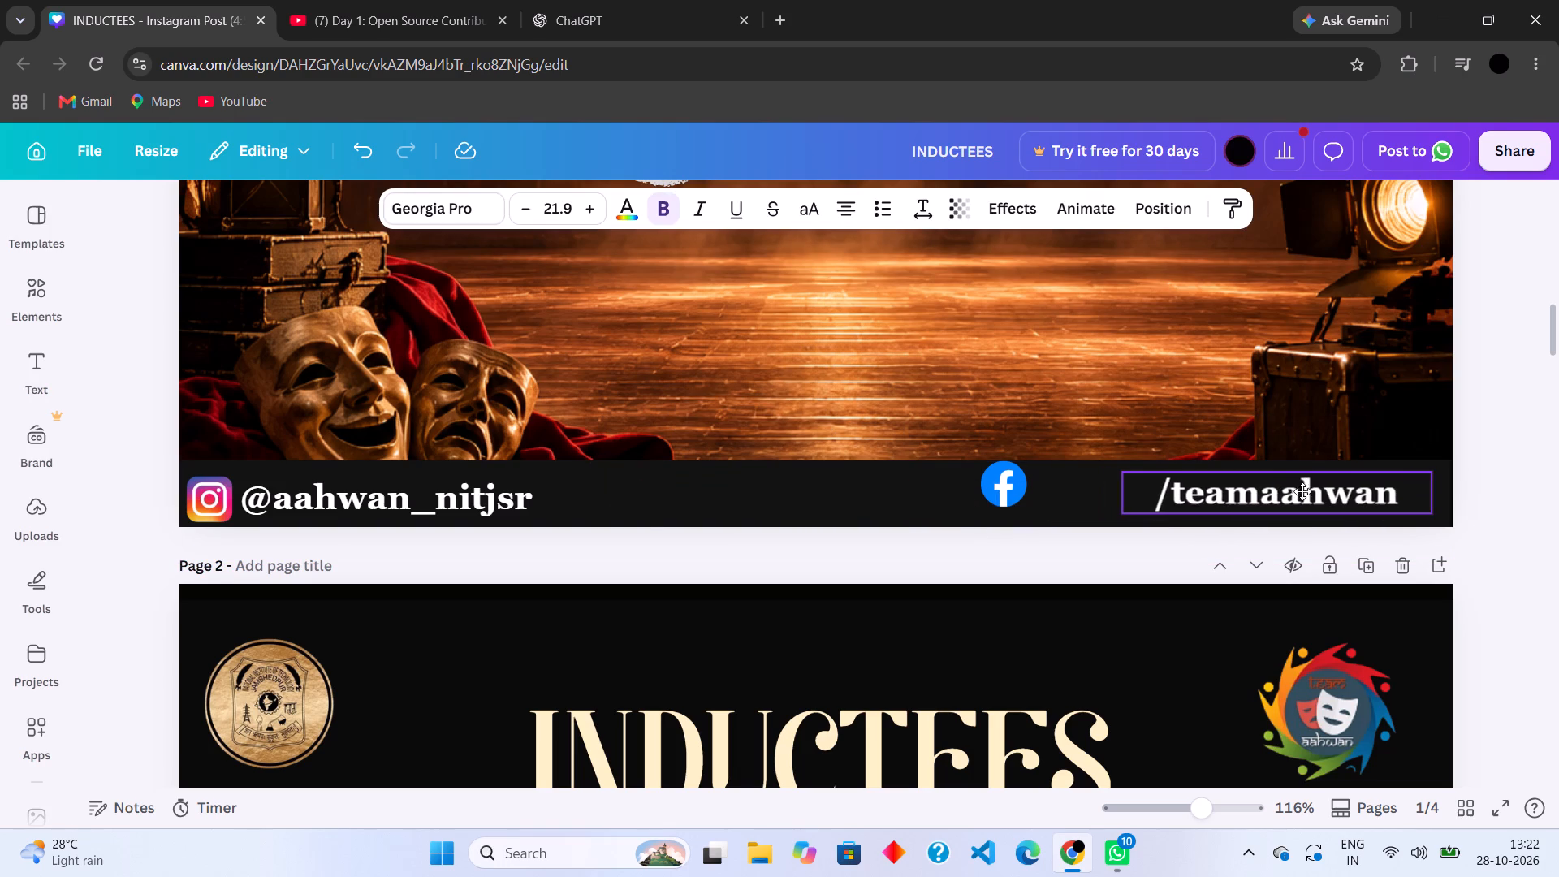
drag(1302, 491, 1318, 504)
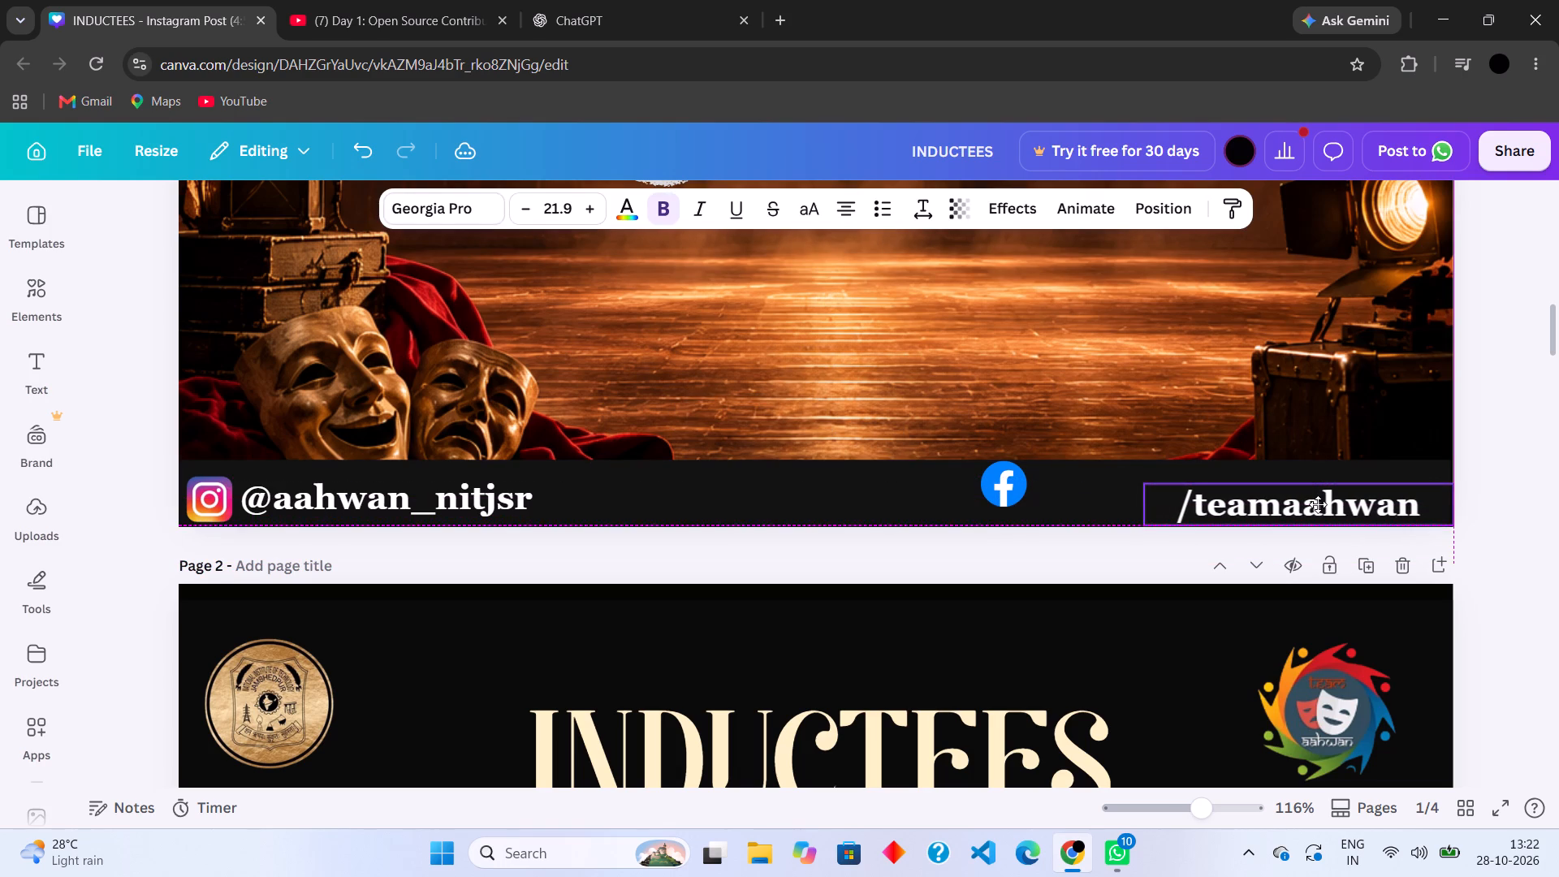
drag(1318, 504, 1322, 492)
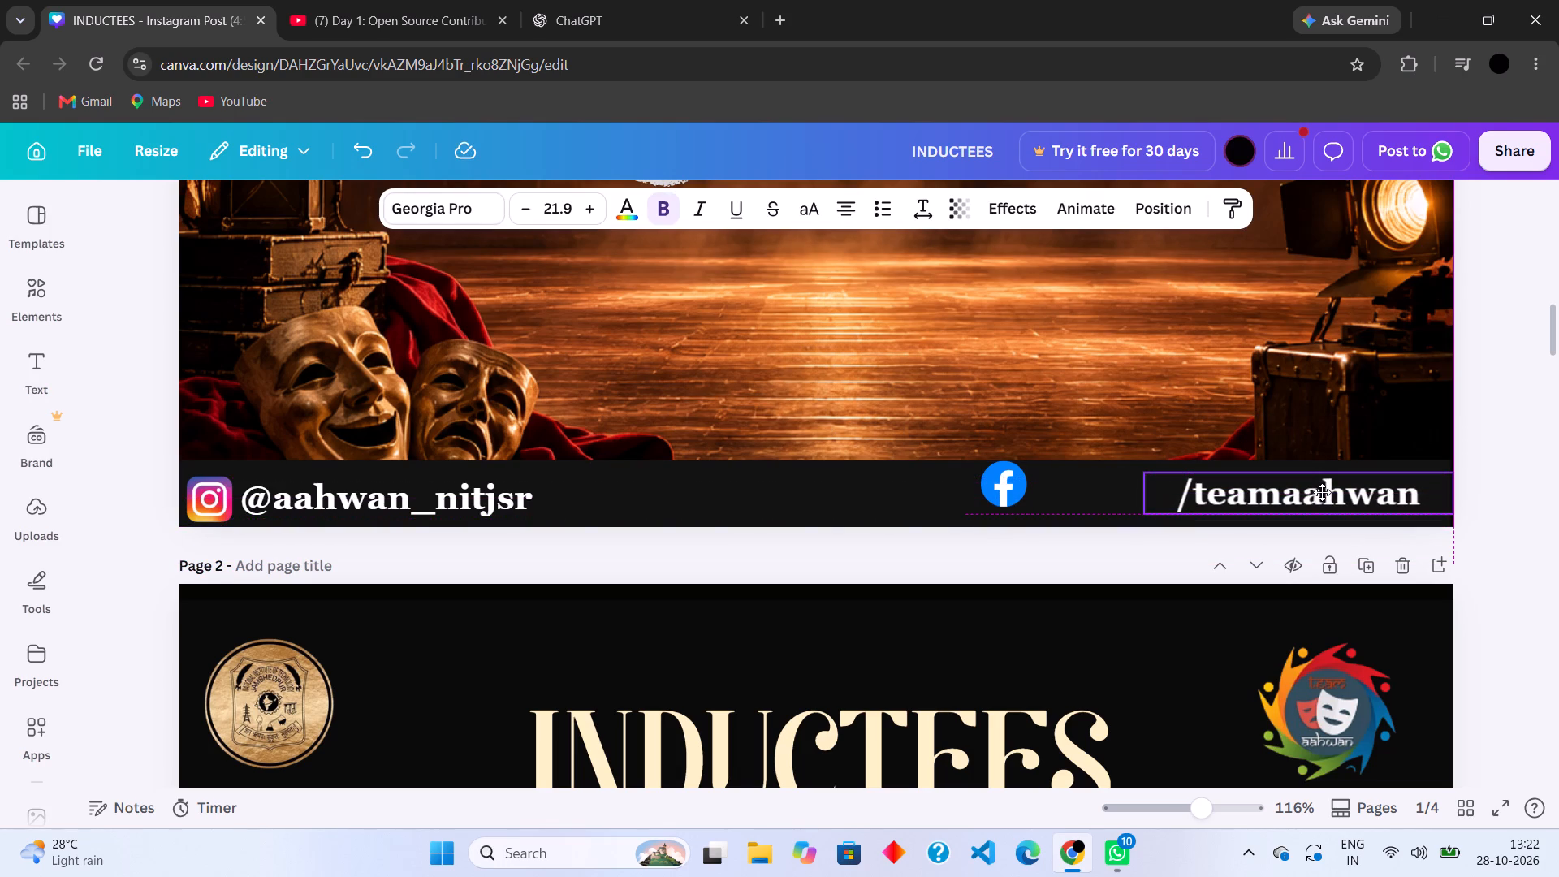
drag(1322, 492, 1322, 498)
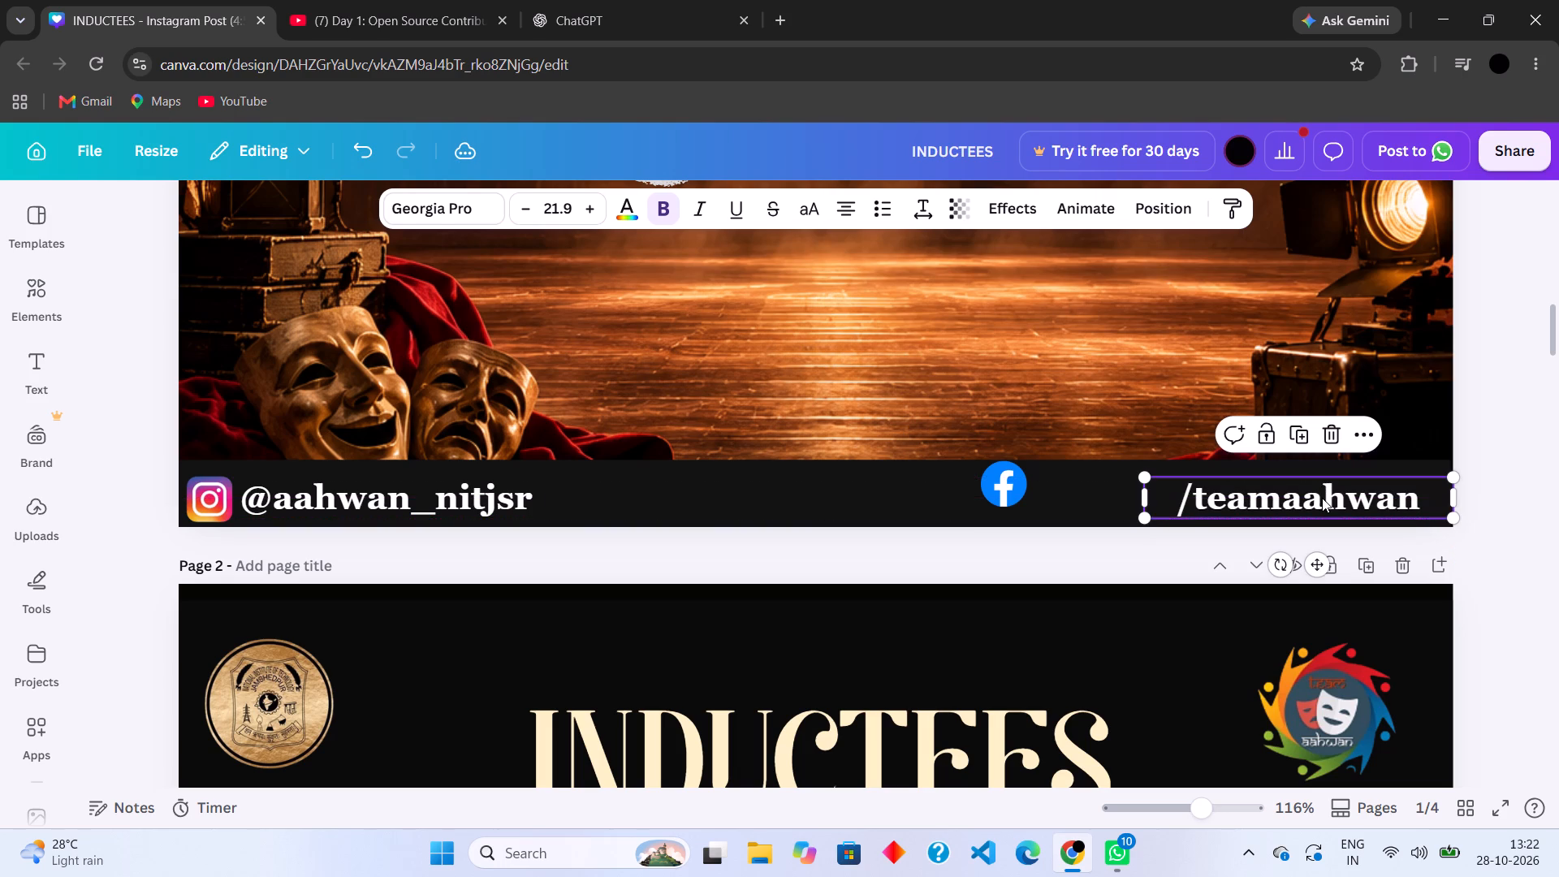
Move the Facebook icon beside the /teamaahwan handle, vertically centred with it.
drag(1016, 486, 1147, 503)
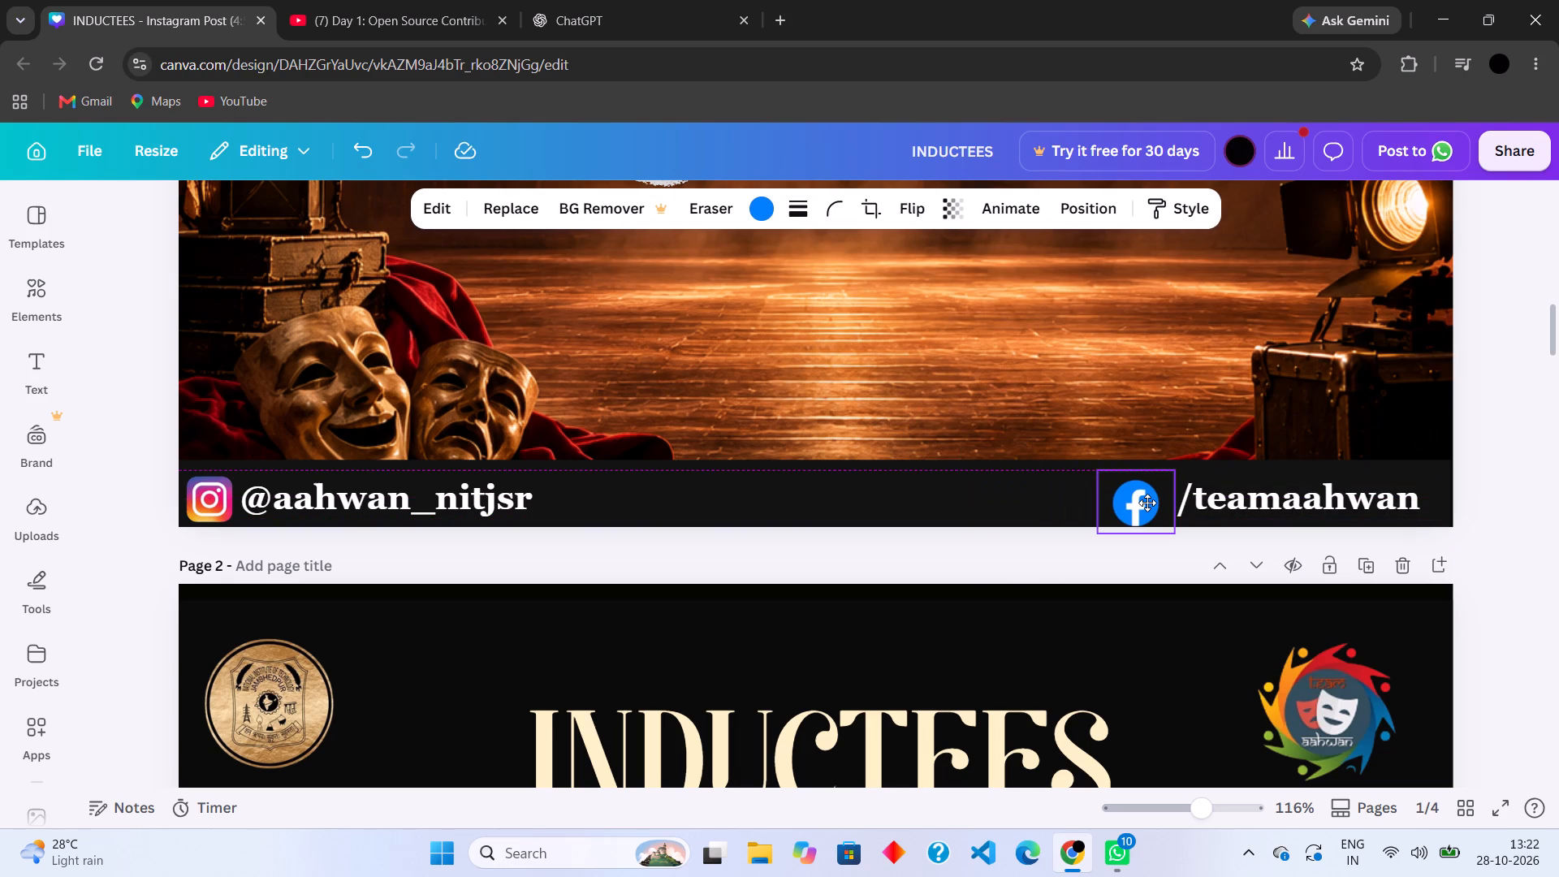
drag(1147, 503, 1147, 492)
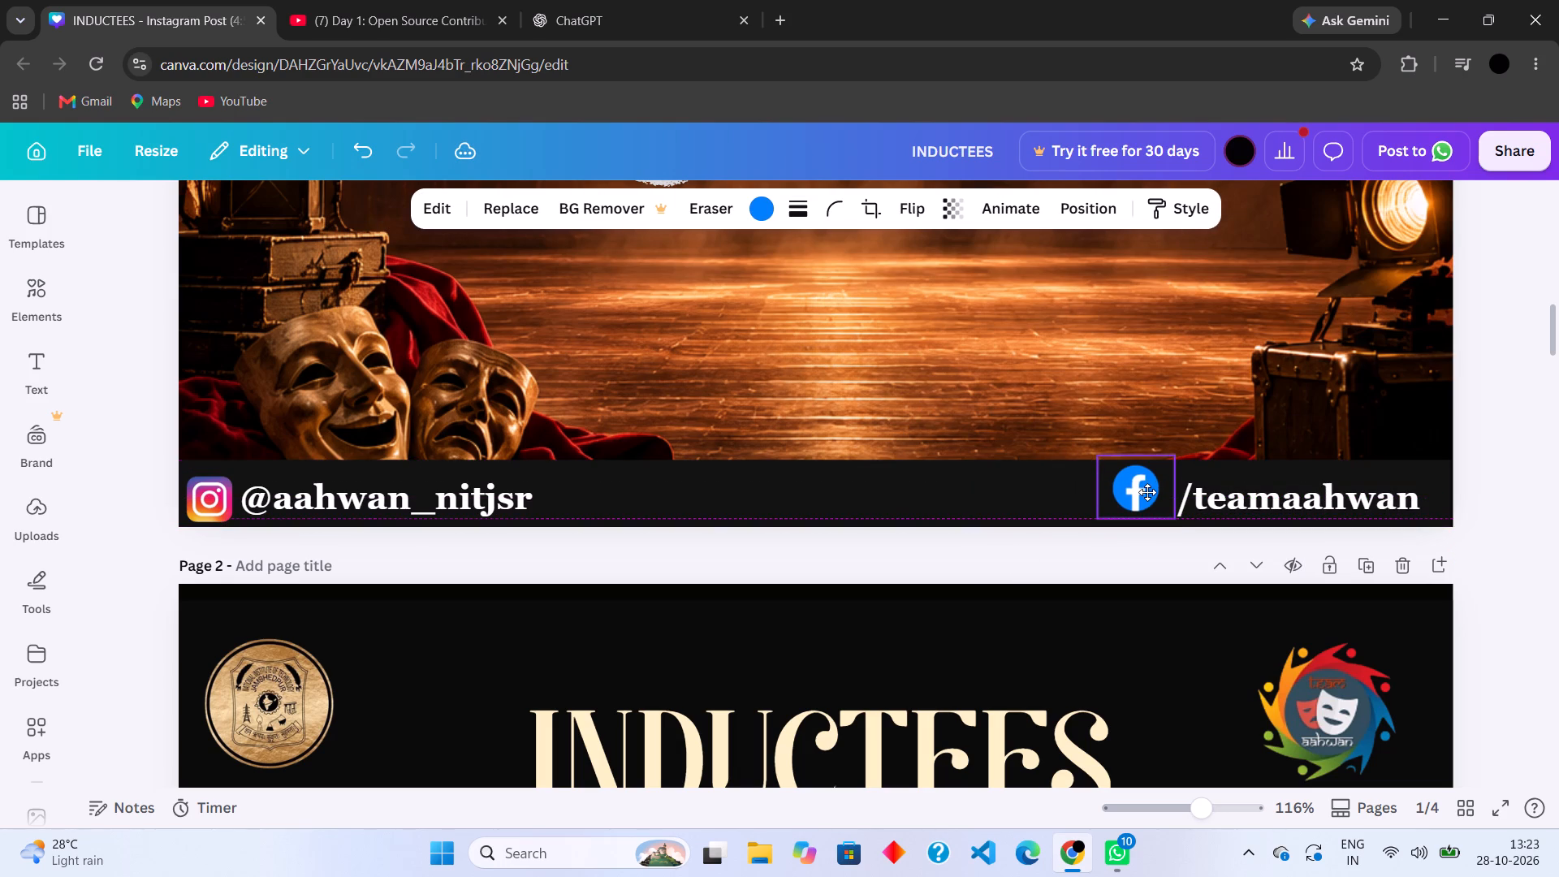
drag(1147, 492, 1147, 499)
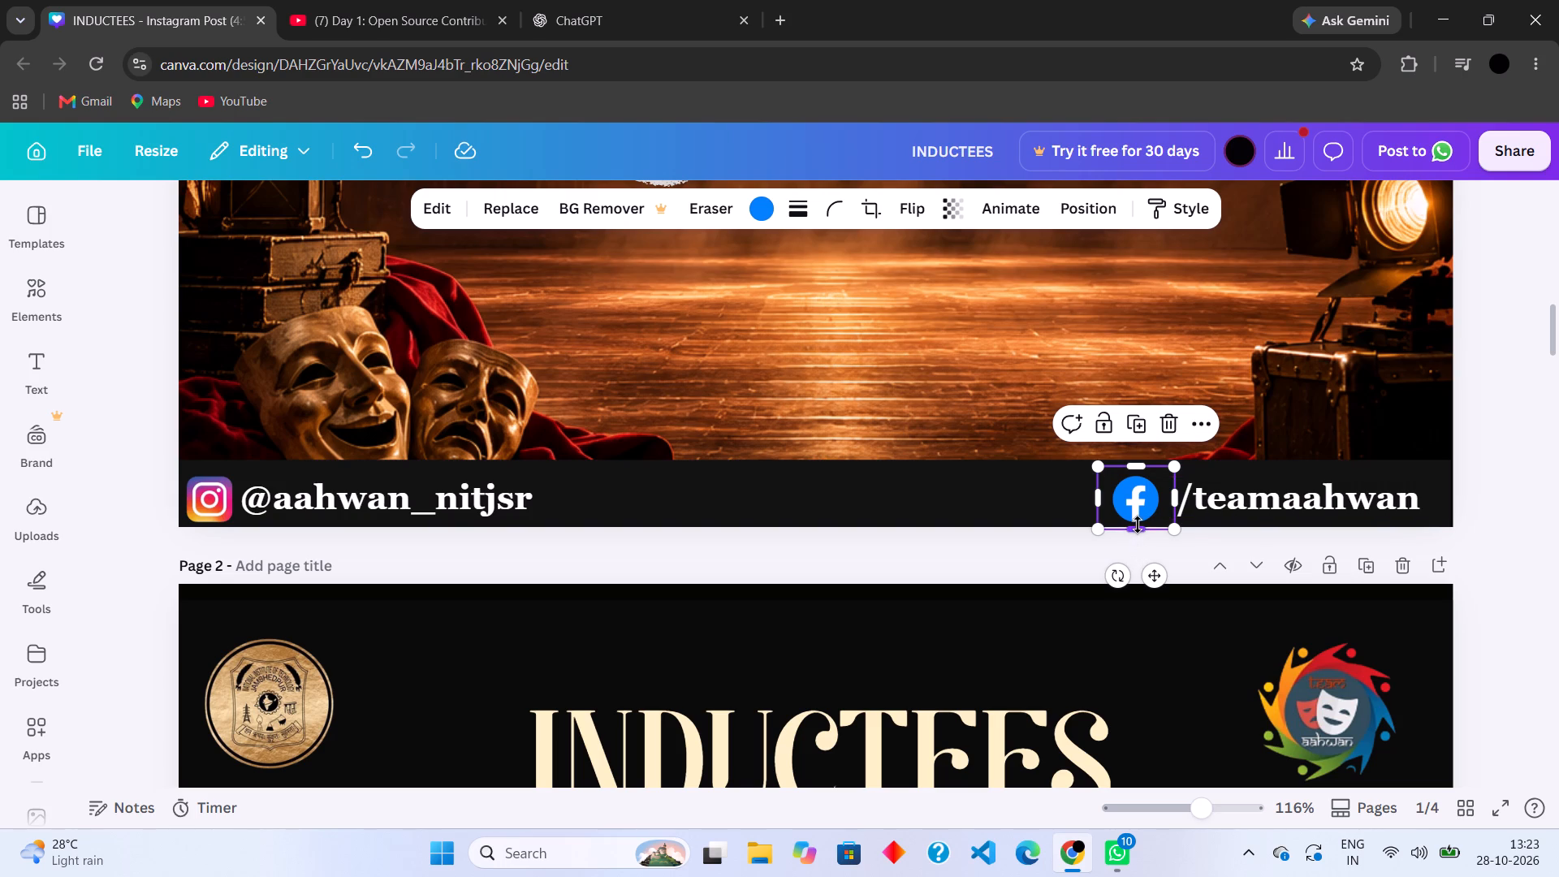
Crop the Facebook icon's frame slightly at the bottom, shrink the icon a little, and deselect it.
drag(1138, 525, 1138, 516)
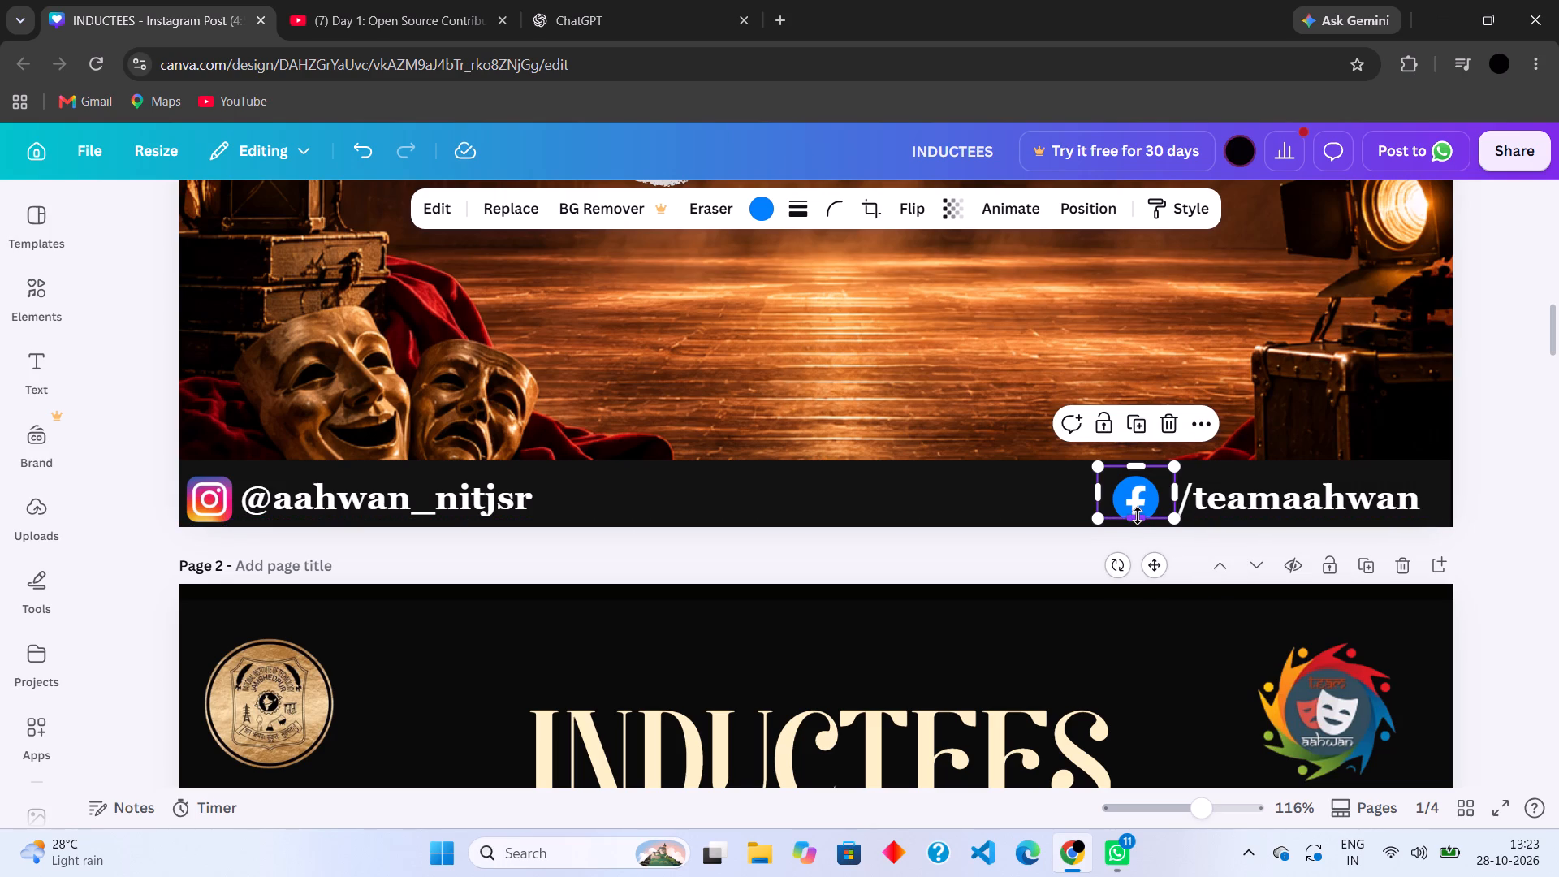
click(1138, 516)
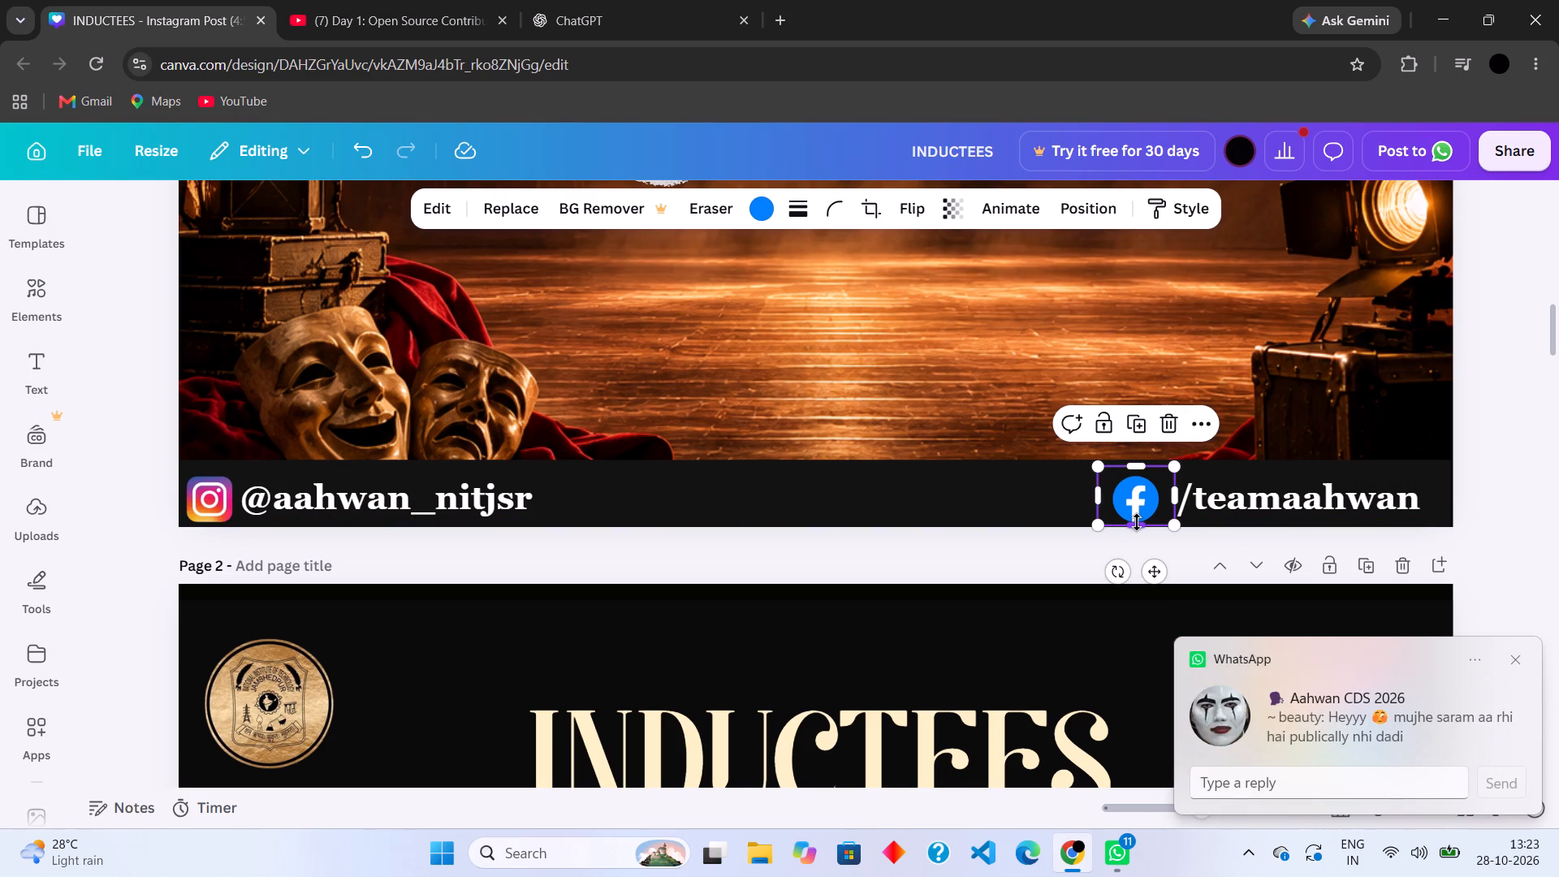
drag(1098, 469, 1106, 473)
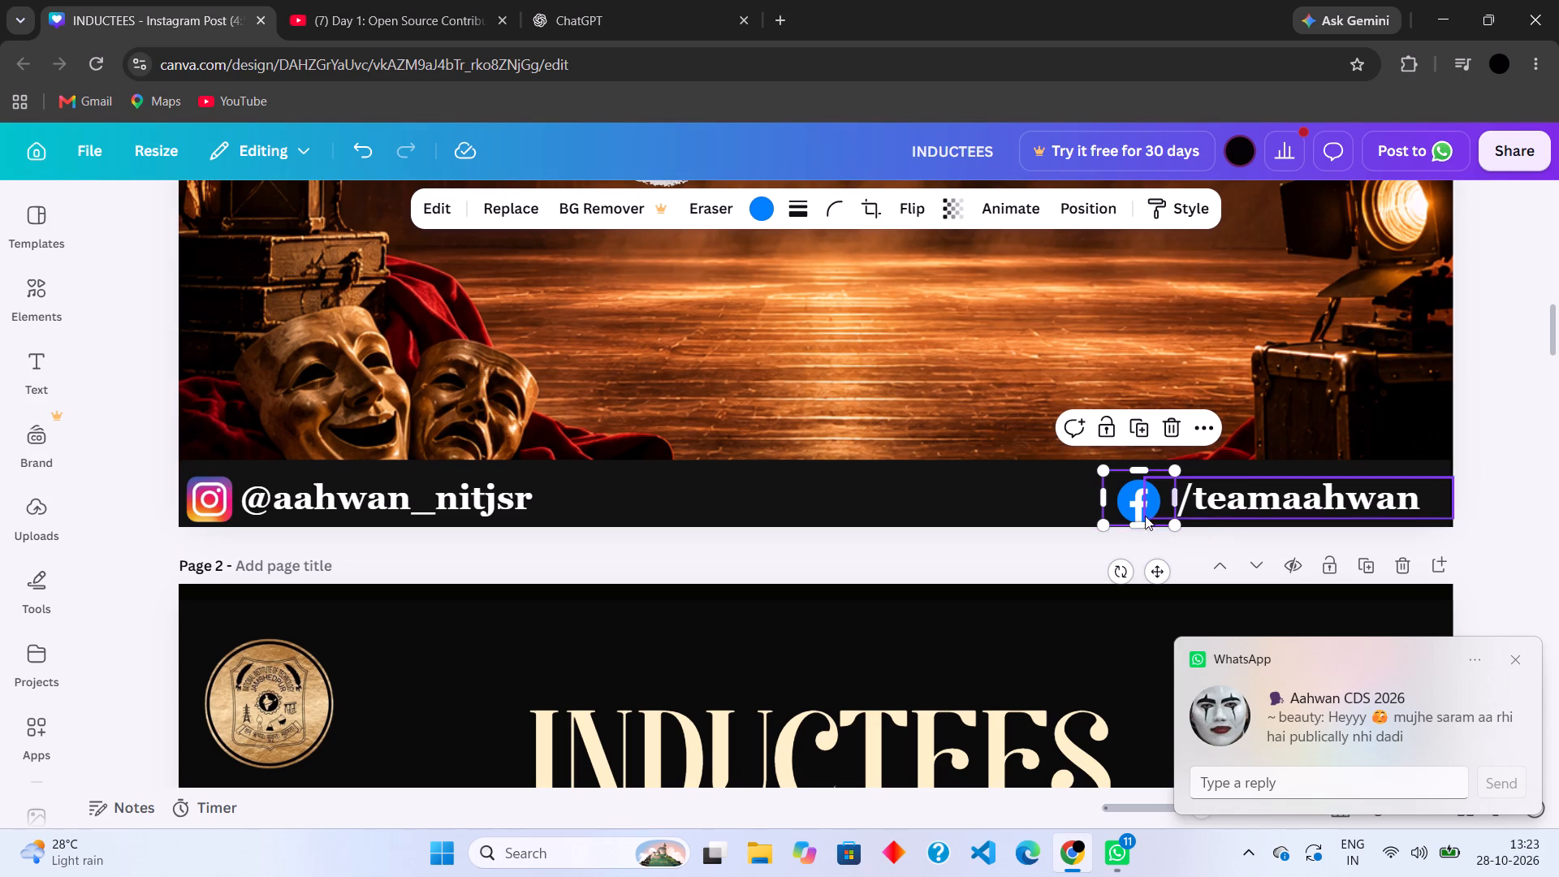
click(1483, 465)
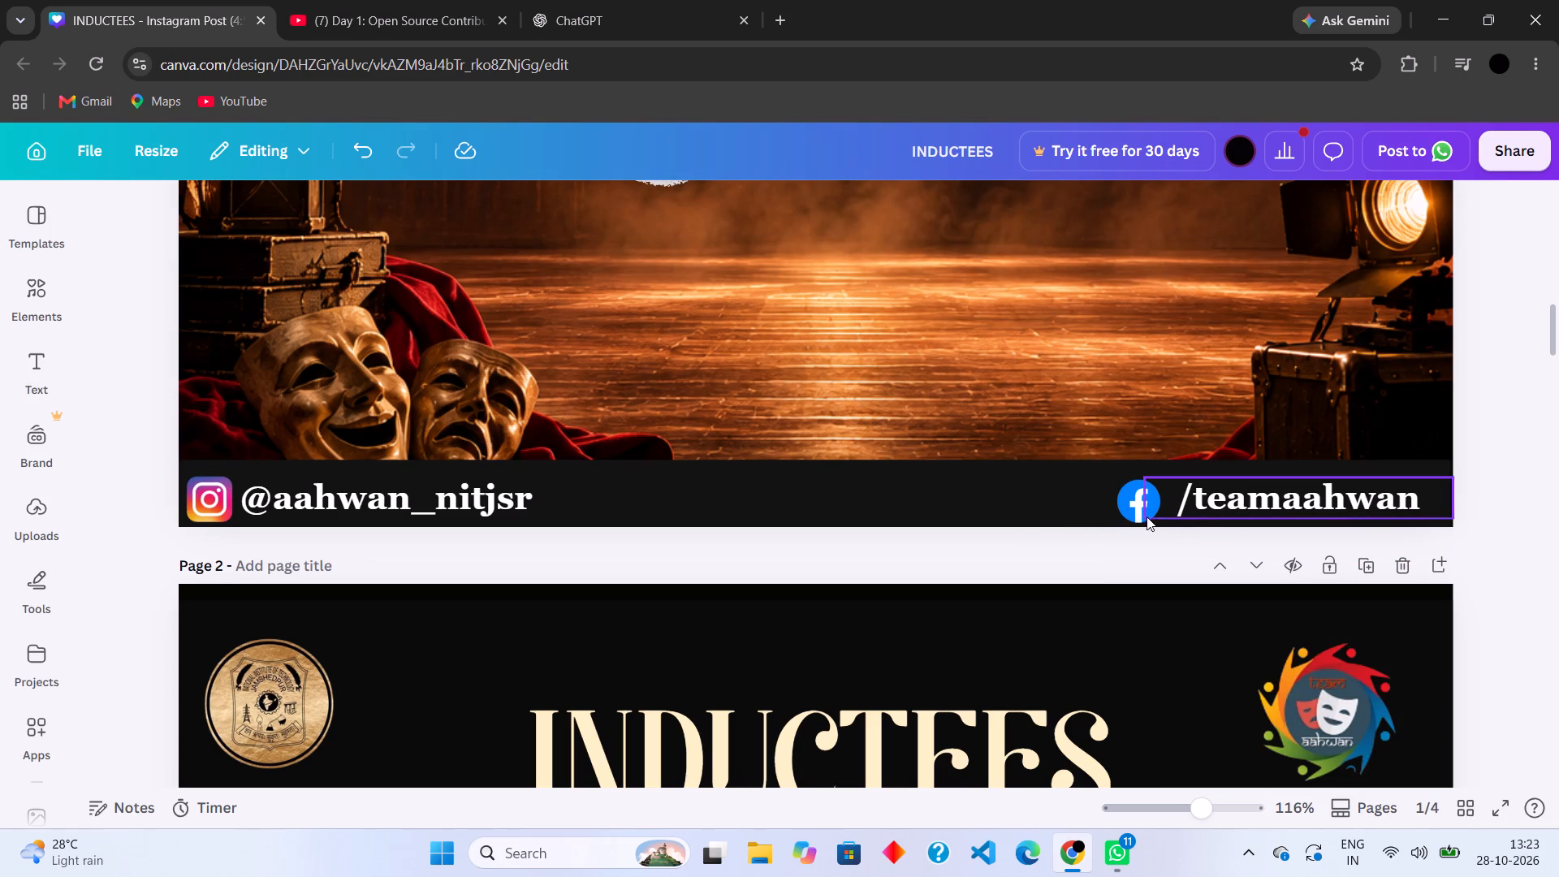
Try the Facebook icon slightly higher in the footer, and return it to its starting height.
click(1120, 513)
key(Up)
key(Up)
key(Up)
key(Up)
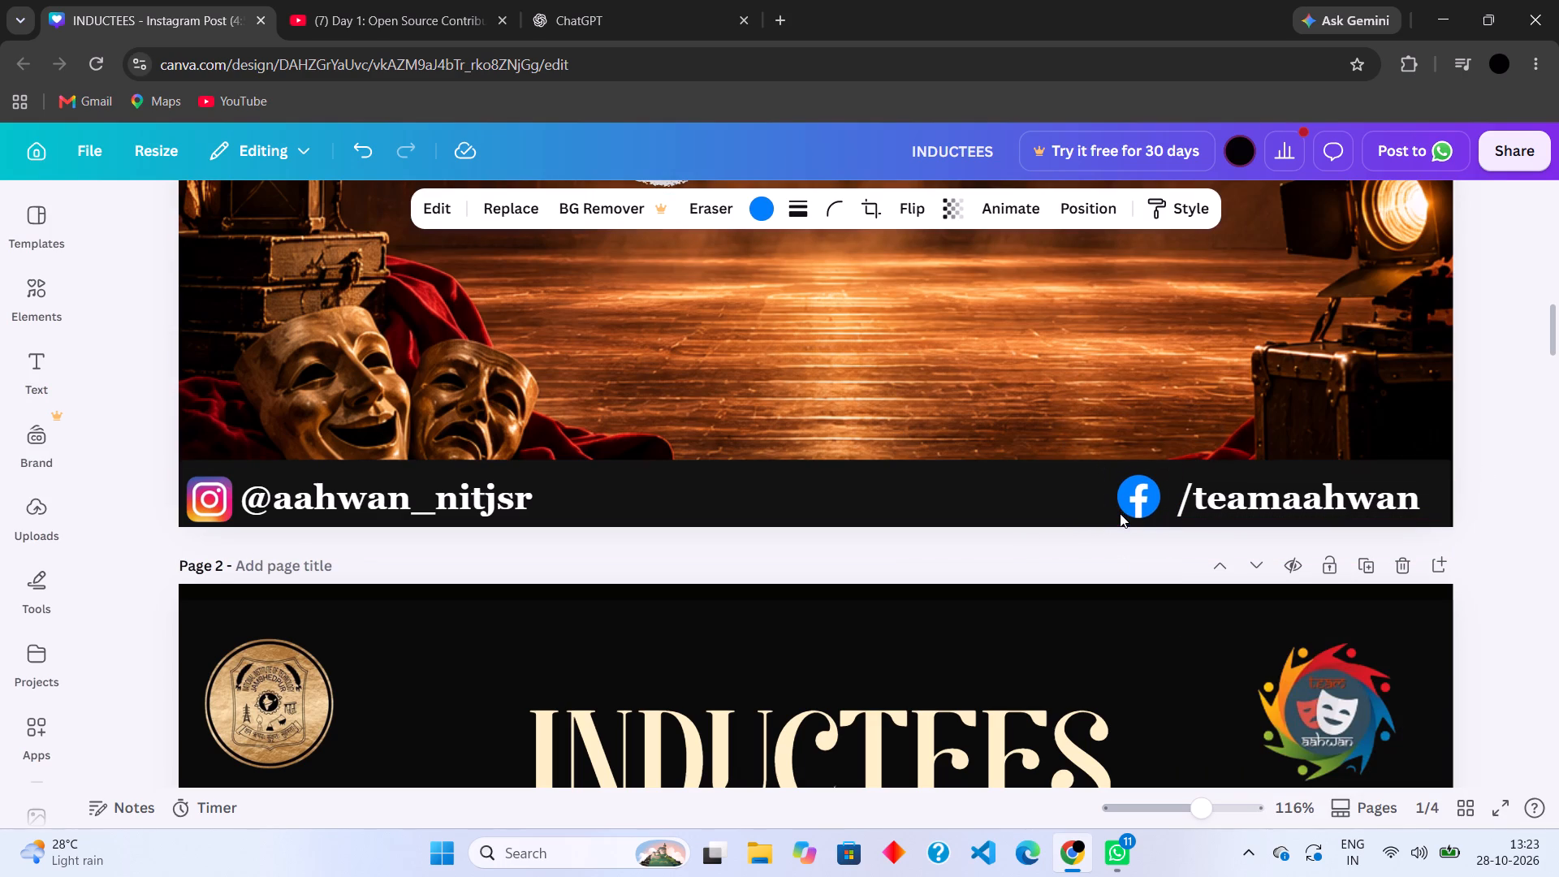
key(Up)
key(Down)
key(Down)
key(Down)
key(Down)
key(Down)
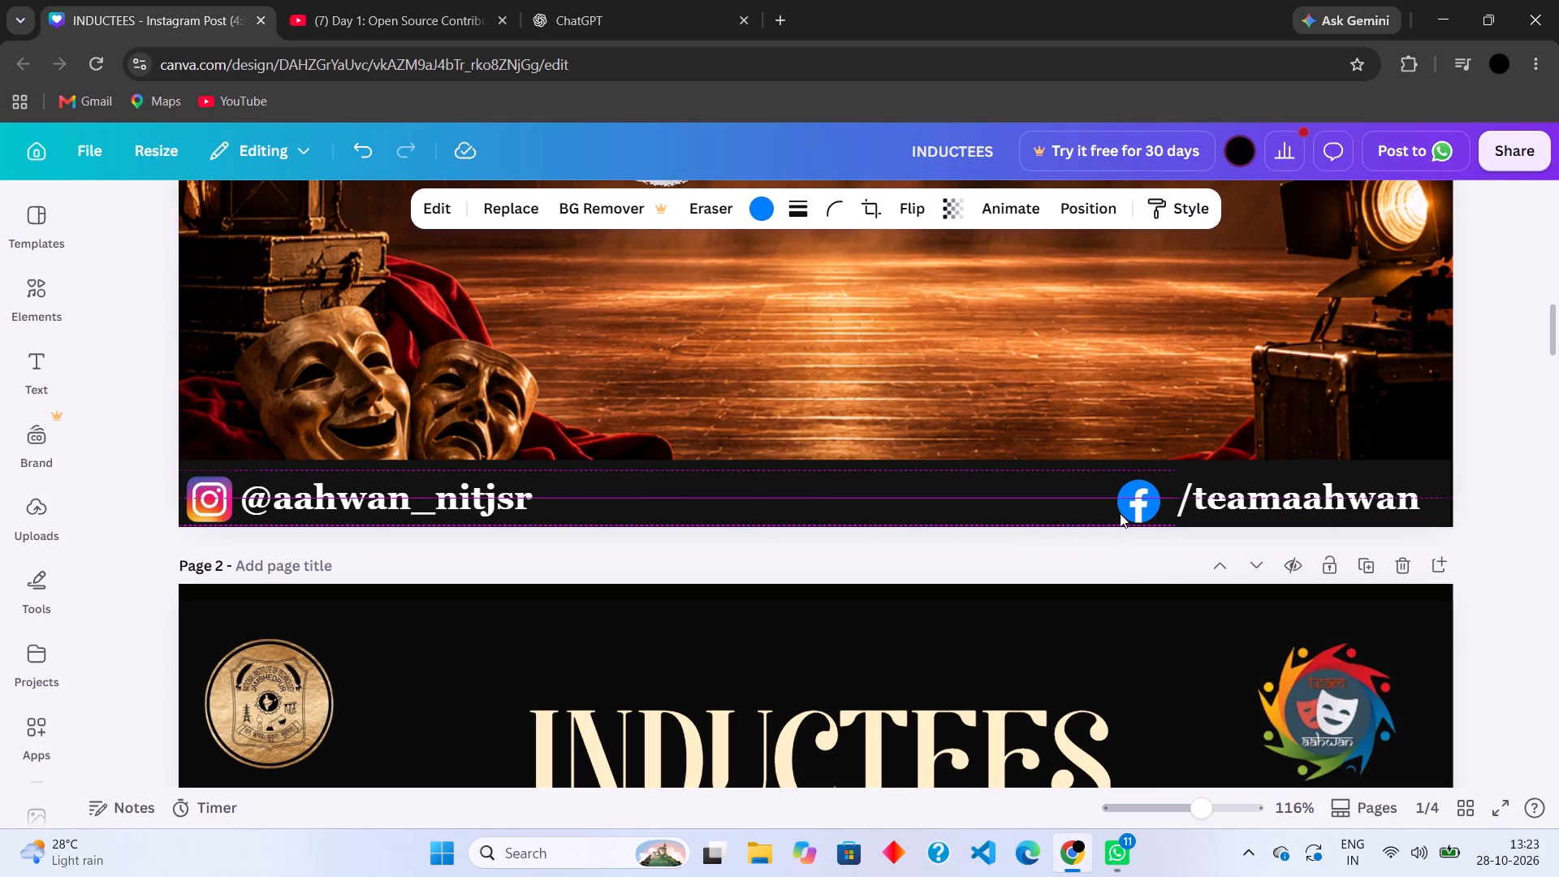
Narrow the /teamaahwan text box from its right side so it fits closely around the text, and deselect it.
click(1358, 503)
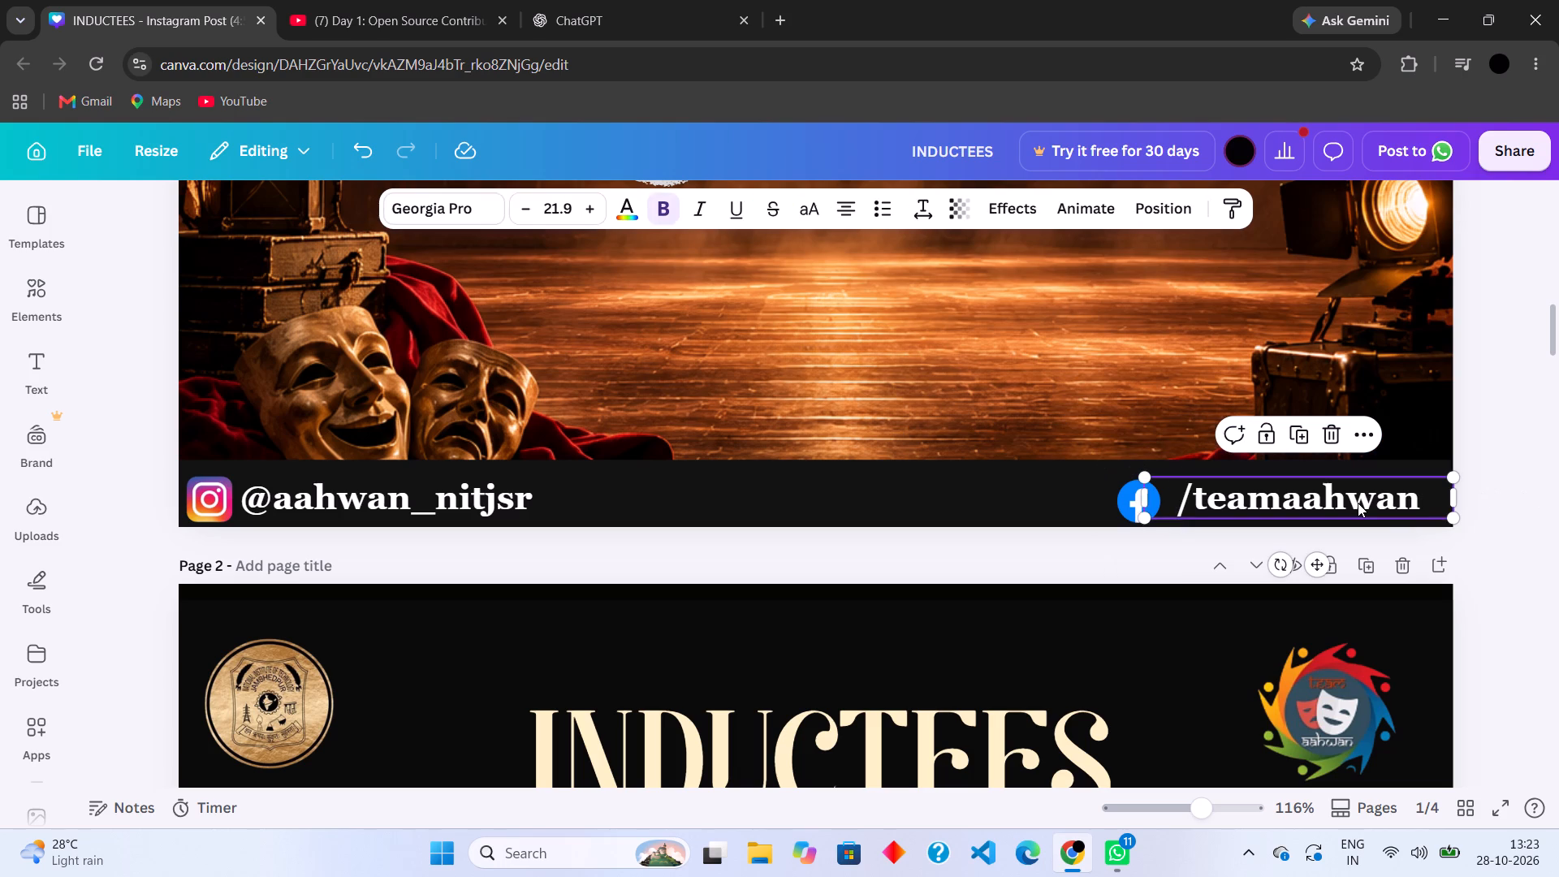
drag(1458, 499, 1448, 498)
drag(1448, 498, 1420, 498)
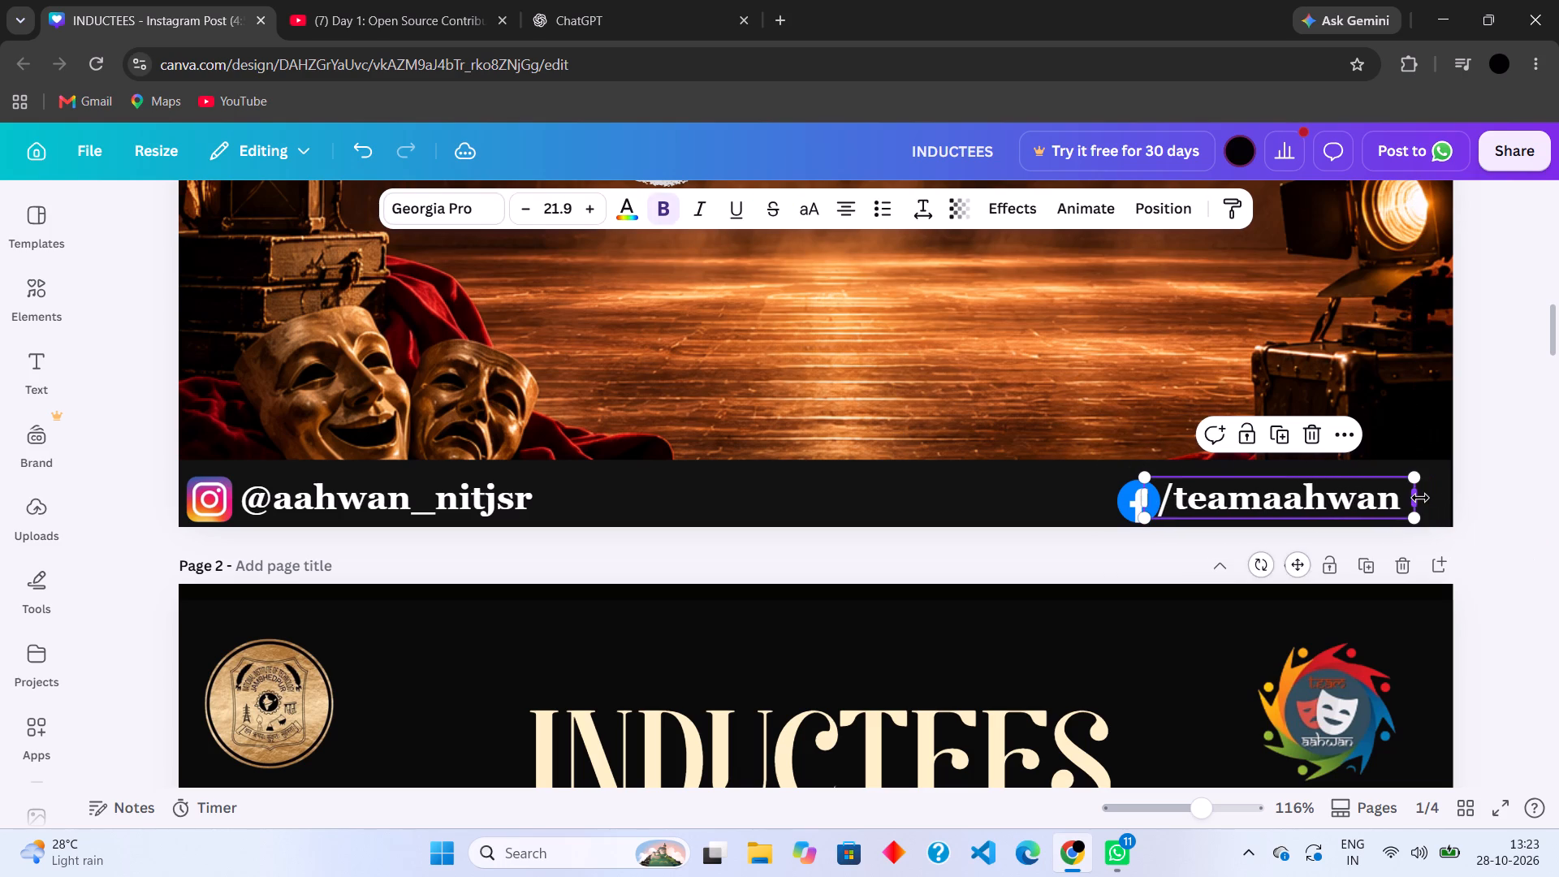
click(1512, 481)
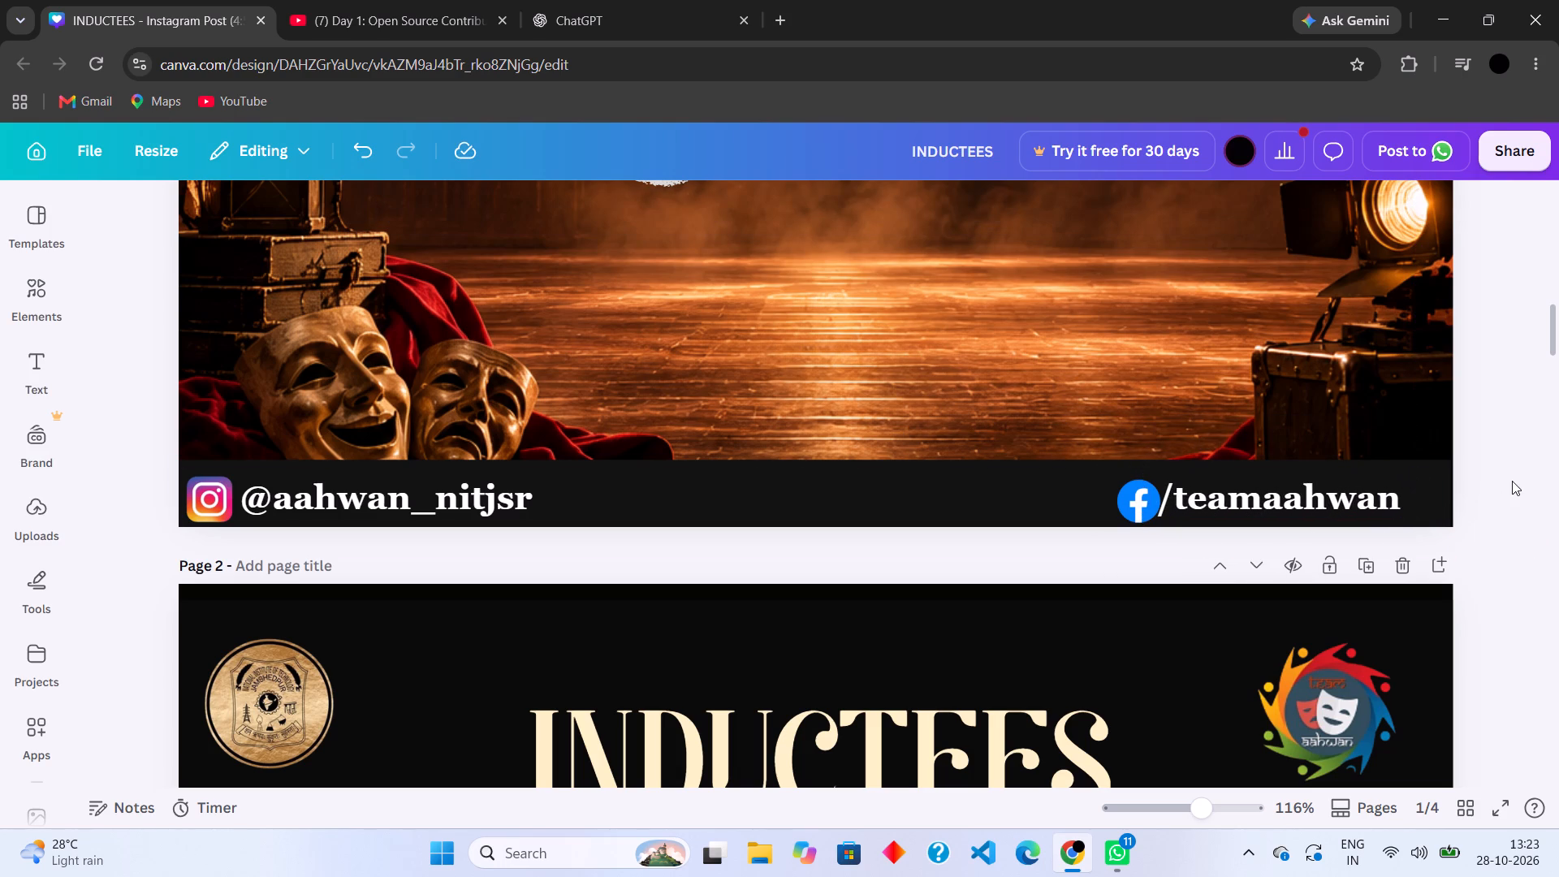
Nudge the /teamaahwan handle right, away from the Facebook icon and close to the page's right edge.
click(1343, 495)
key(Right)
key(Right)
key(Right)
key(Right)
key(Right)
key(Right)
key(Right)
key(Right)
key(Right)
key(Right)
key(Right)
key(Right)
key(Right)
key(Right)
key(Right)
key(Right)
key(Right)
key(Right)
key(Right)
key(Right)
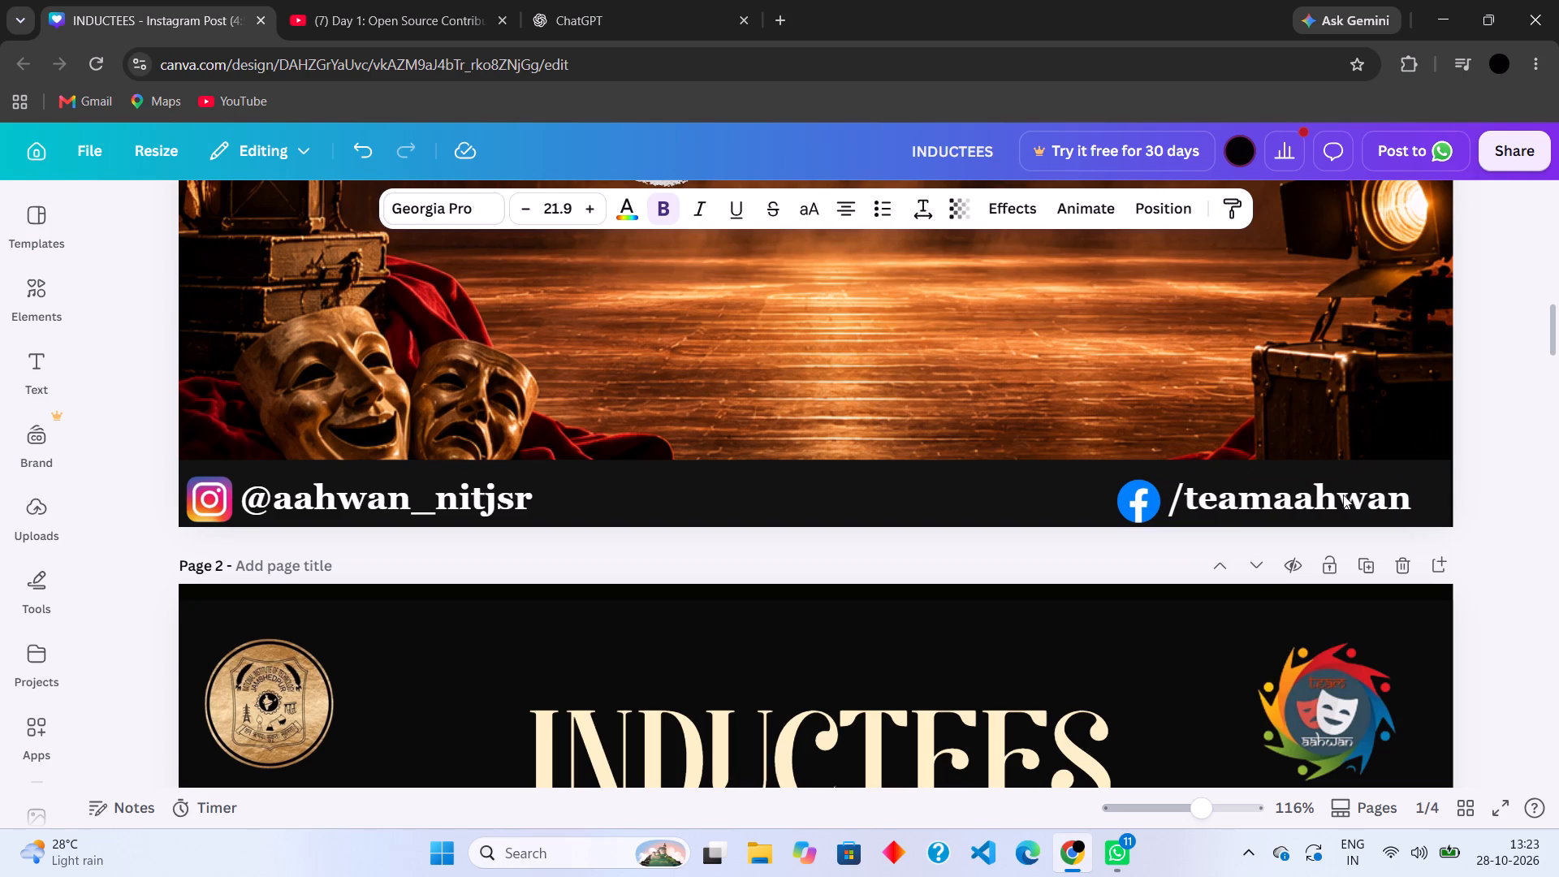
Nudge the Facebook icon right until it sits directly beside the /teamaahwan handle, keep its height, and deselect it.
click(1146, 508)
key(Right)
key(Right)
key(Right)
key(Right)
key(Right)
key(Right)
key(Right)
key(Right)
key(Right)
key(Right)
key(Right)
key(Right)
key(Right)
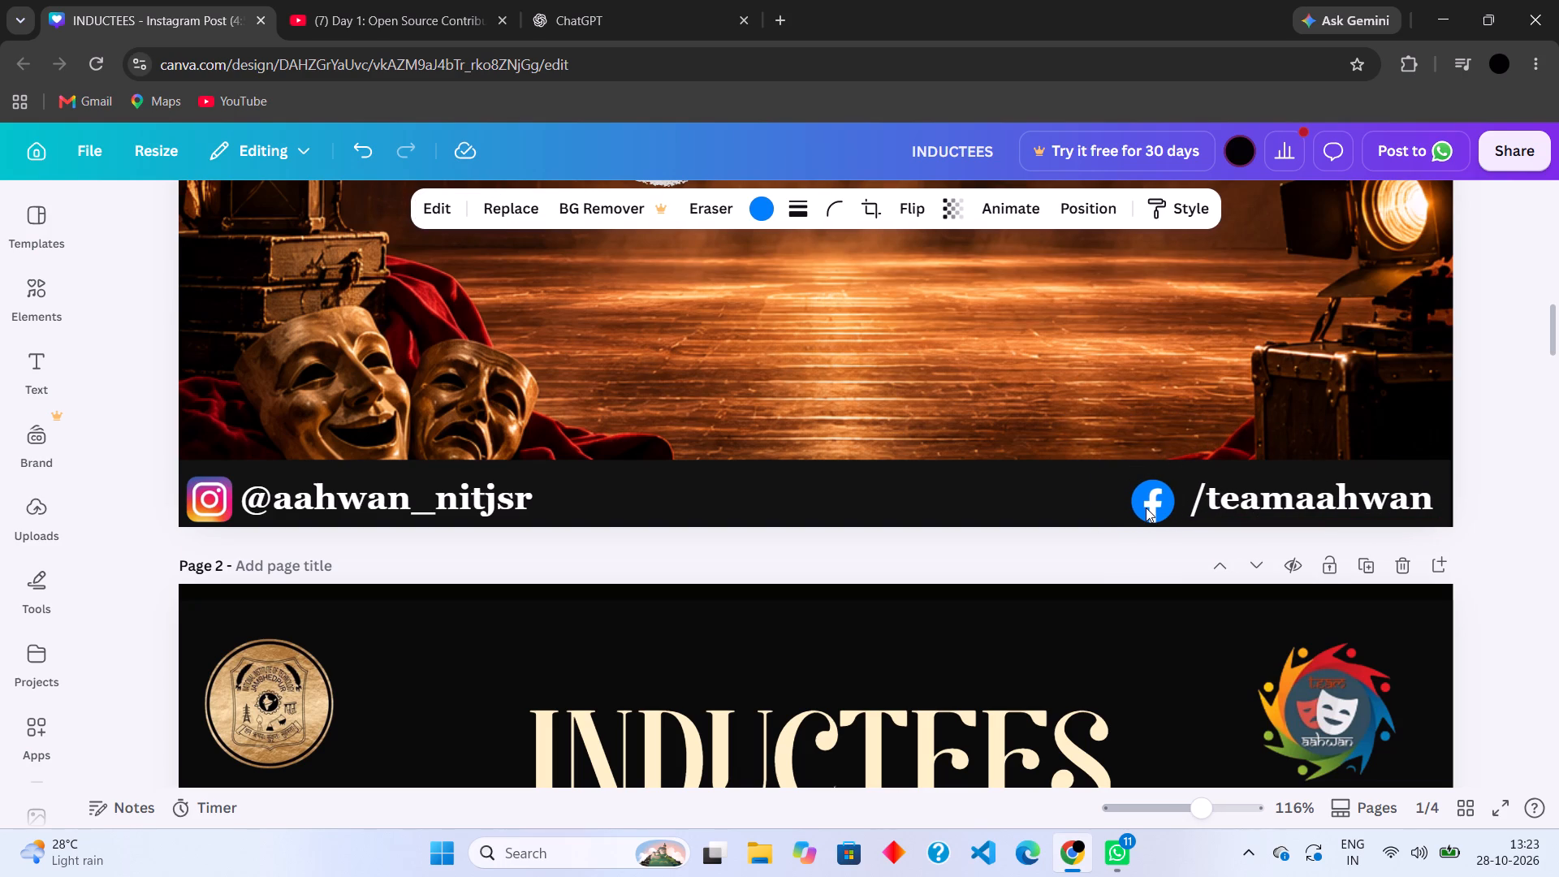
key(Right)
key(Right)
key(Right)
key(Right)
key(Right)
key(Up)
key(Up)
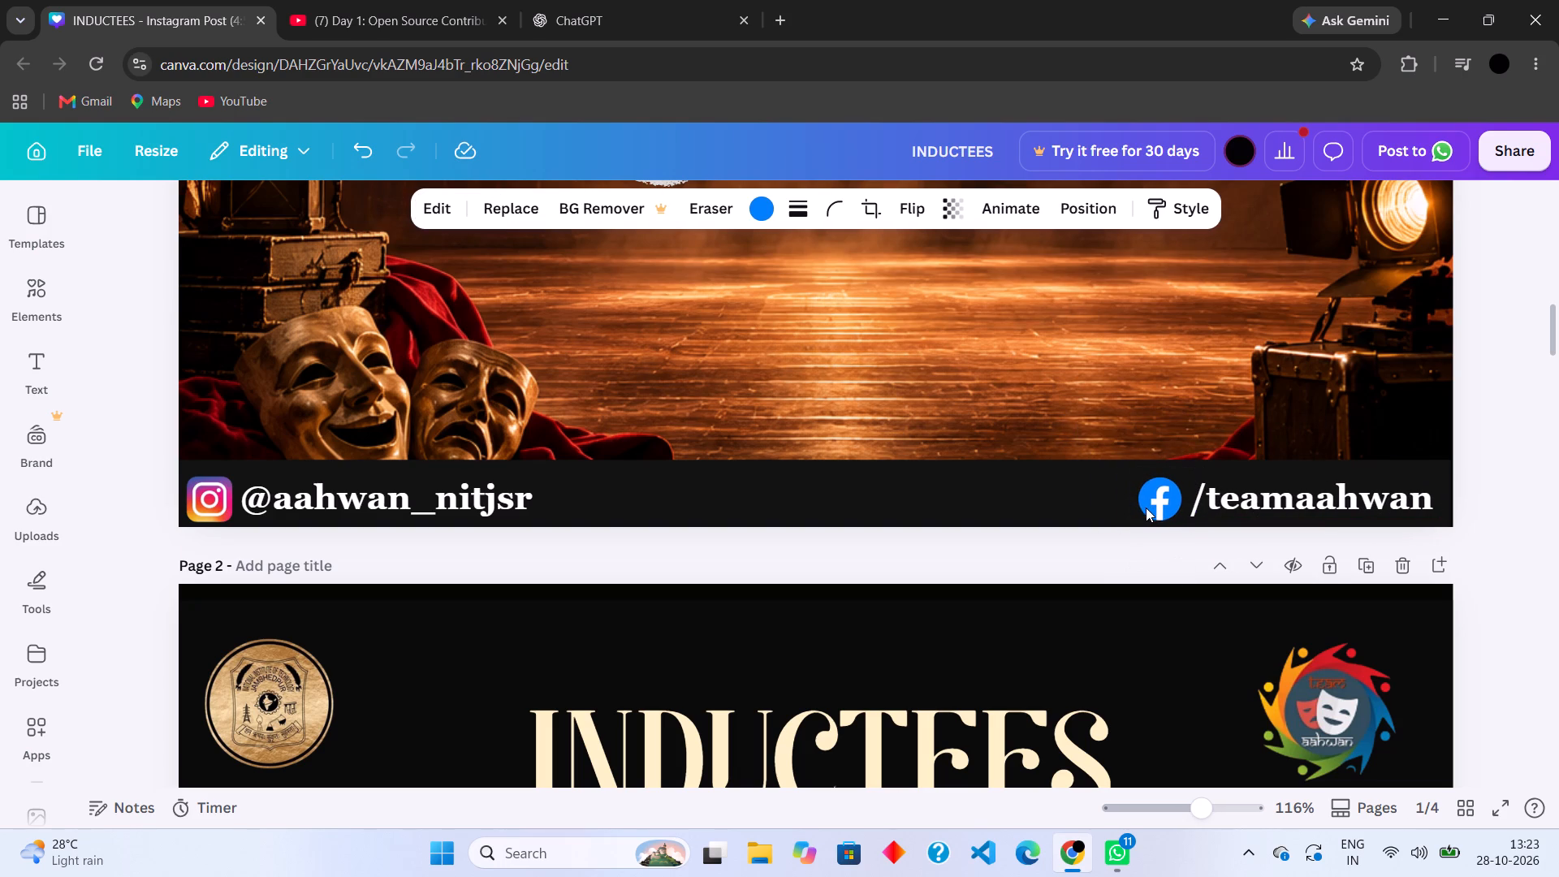
key(Up)
key(Down)
key(Down)
key(Down)
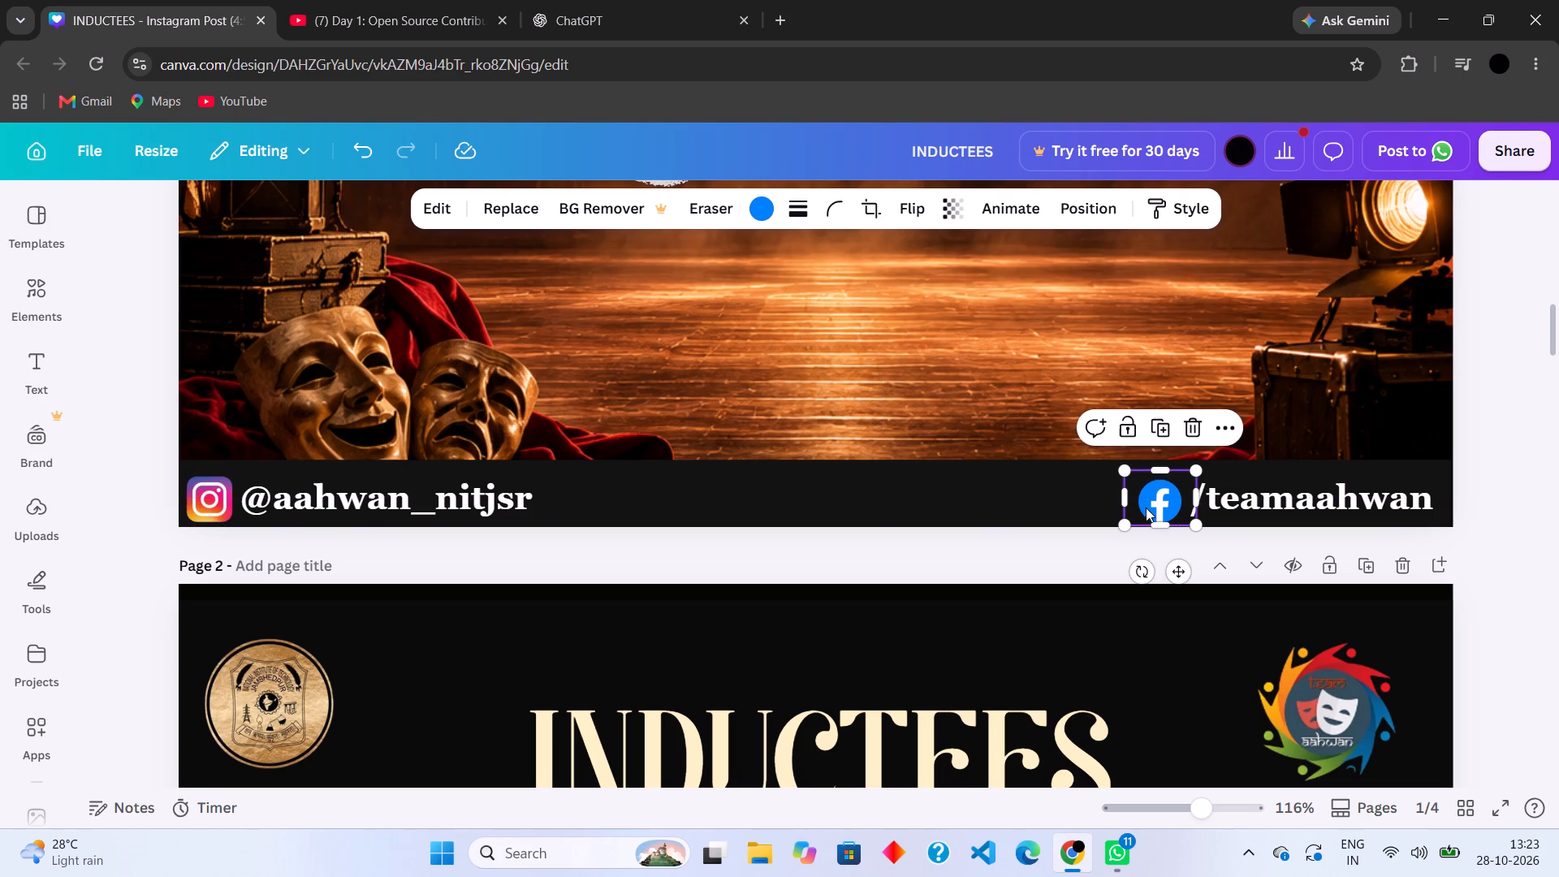
click(1526, 490)
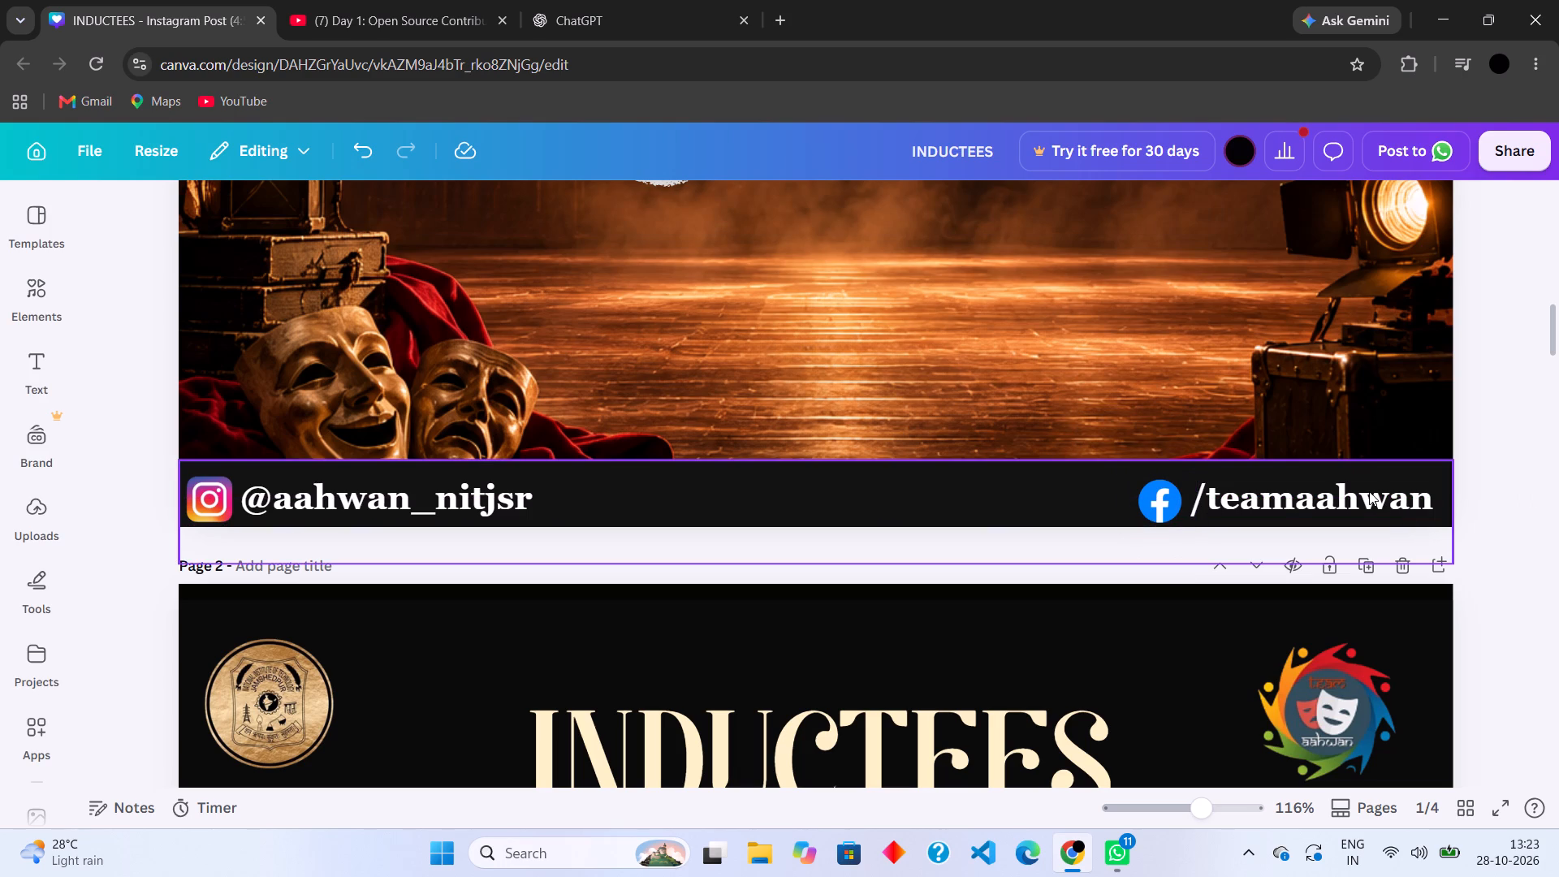
Nudge the /teamaahwan handle slightly right until its box meets the page's right edge.
click(1369, 491)
key(Right)
key(Right)
key(Right)
key(Right)
key(Right)
key(Right)
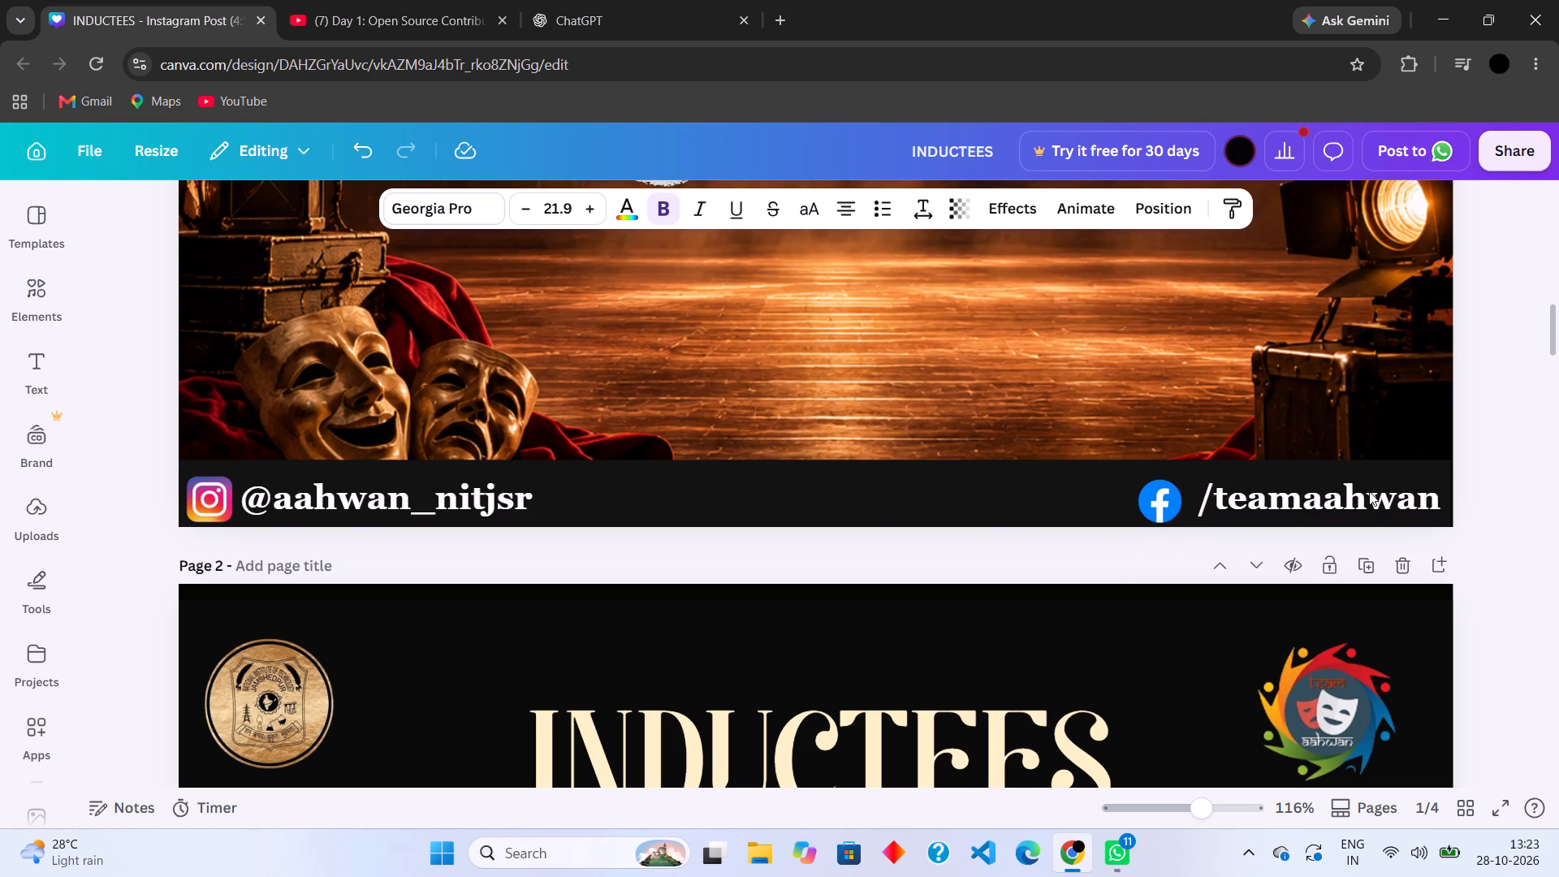
key(Left)
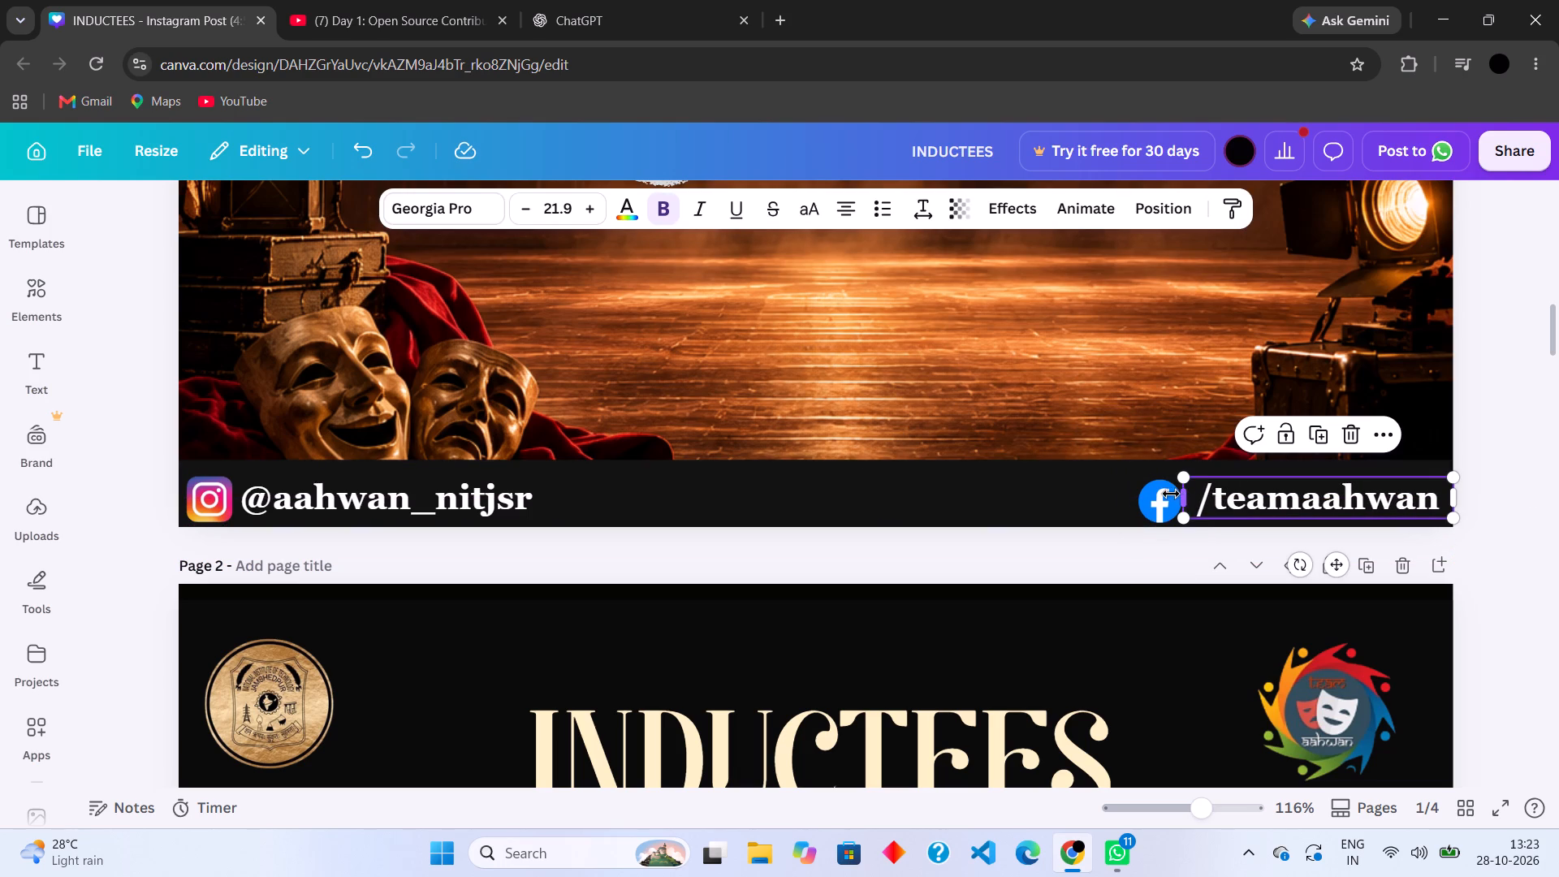
Nudge the Facebook icon slightly right and up so it sits closer to and level with the /teamaahwan handle.
click(1166, 494)
key(Right)
key(Right)
key(Right)
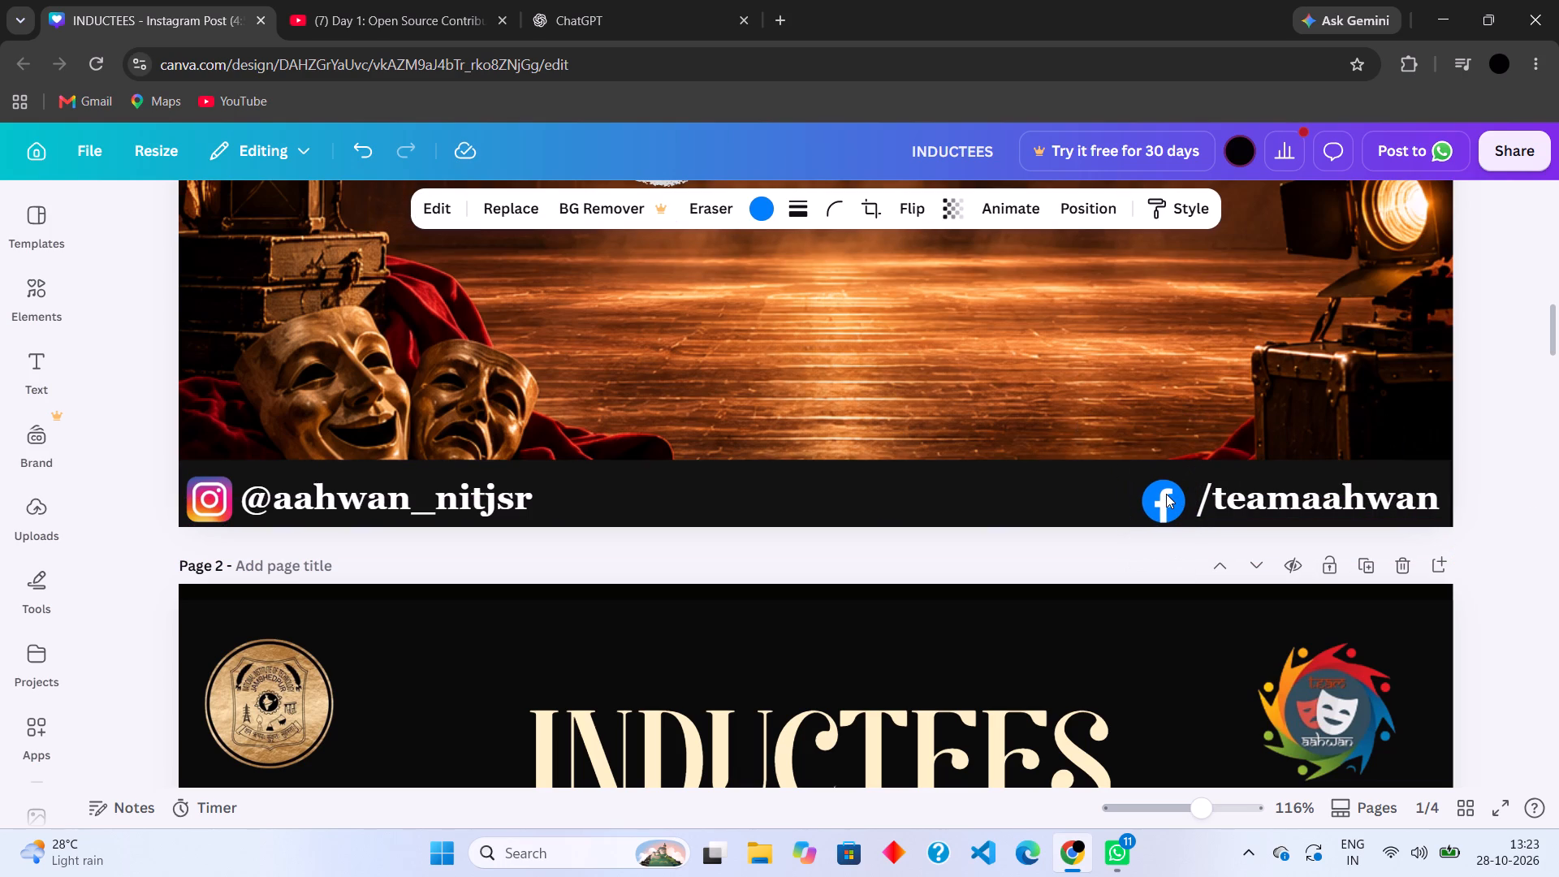
key(Up)
key(Up)
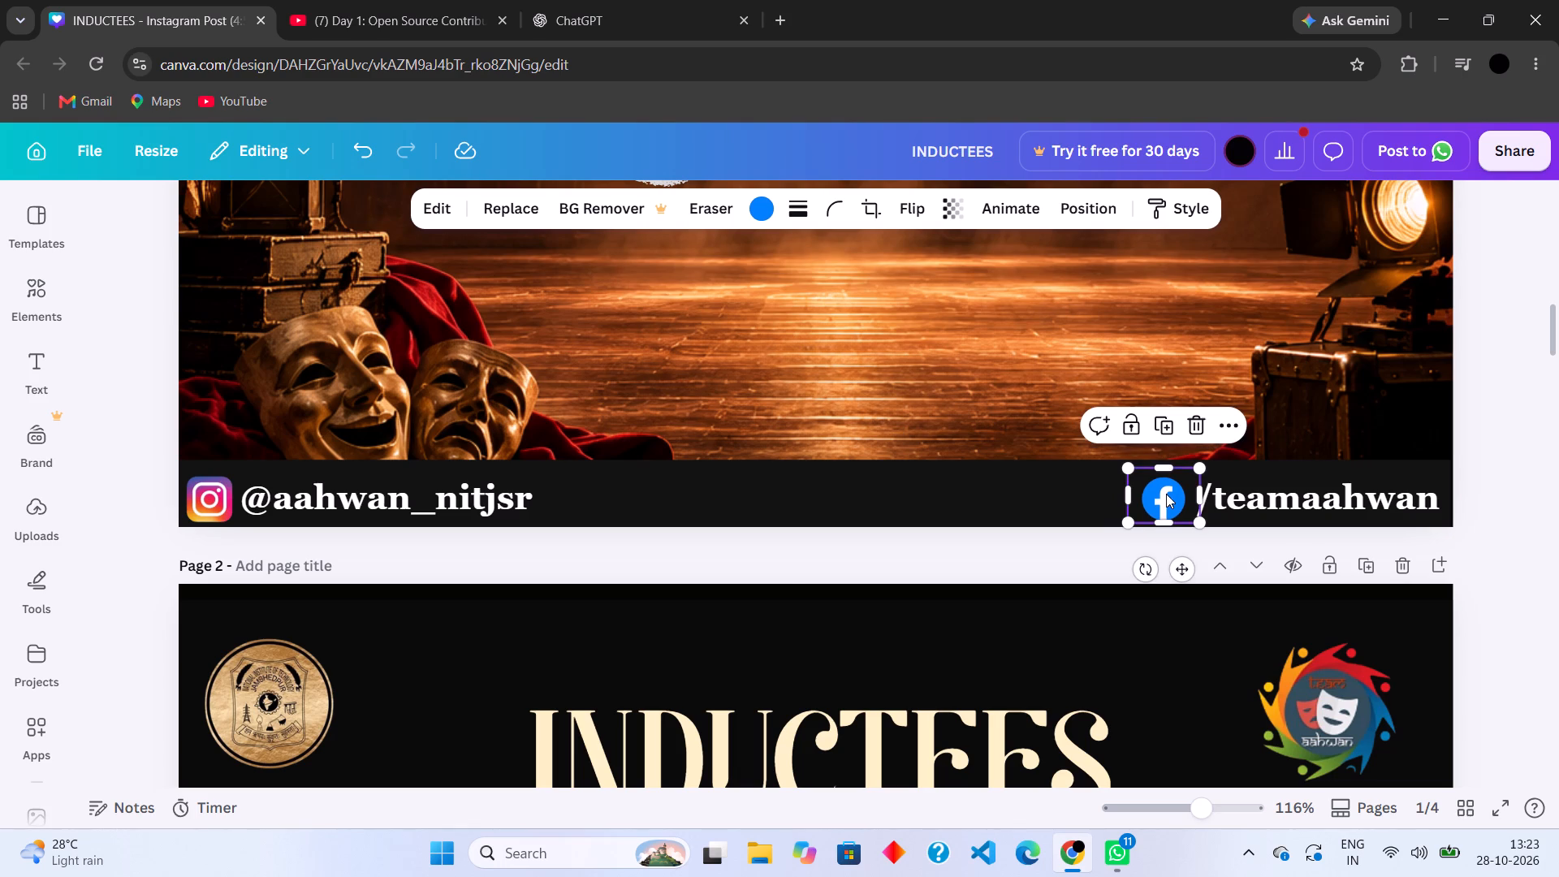
click(184, 489)
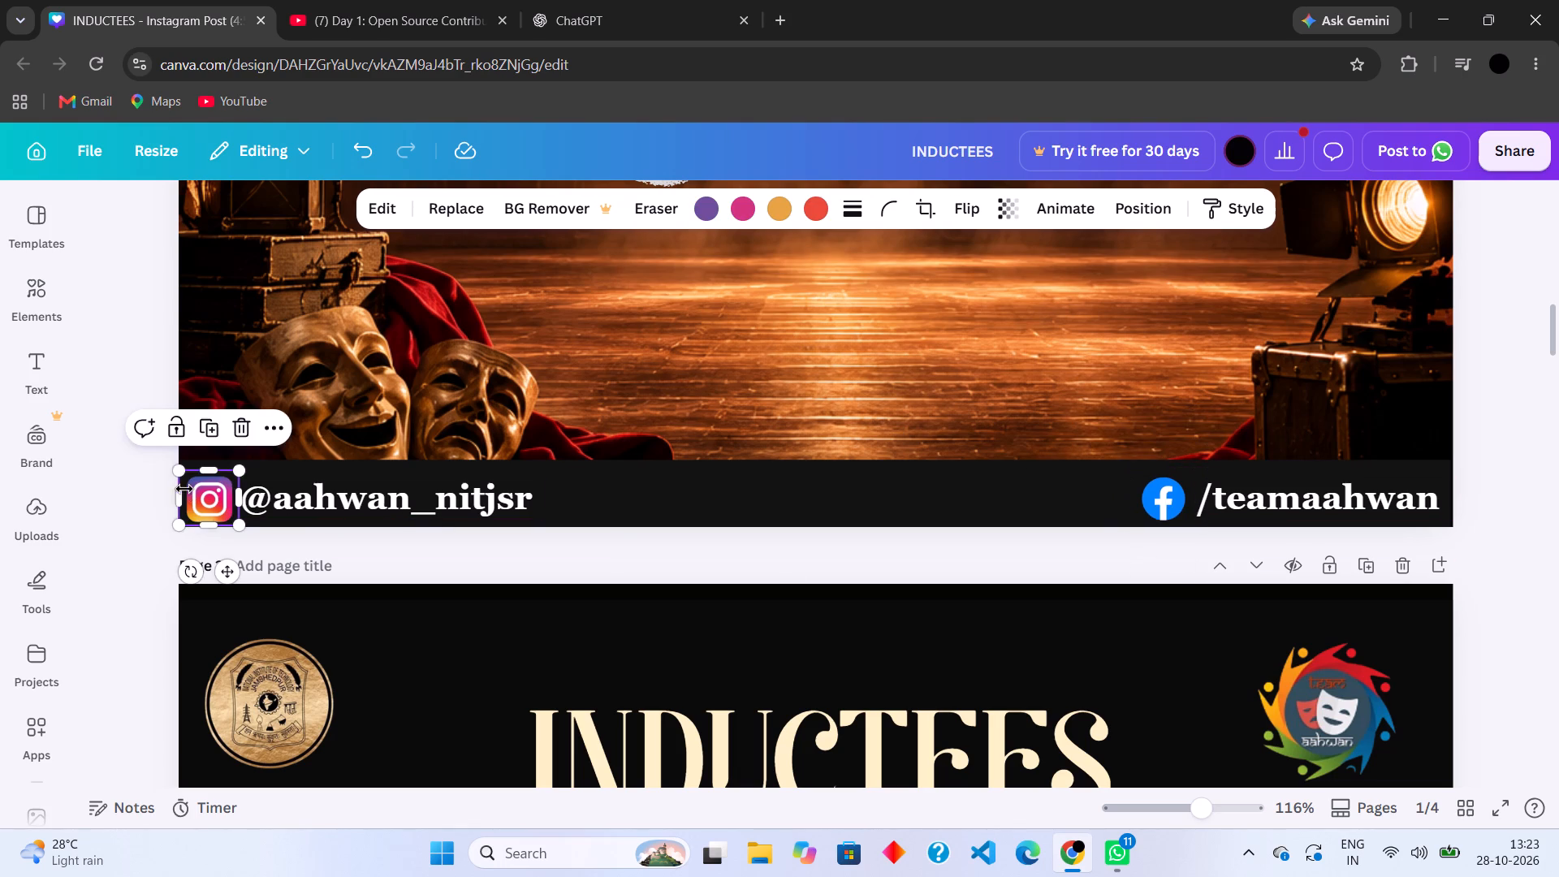
key(Up)
key(Up)
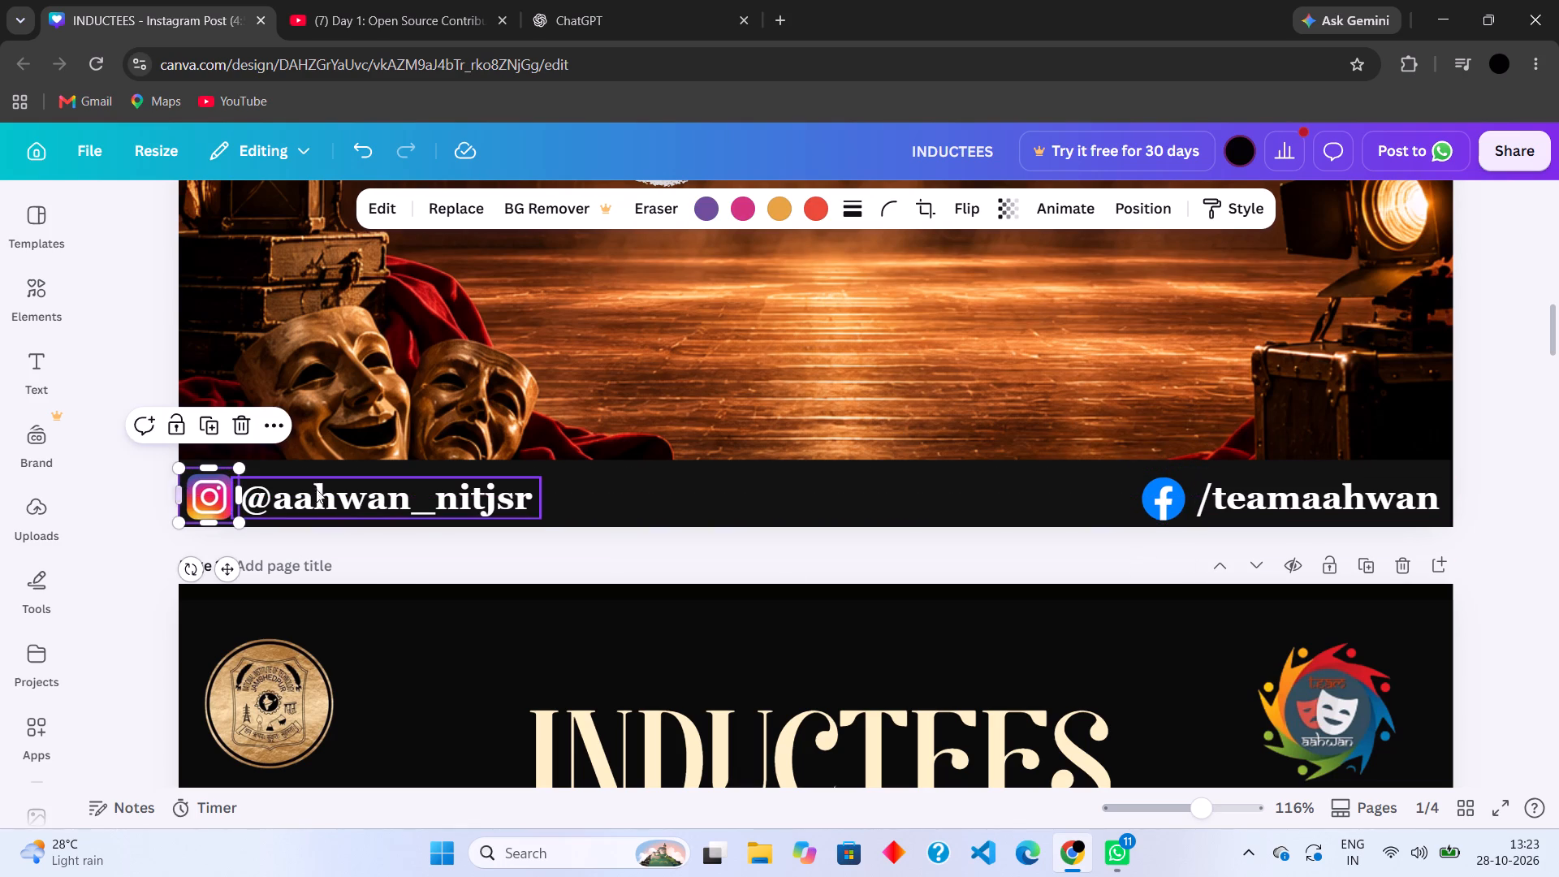
click(359, 488)
key(Up)
key(Up)
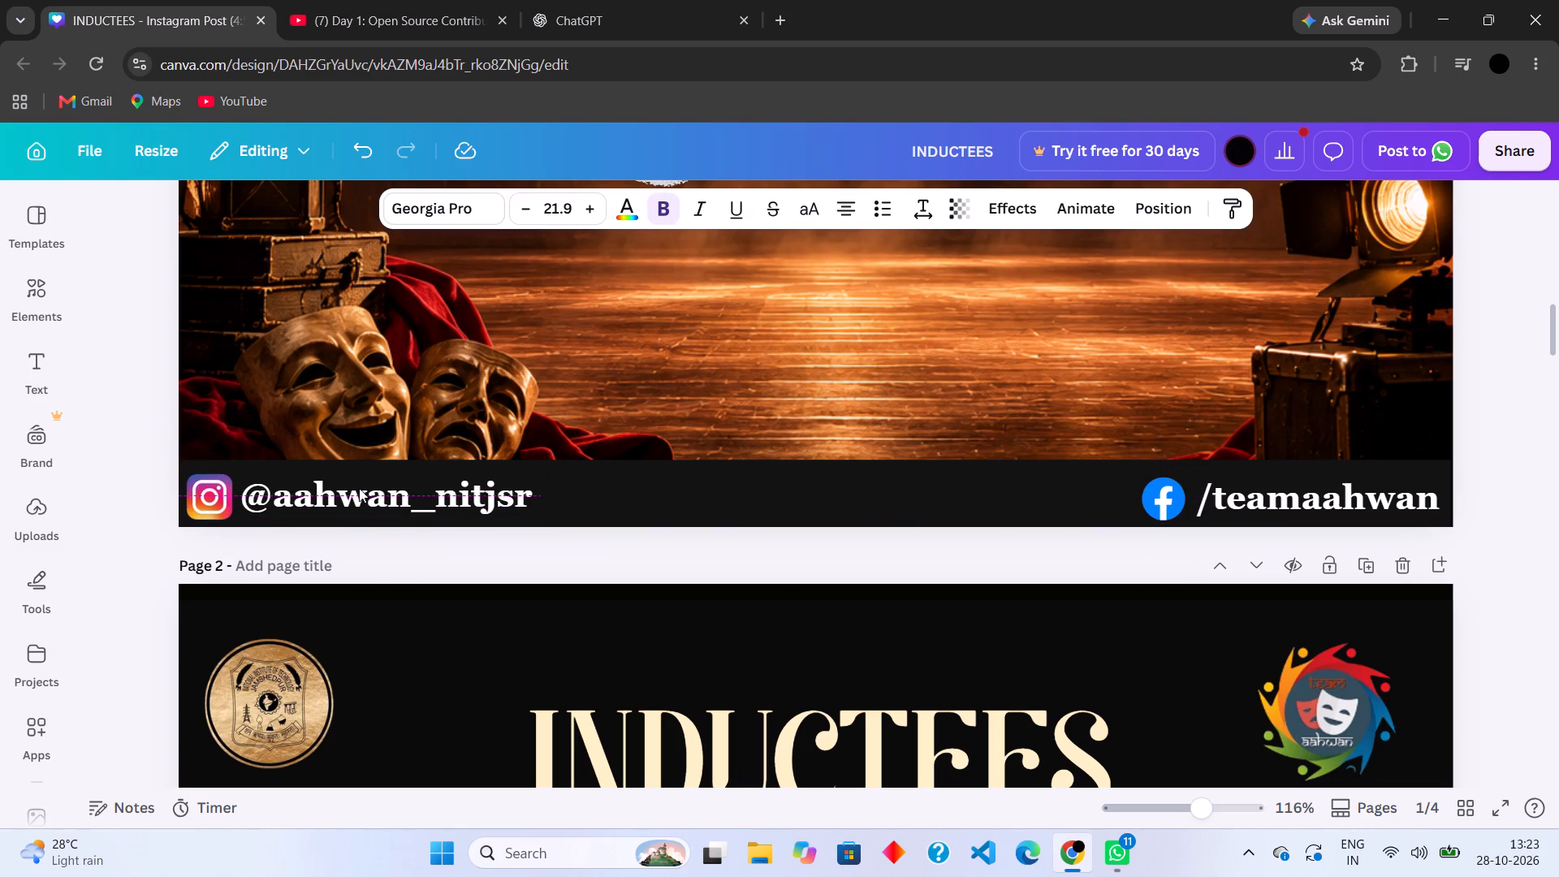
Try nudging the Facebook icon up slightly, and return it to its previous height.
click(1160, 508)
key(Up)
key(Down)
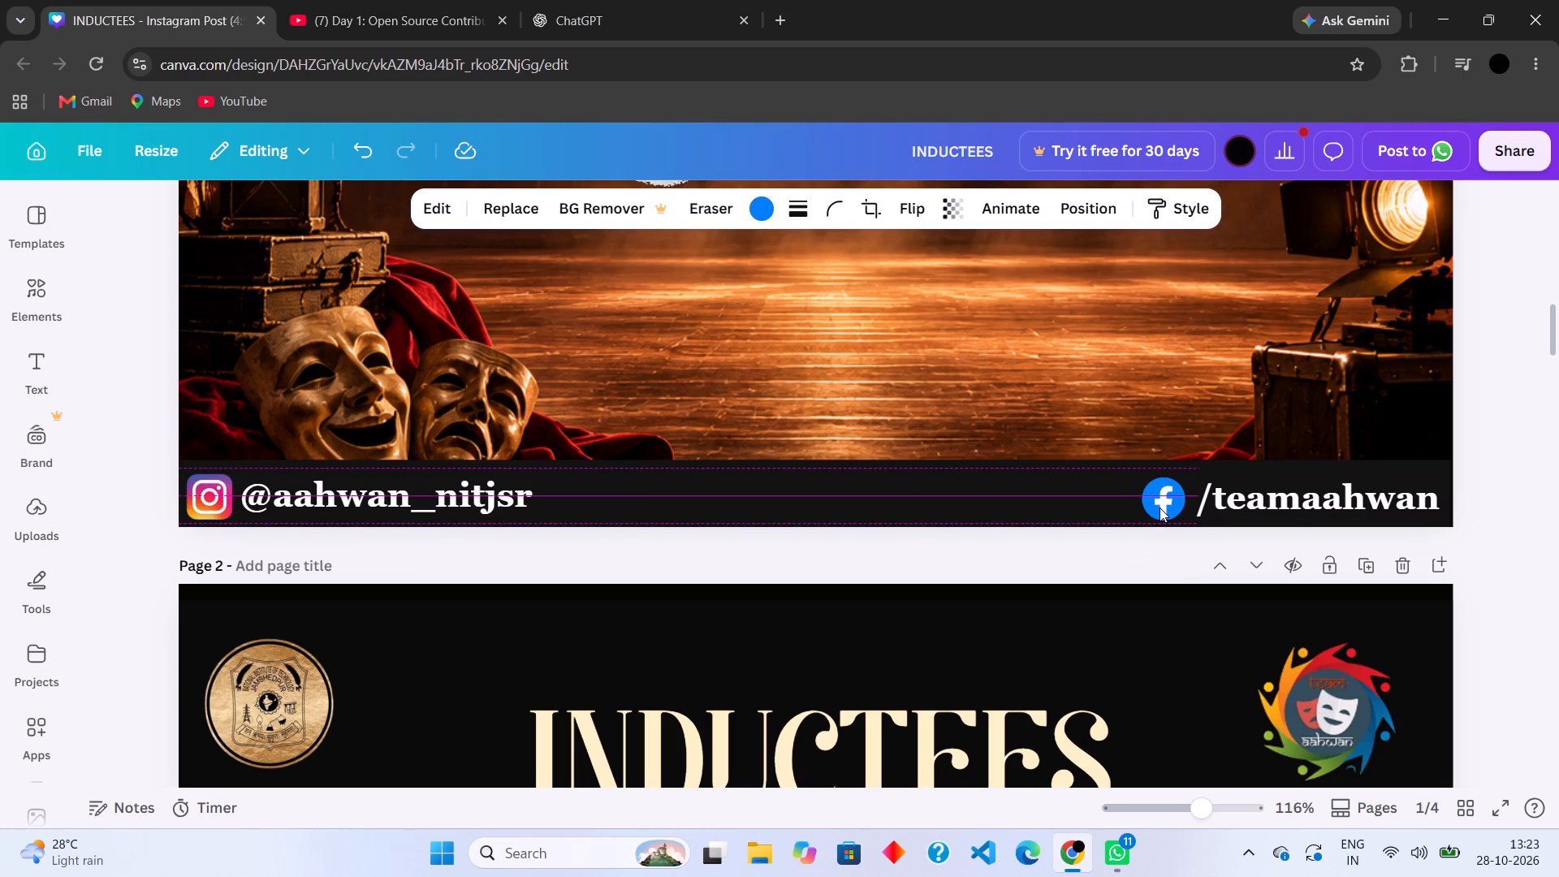
click(1297, 514)
key(Up)
key(Down)
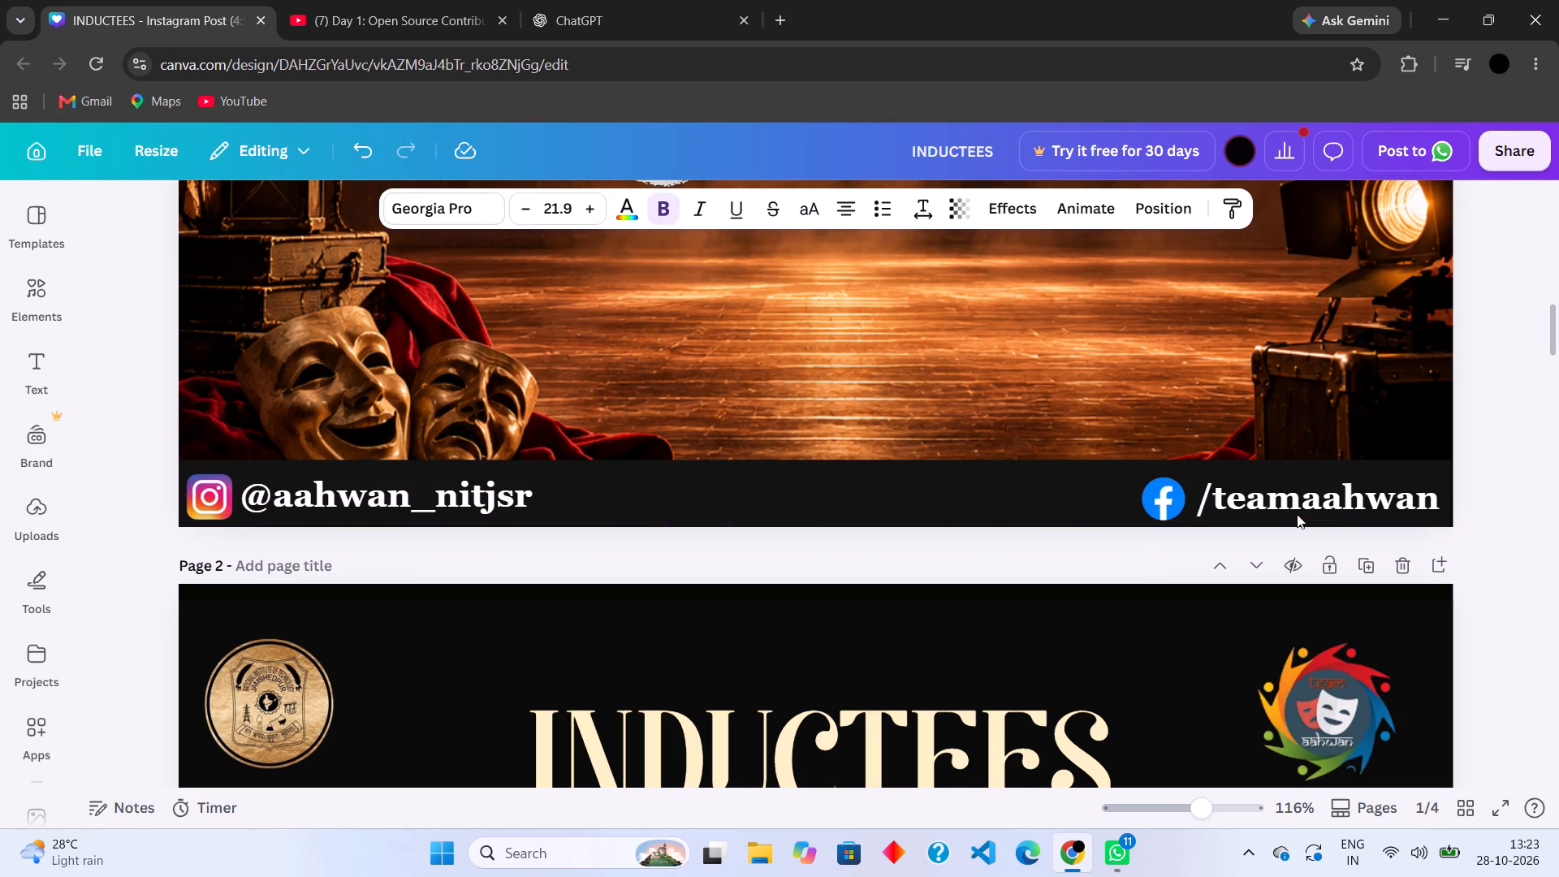
key(Down)
key(Down)
key(Down)
key(Down)
key(Down)
key(Up)
key(Up)
key(Up)
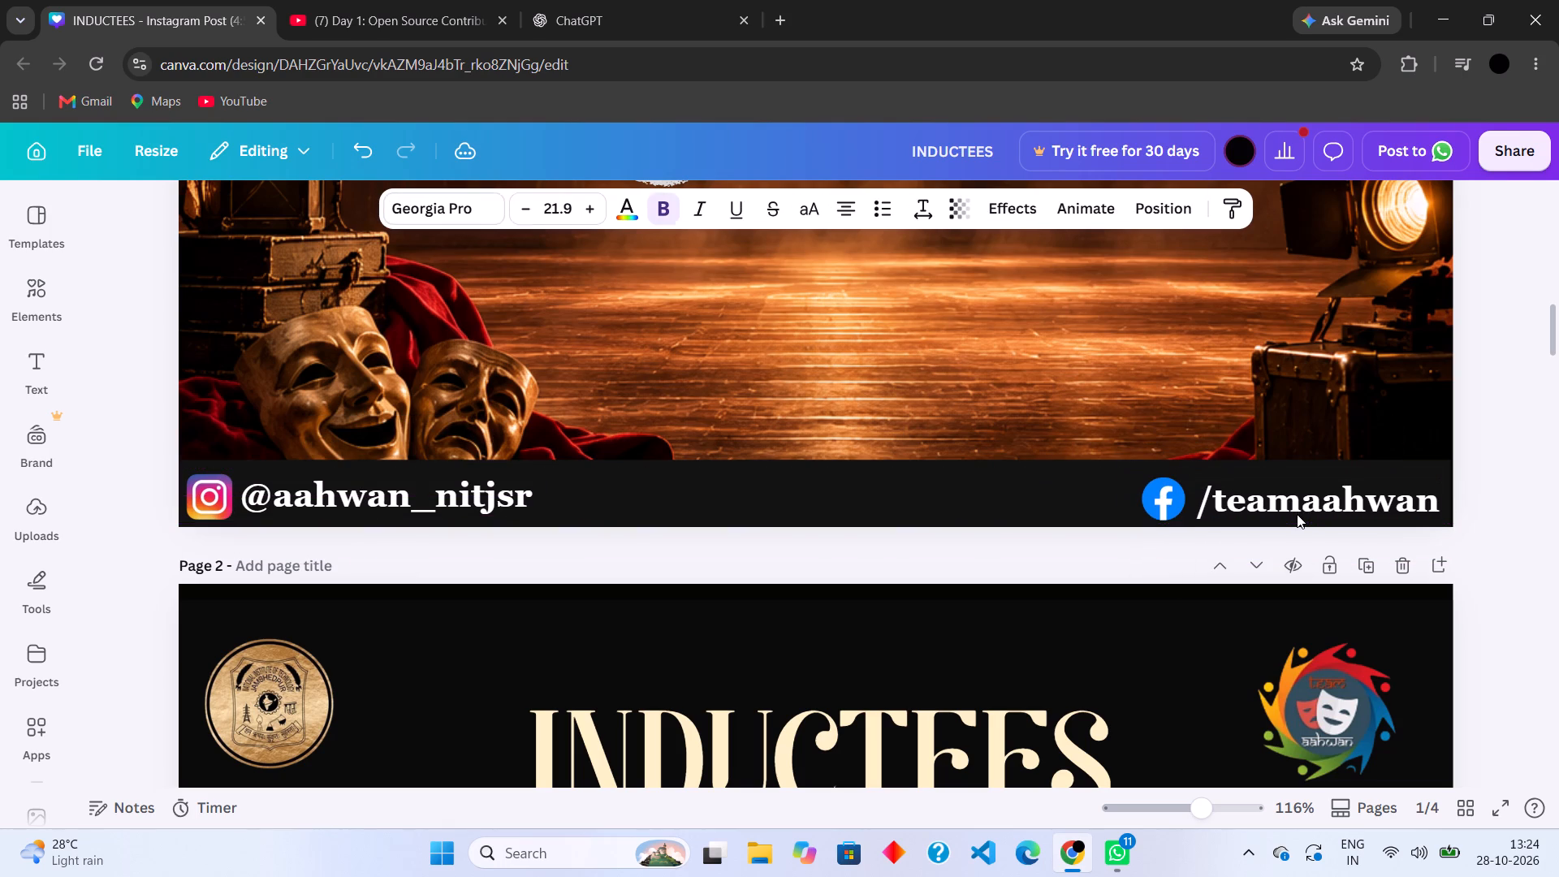
key(Up)
key(Up)
key(Up)
key(Up)
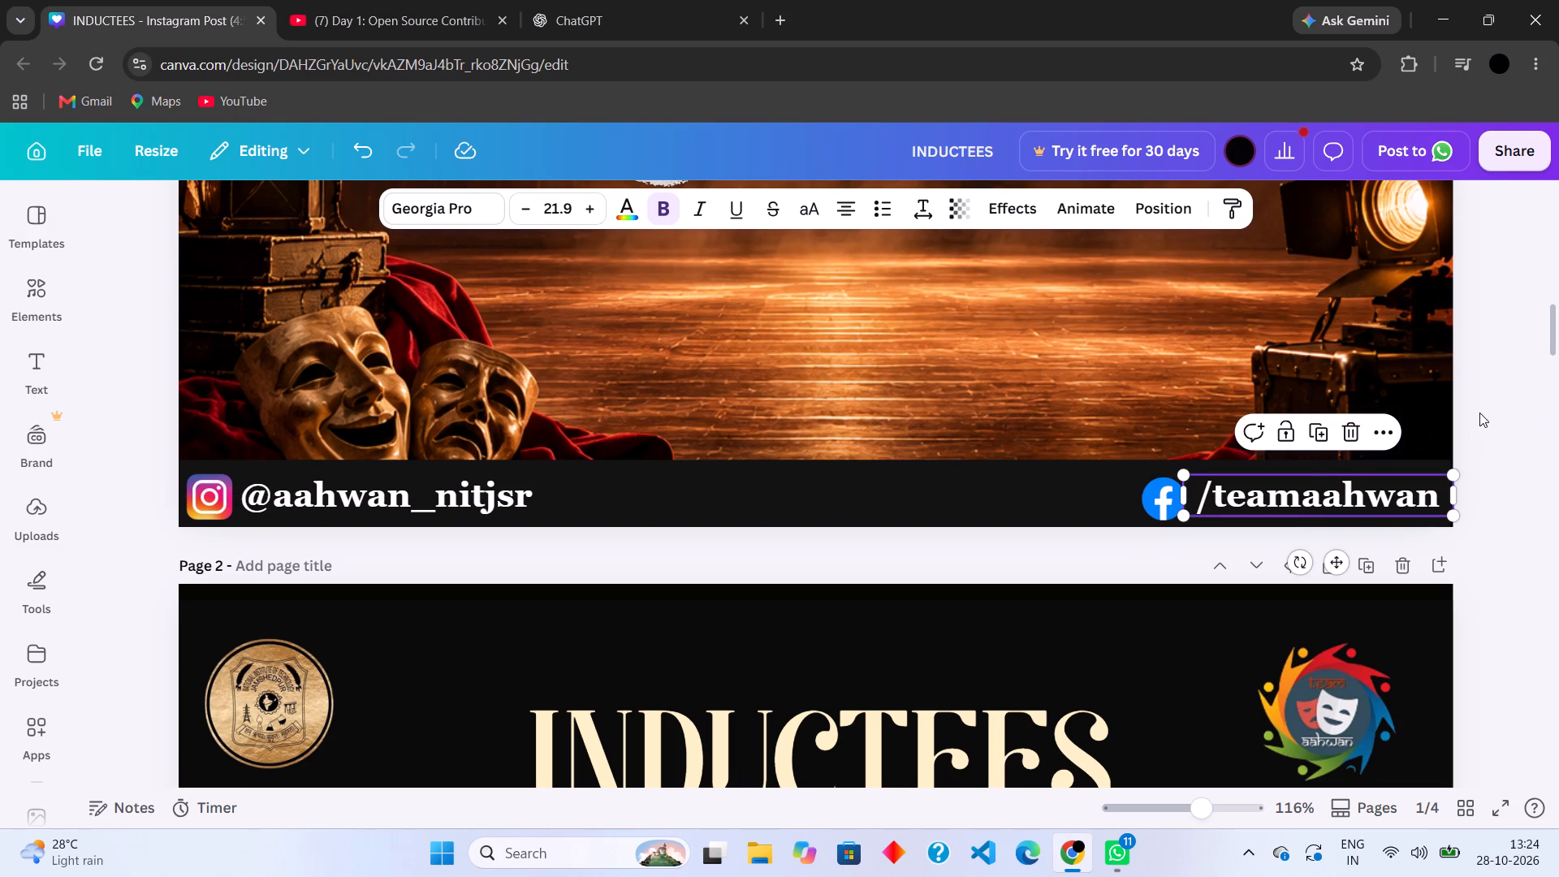
Slim page 1's black footer bar by lowering its top edge slightly and raising its bottom edge to the page's bottom edge, and deselect it.
click(754, 490)
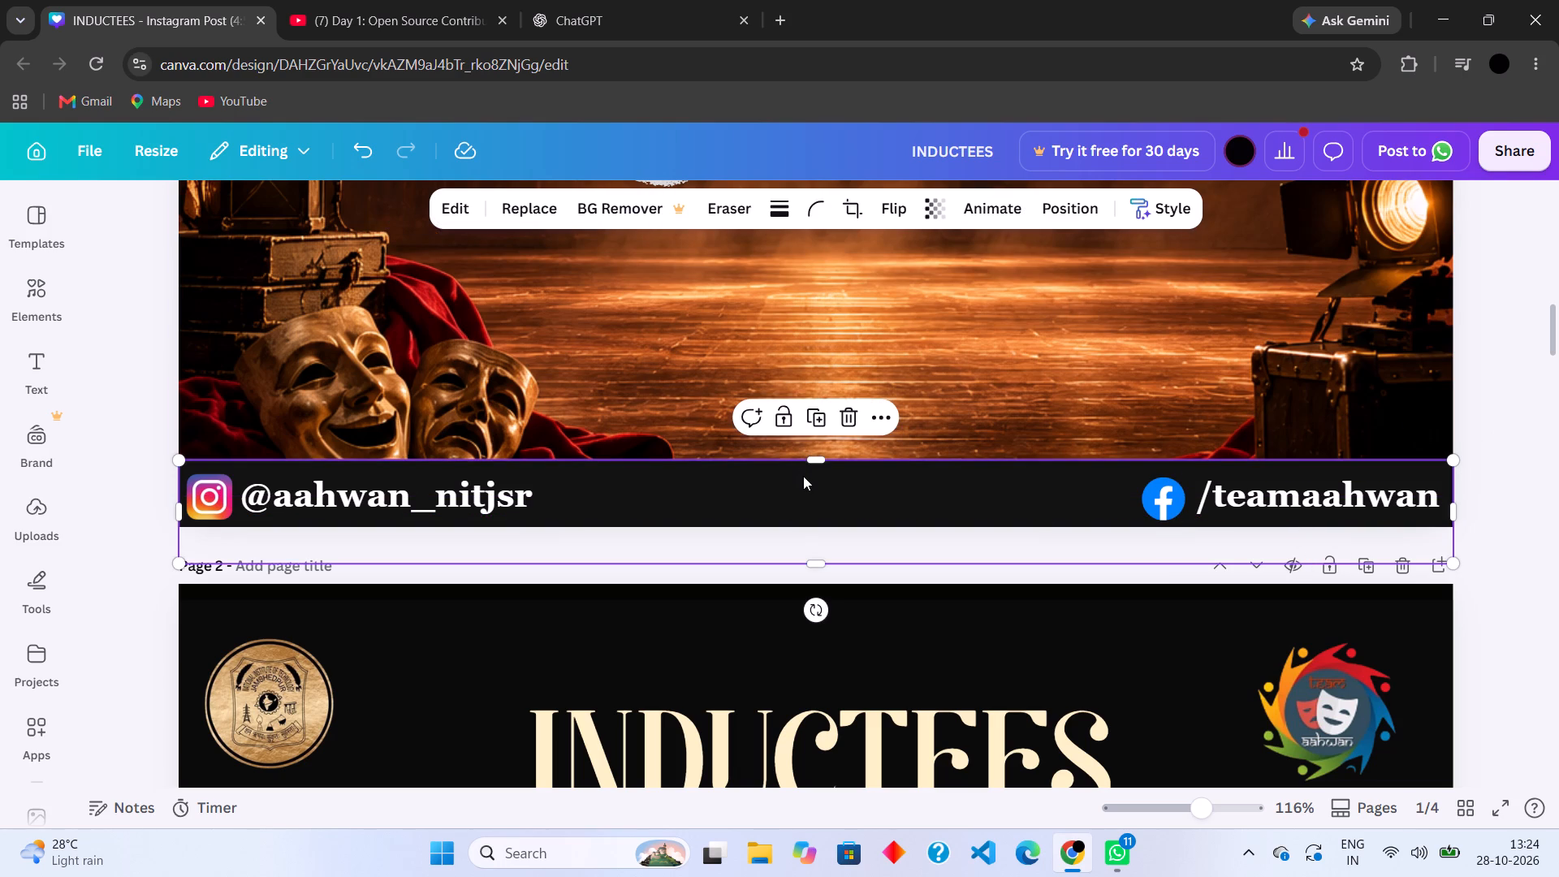
click(821, 460)
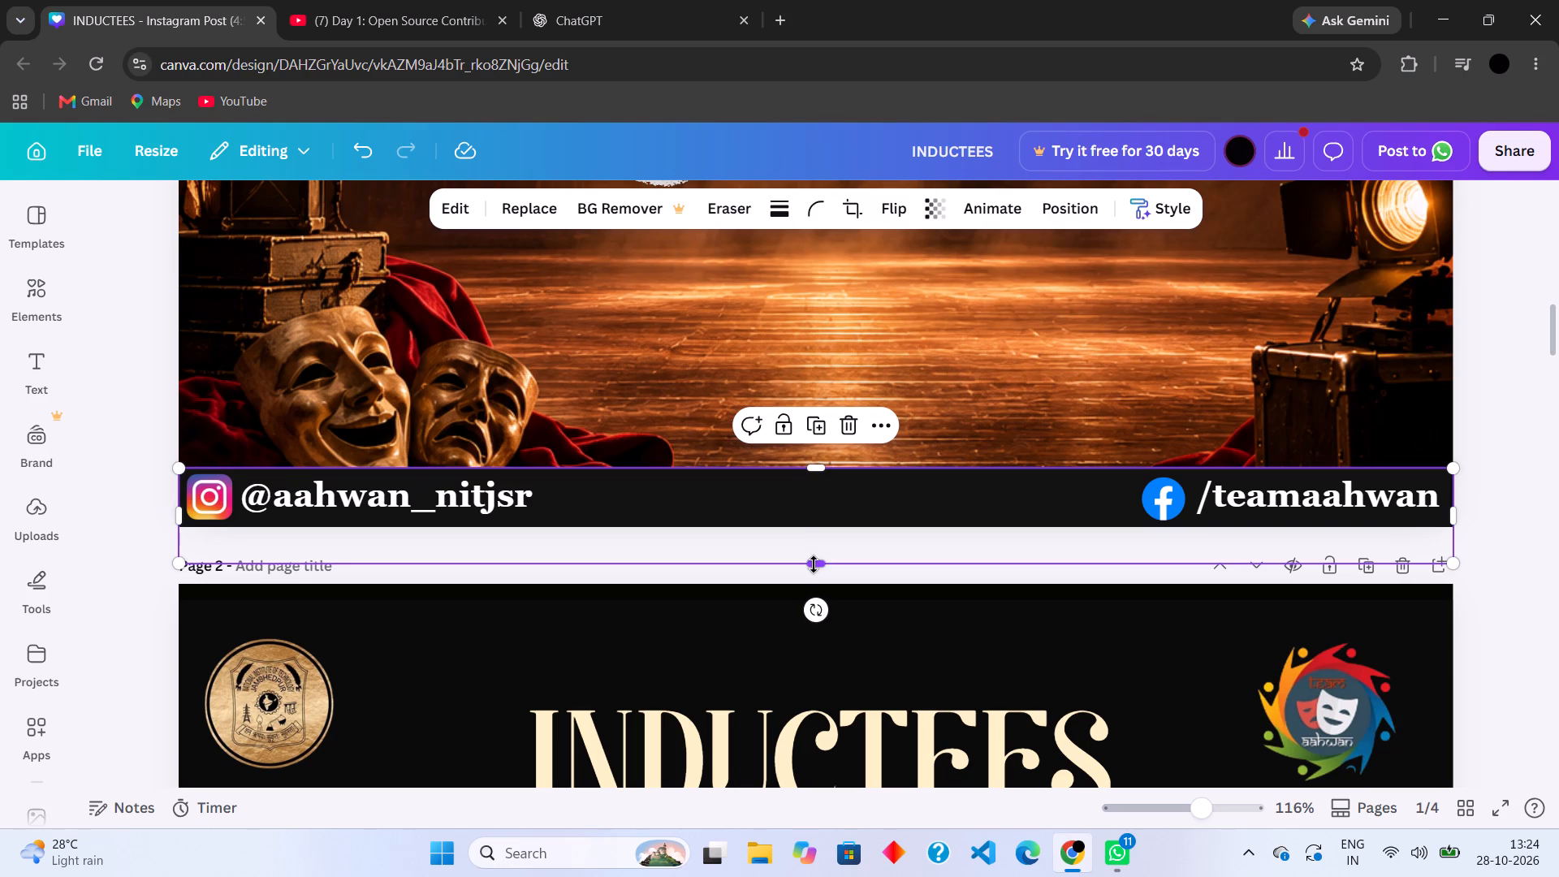
drag(814, 564, 818, 525)
click(818, 525)
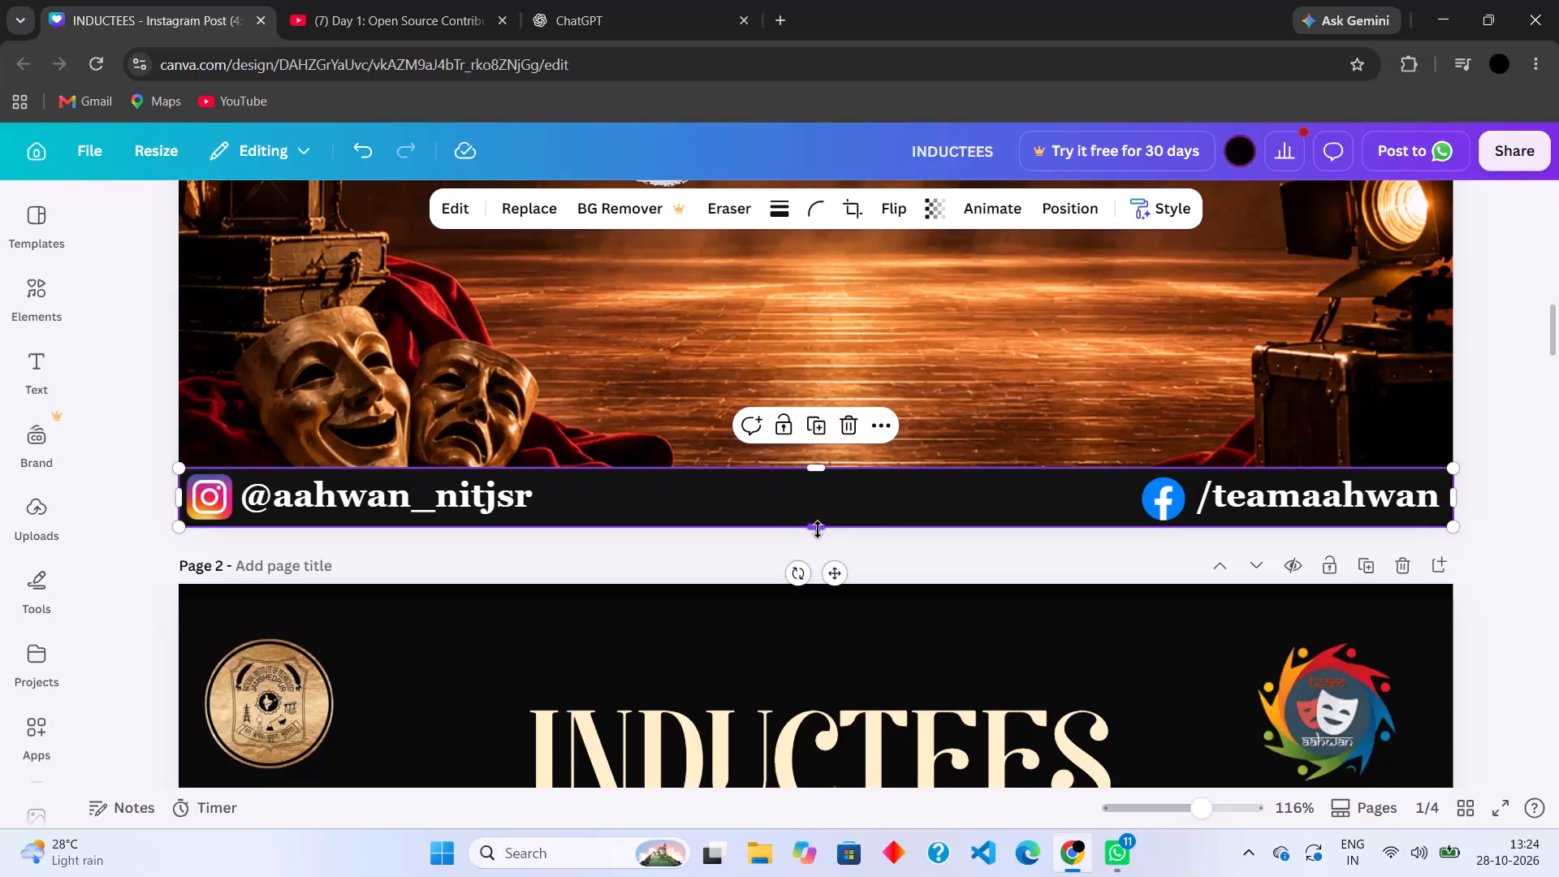
click(1495, 446)
click(1495, 446)
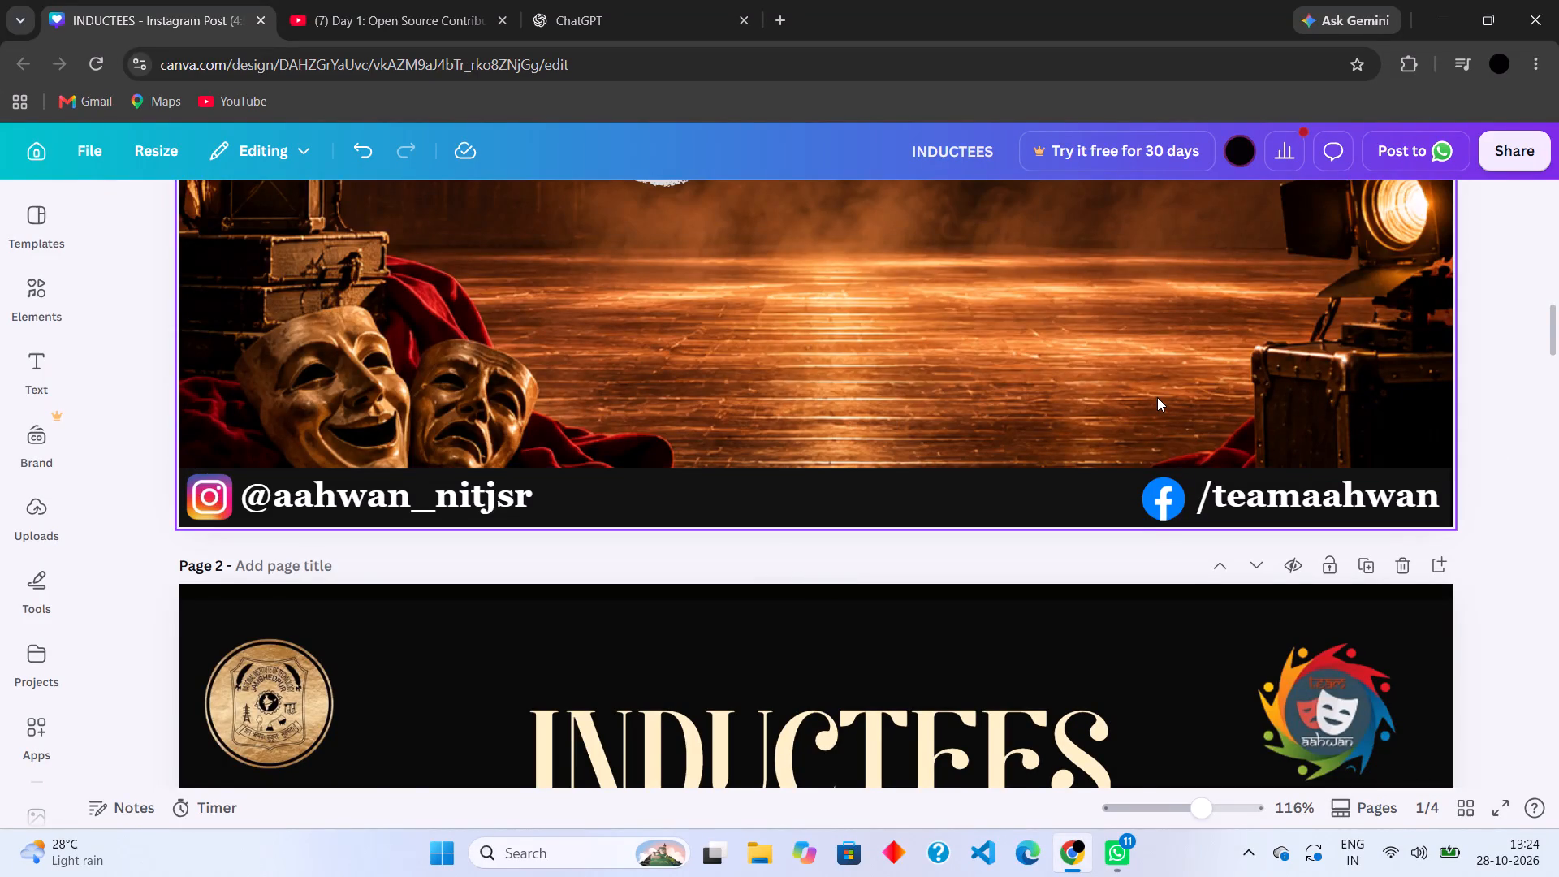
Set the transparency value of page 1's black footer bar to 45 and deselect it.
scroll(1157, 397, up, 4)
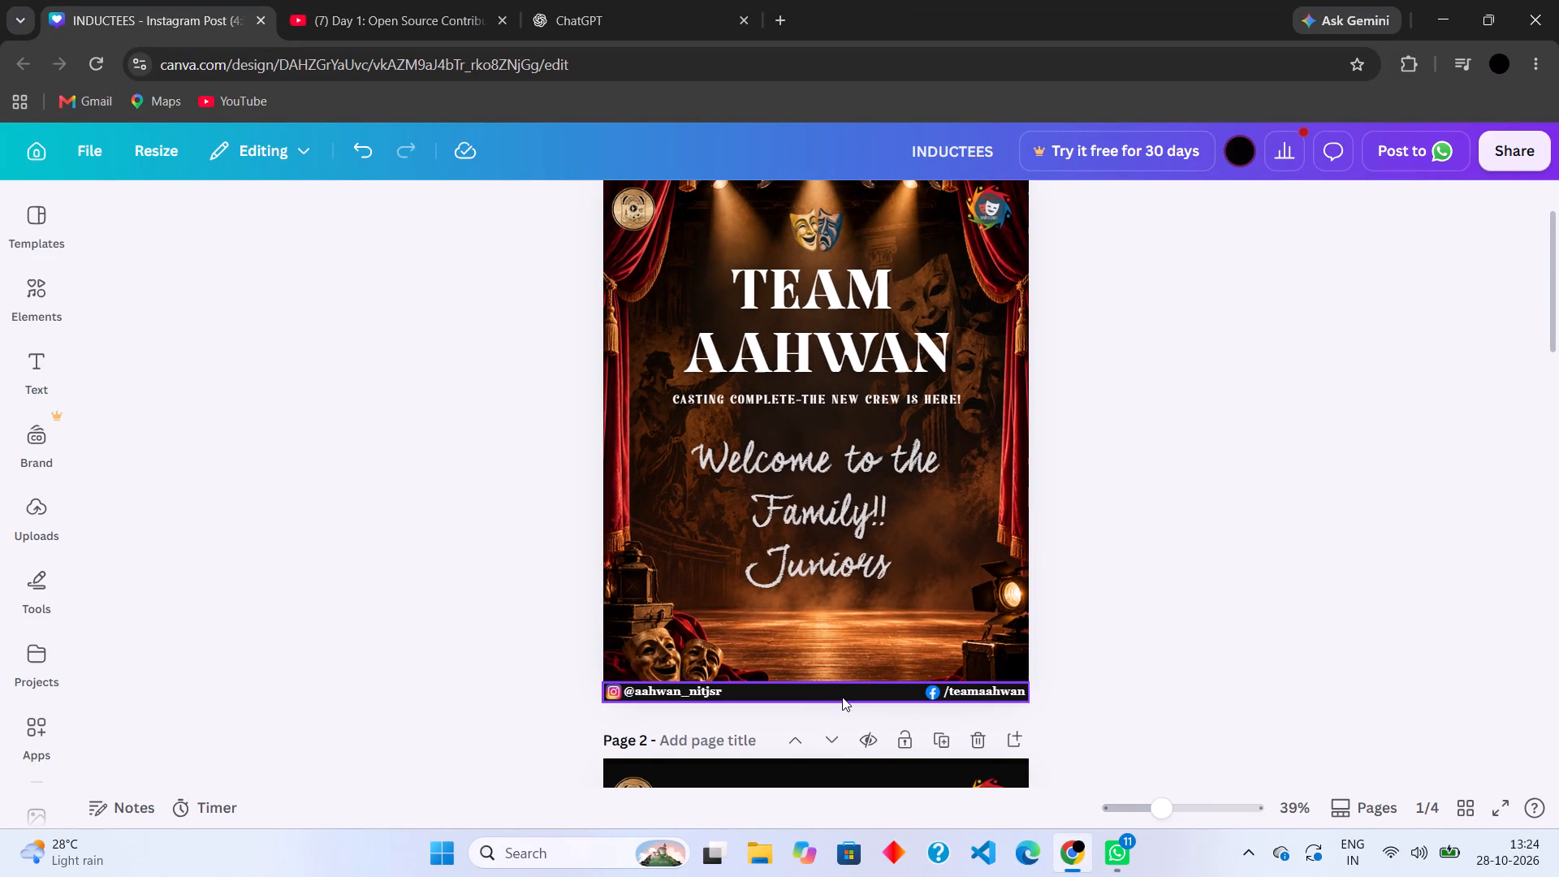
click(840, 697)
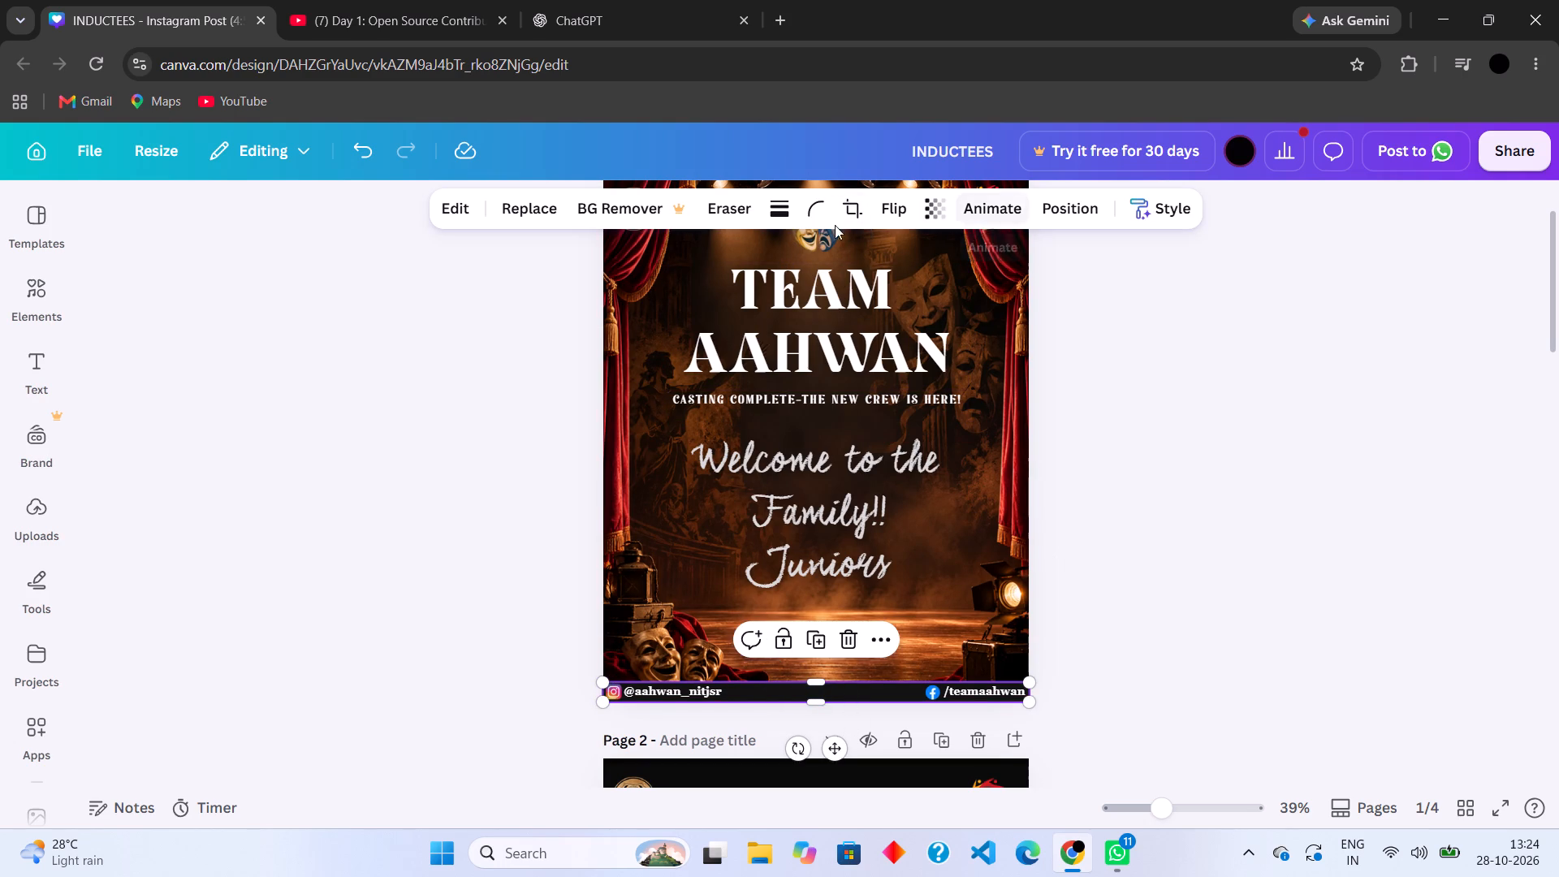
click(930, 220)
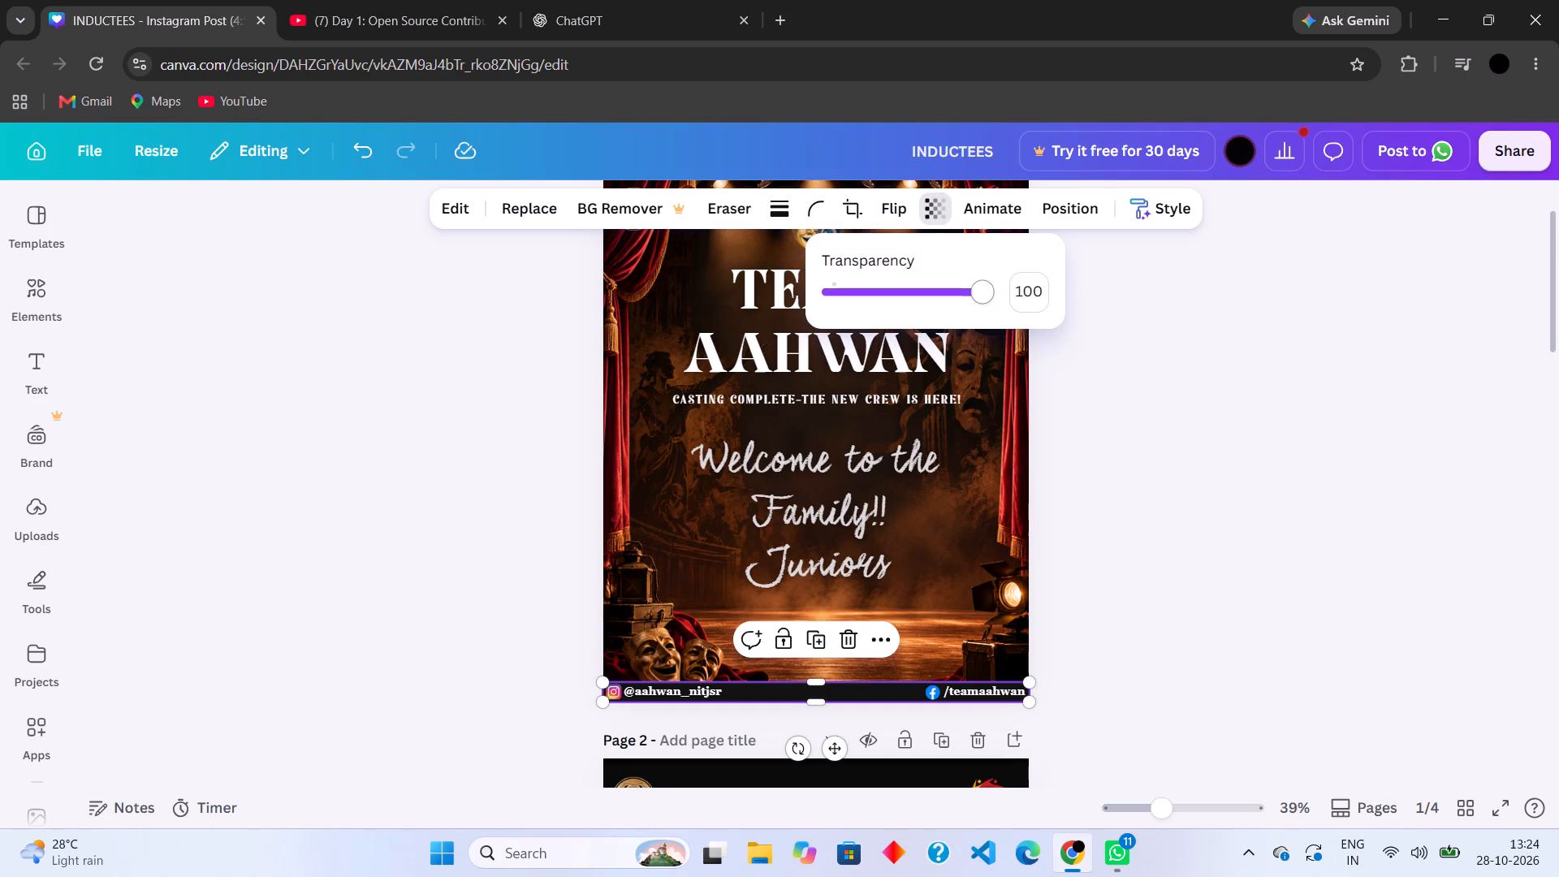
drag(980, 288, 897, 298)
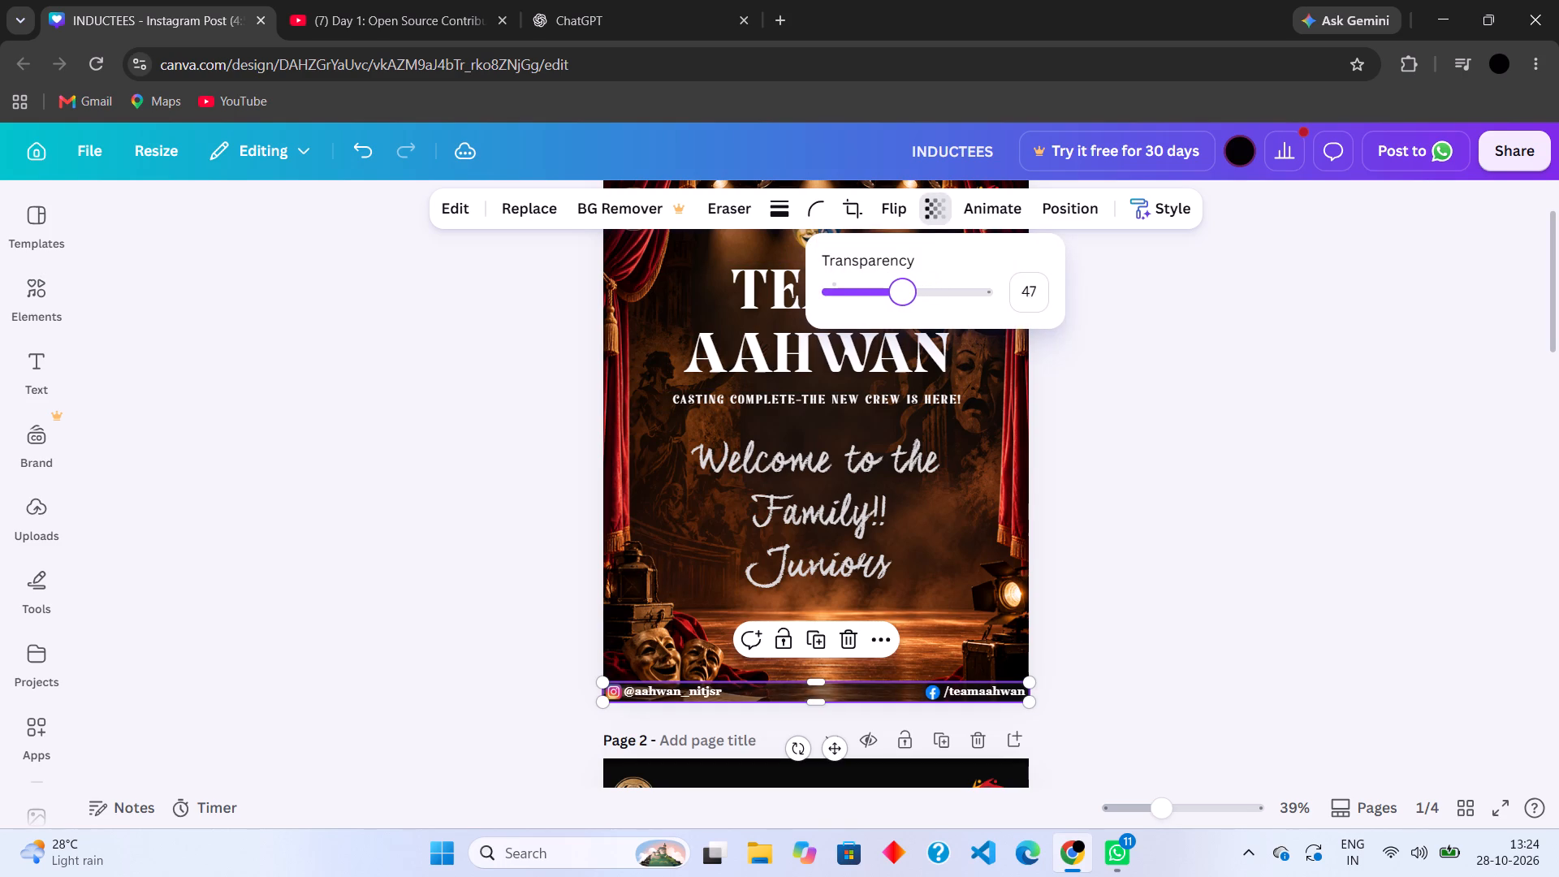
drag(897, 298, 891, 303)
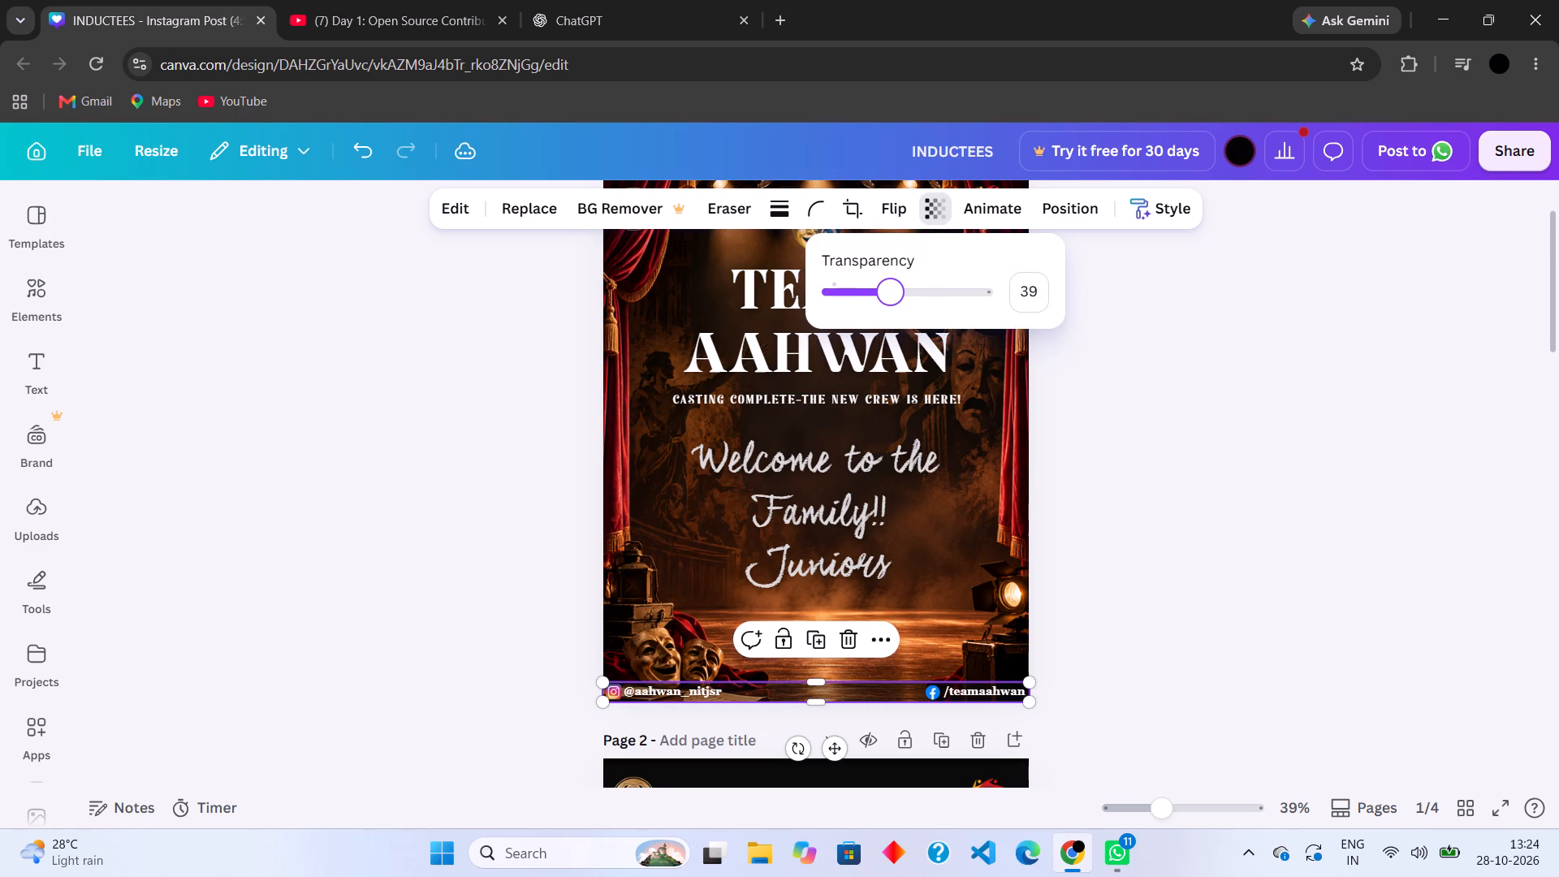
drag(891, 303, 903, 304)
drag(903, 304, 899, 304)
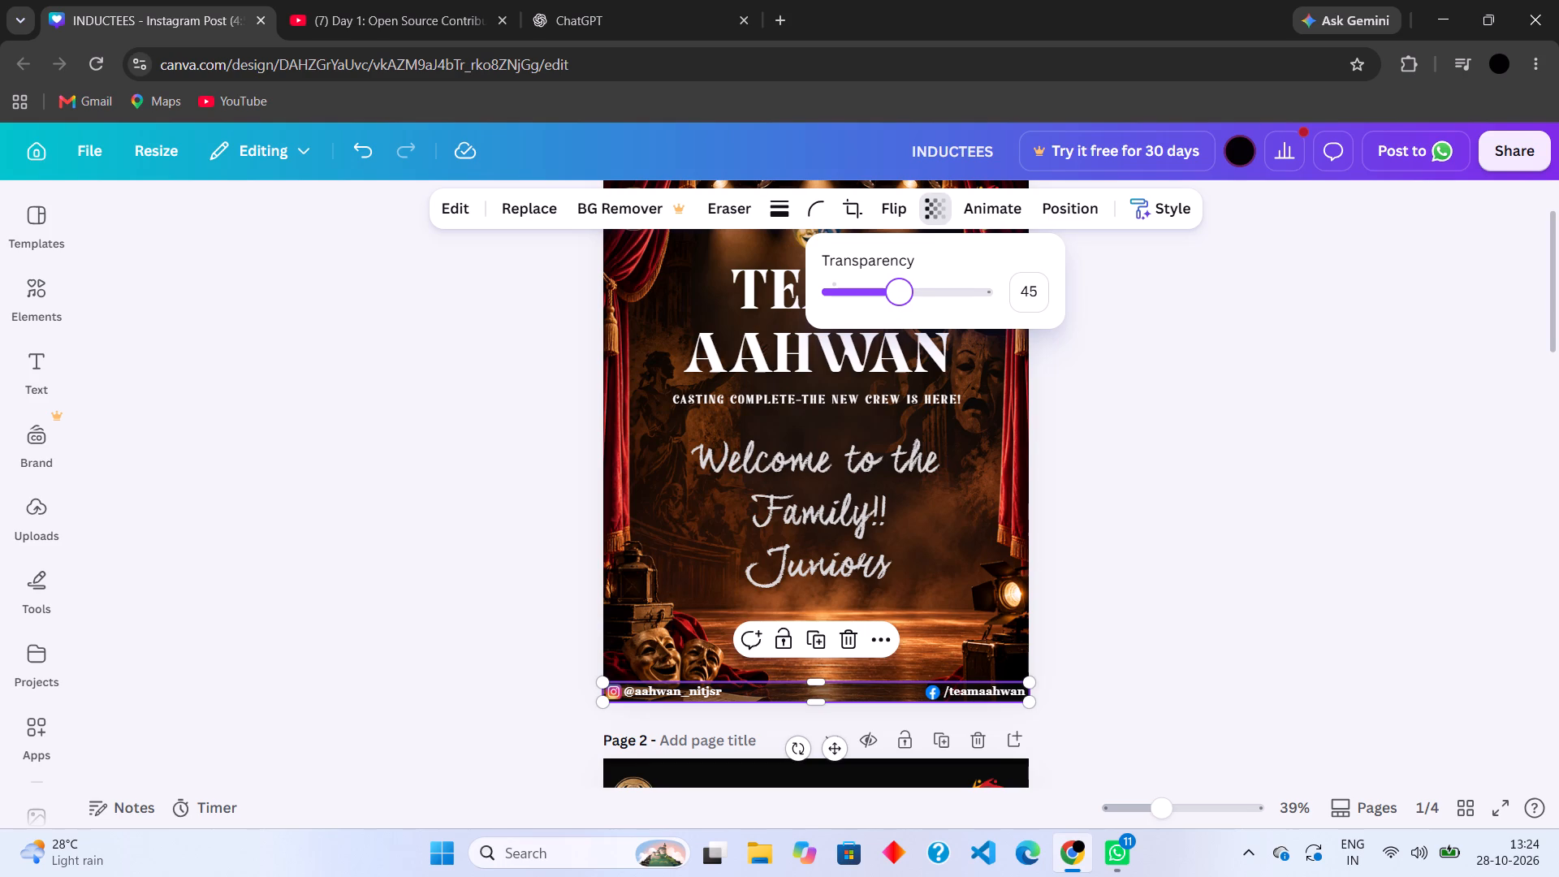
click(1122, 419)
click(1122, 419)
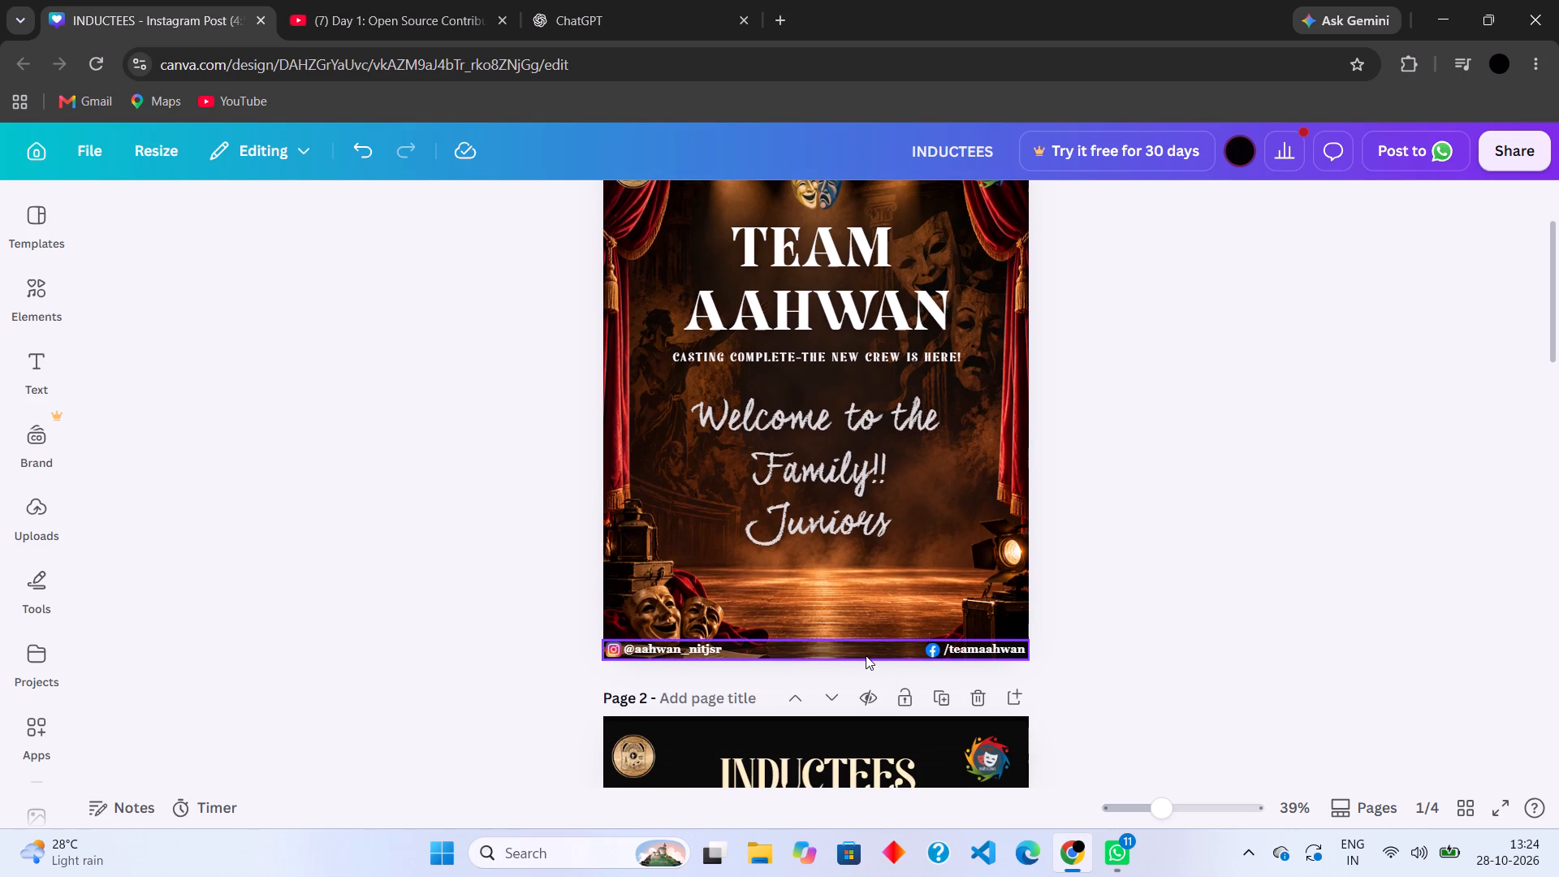
Set the transparency value of page 1's black footer bar to 55 and deselect it.
click(813, 651)
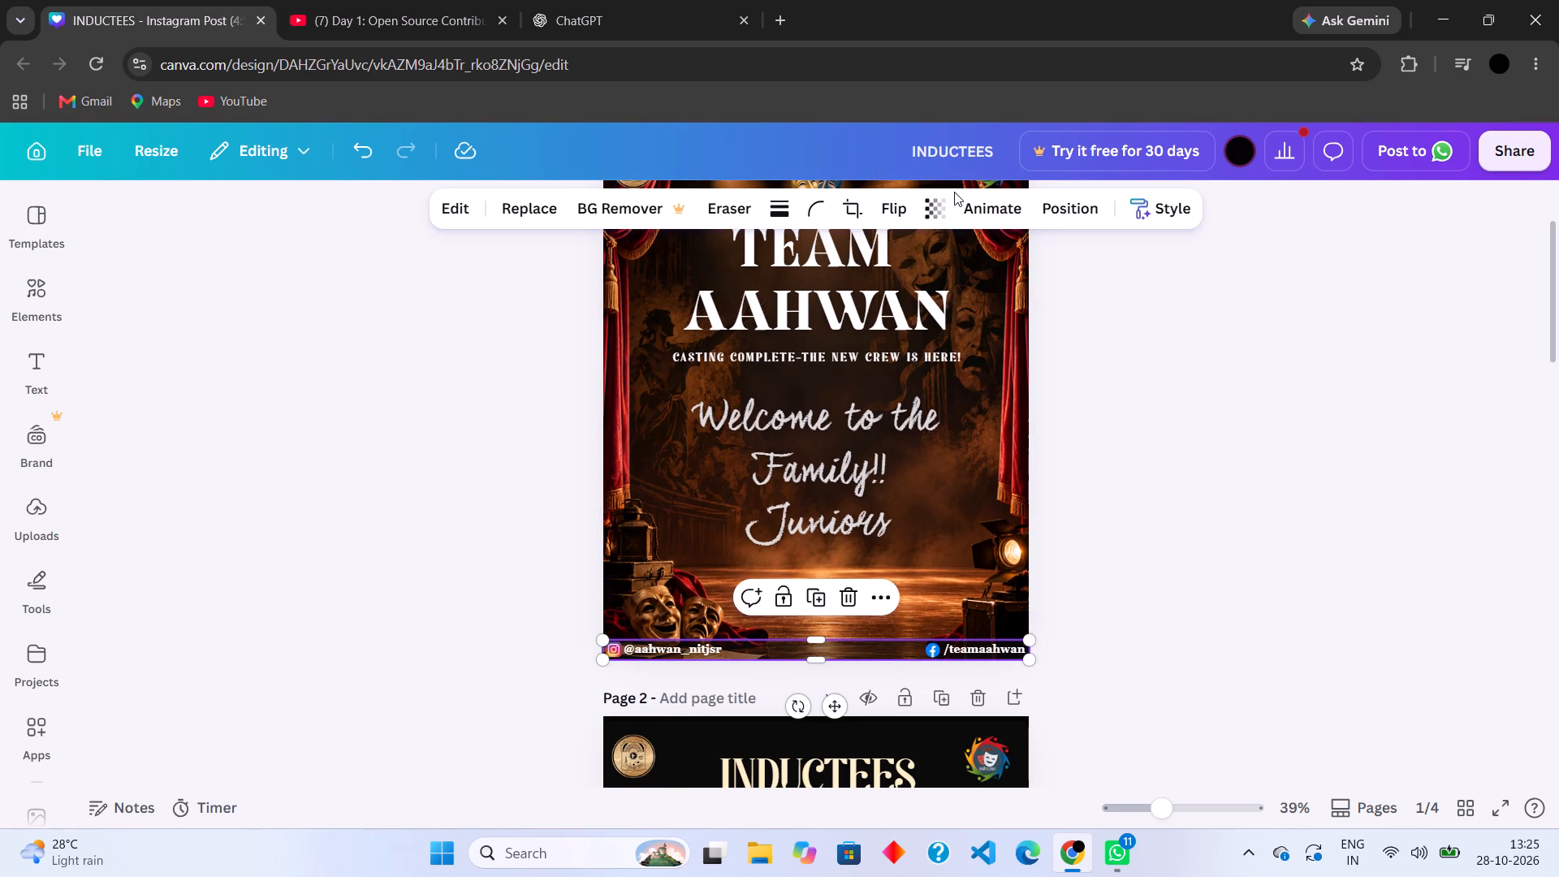
click(922, 221)
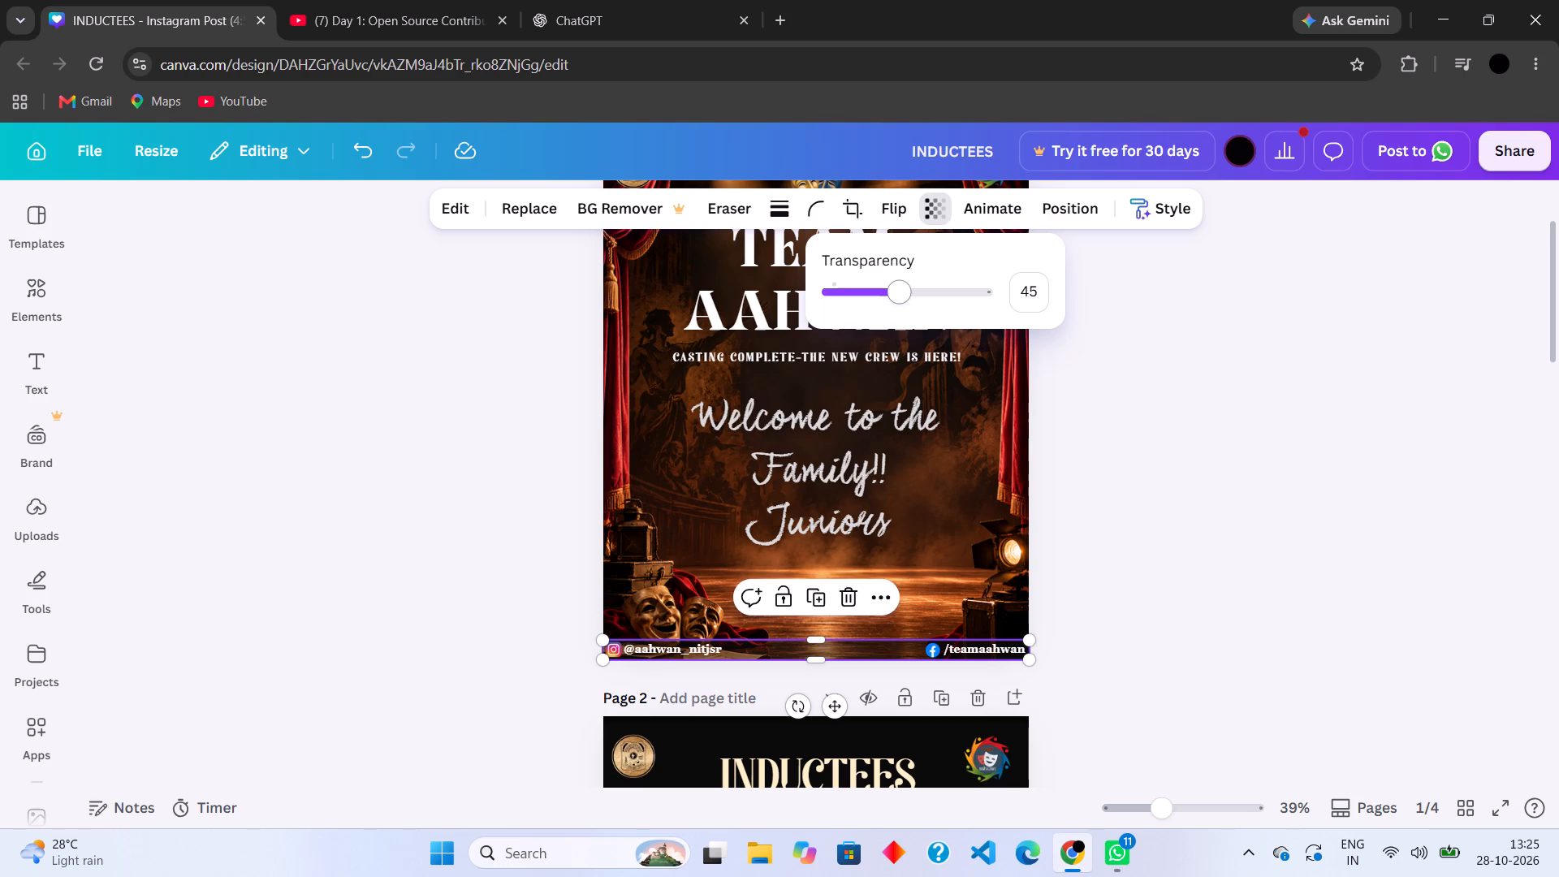
click(1039, 295)
text(55)
key(Return)
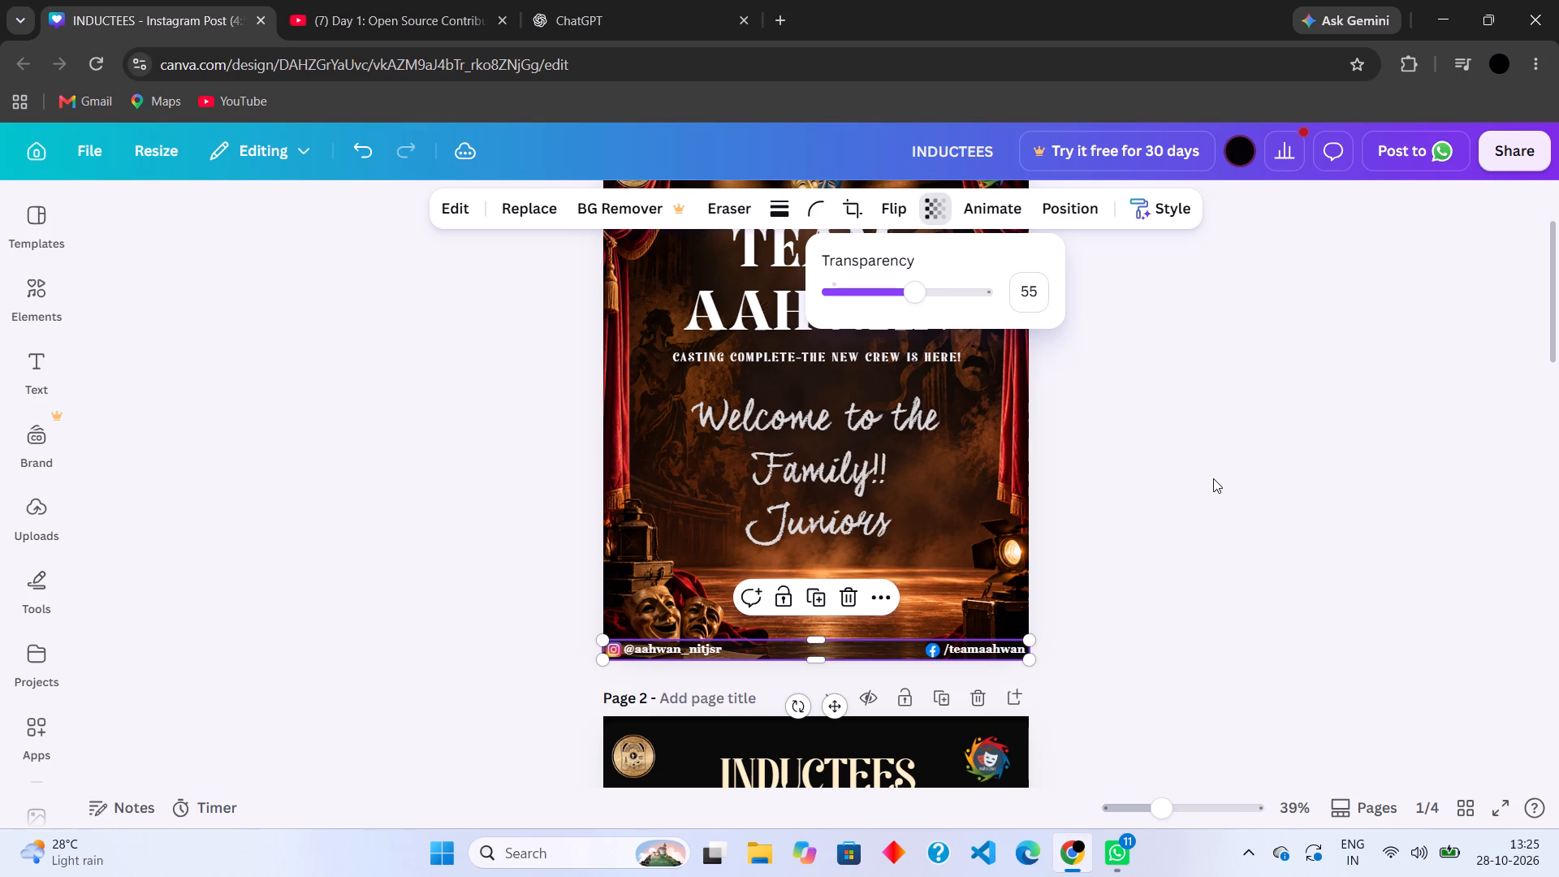
click(1213, 478)
click(1213, 478)
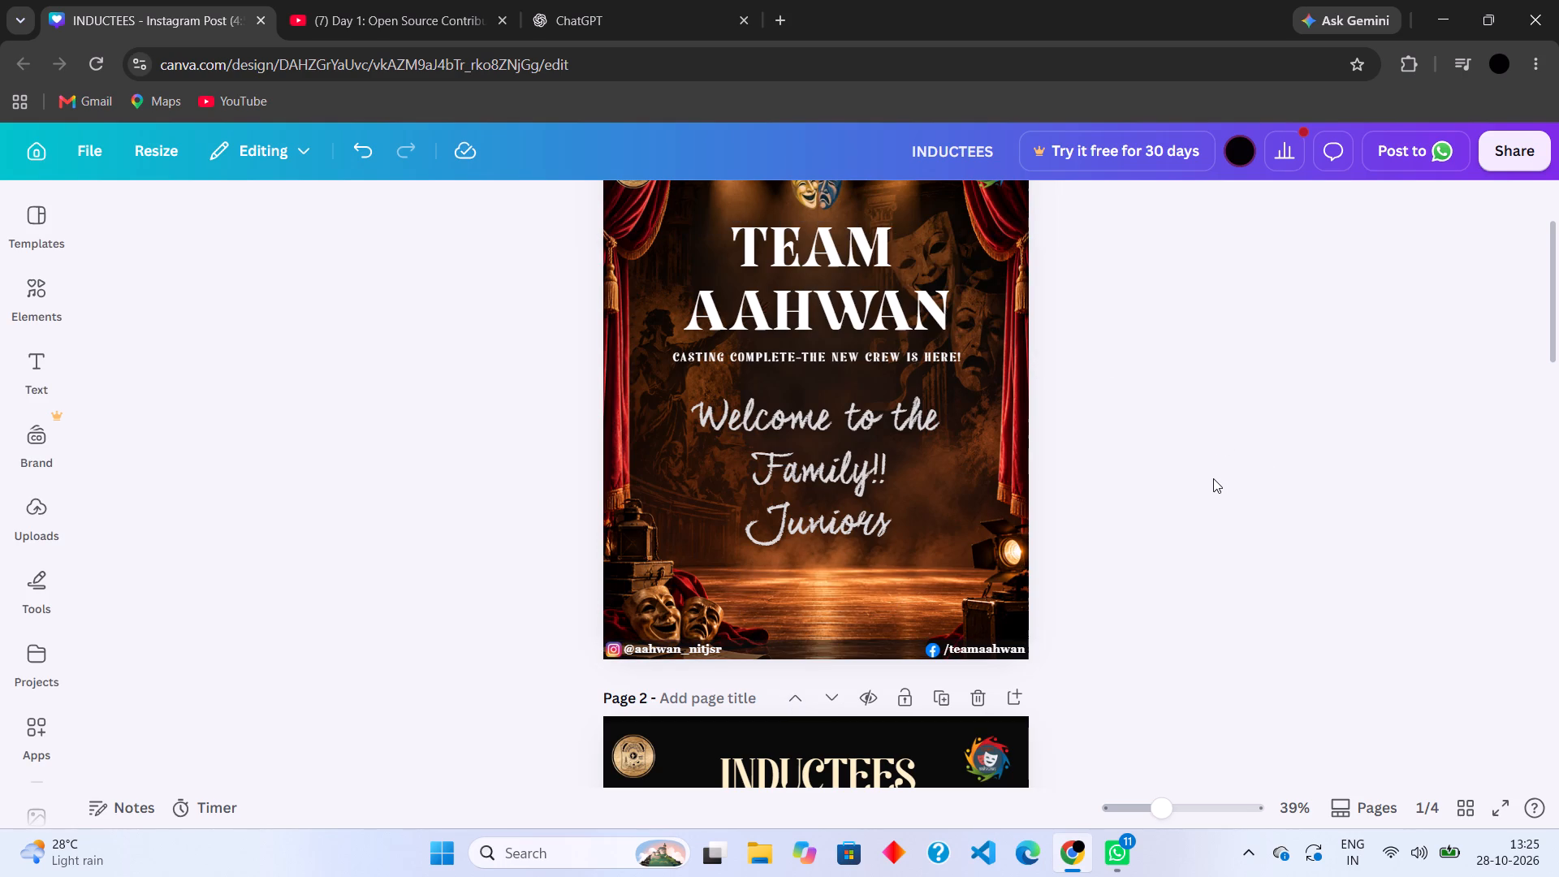
Nudge the "CASTING COMPLETE-THE NEW CREW IS HERE!" tagline on page 1 slightly up towards the TEAM AAHWAN title, and deselect it.
scroll(1037, 507, up, 2)
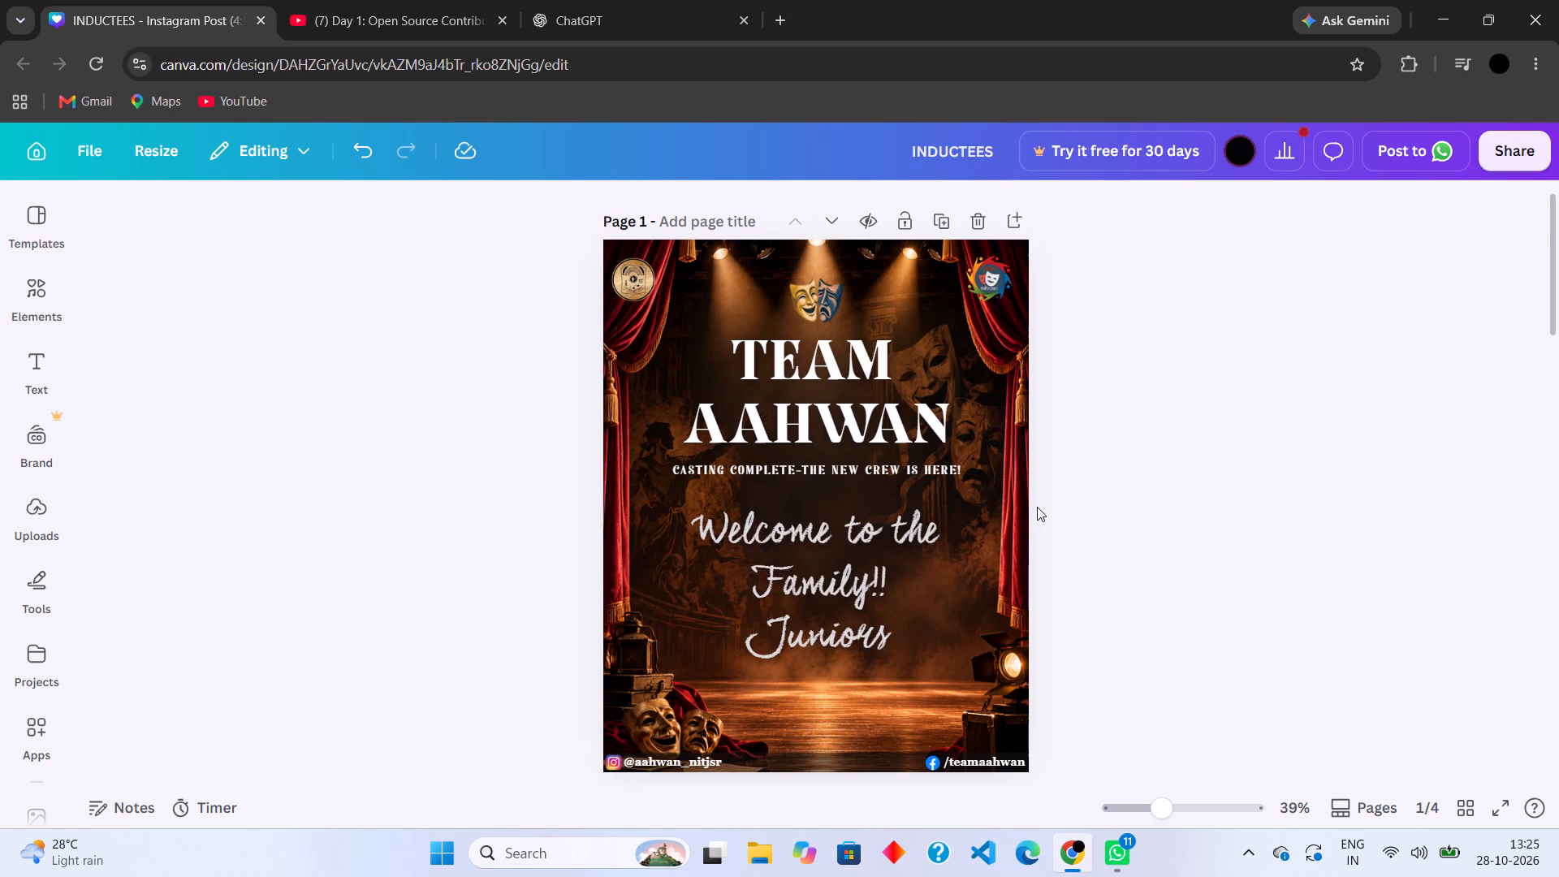
scroll(1037, 507, up, 2)
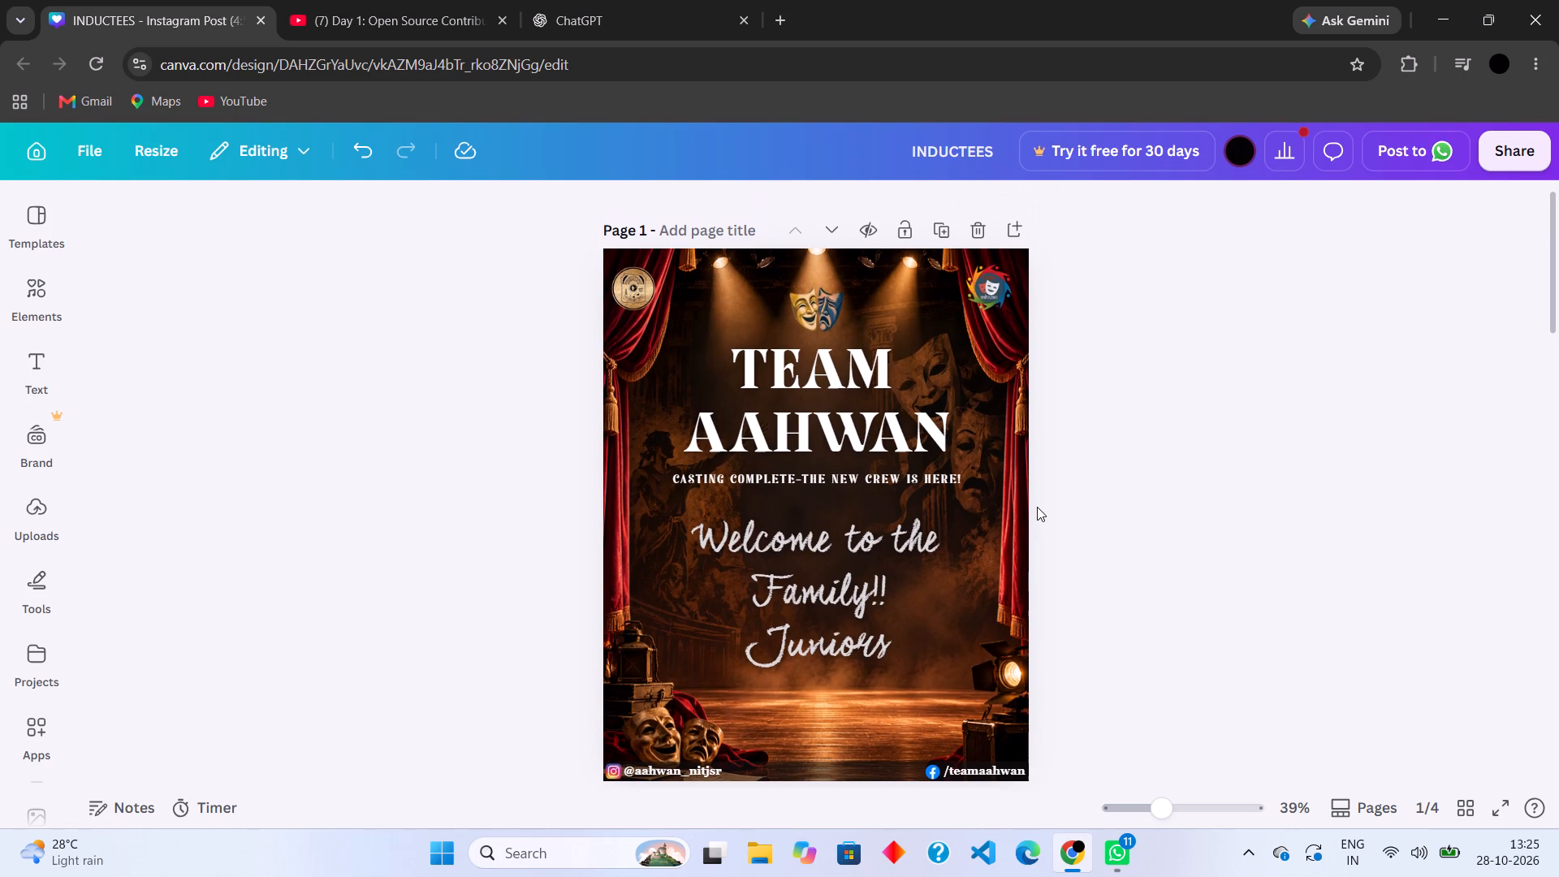
scroll(1037, 507, up, 2)
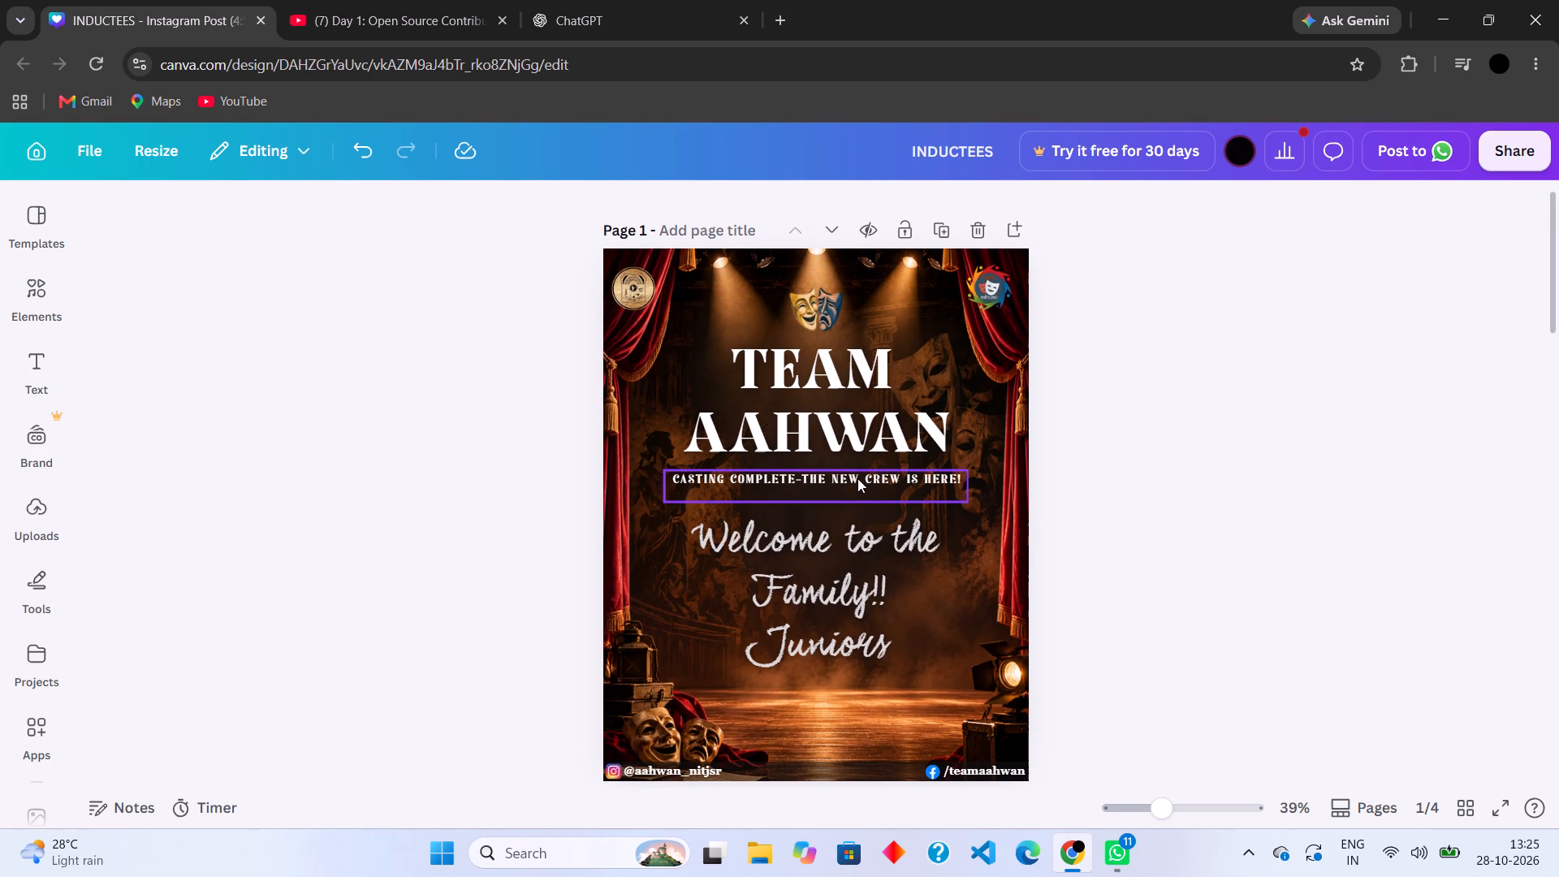
click(857, 478)
key(Up)
key(Up)
key(Up)
key(Up)
key(Up)
key(Up)
key(Up)
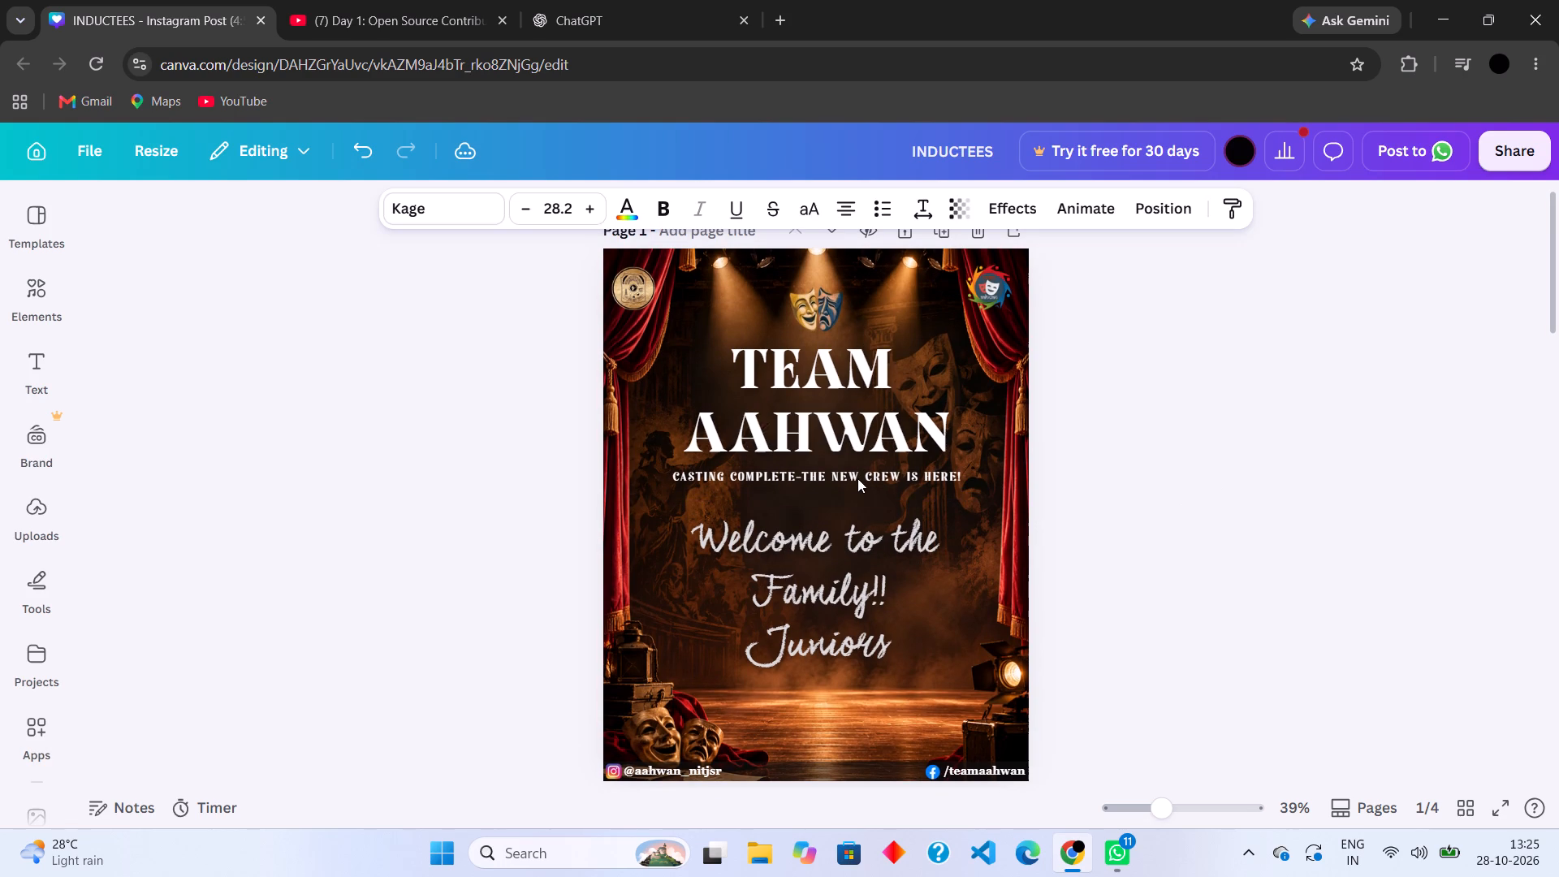
key(Up)
key(Up)
key(Up)
key(Up)
click(1158, 508)
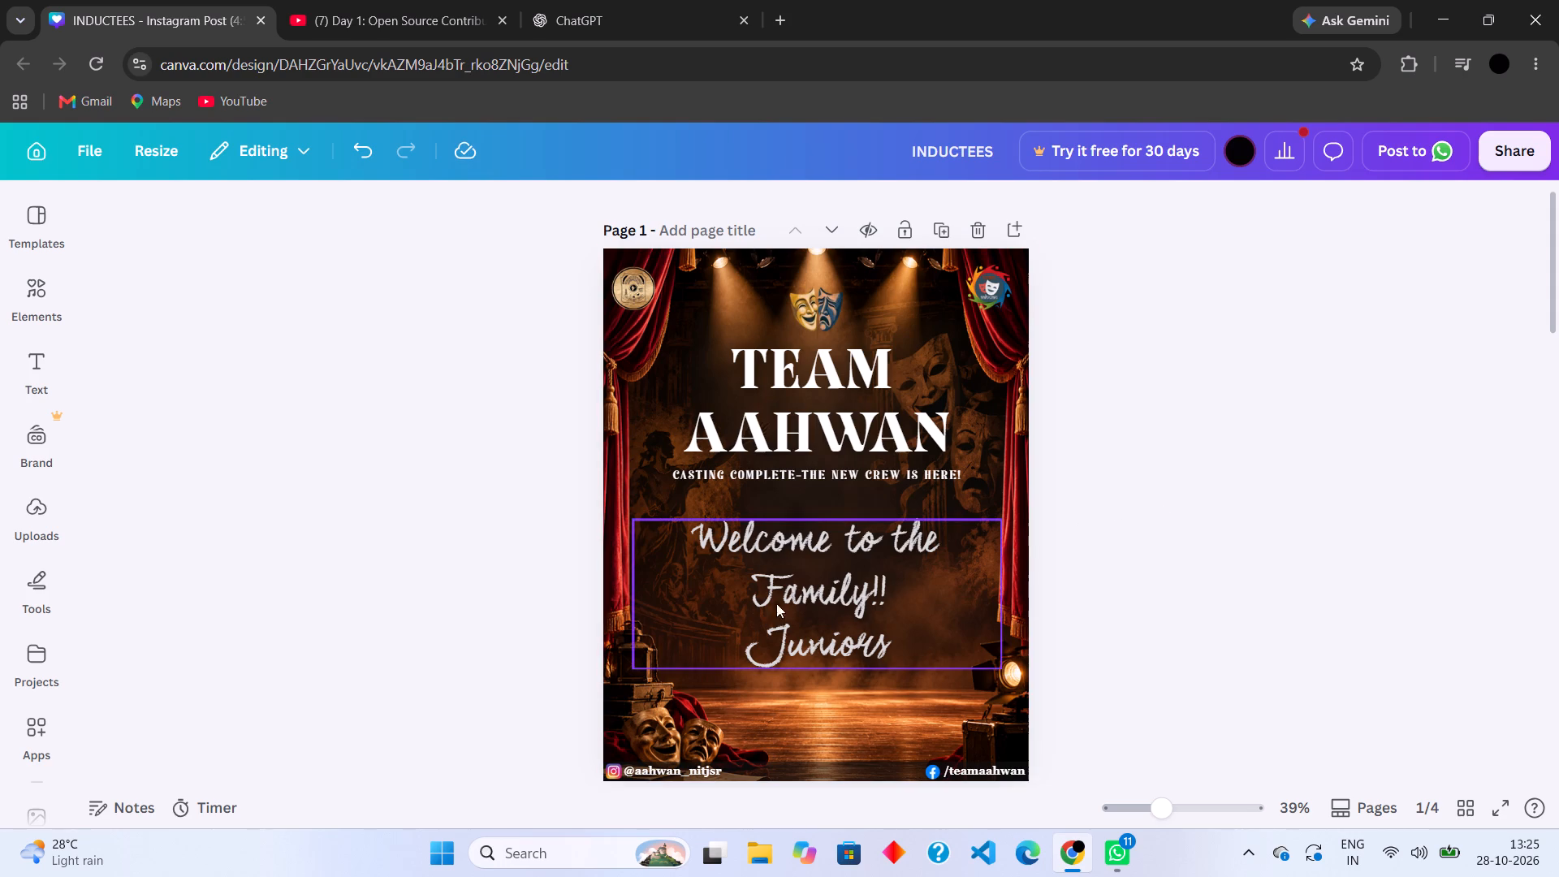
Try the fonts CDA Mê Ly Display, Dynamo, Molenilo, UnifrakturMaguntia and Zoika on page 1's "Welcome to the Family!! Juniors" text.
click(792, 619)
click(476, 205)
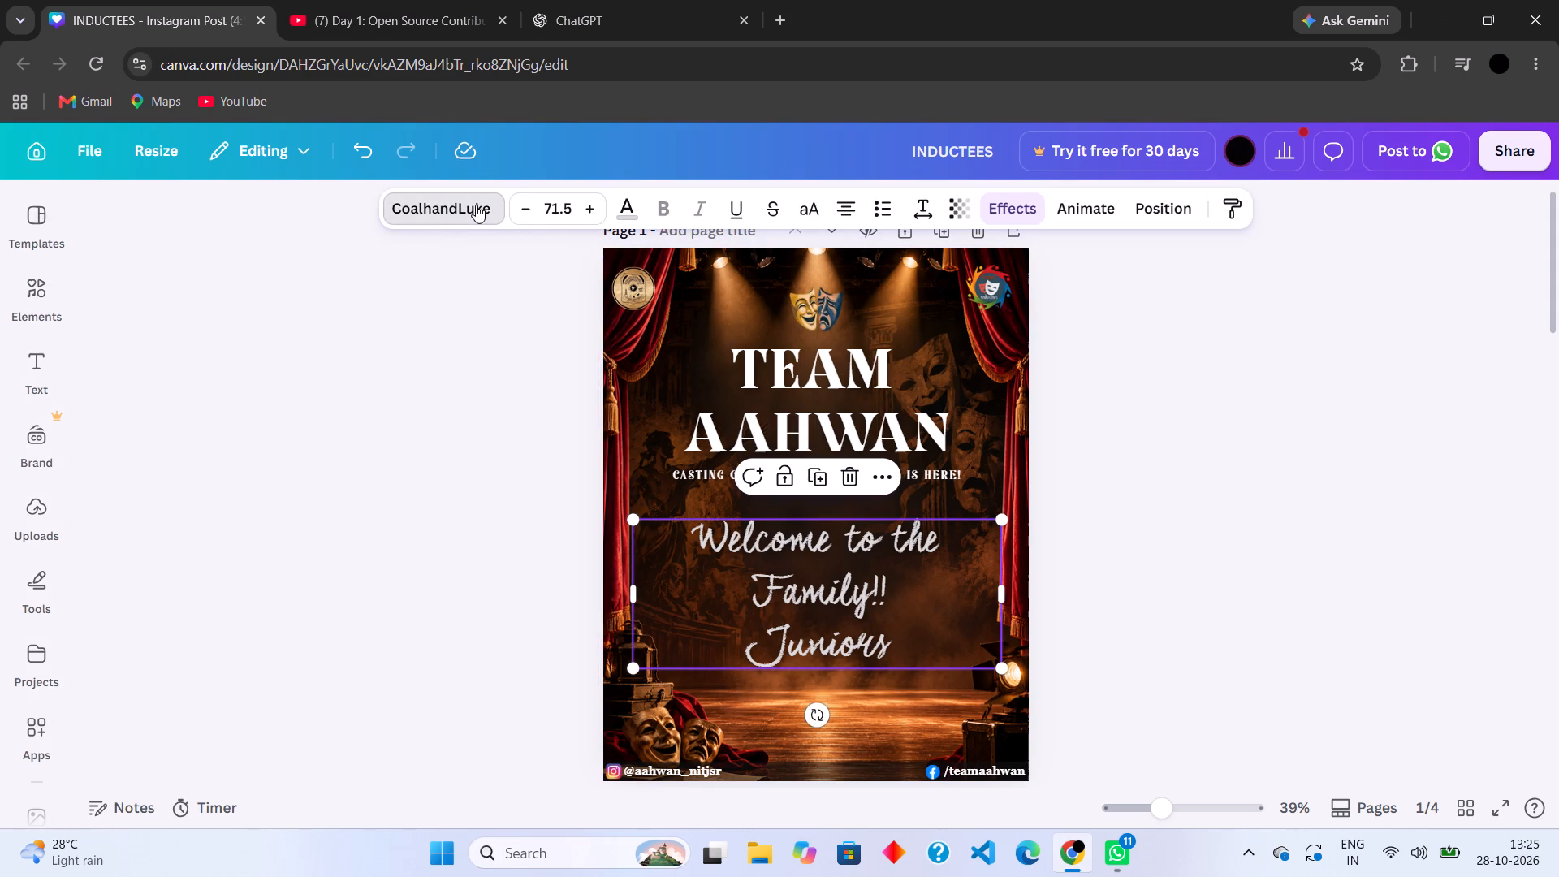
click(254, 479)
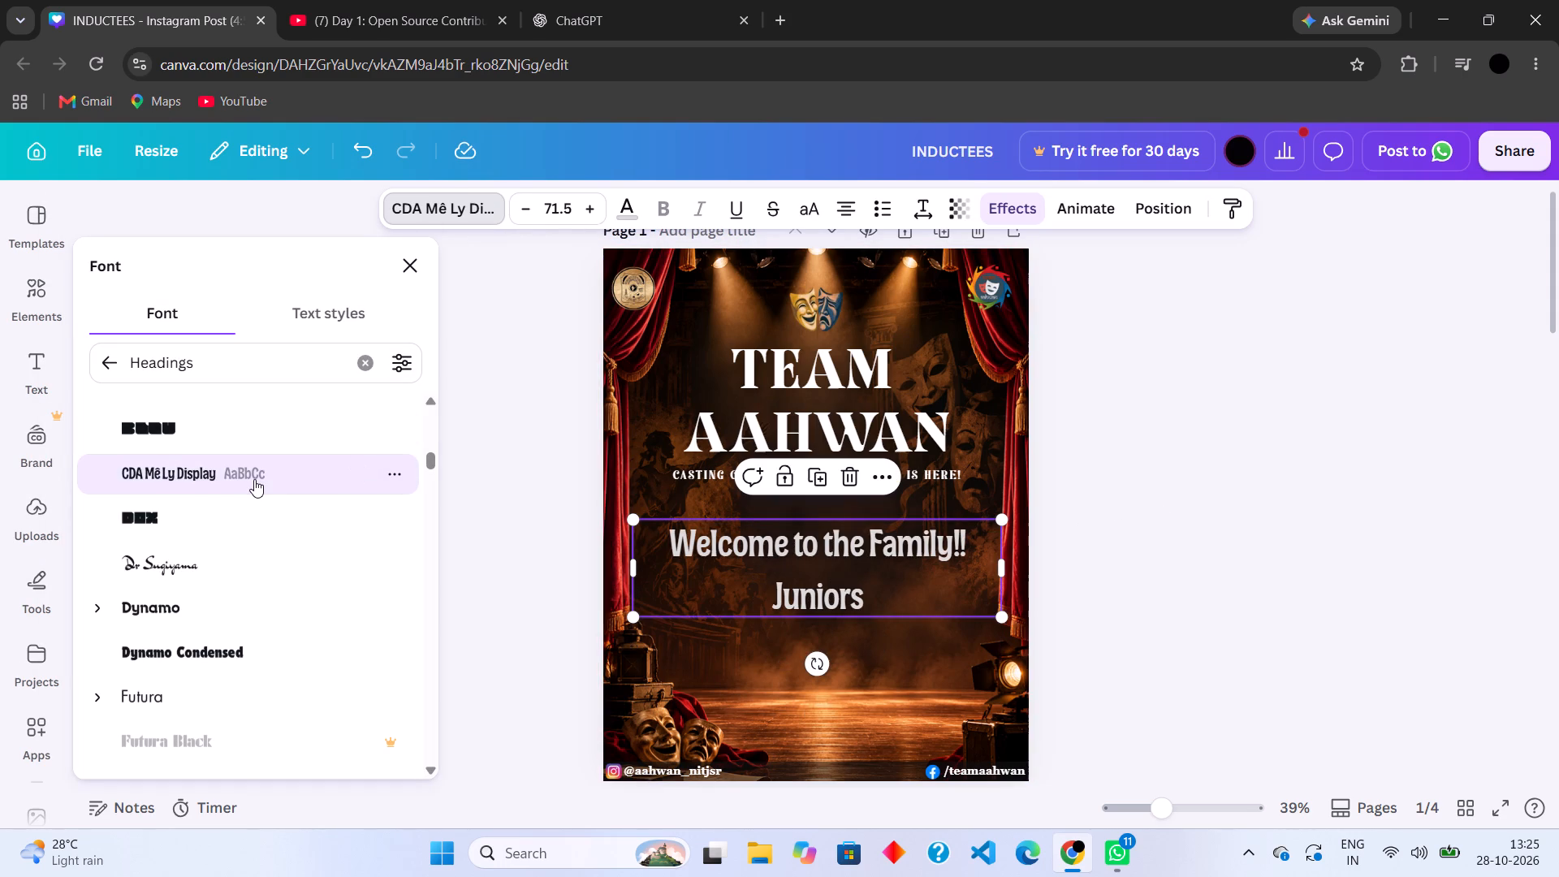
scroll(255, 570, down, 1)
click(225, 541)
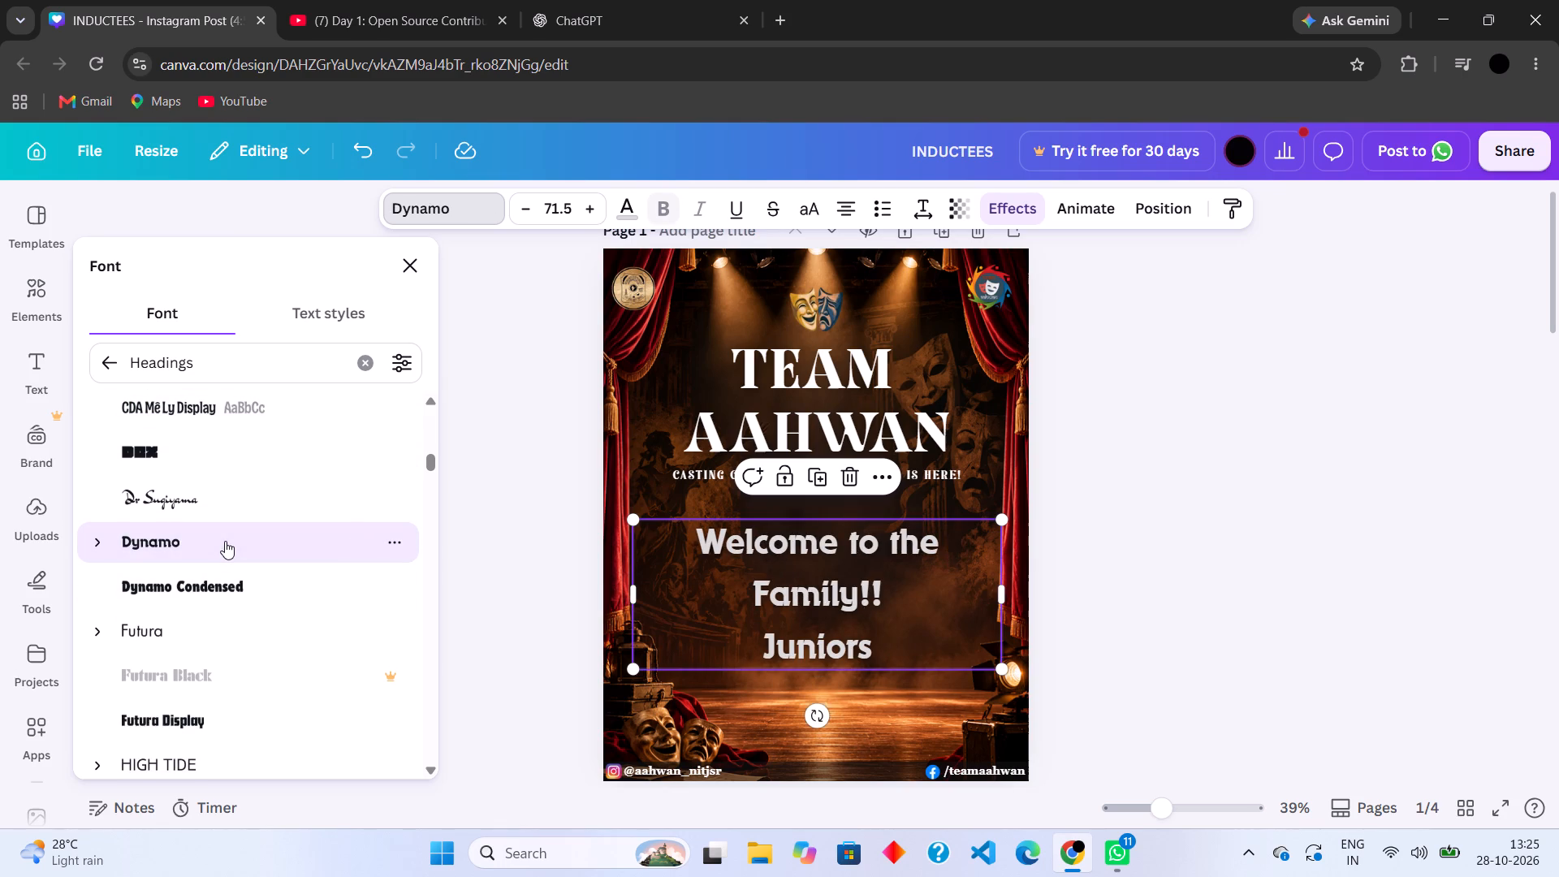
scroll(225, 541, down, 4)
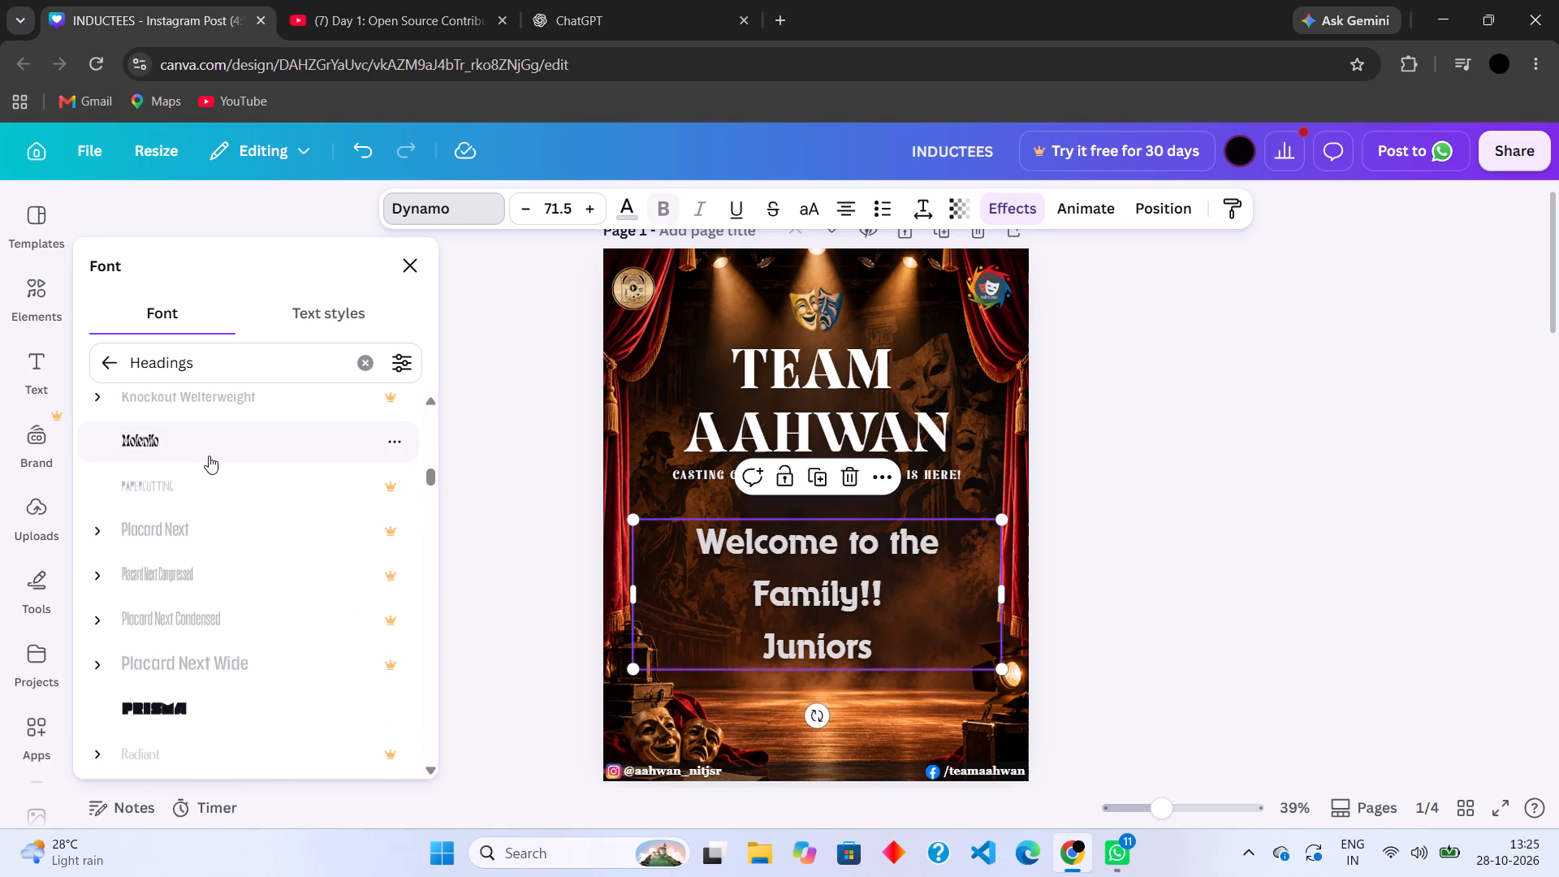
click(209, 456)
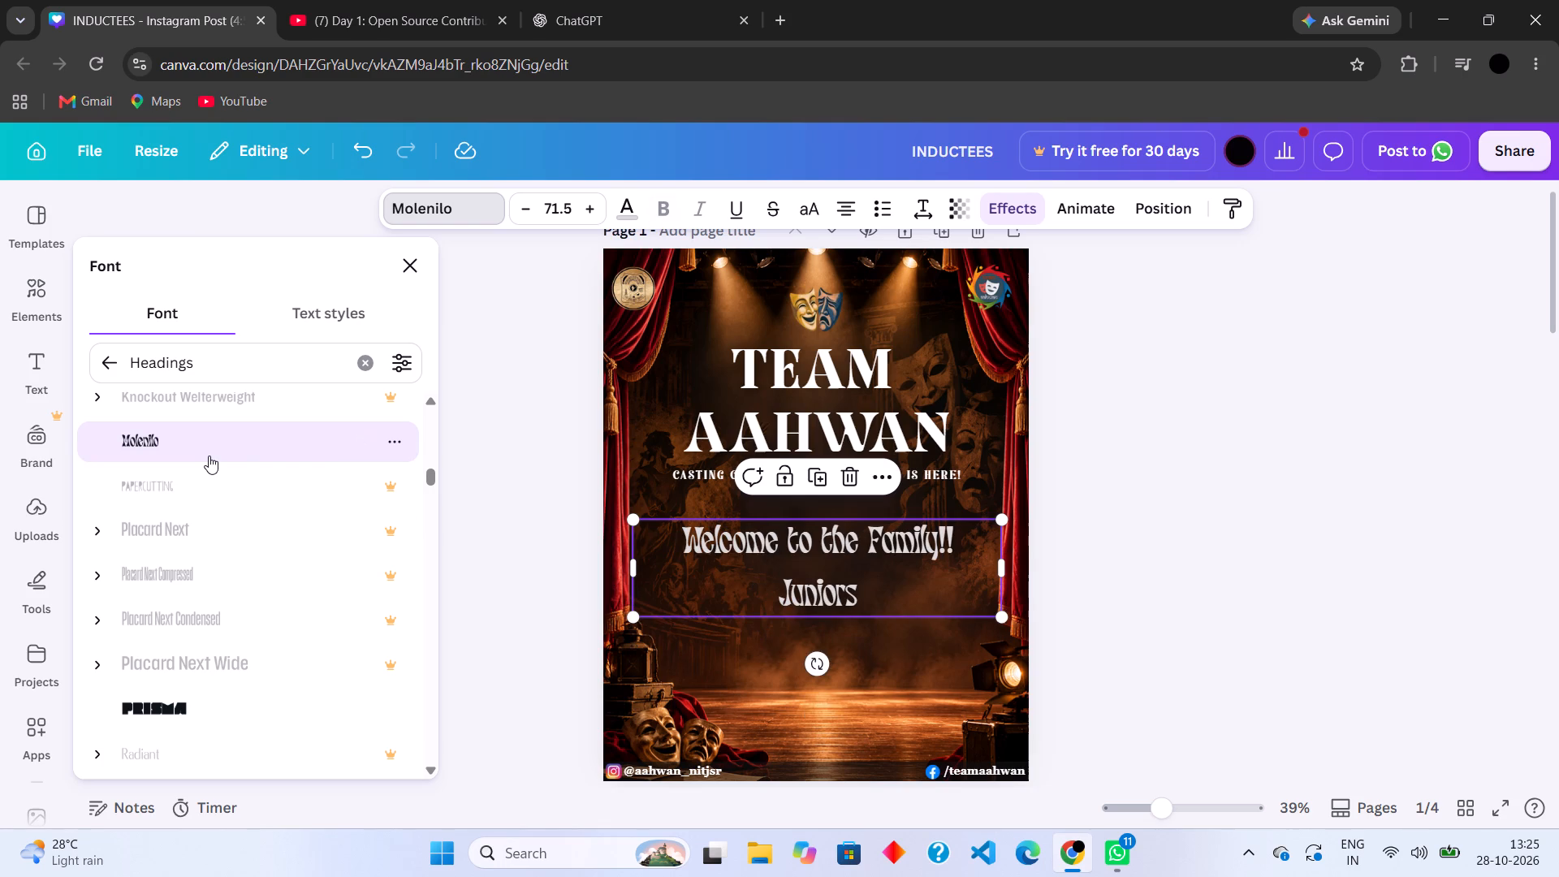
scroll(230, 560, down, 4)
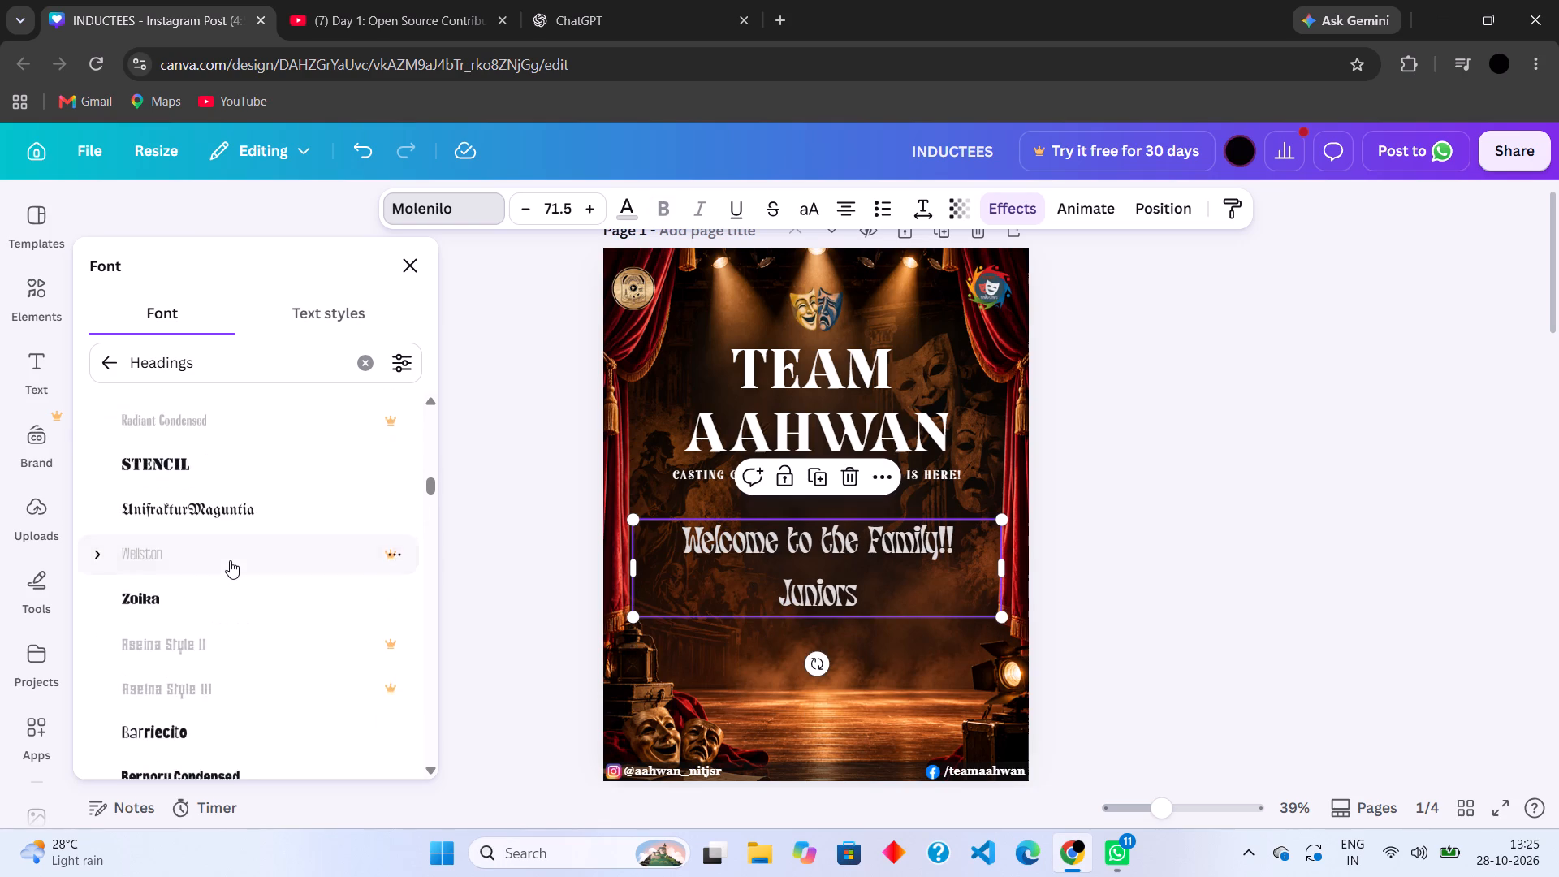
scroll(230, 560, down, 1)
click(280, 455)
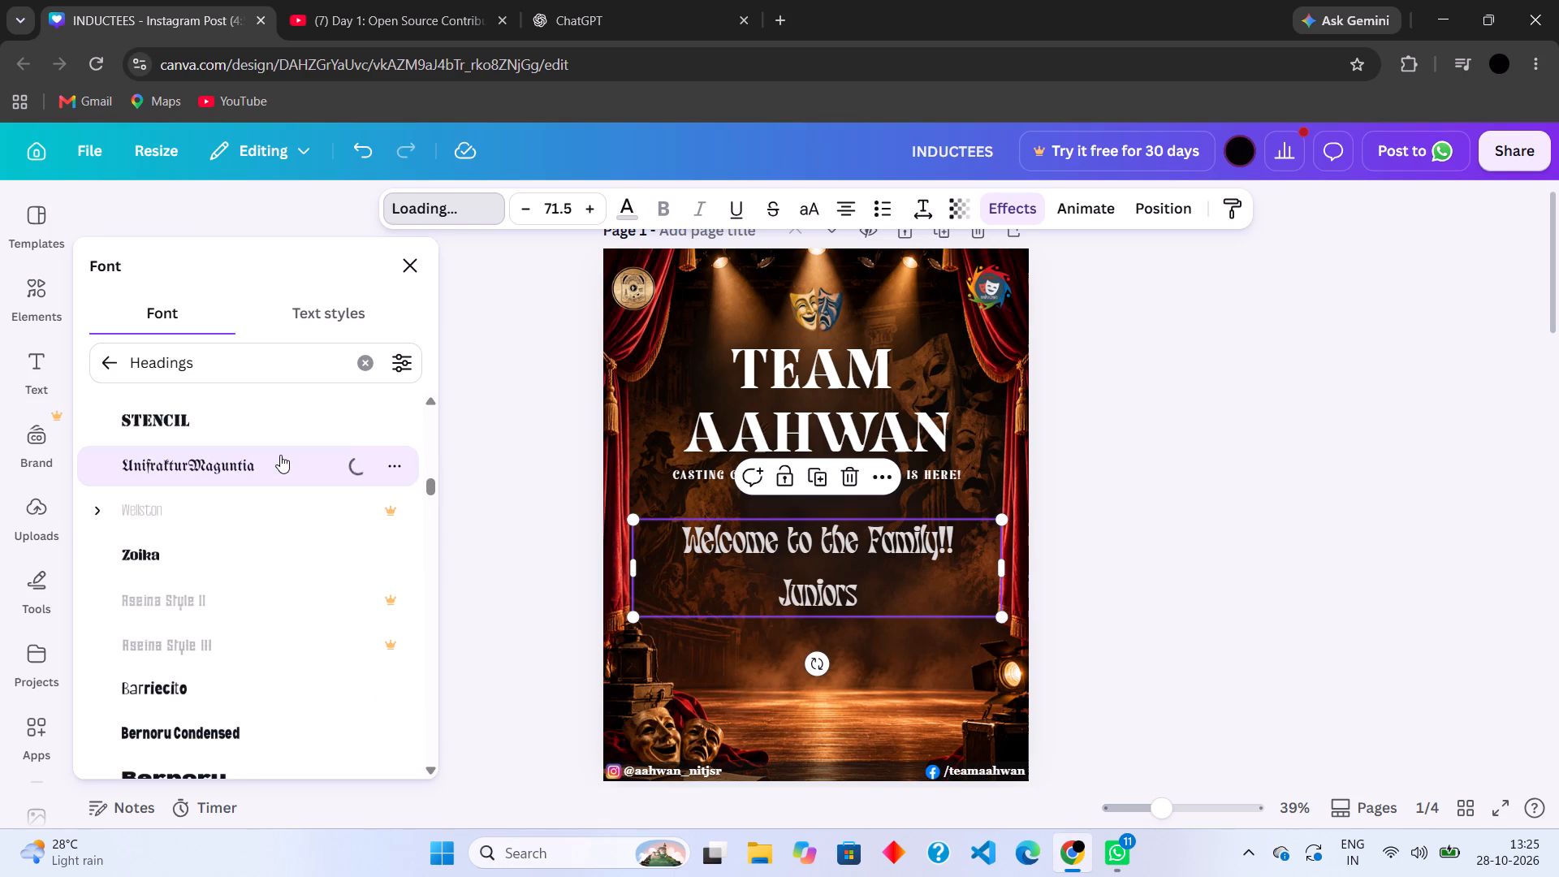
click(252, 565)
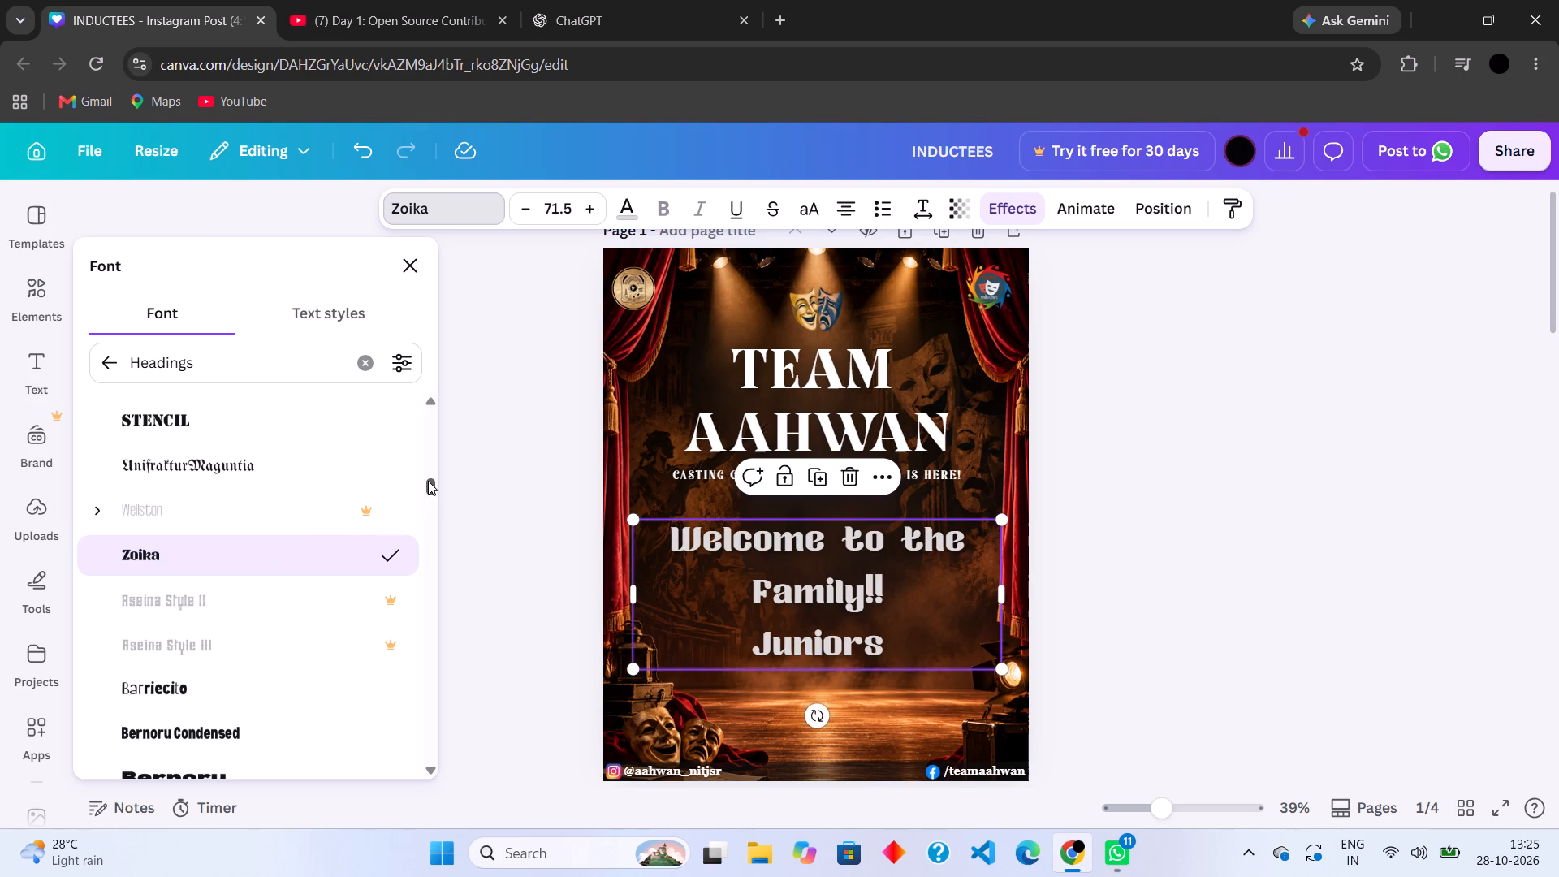
Set the font of page 1's welcome text to Bradley, comparing it with DM Serif Display.
scroll(246, 610, down, 3)
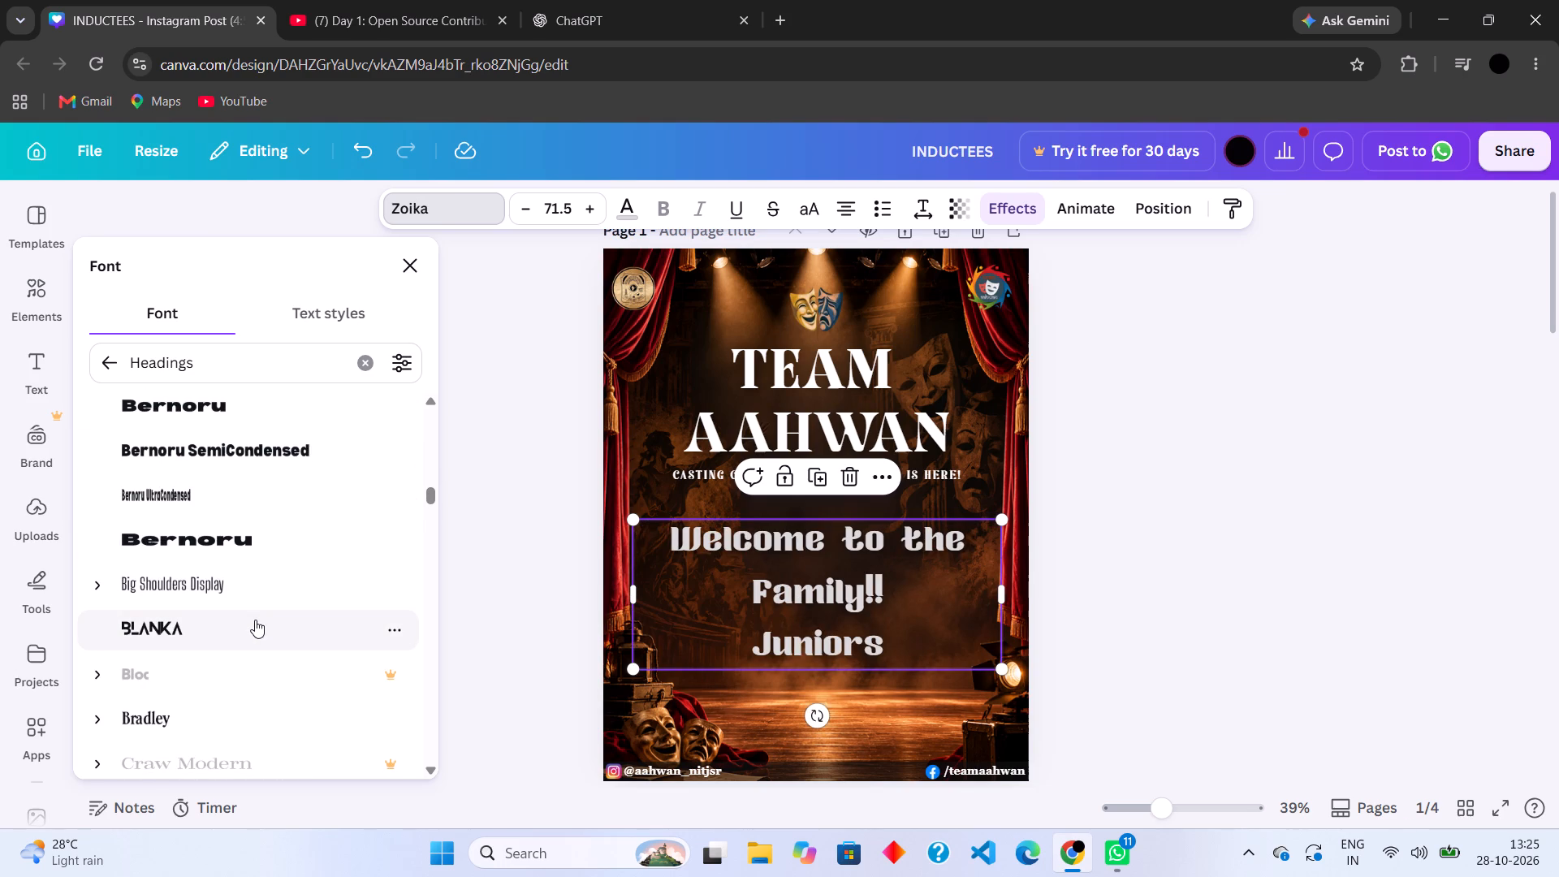
scroll(255, 620, down, 1)
click(255, 620)
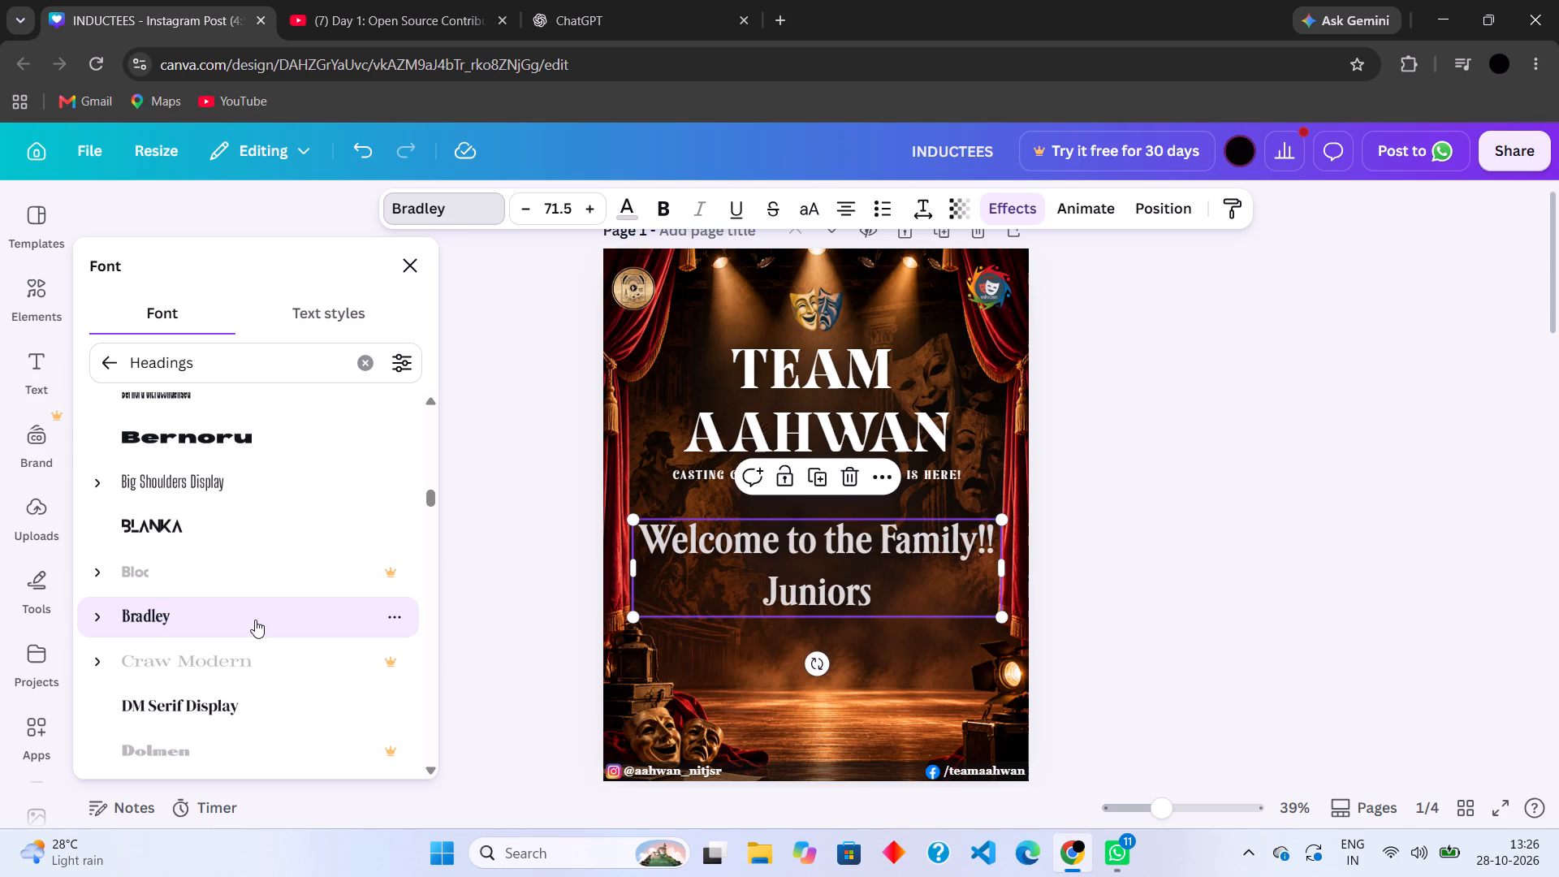
scroll(255, 620, down, 1)
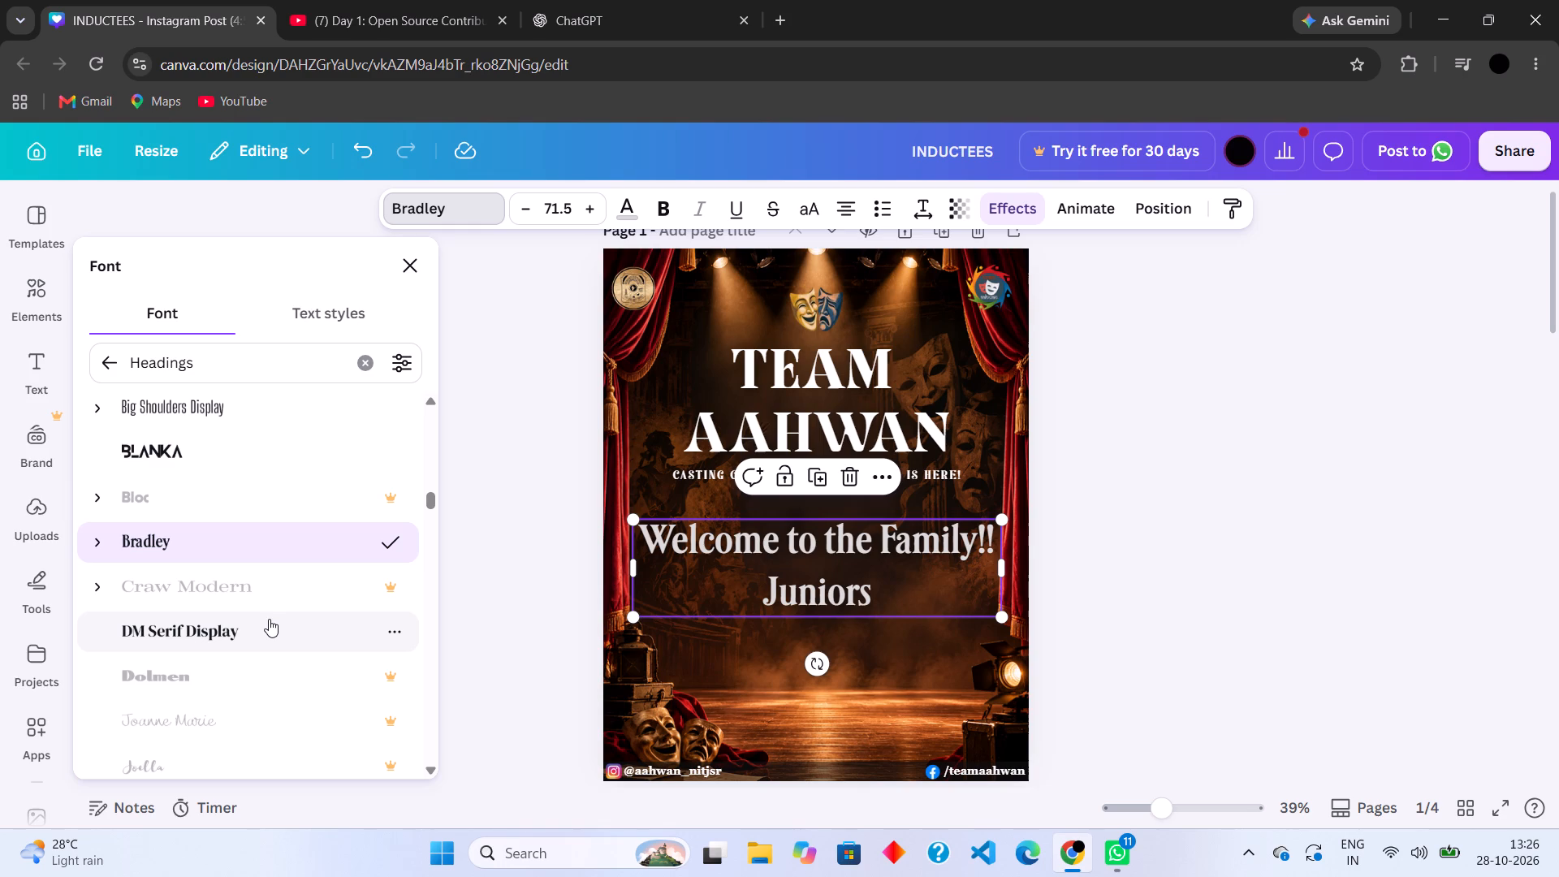
click(247, 630)
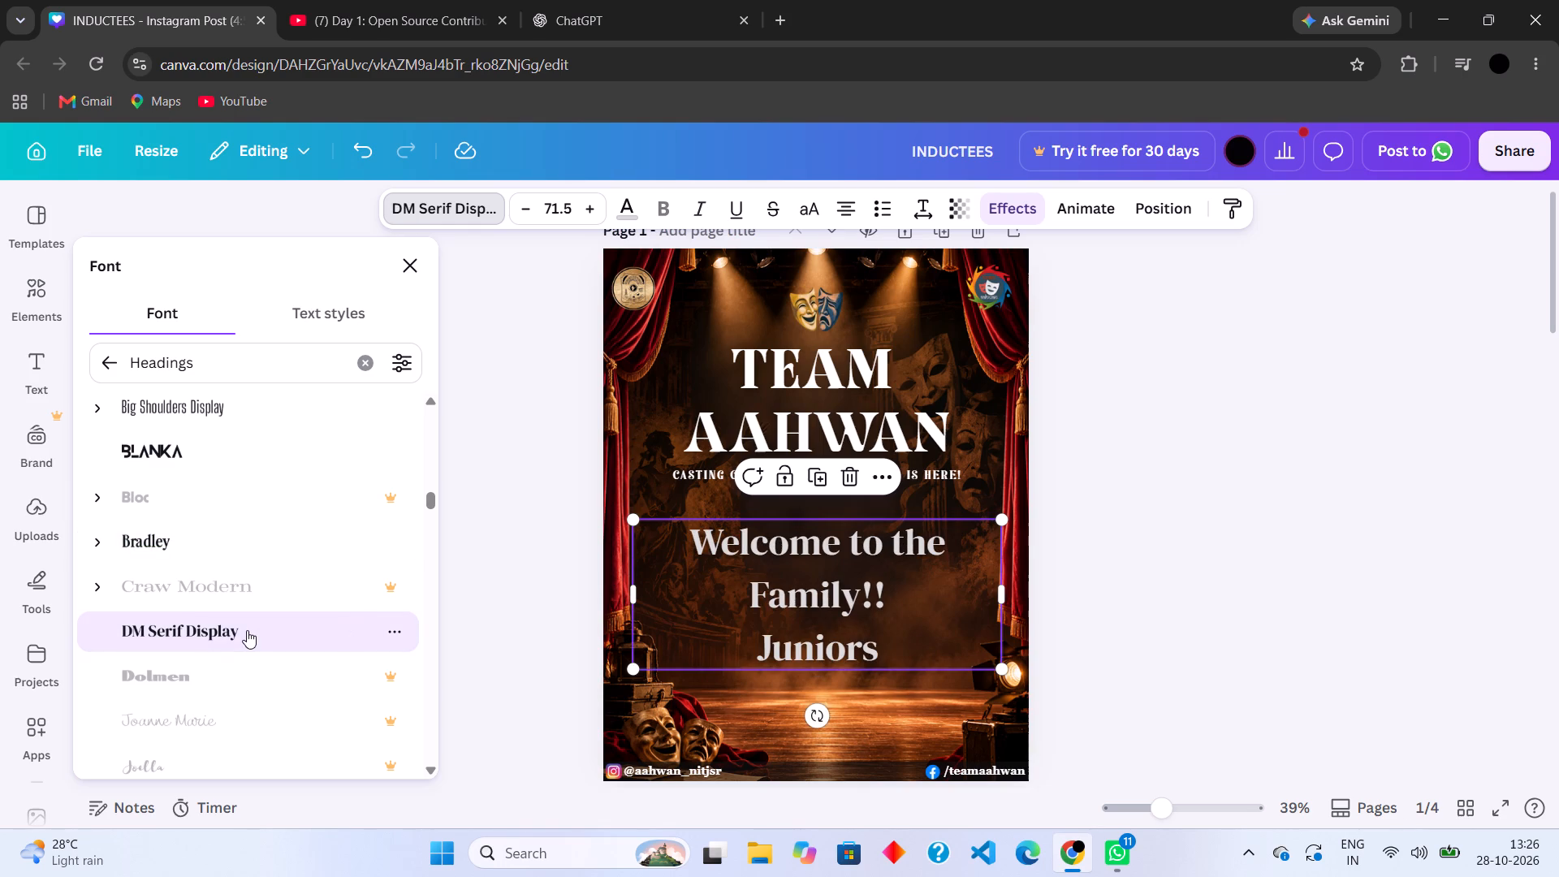
click(196, 543)
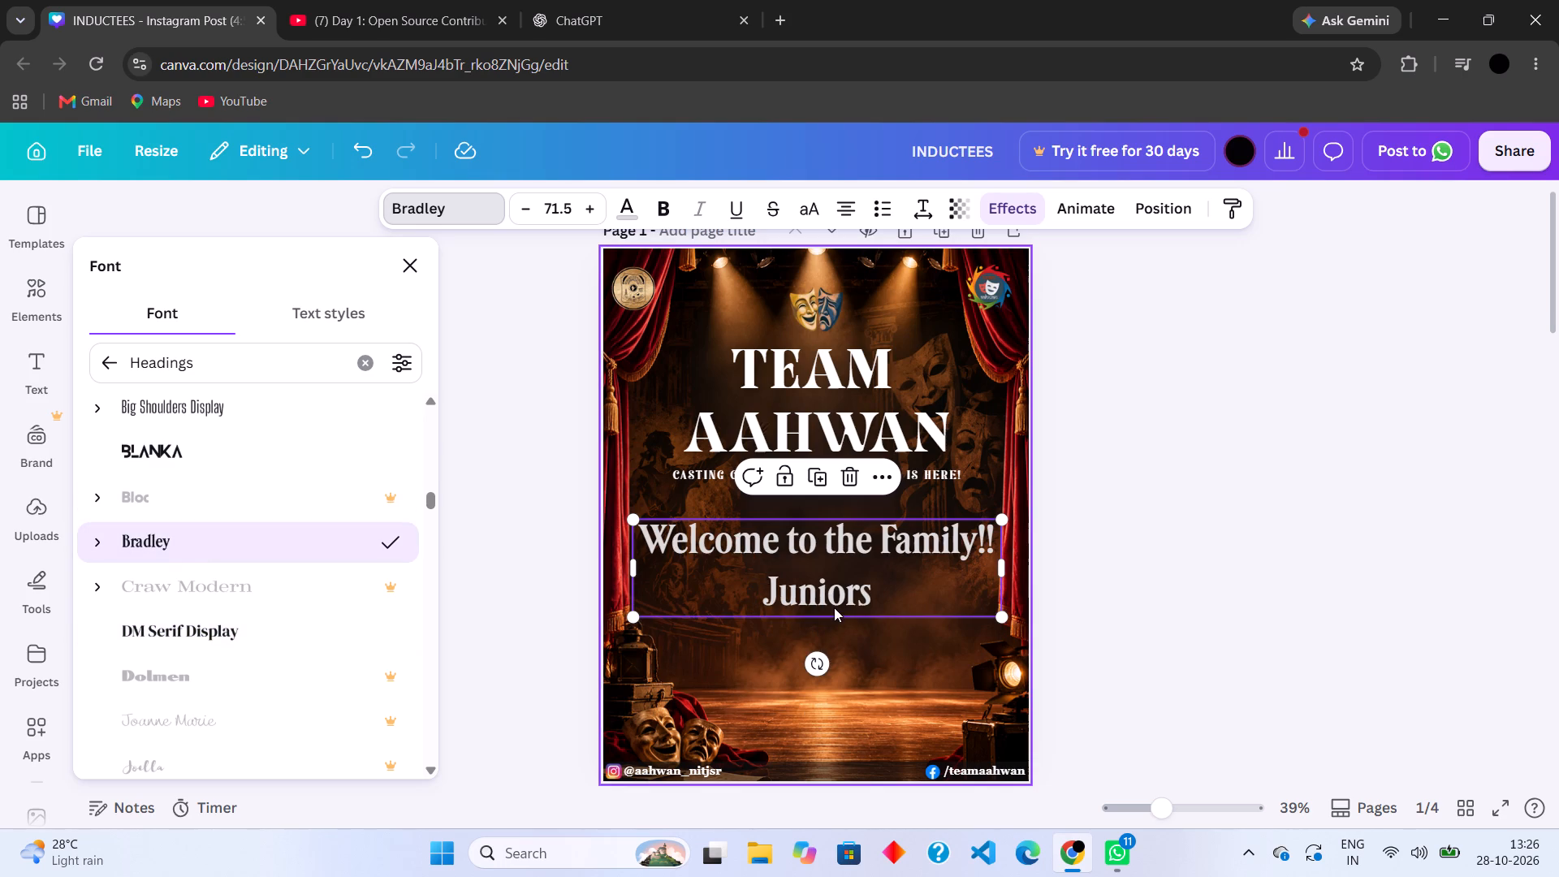
Rework the welcome text into two lines, "Welcome to the" and "Family Juniors", removing the exclamation marks, and deselect it.
double_click(882, 534)
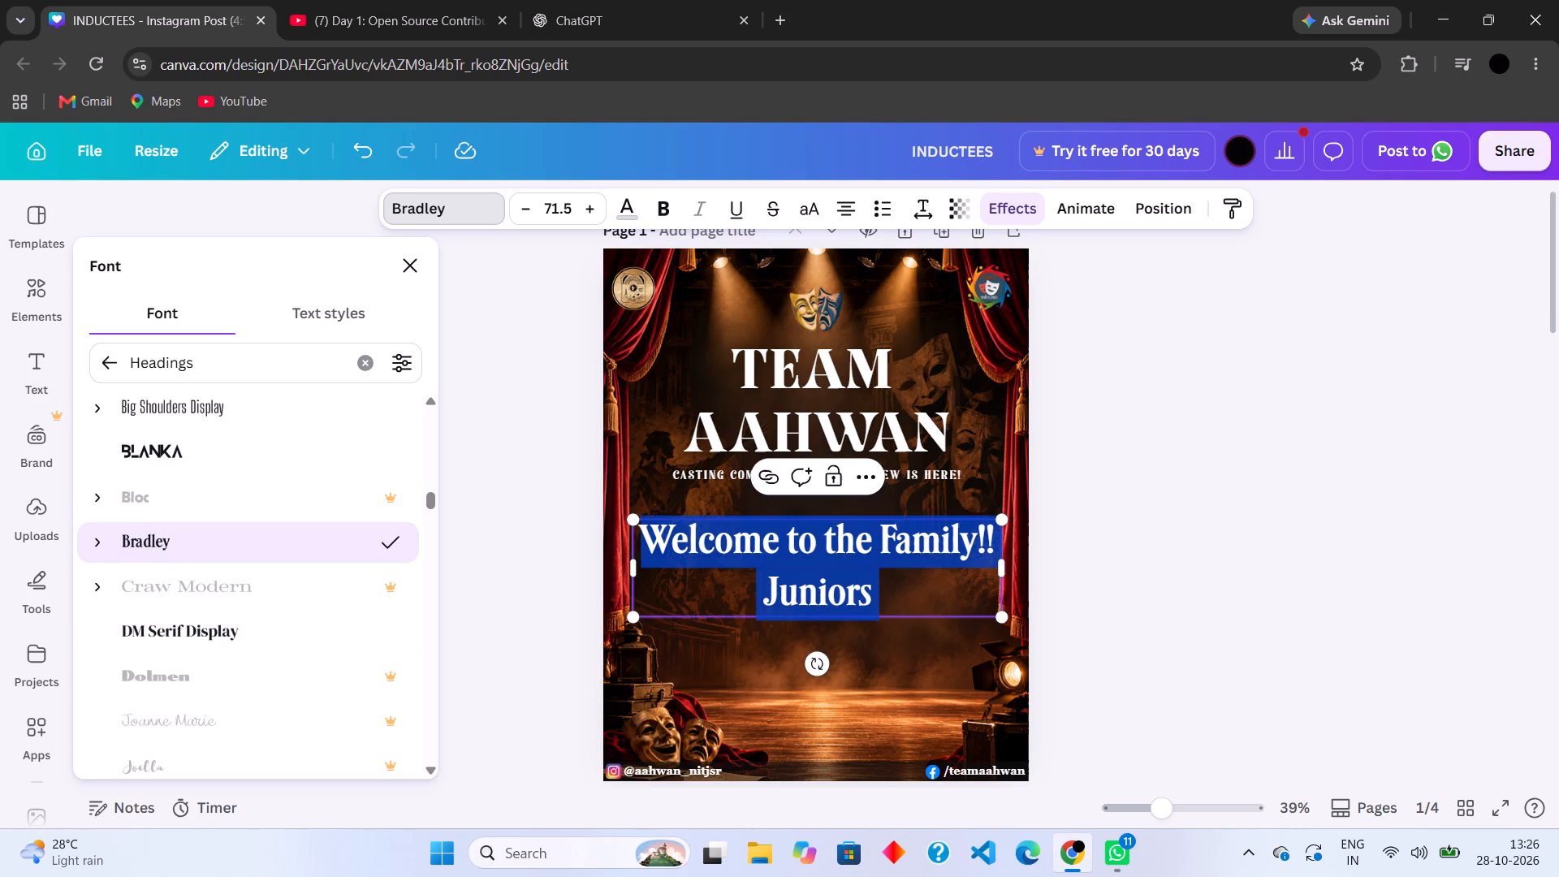
click(882, 534)
key(Return)
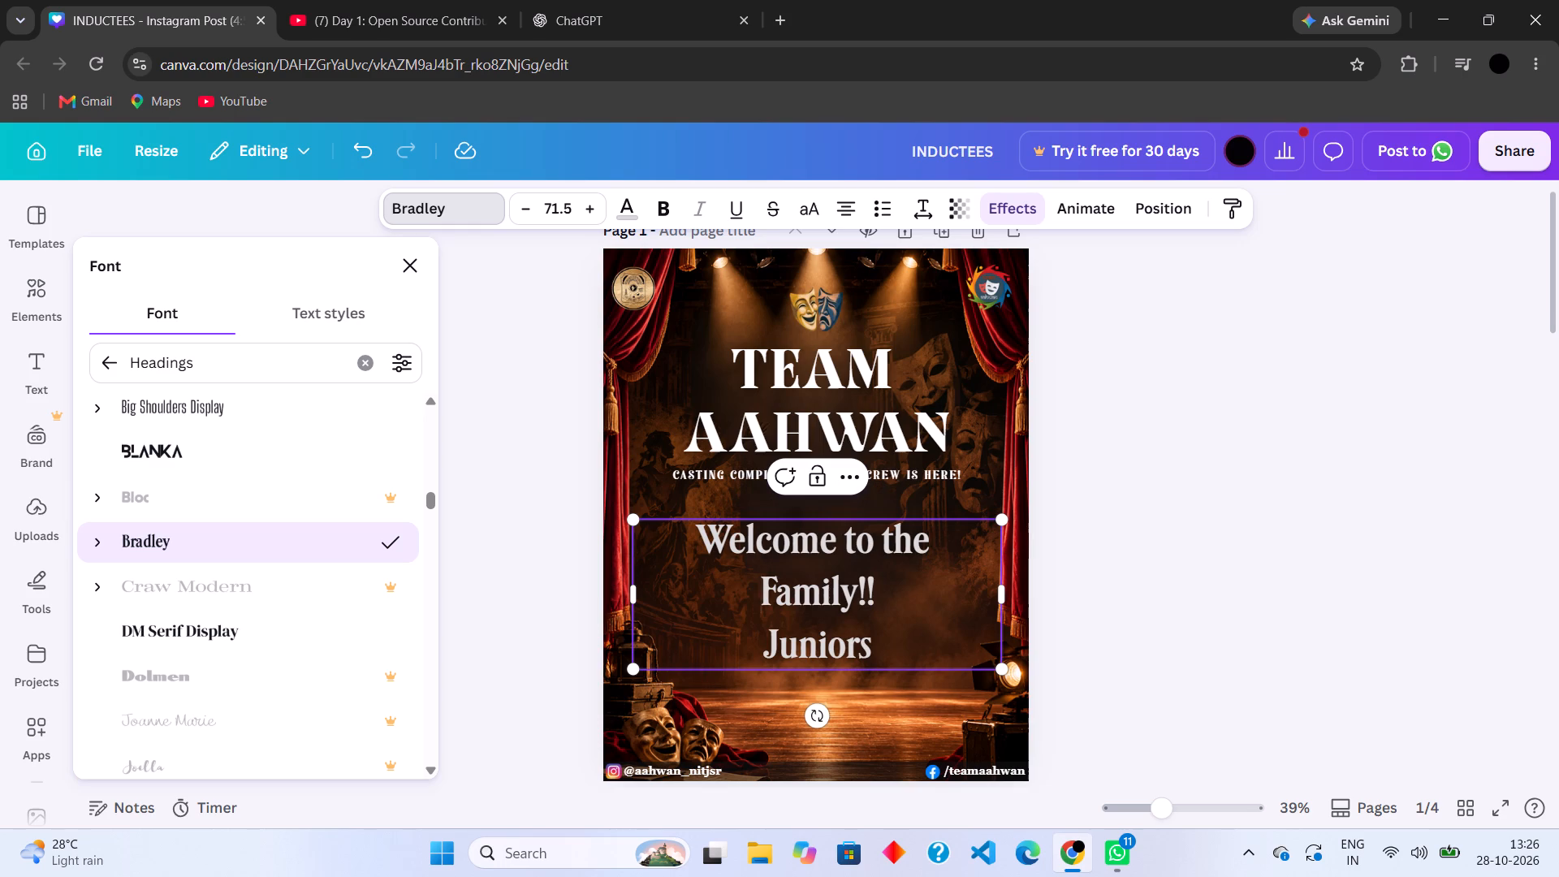
click(765, 641)
key(BackSpace)
key(BackSpace)
key(BackSpace)
key(BackSpace)
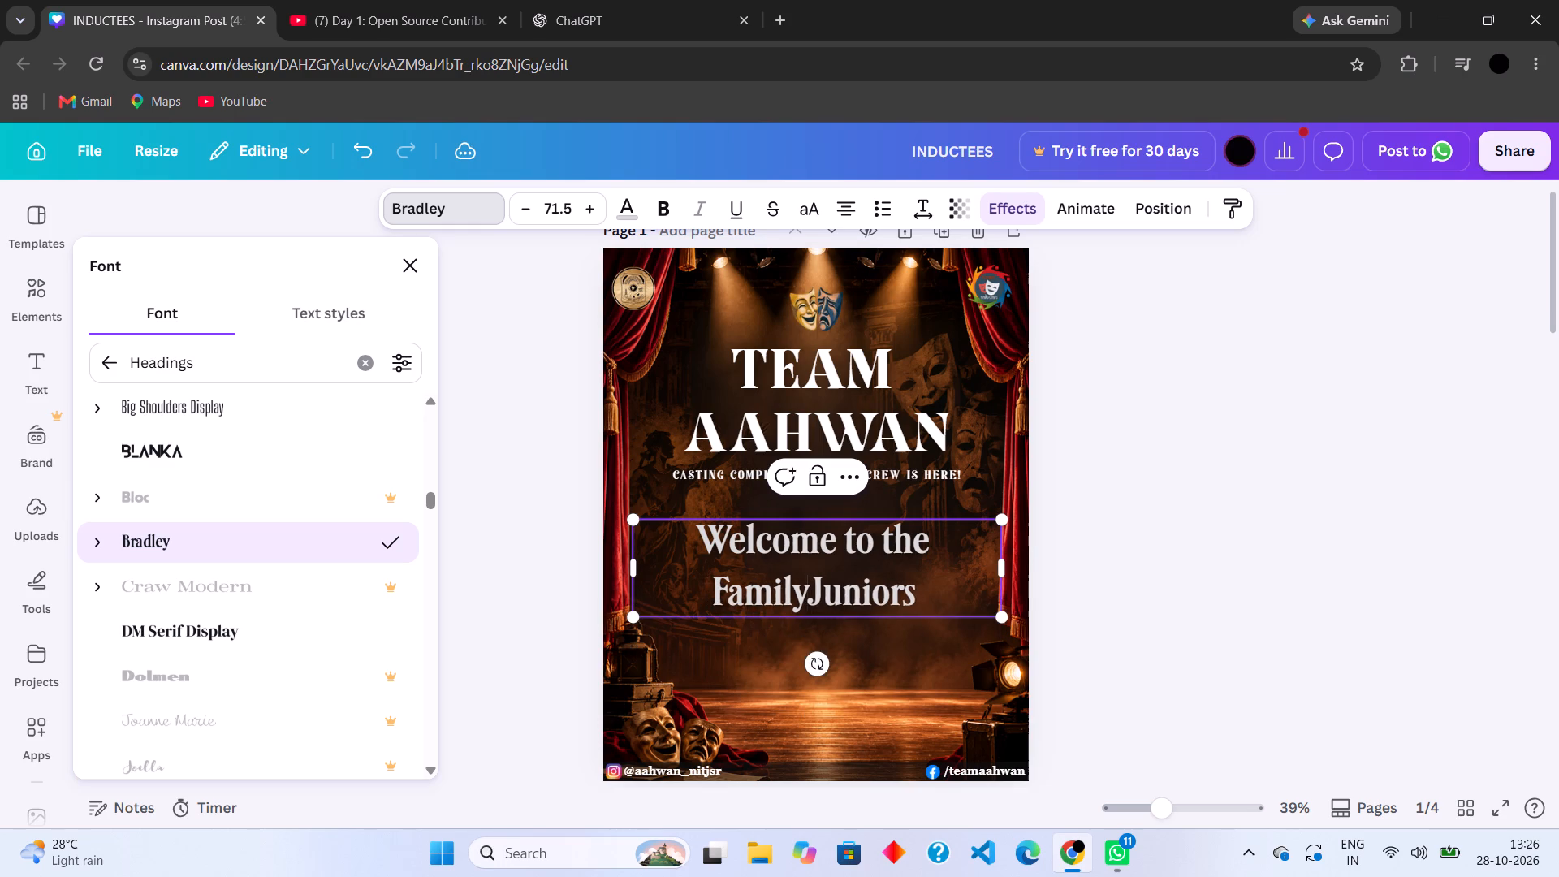
key(space)
key(Right)
key(Right)
key(Right)
key(Right)
key(Right)
key(Right)
key(Right)
key(Right)
key(Right)
key(Right)
key(Right)
key(Right)
key(Right)
key(Right)
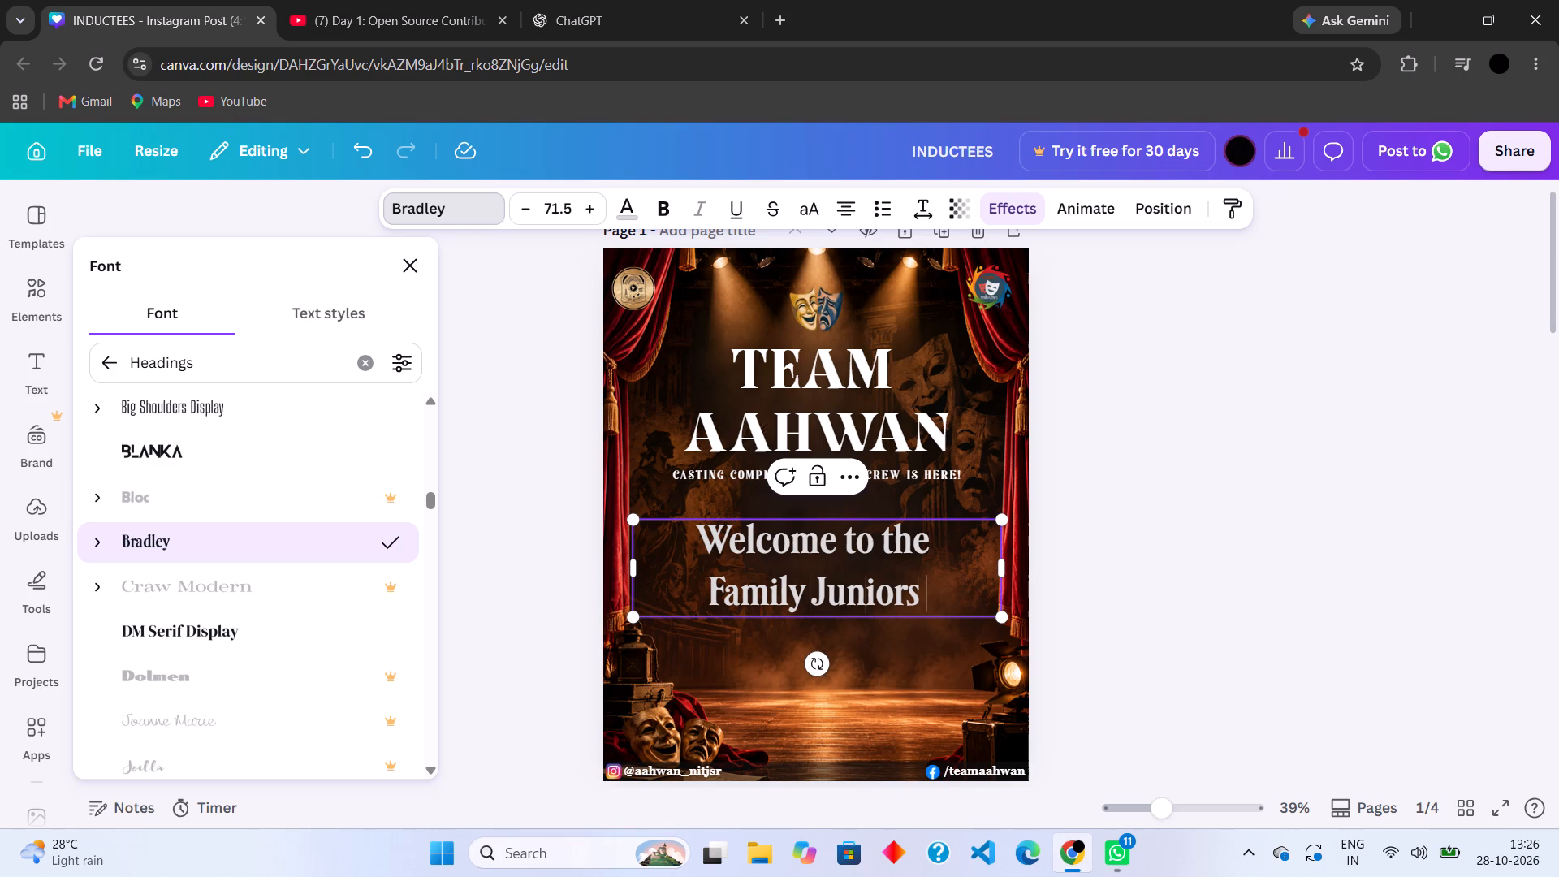
click(1150, 632)
click(1150, 632)
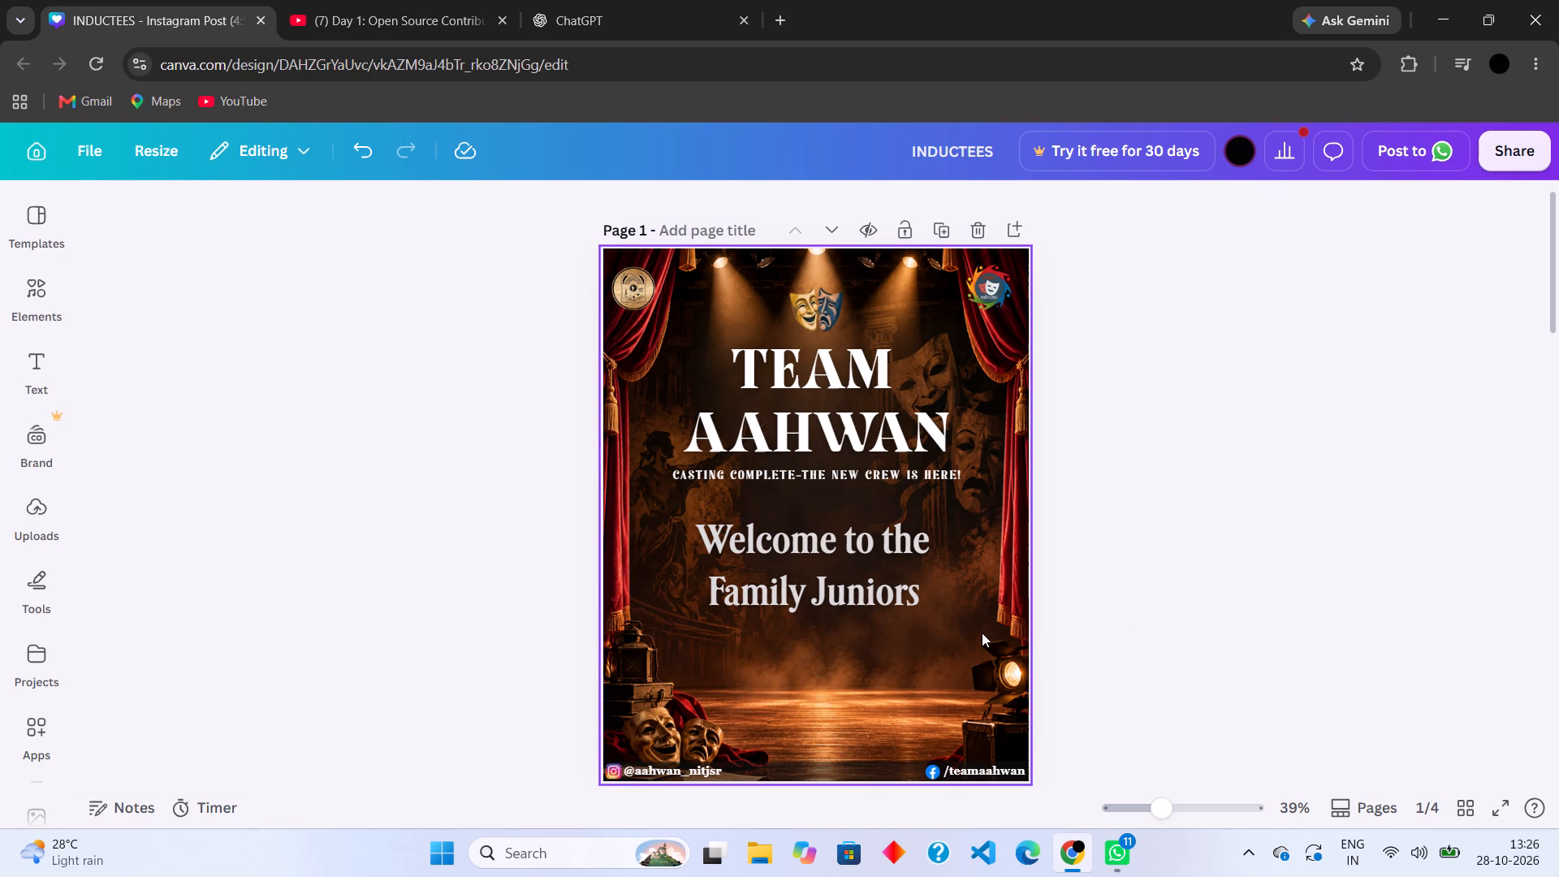
Rejoin "Family" with "Welcome to the" by removing the line break before it, and deselect the text.
click(814, 598)
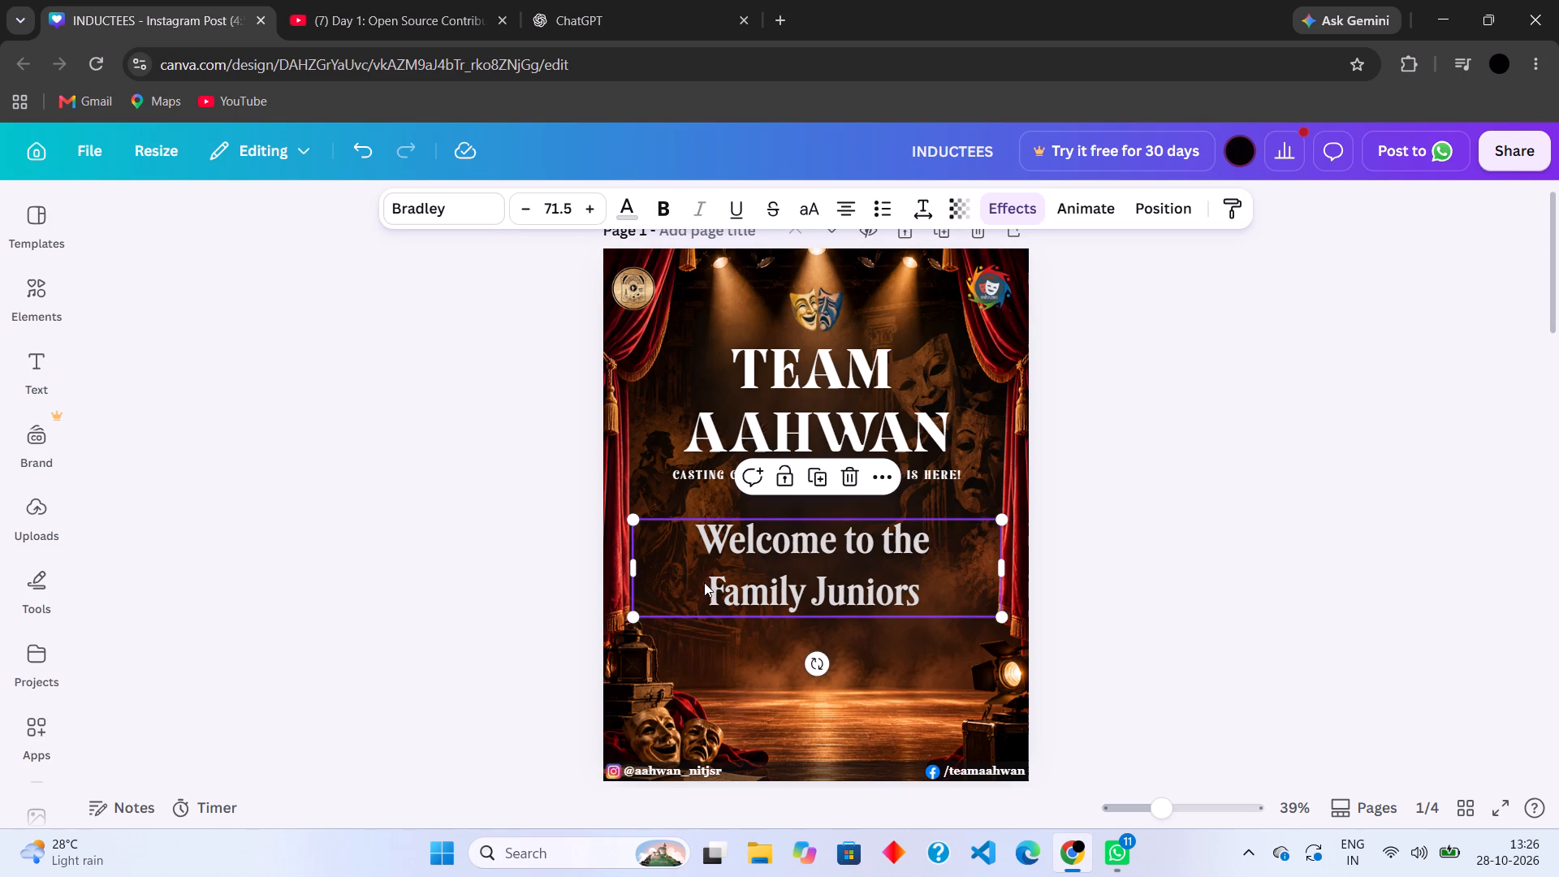
double_click(710, 584)
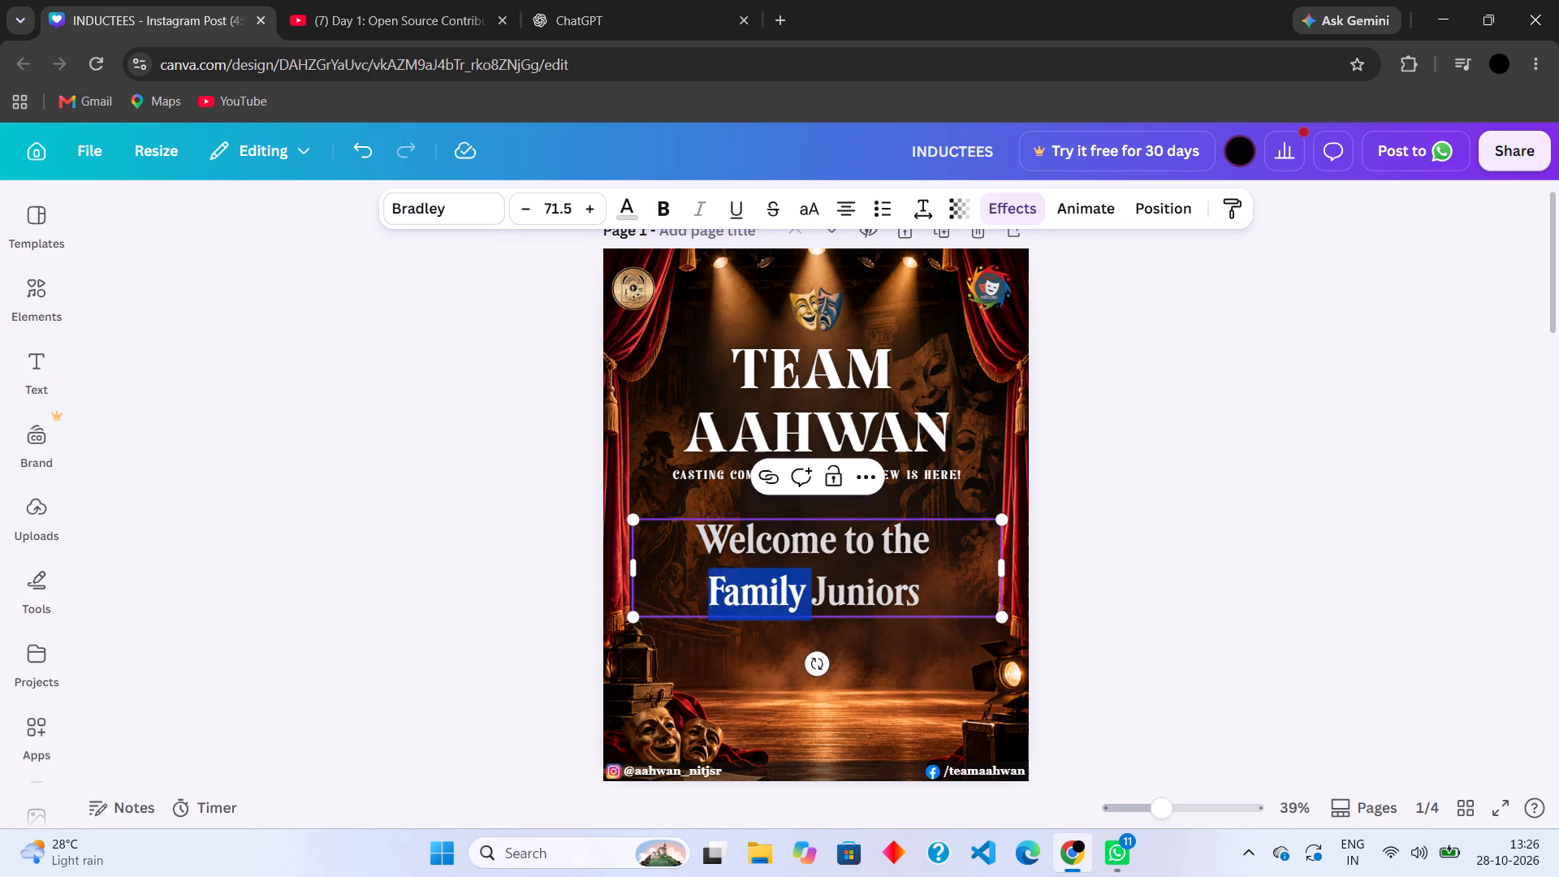
click(710, 584)
key(BackSpace)
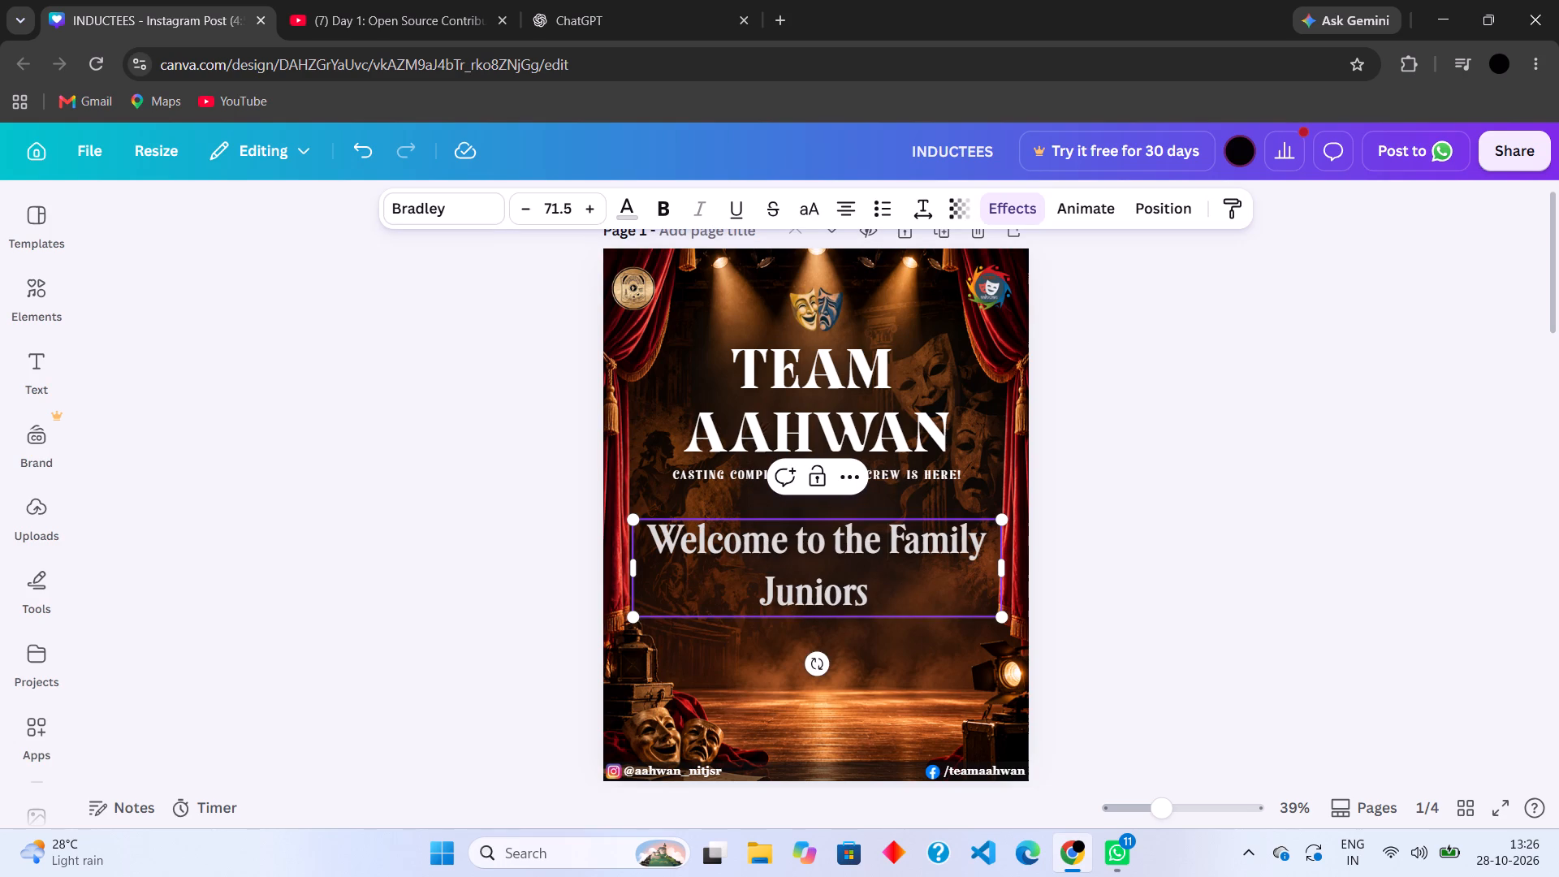
click(1092, 622)
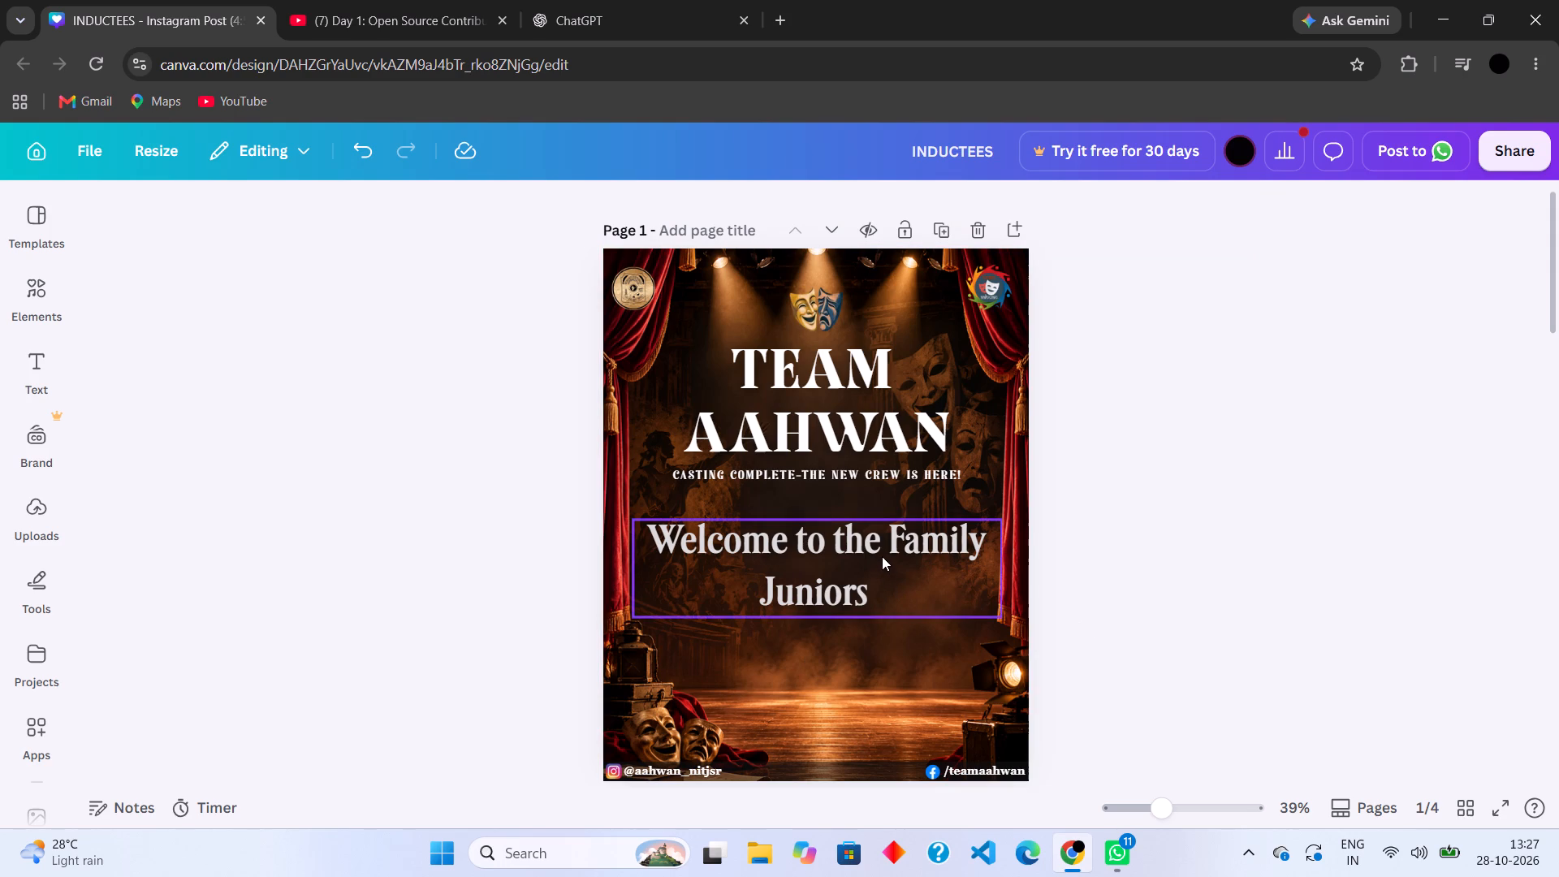
Delete "to the Family" from the welcome text, leaving "Welcome" and "Juniors" on two separate lines.
double_click(957, 559)
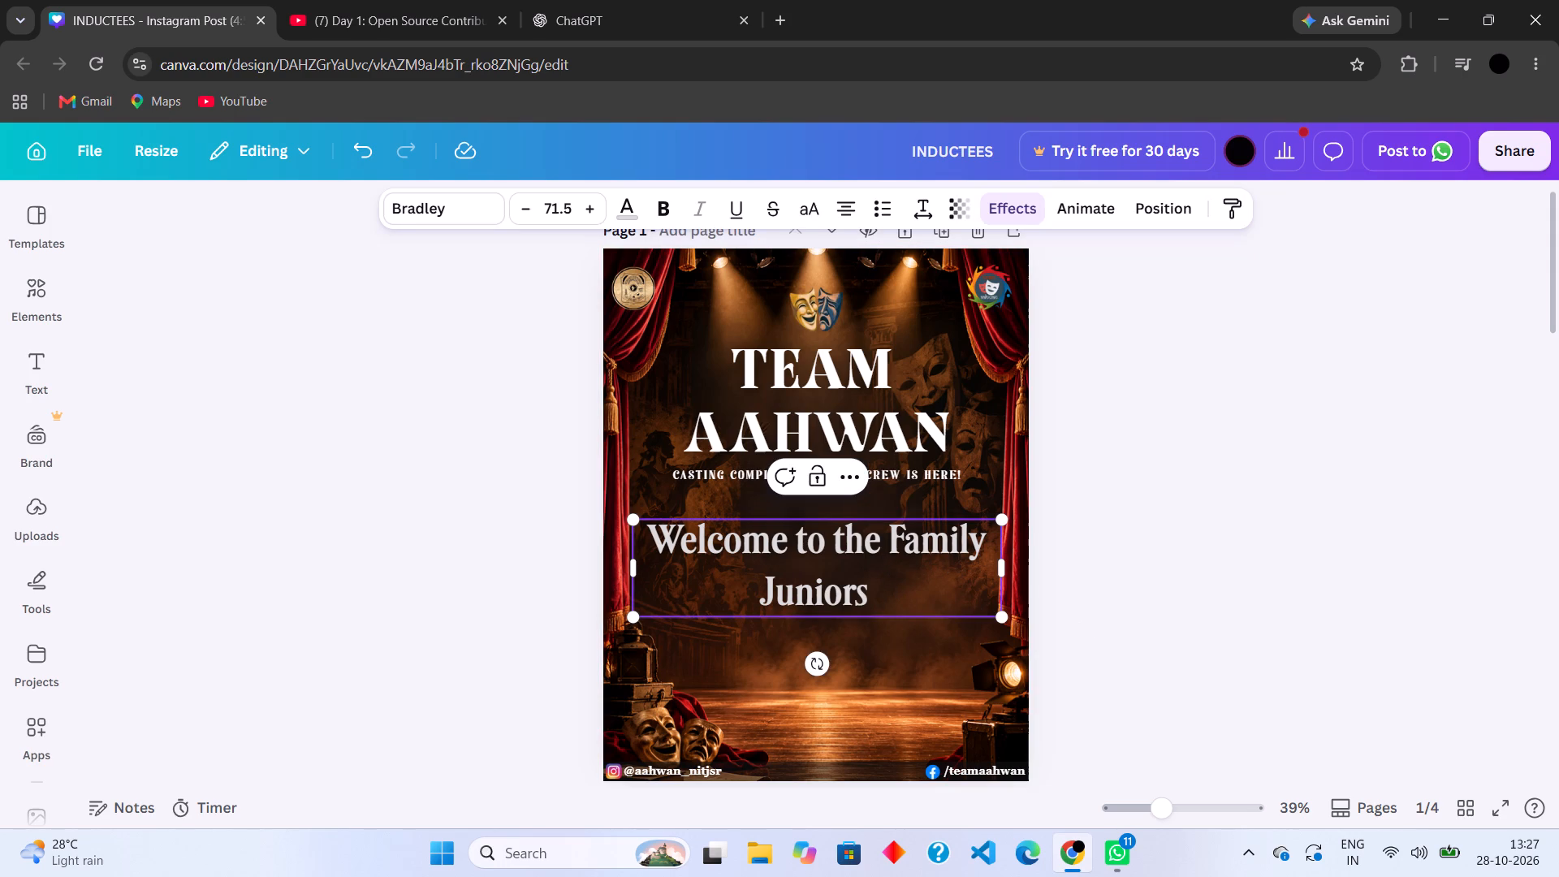
key(Right)
key(Right)
key(Right)
key(Left)
key(BackSpace)
key(BackSpace)
key(BackSpace)
key(BackSpace)
key(BackSpace)
key(BackSpace)
key(BackSpace)
key(BackSpace)
key(BackSpace)
key(BackSpace)
key(BackSpace)
key(BackSpace)
key(BackSpace)
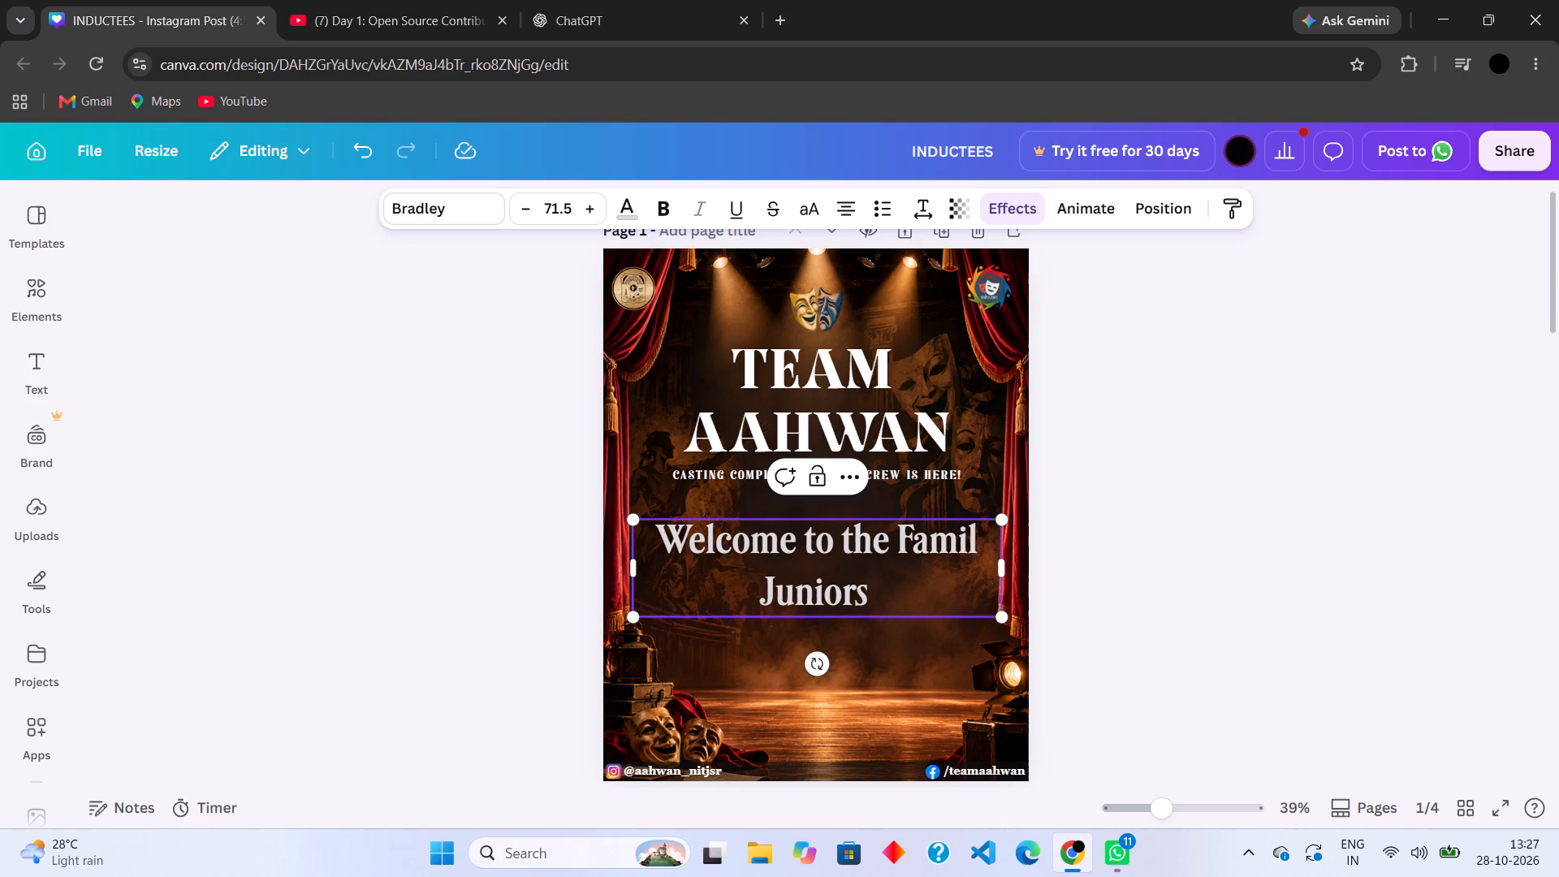
key(BackSpace)
key(Right)
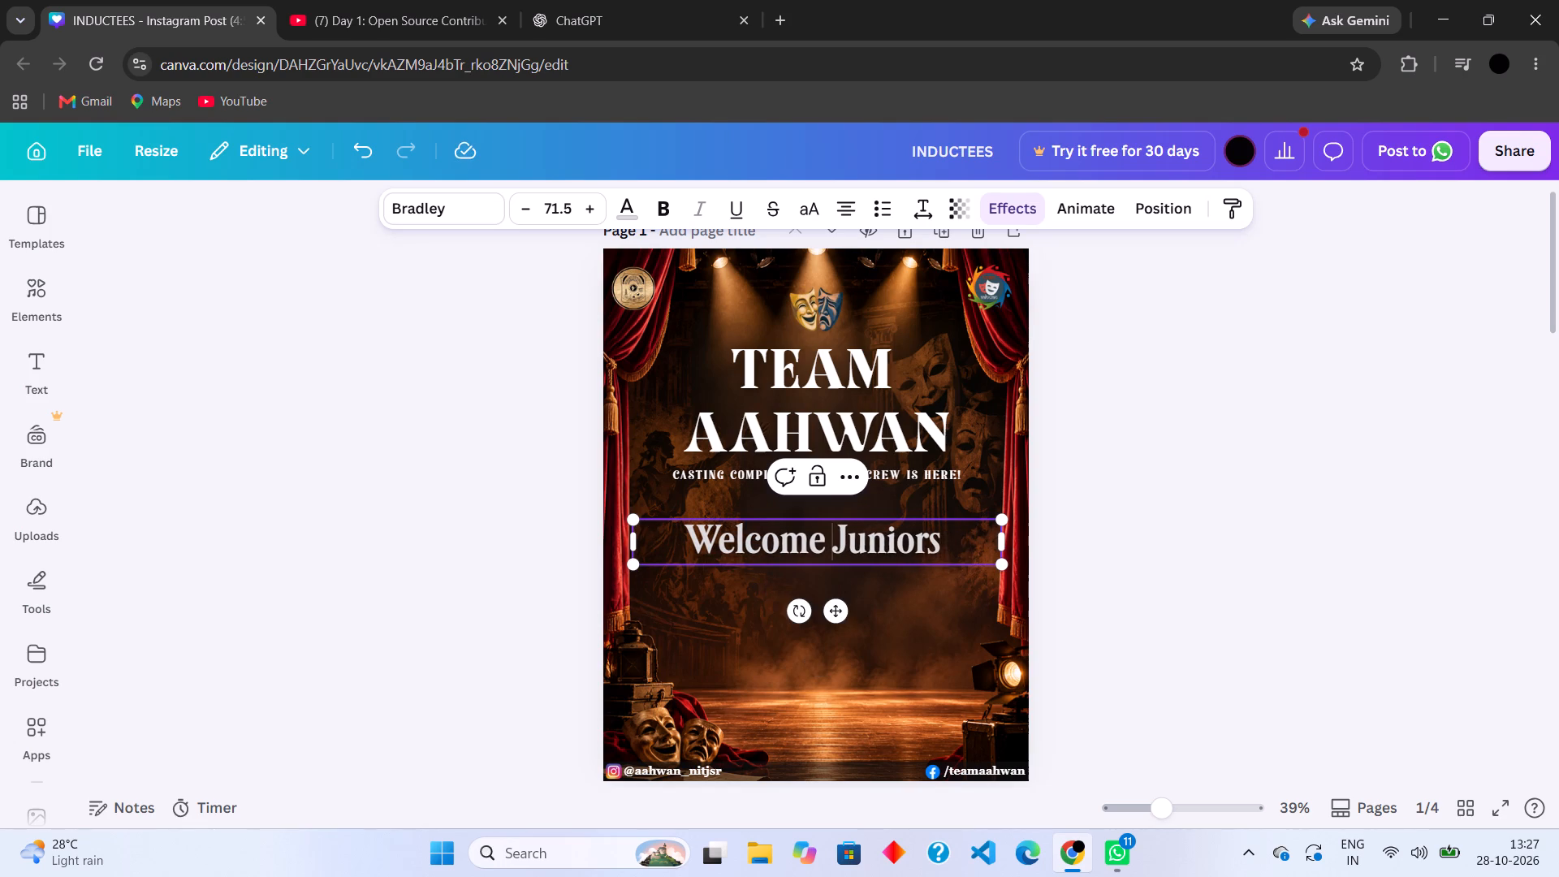
key(Return)
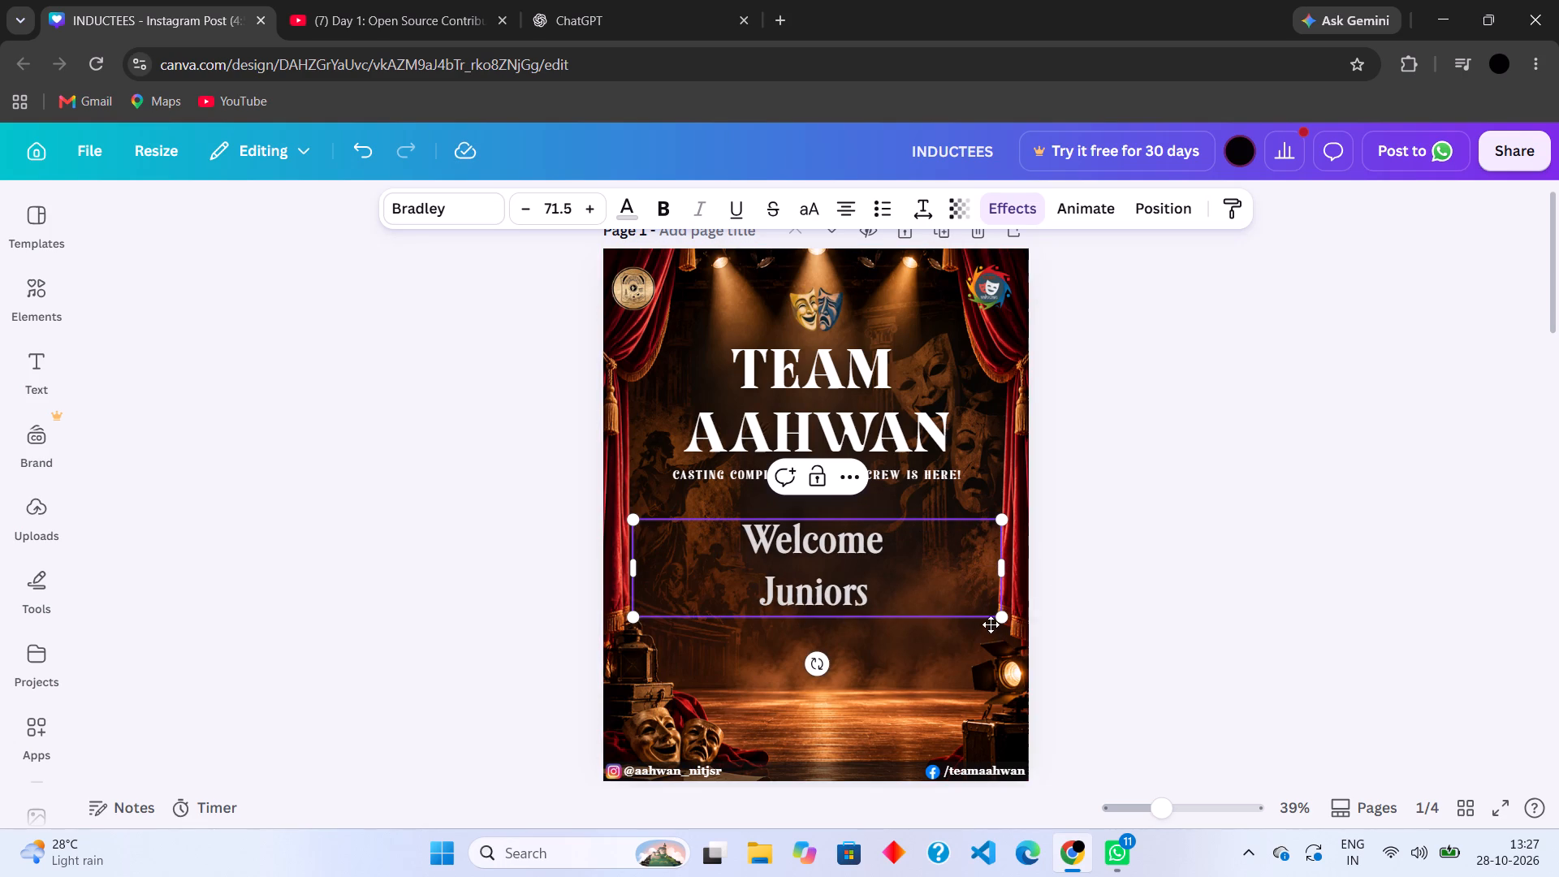
Enlarge the "Welcome Juniors" text to size 85.6 and re-centre it on page 1 beneath the tagline.
drag(1003, 619, 1069, 662)
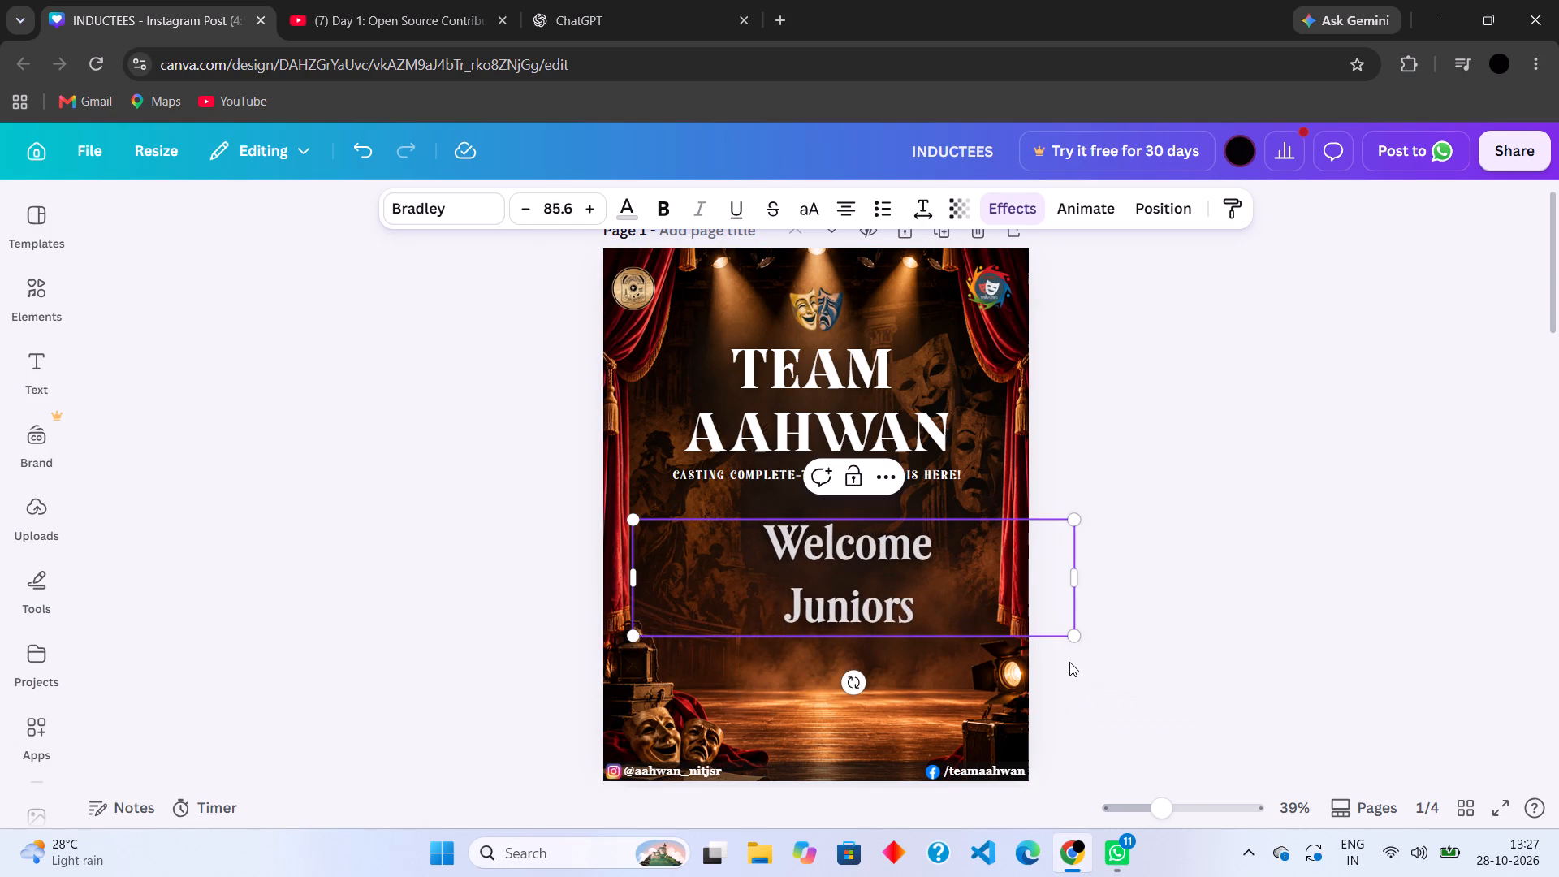
click(1110, 388)
drag(899, 575, 872, 580)
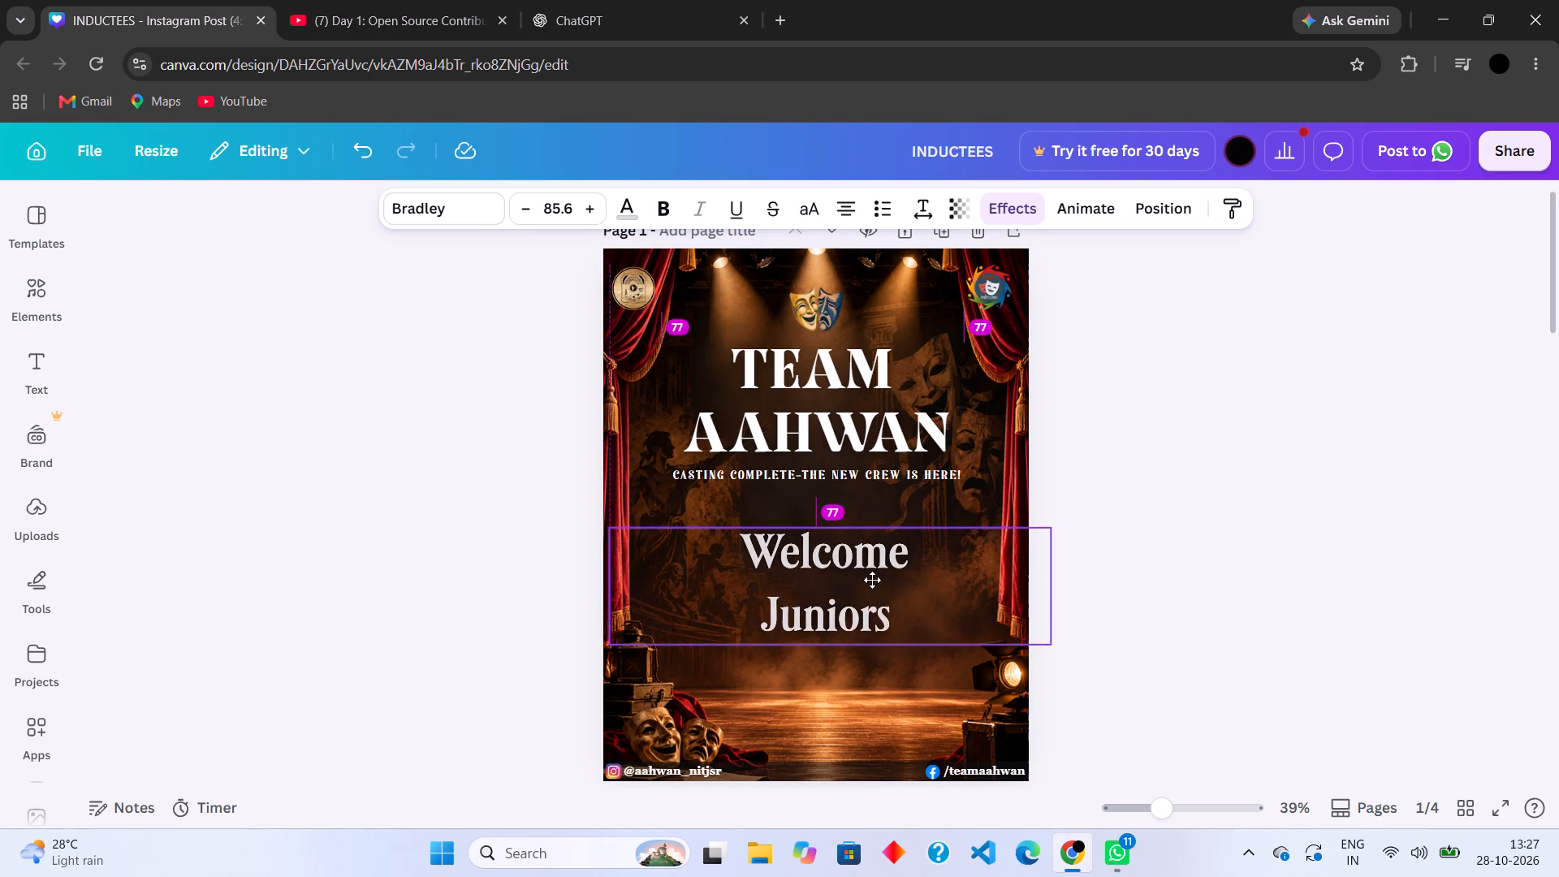
drag(872, 580, 871, 571)
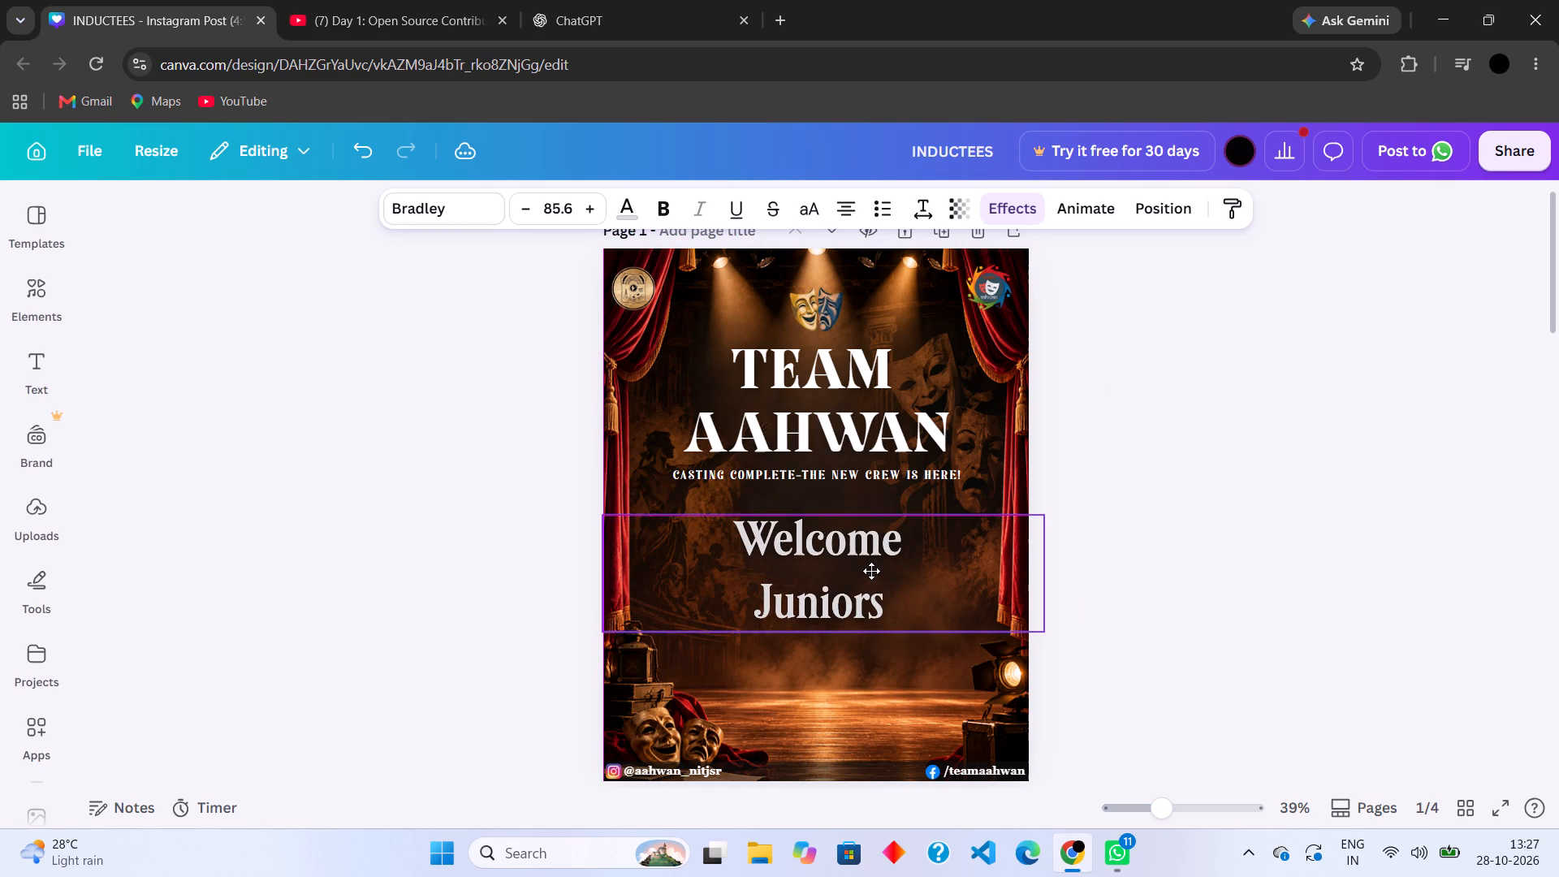
Fit the "Welcome Juniors" text box to the full page width of 1,080 and deselect it.
drag(871, 571, 870, 571)
drag(870, 571, 866, 571)
drag(1050, 577, 1028, 577)
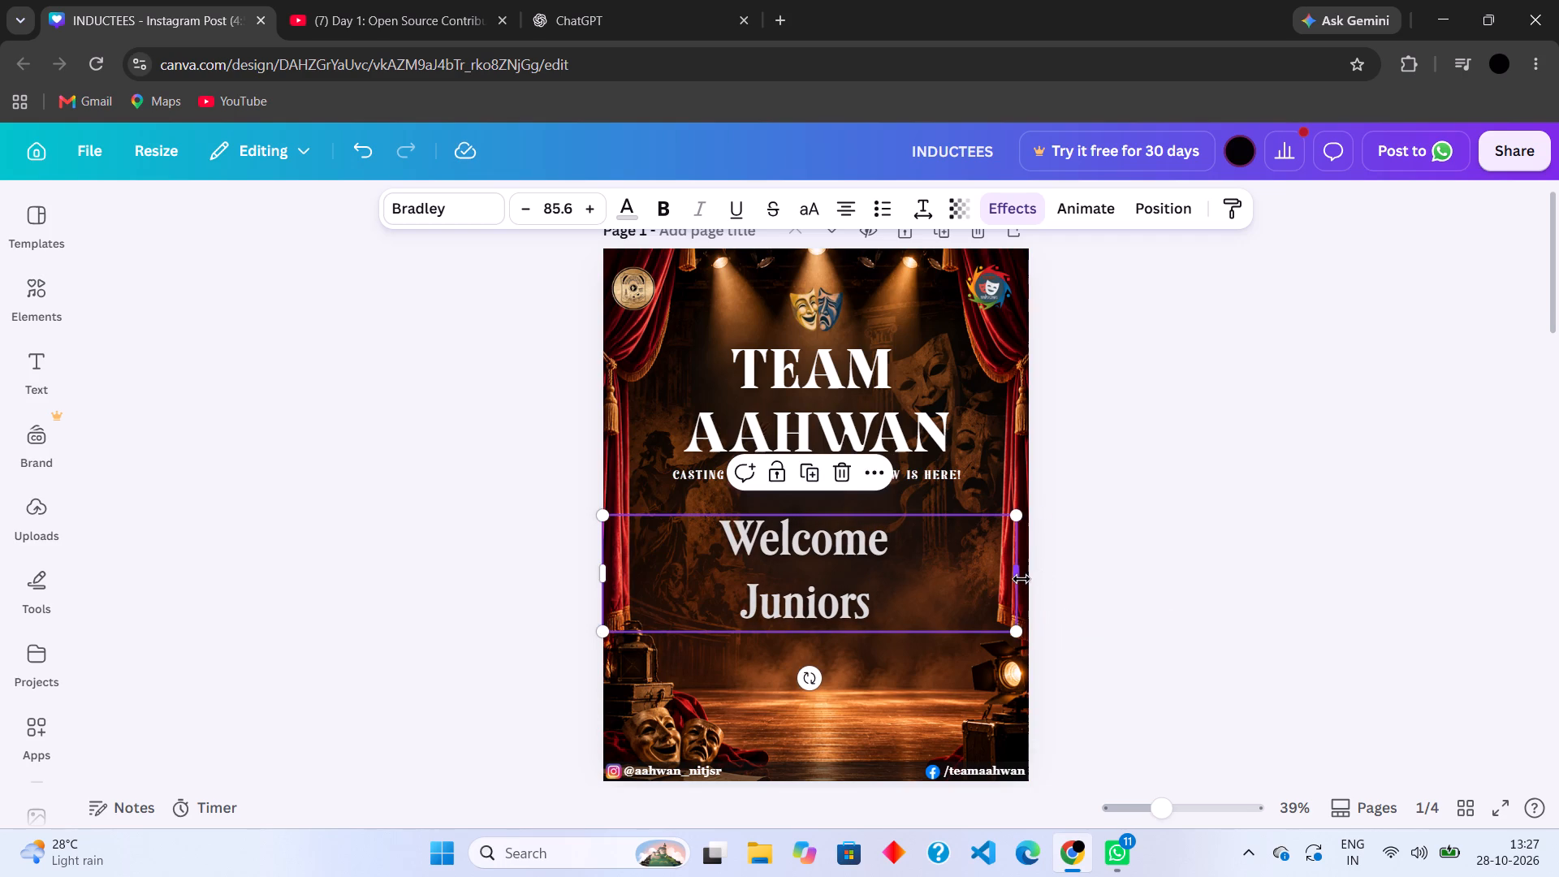
drag(1021, 579, 1031, 579)
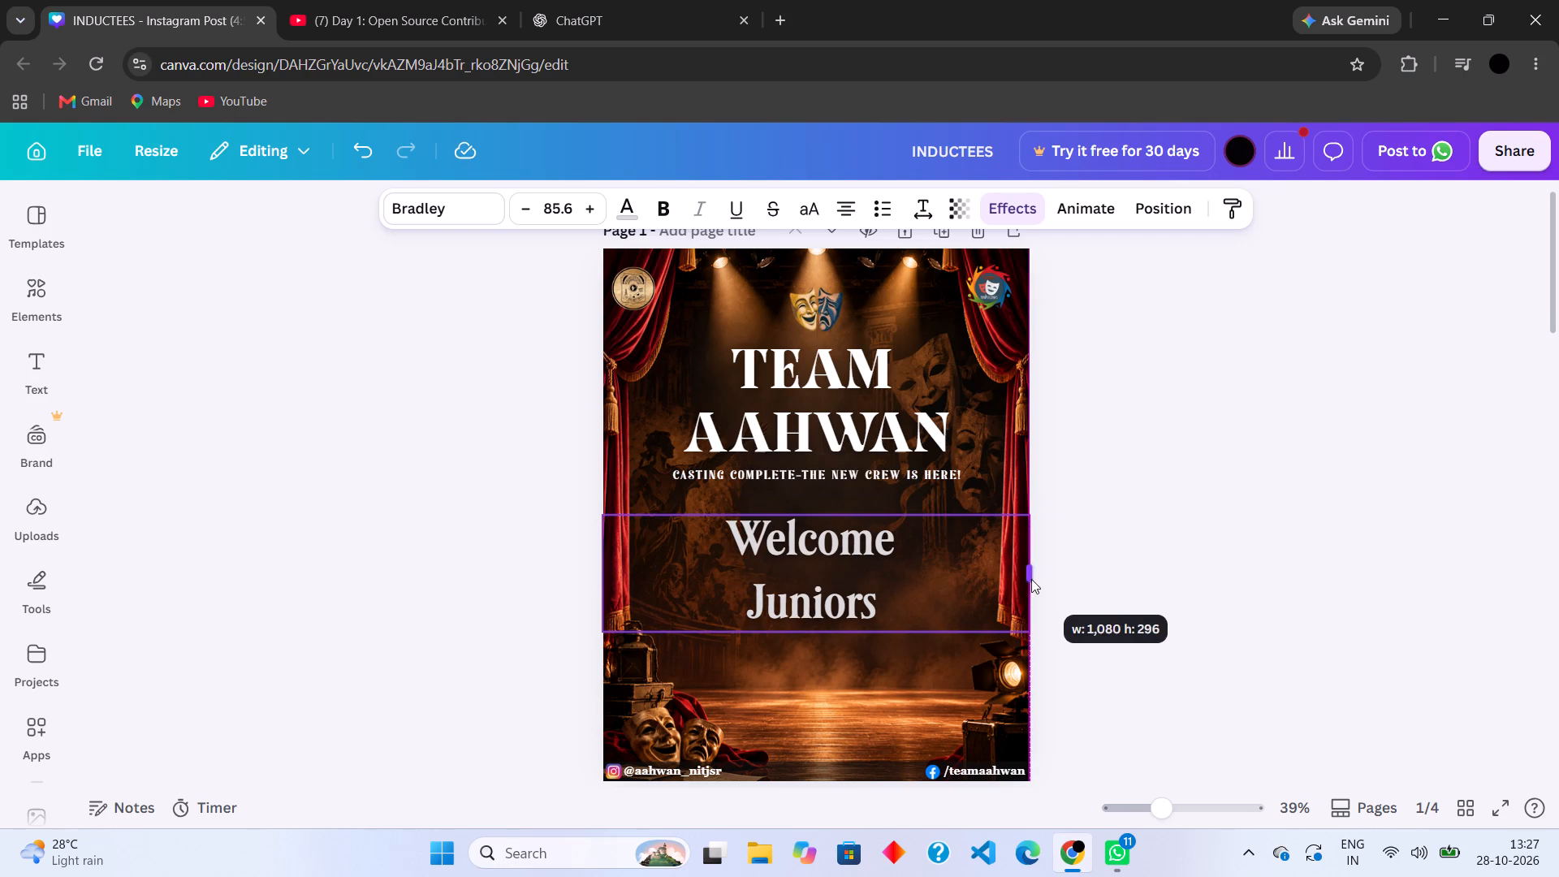
drag(1031, 579, 1032, 579)
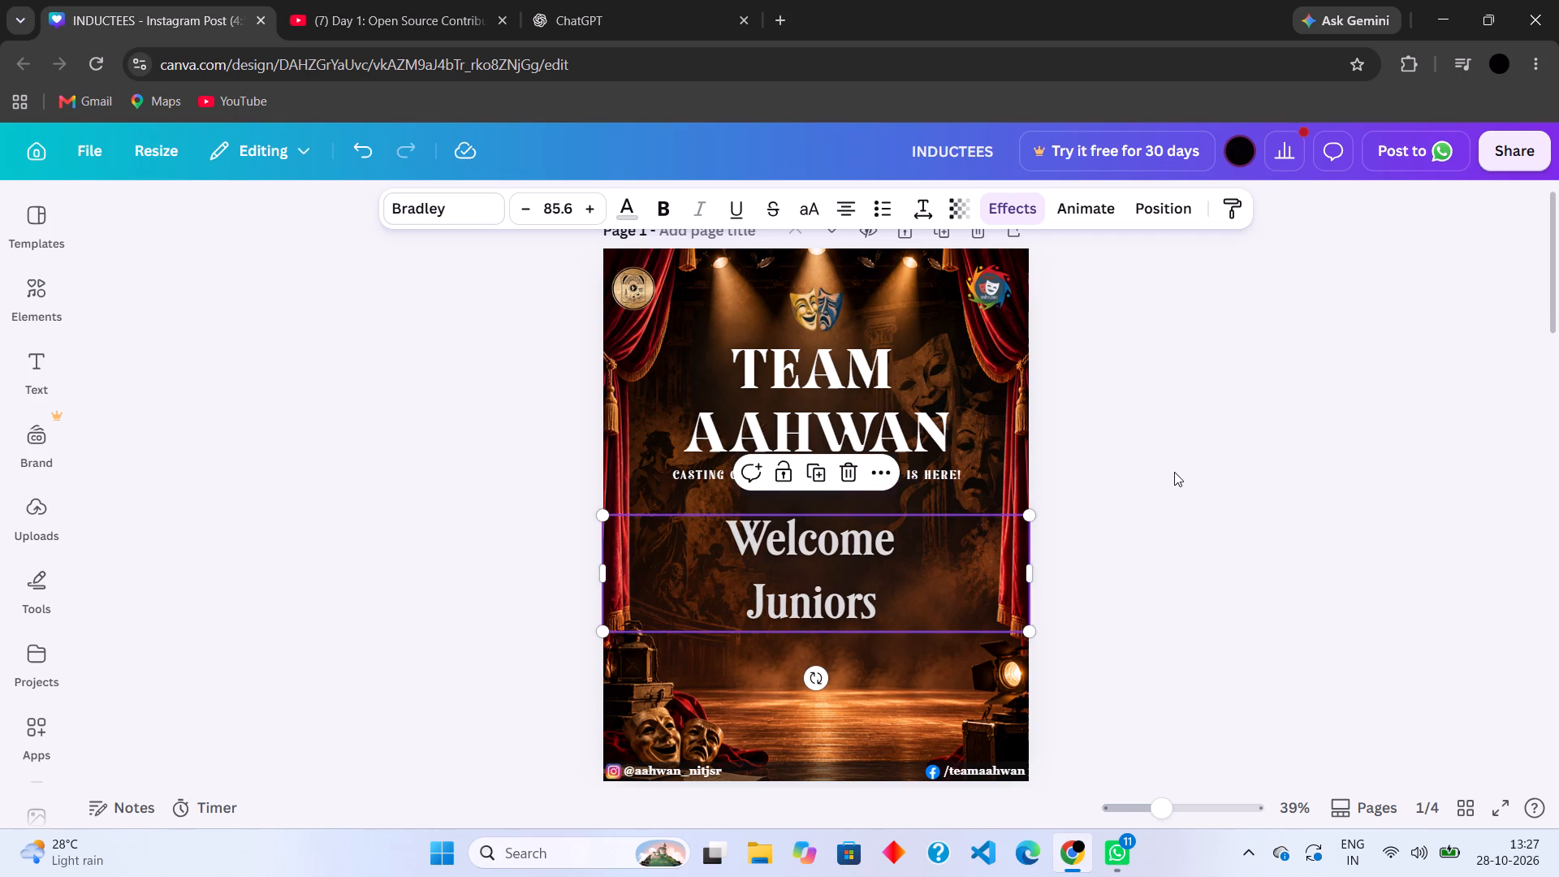
click(1174, 472)
Move the "Welcome Juniors" text lower on page 1, enlarge it to size 91.6, and fine-tune its height.
drag(887, 566, 886, 605)
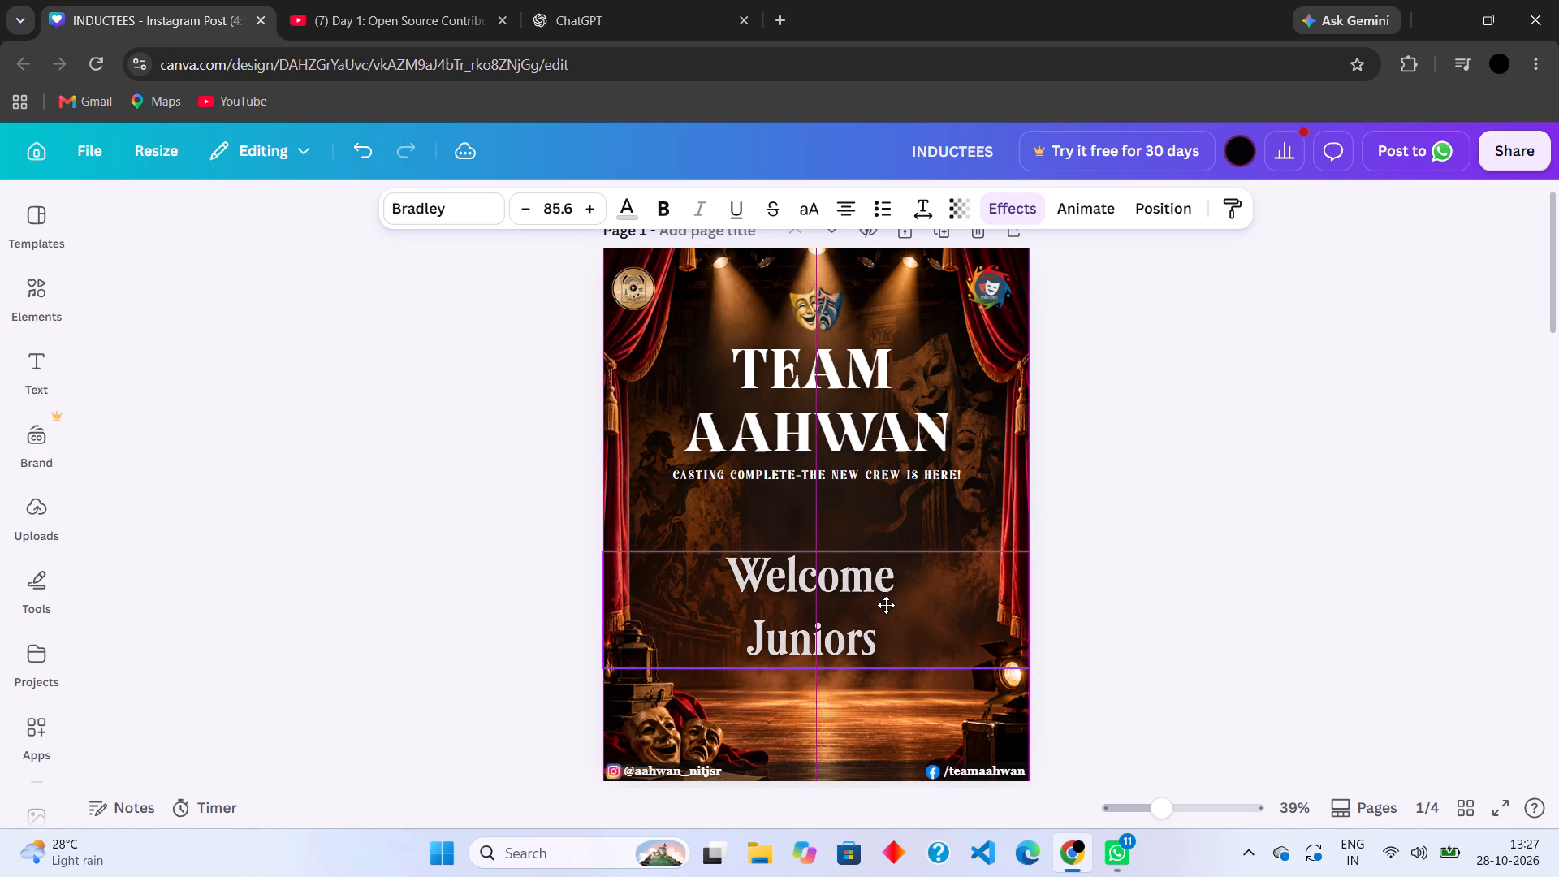
drag(886, 605, 886, 607)
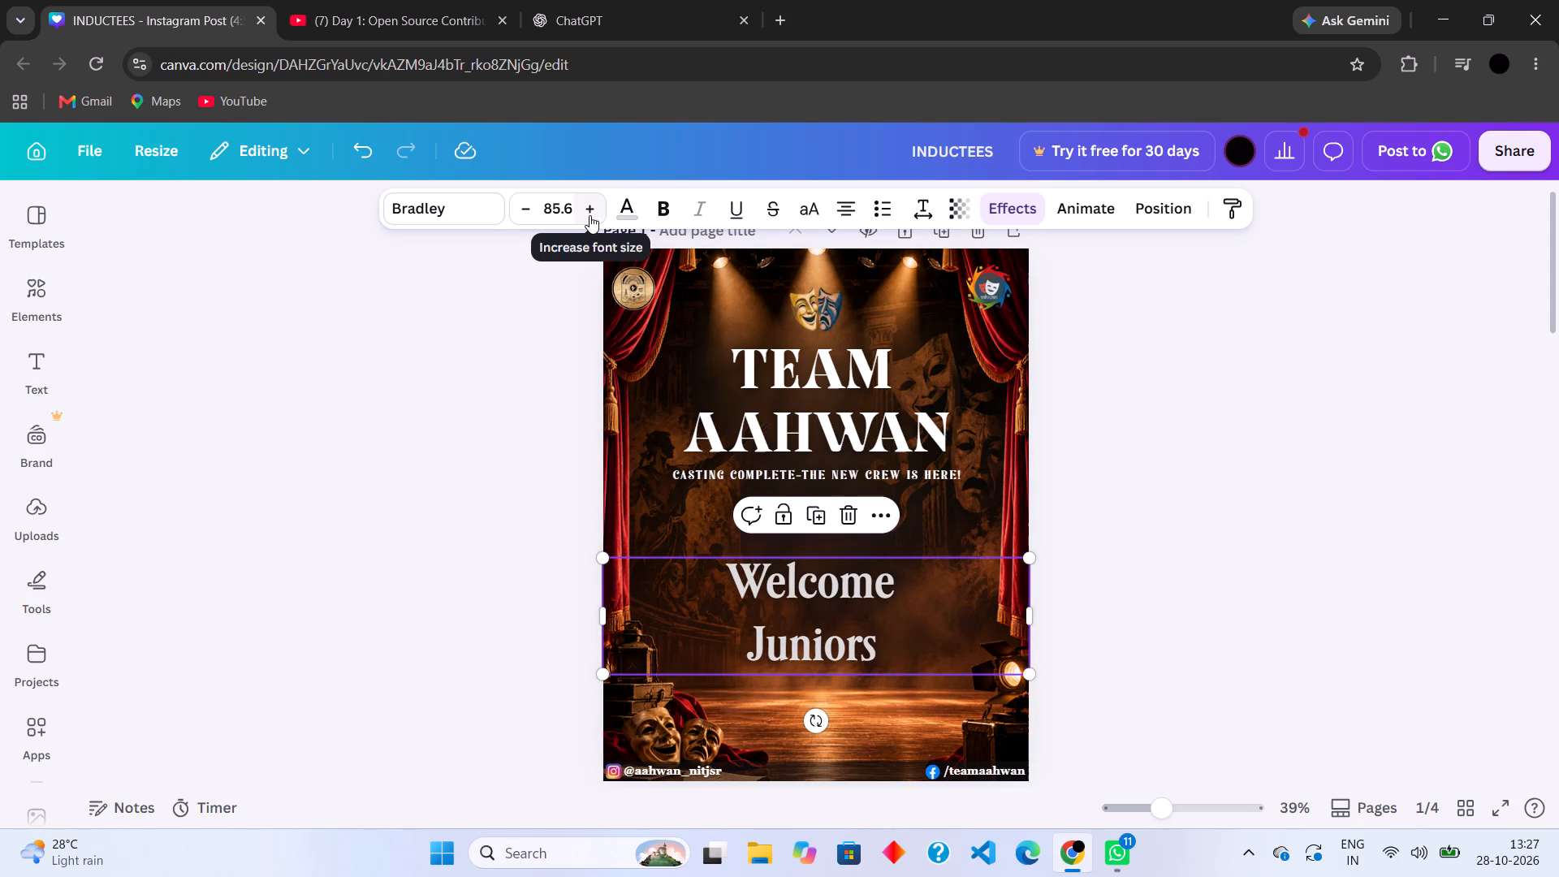
double_click(589, 215)
triple_click(589, 215)
click(589, 215)
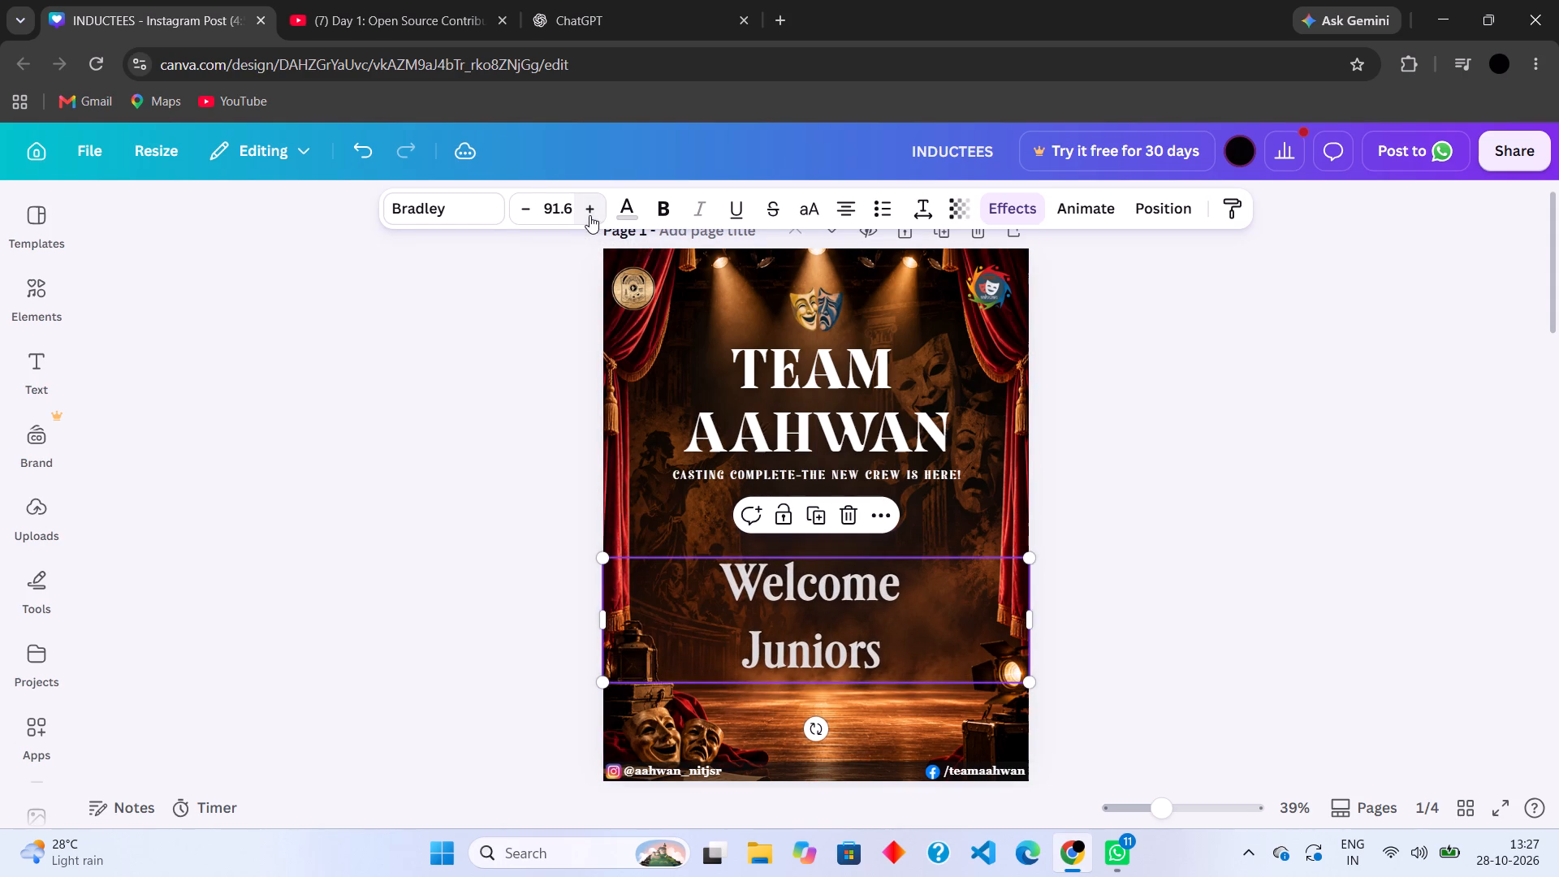
click(1119, 564)
drag(899, 642, 900, 628)
click(1095, 548)
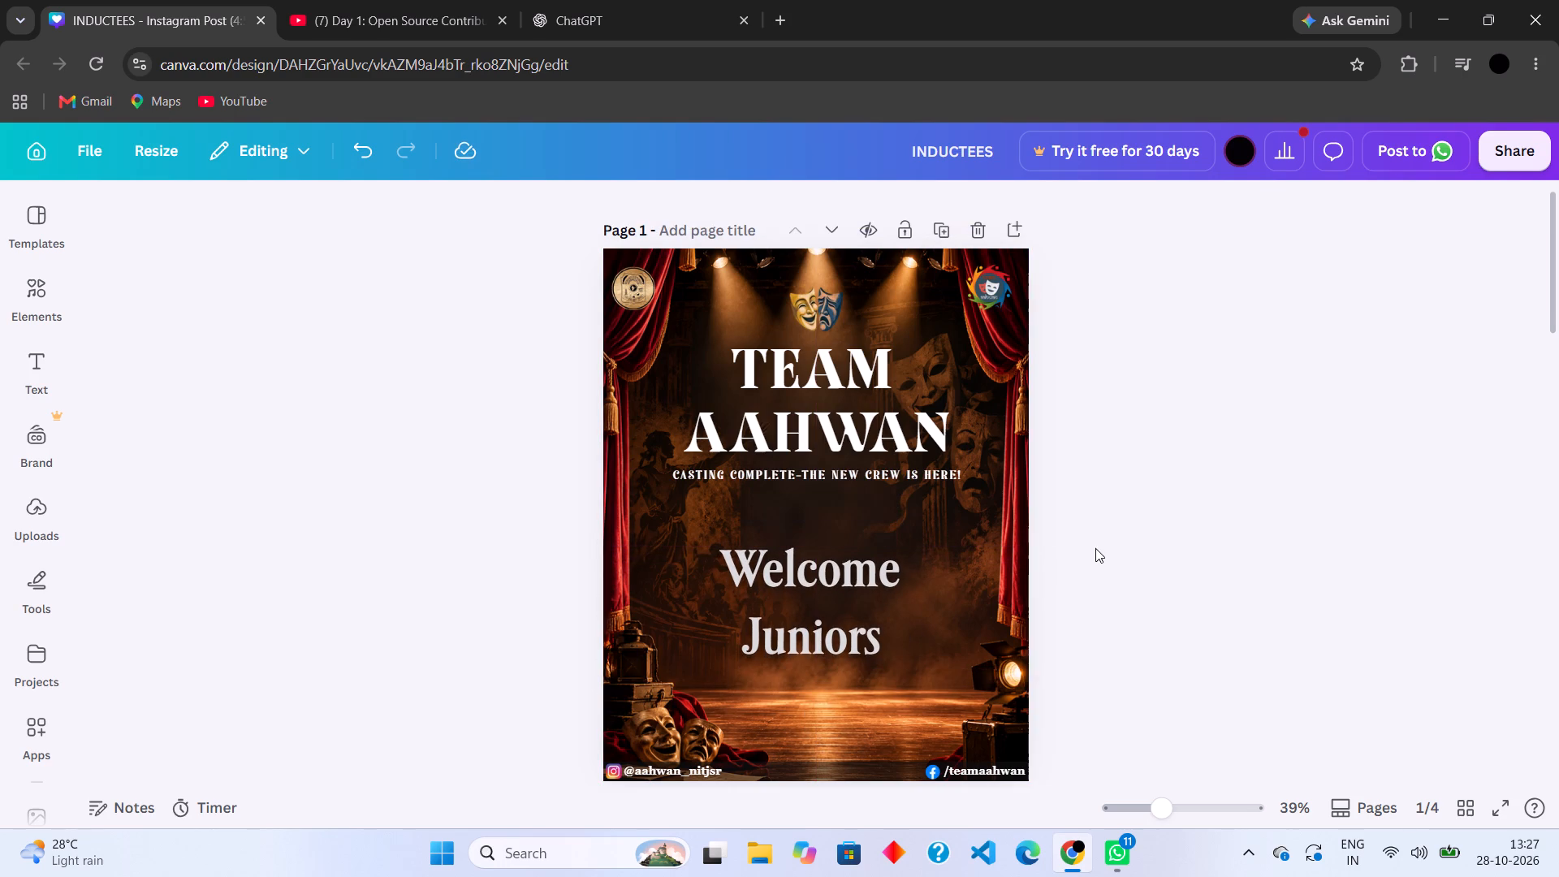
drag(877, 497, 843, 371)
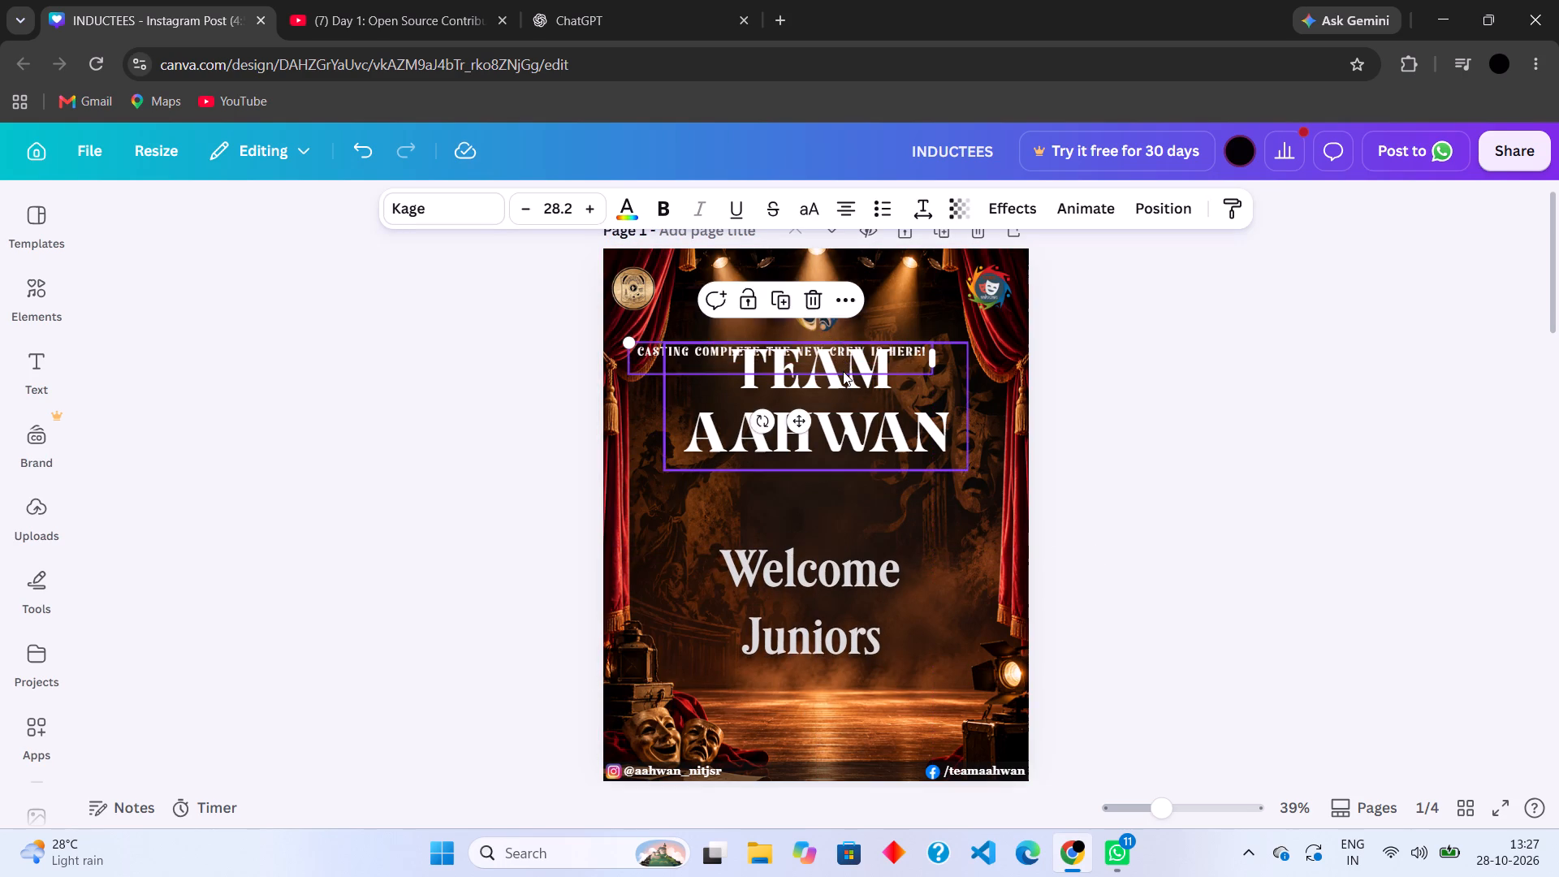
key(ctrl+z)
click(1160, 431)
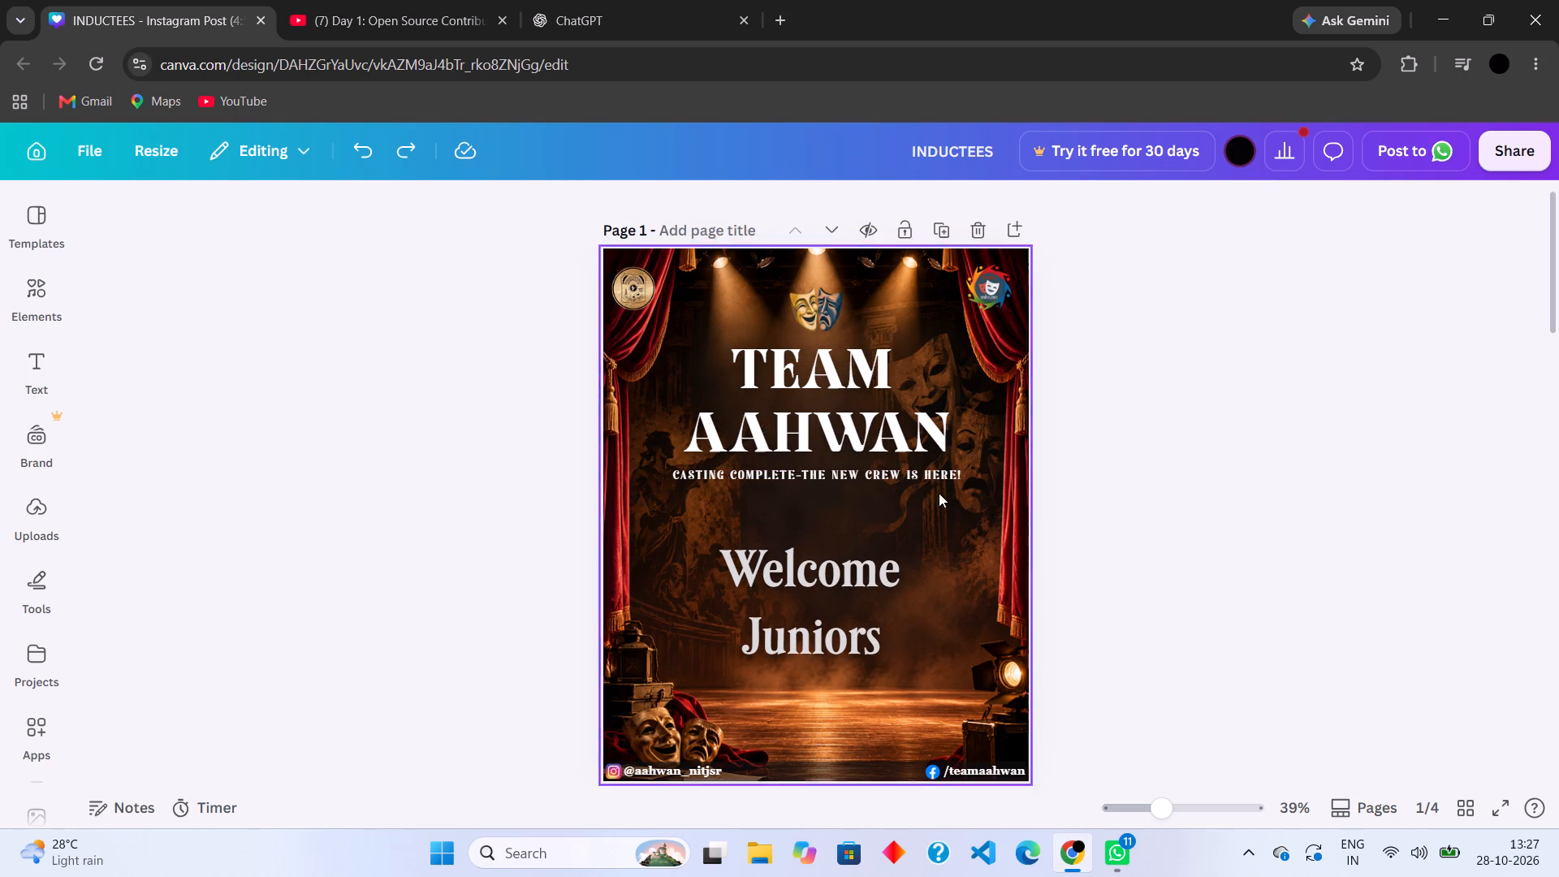
Group the TEAM AAHWAN title with its tagline and enlarge the group slightly.
drag(823, 520, 830, 361)
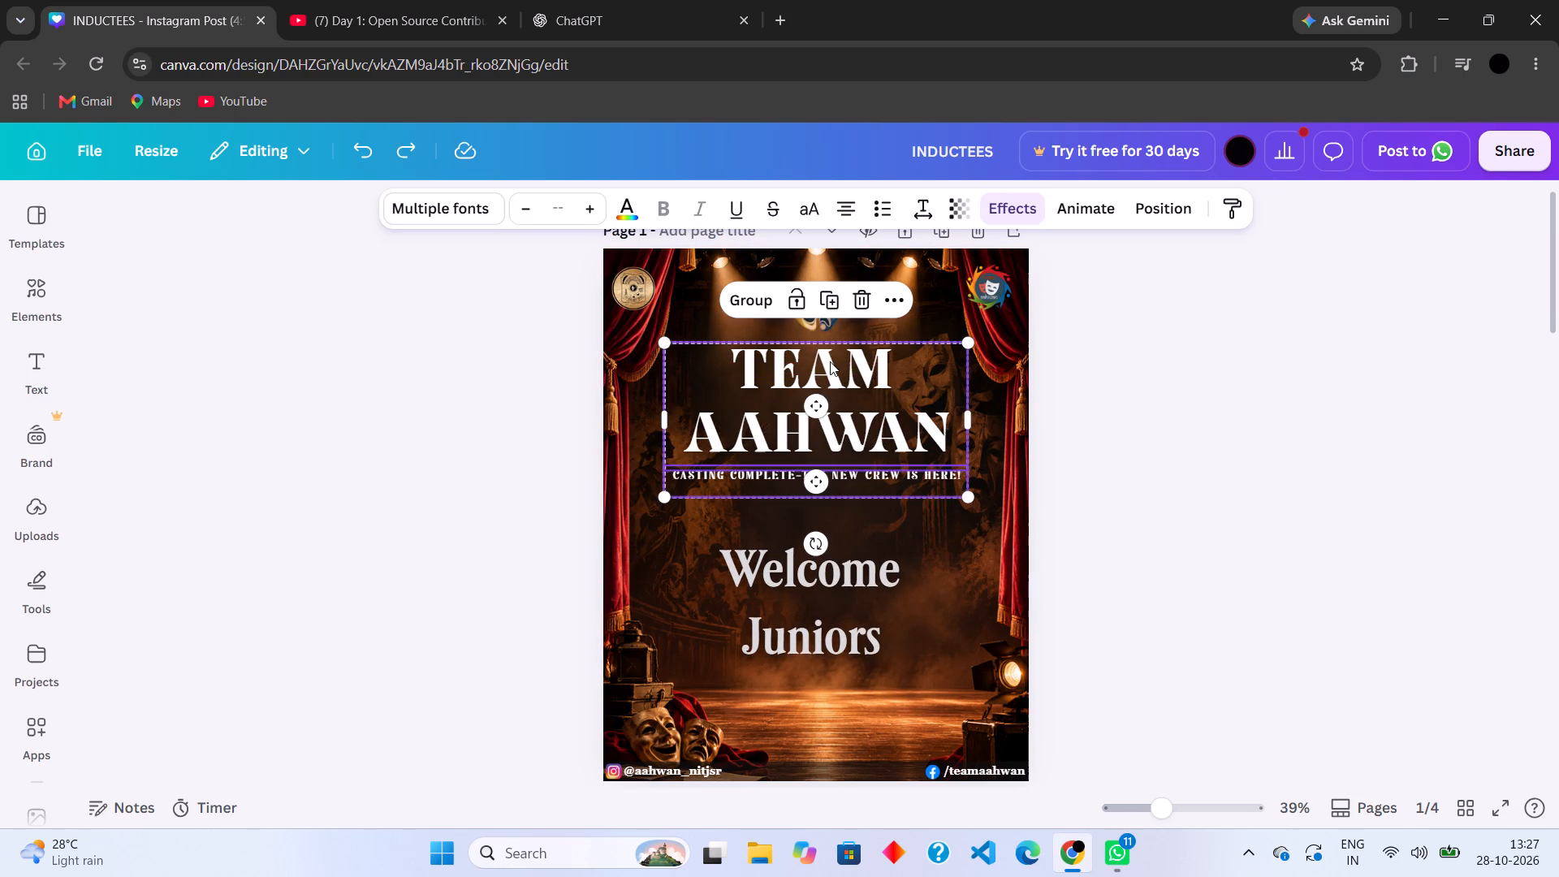
click(766, 297)
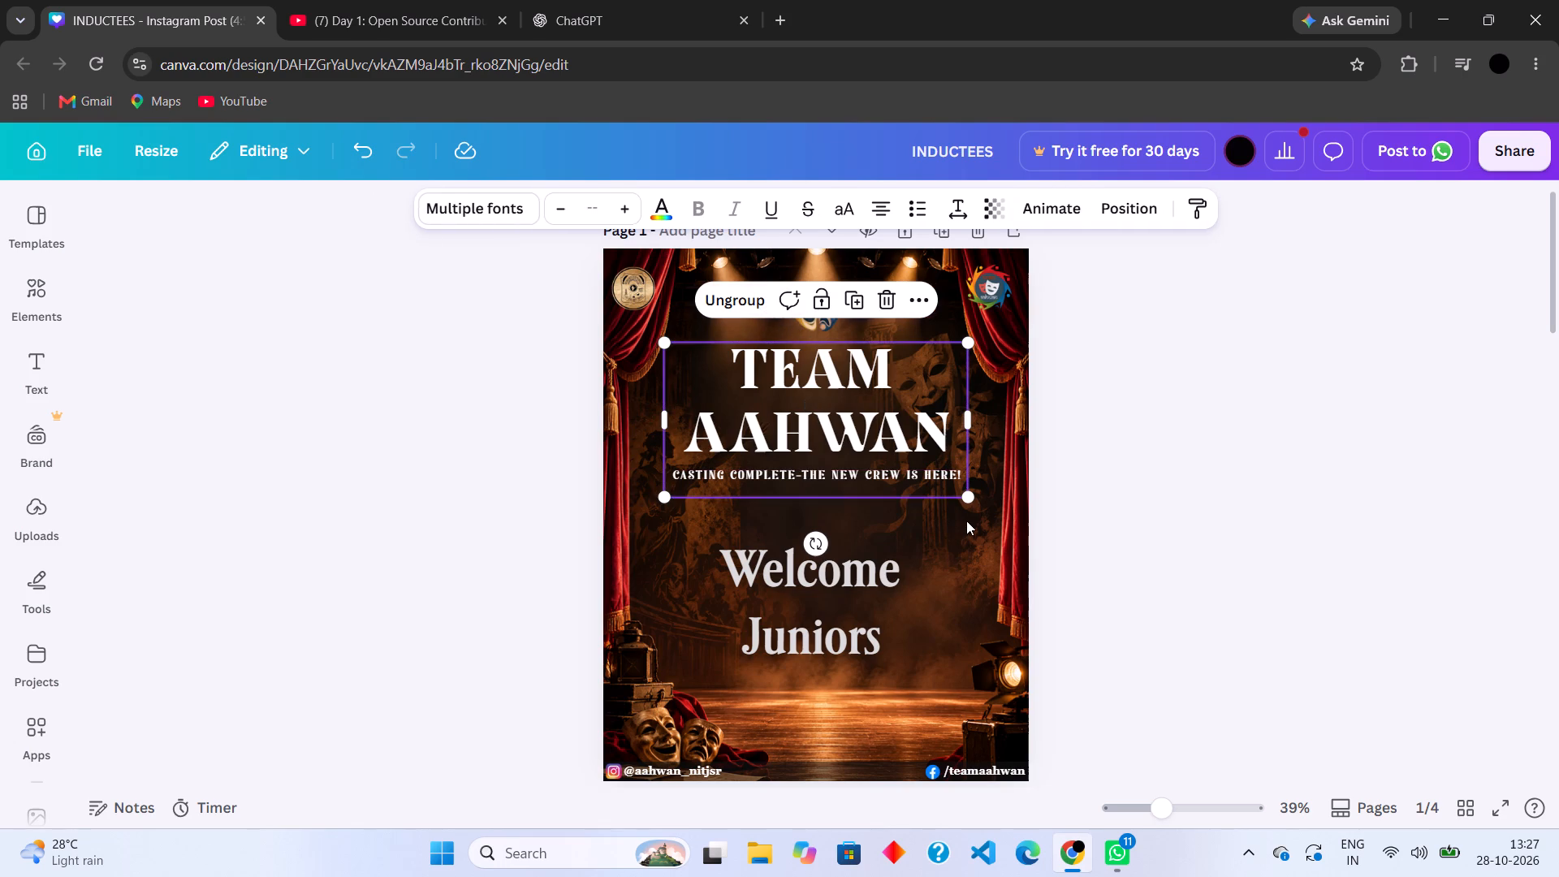
drag(967, 503, 981, 536)
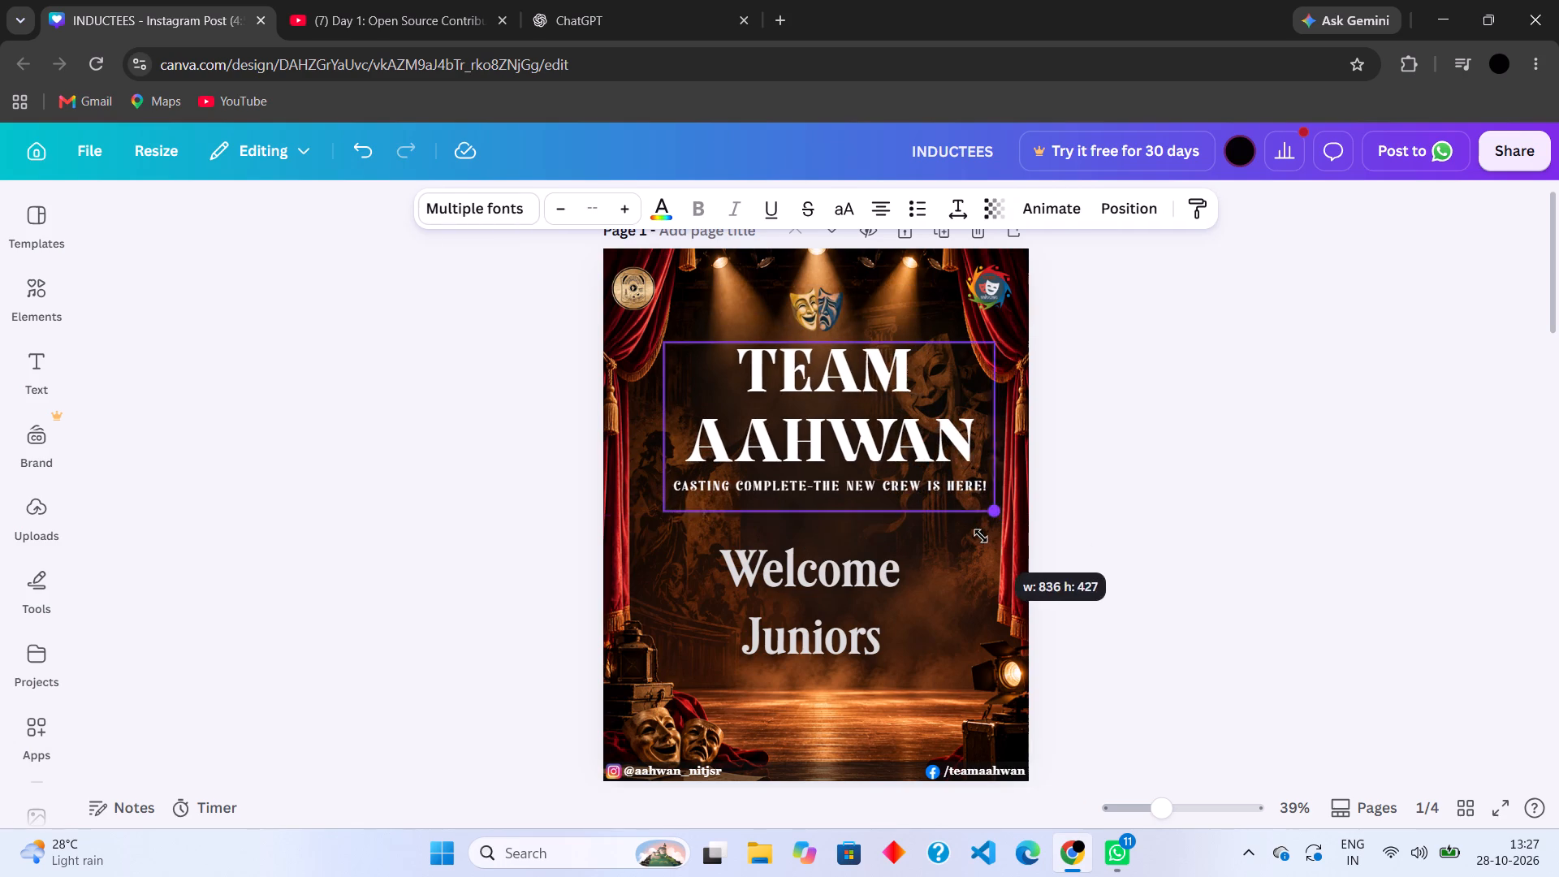
drag(981, 536, 979, 534)
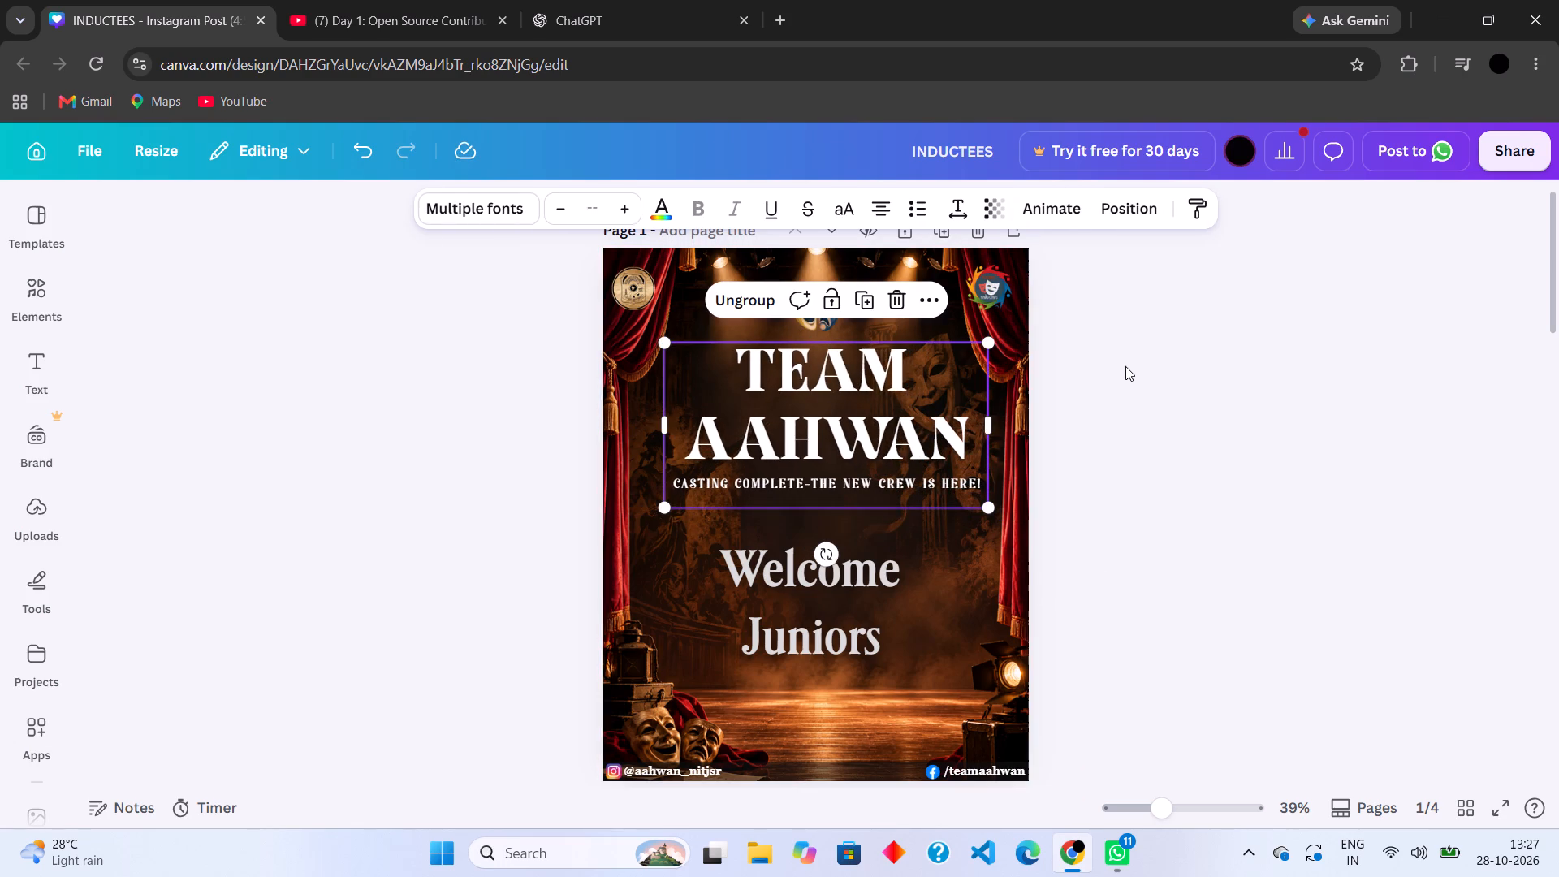
click(1129, 365)
Move the title and tagline group lower and centre it on page 1 just above "Welcome Juniors".
drag(879, 400, 871, 420)
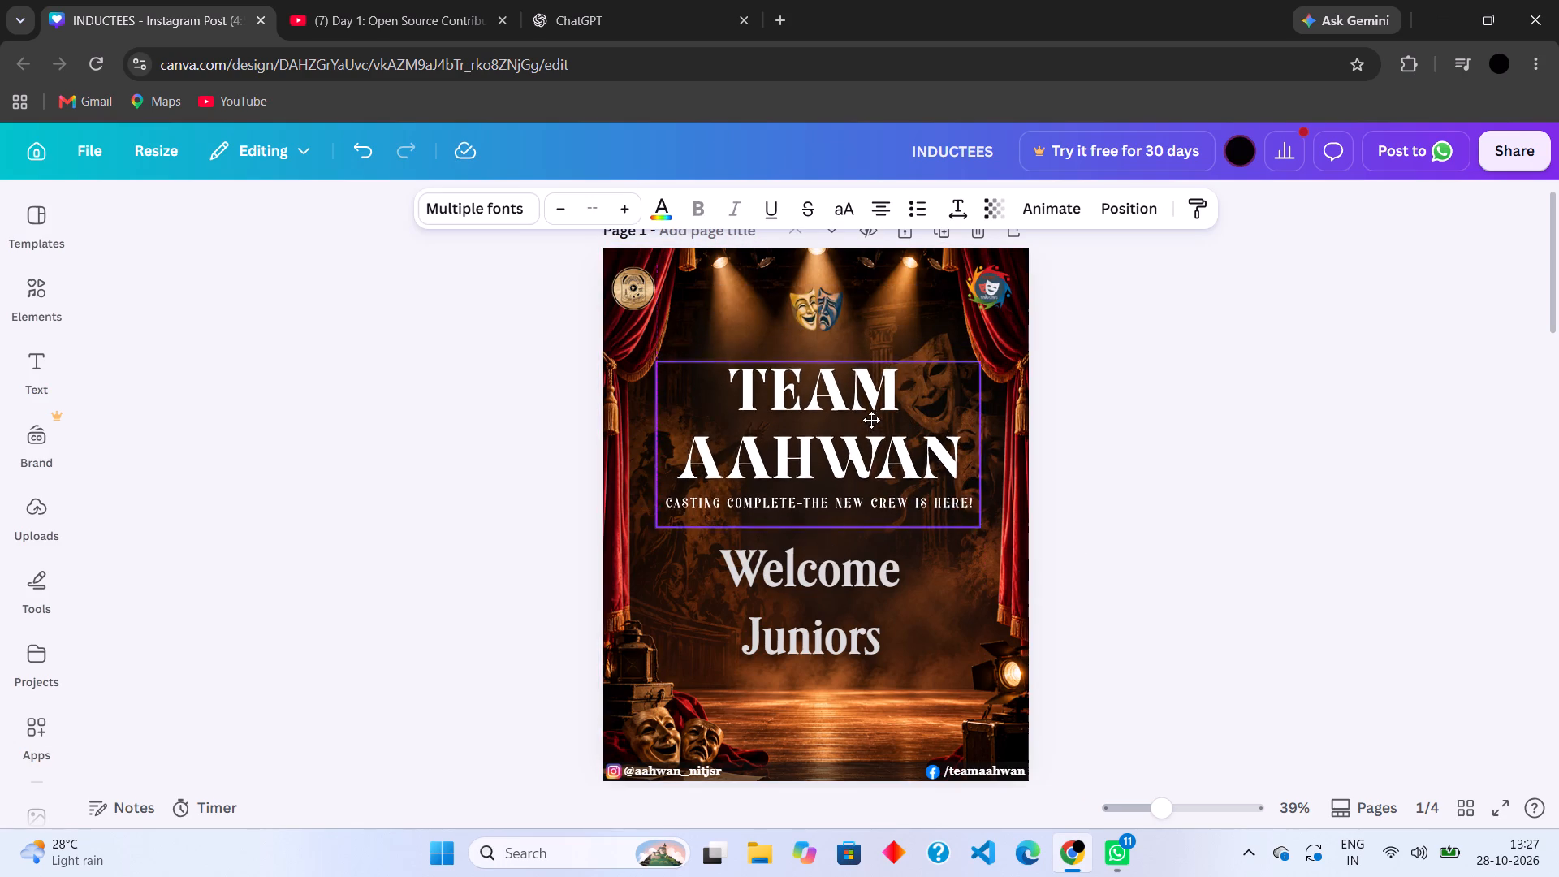
drag(871, 420, 870, 427)
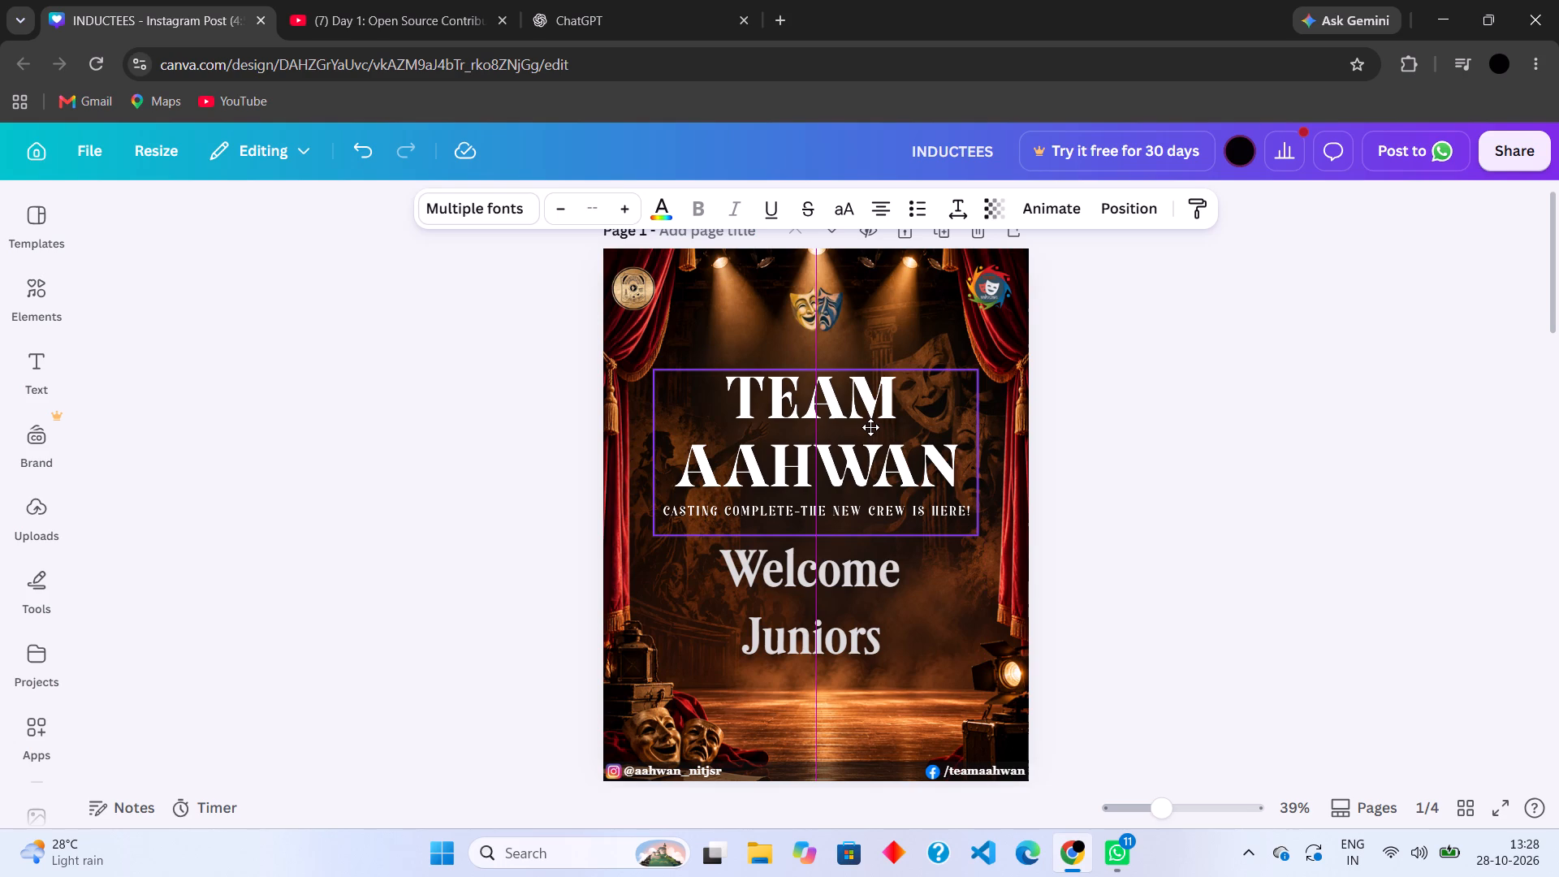
drag(870, 427, 870, 421)
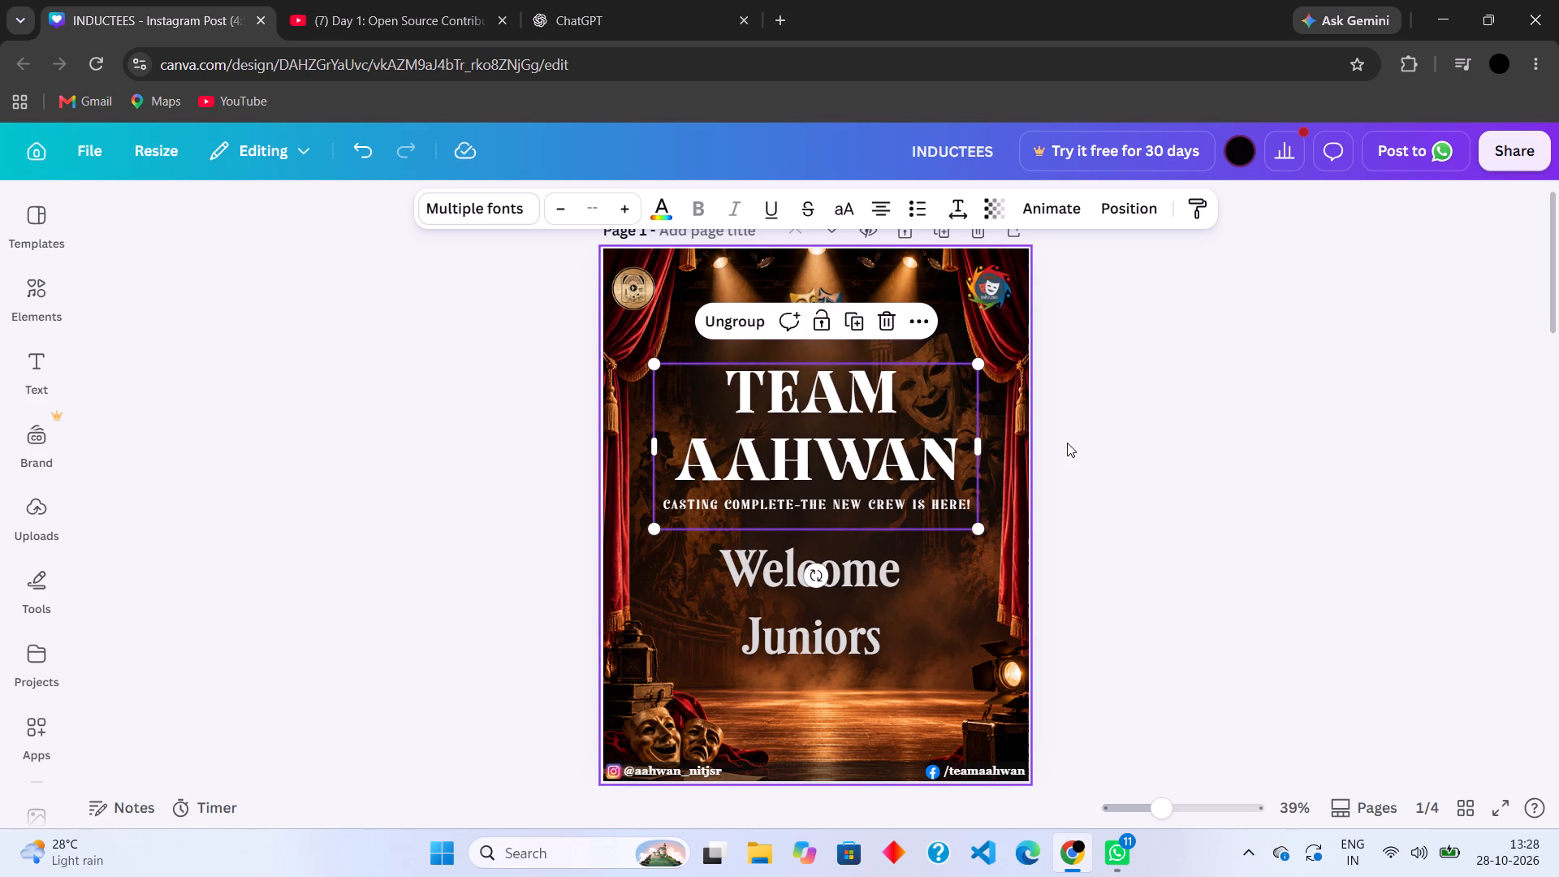
click(1058, 365)
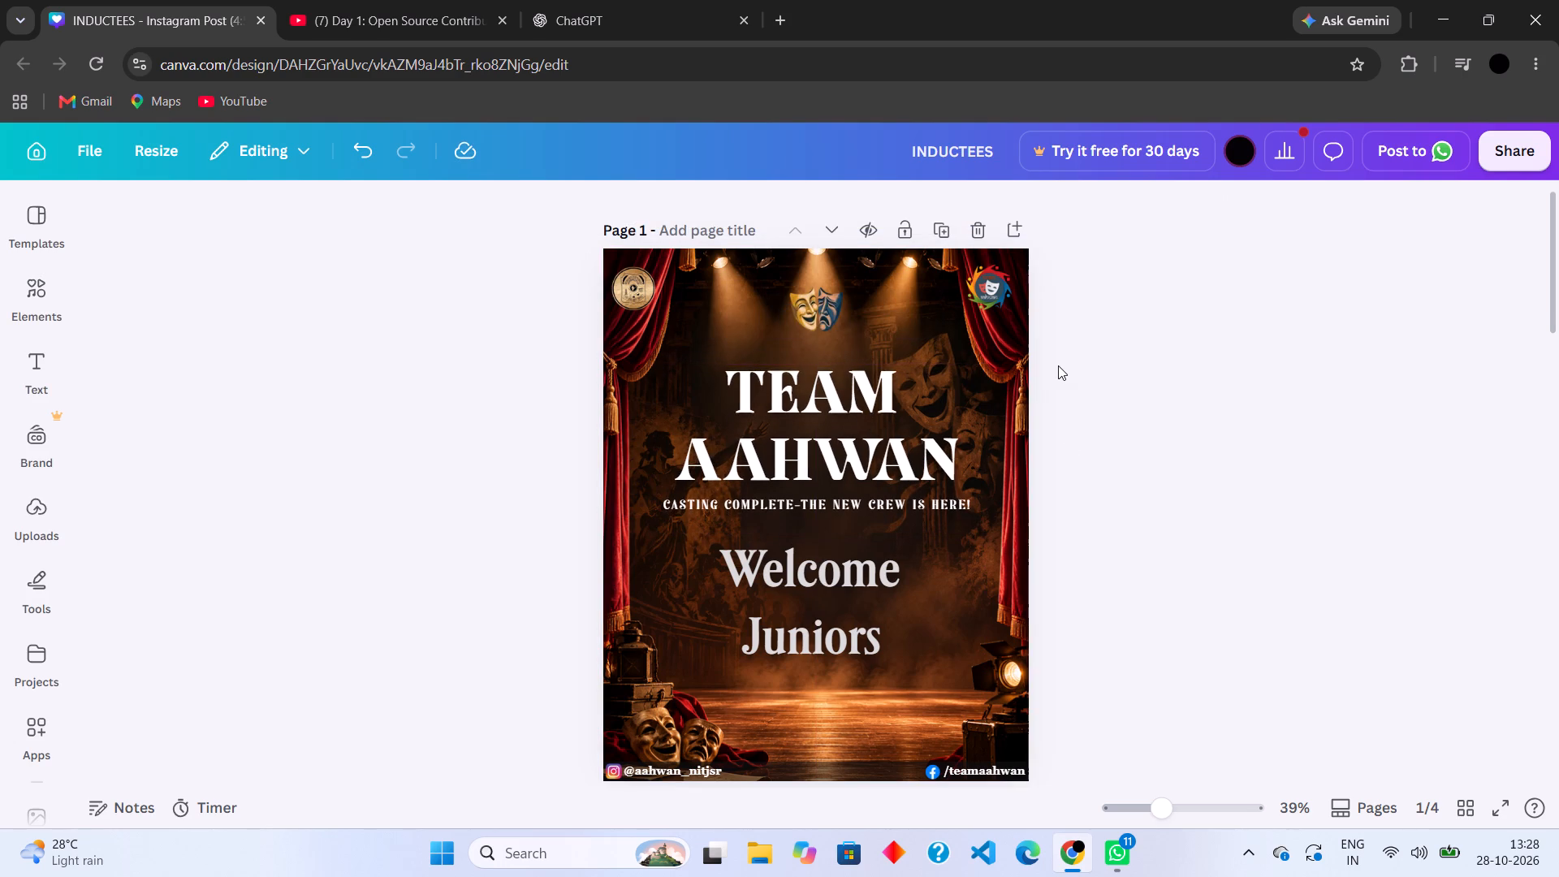
Enlarge the theatre masks icon slightly and place it centred just above the TEAM AAHWAN title.
click(819, 303)
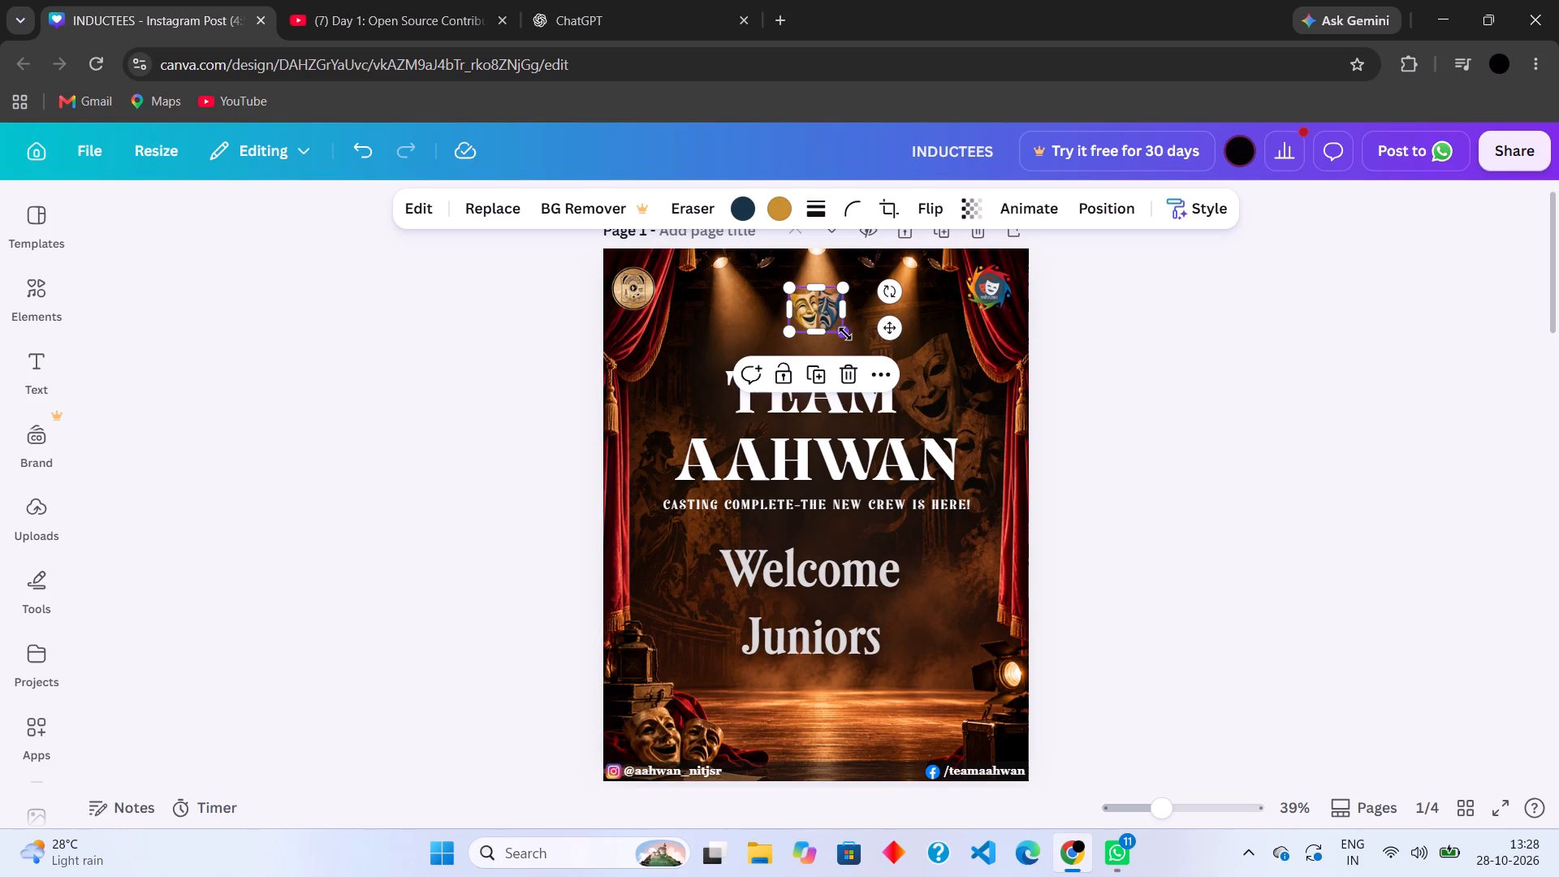
click(845, 332)
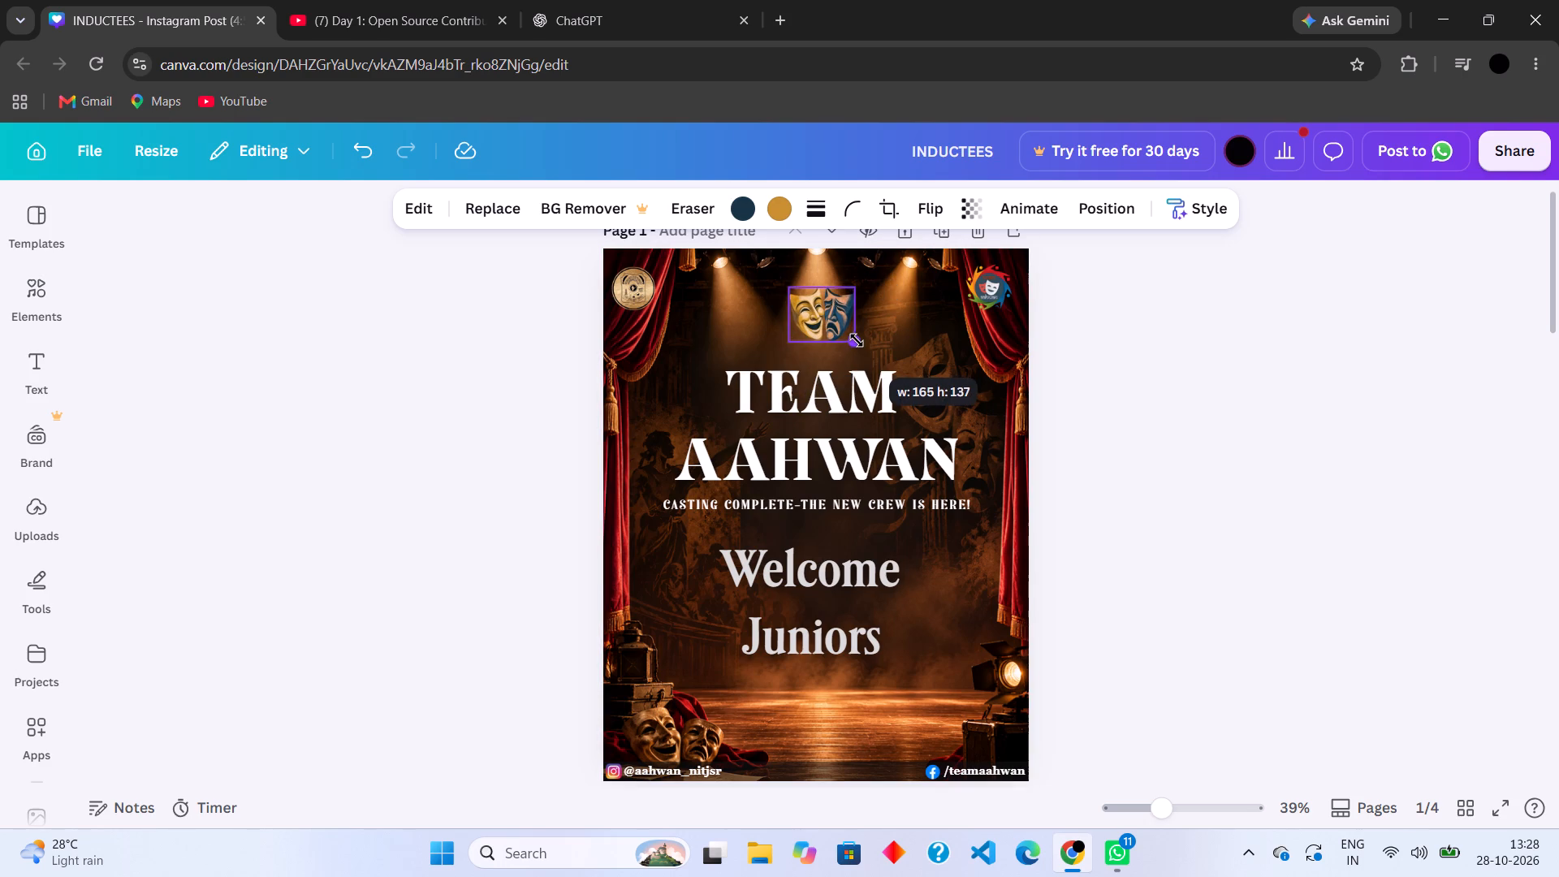
click(1116, 429)
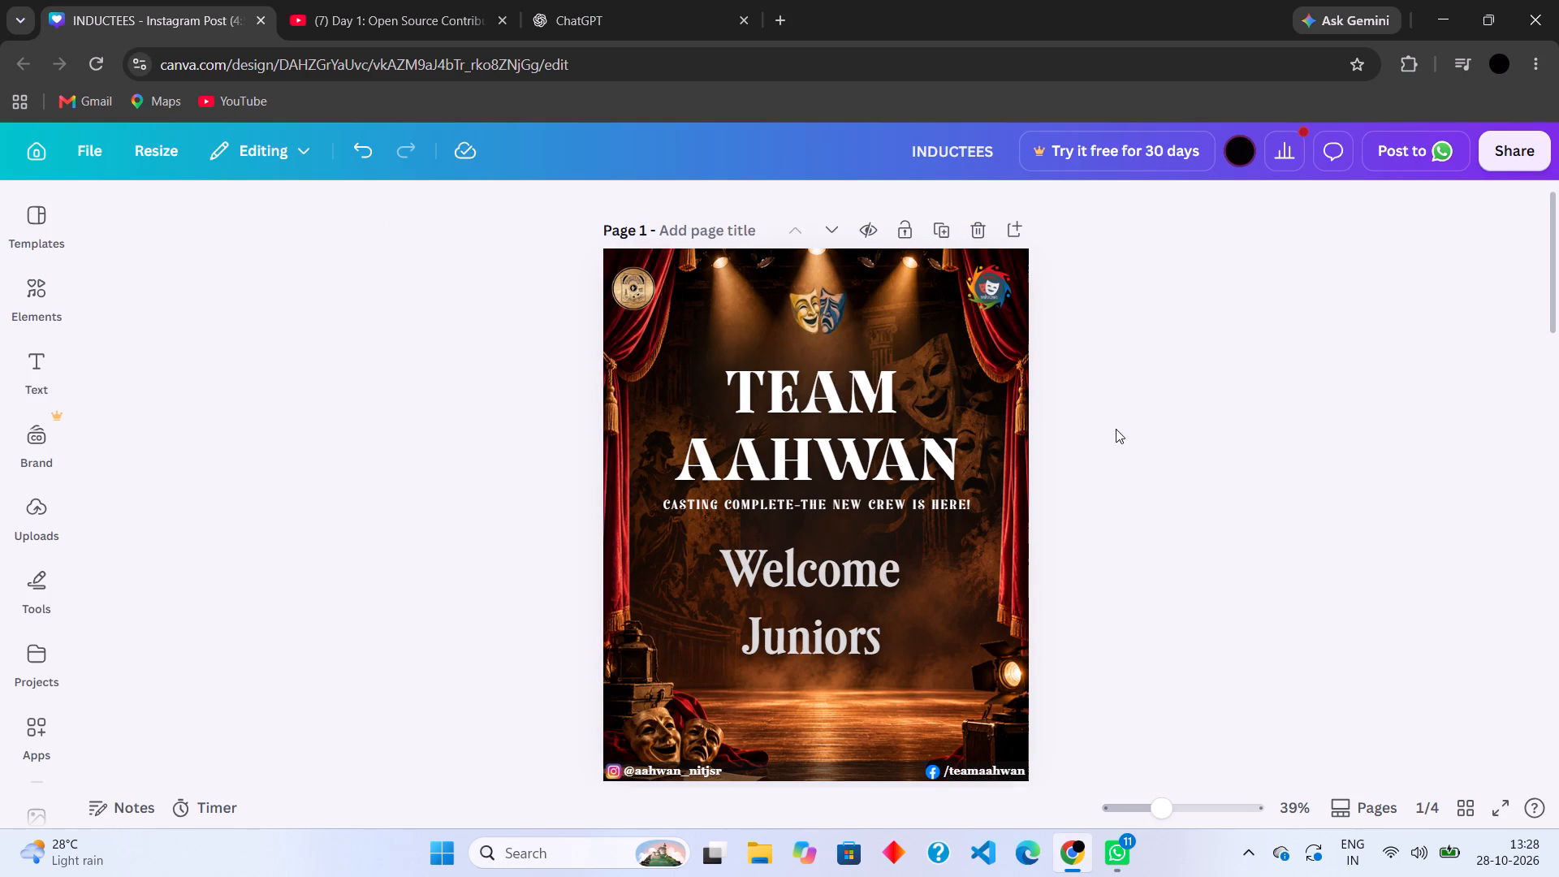
drag(826, 312, 827, 329)
click(1099, 460)
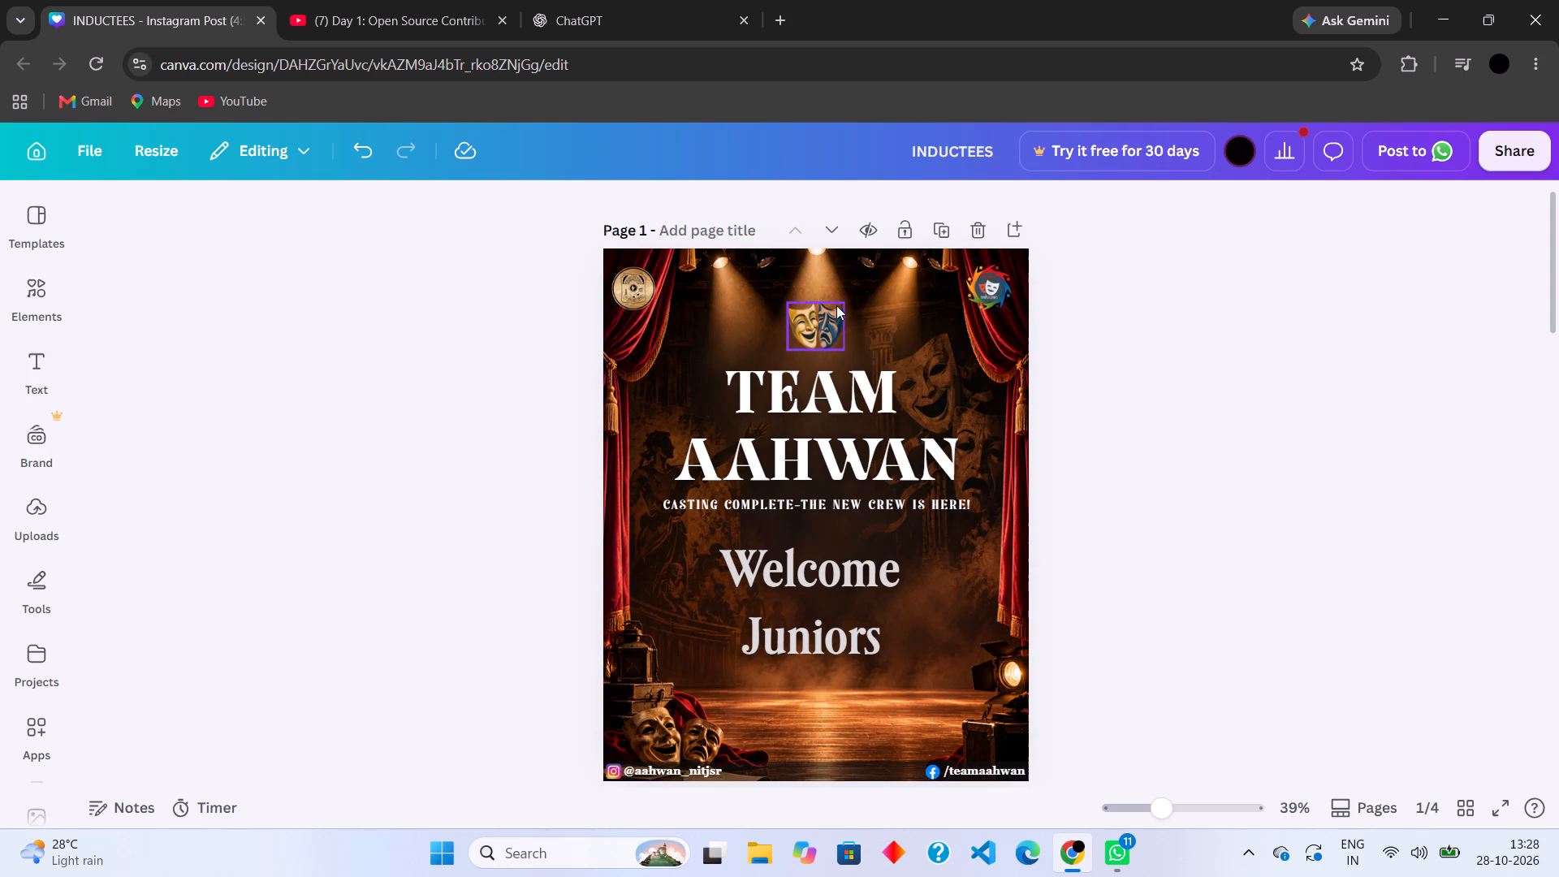
click(836, 305)
key(Left)
key(Left)
key(Left)
key(Right)
key(Right)
key(Right)
key(Right)
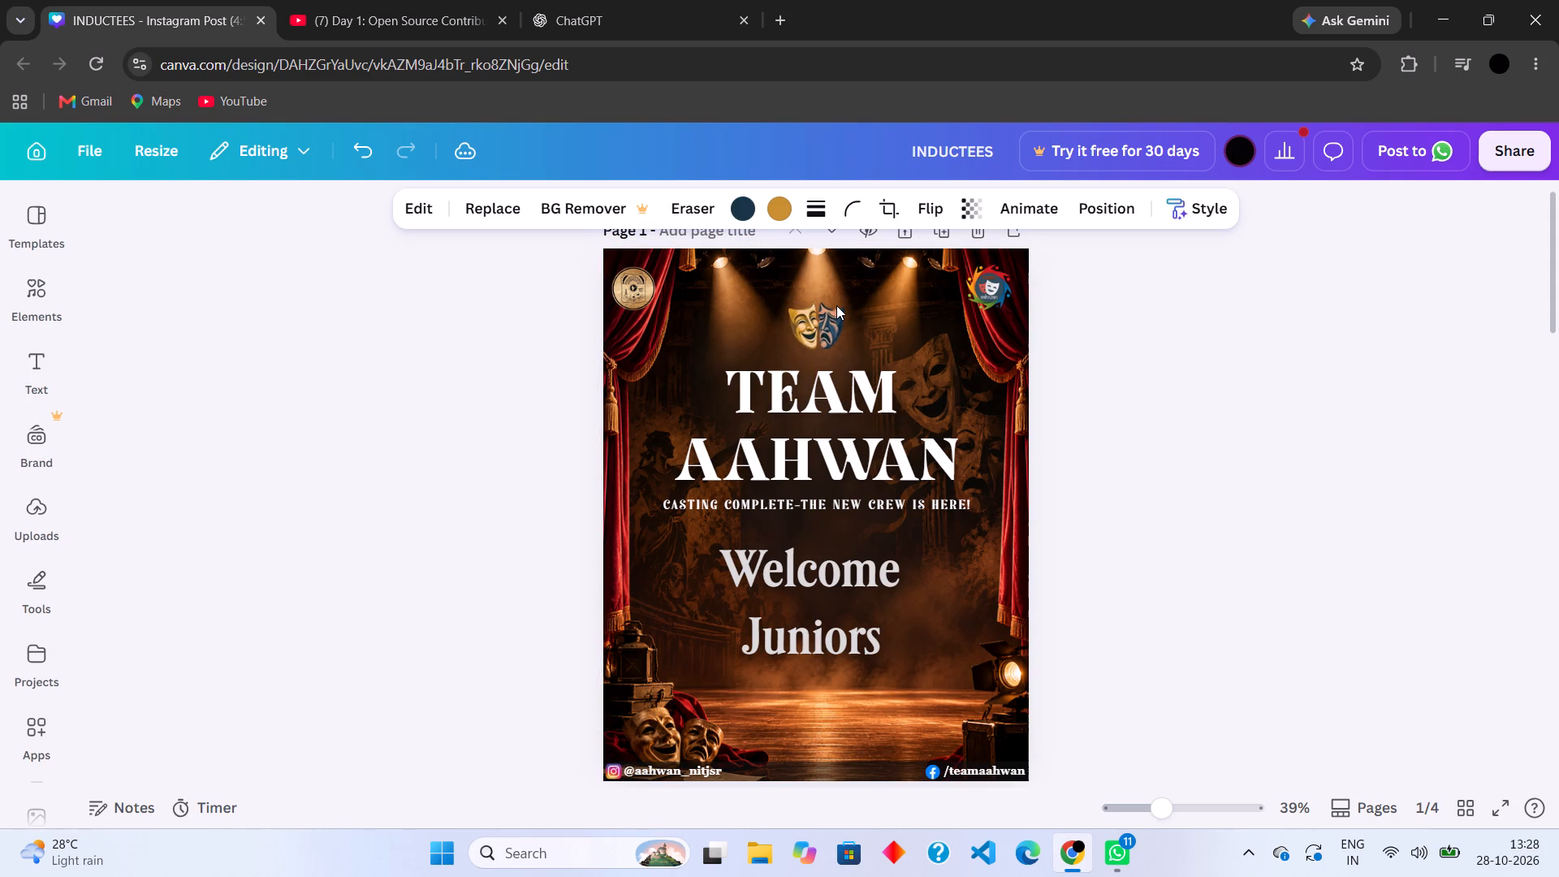
key(Left)
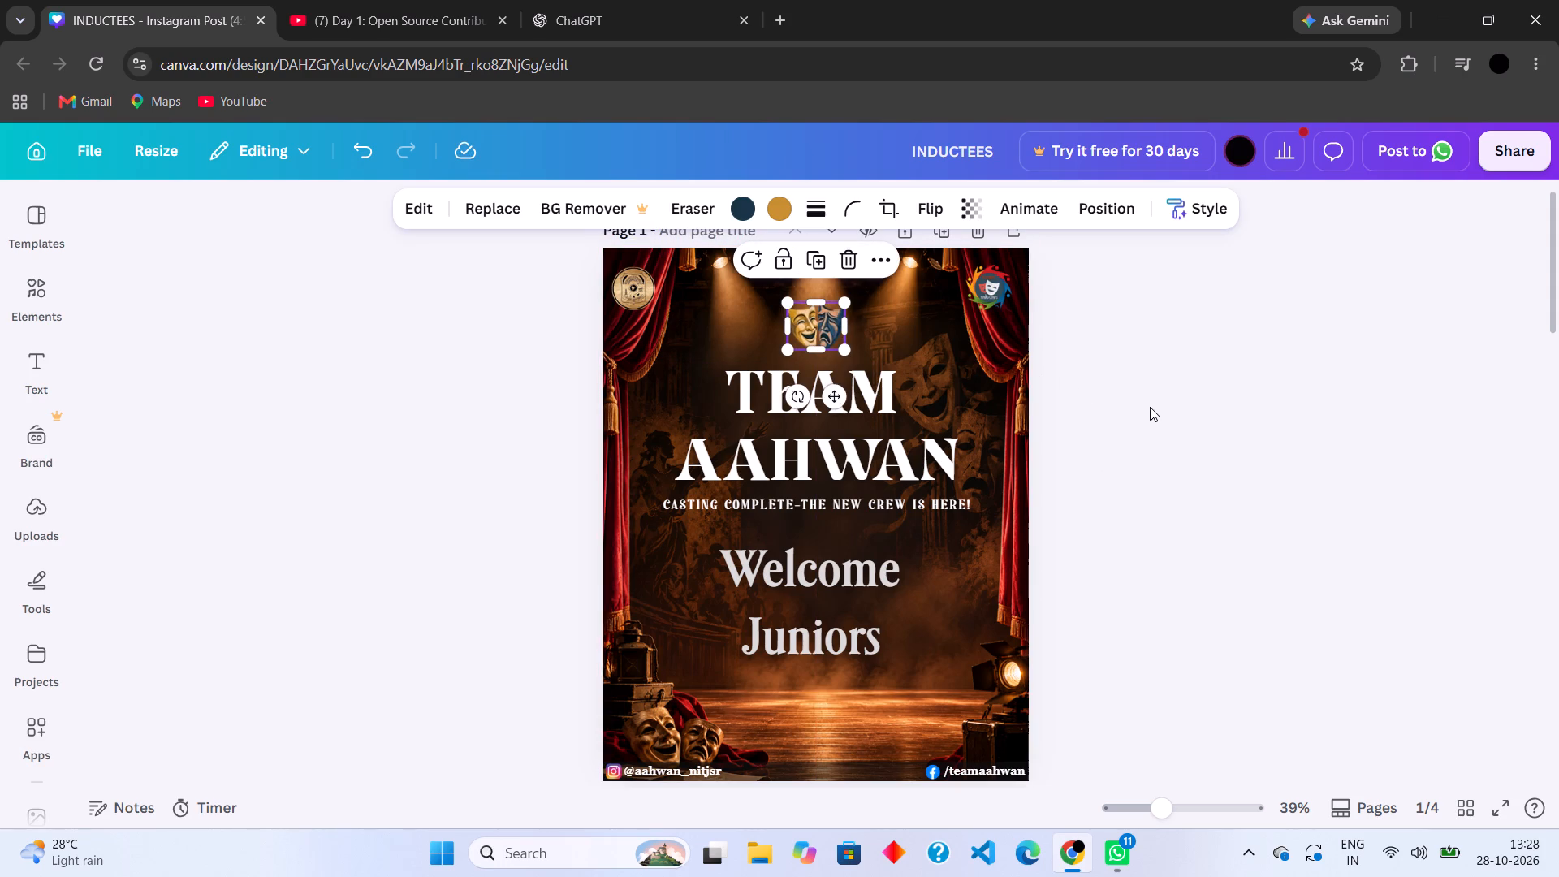
click(1150, 407)
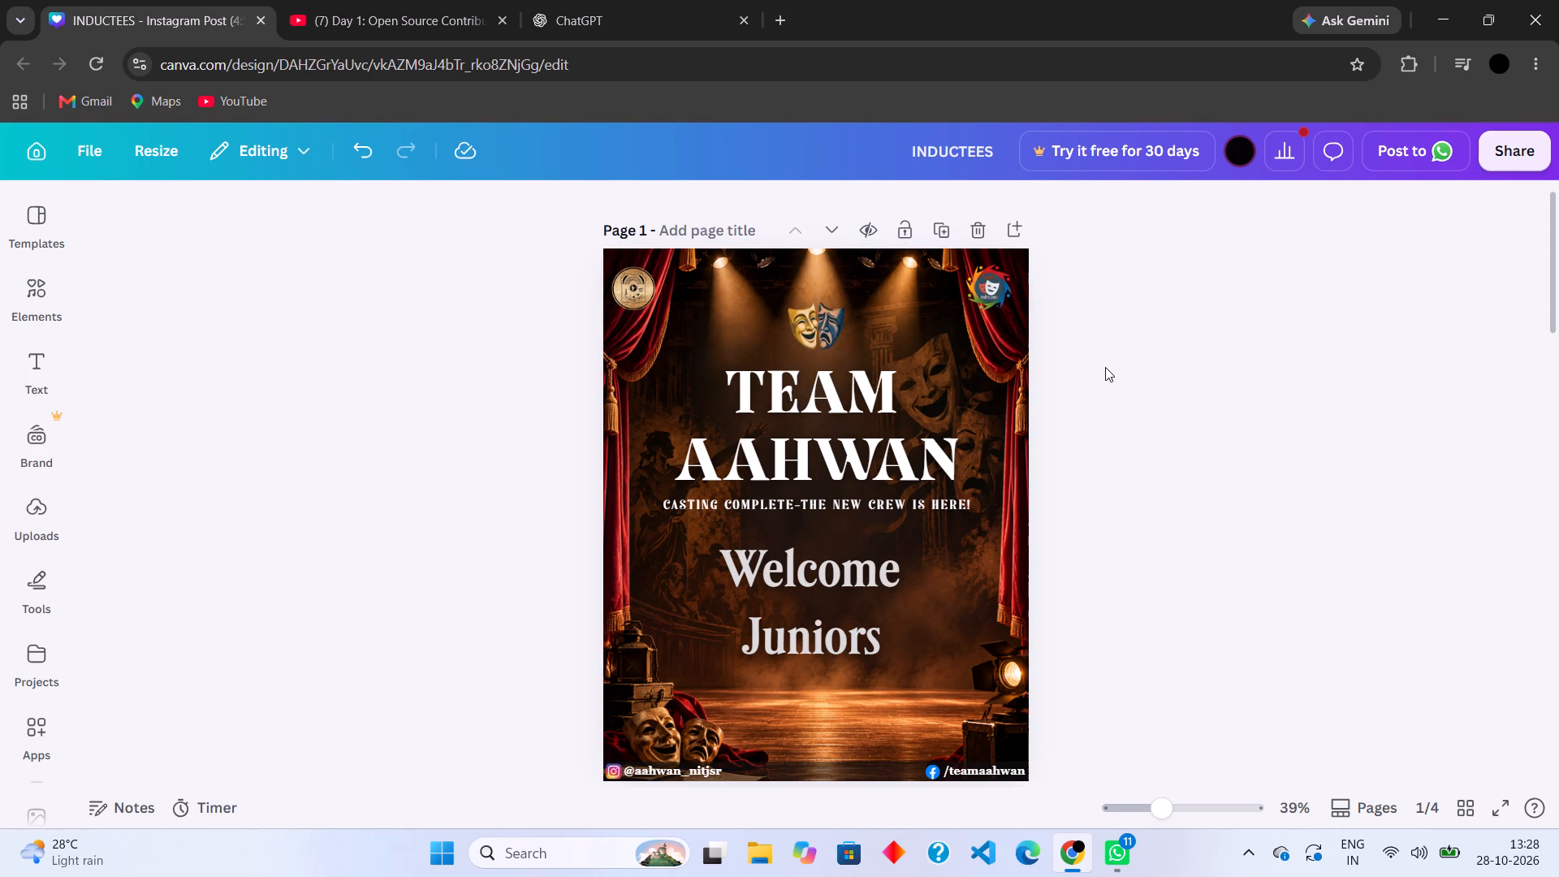
Nudge the title and tagline group down slightly, away from the masks icon, and deselect it.
click(907, 443)
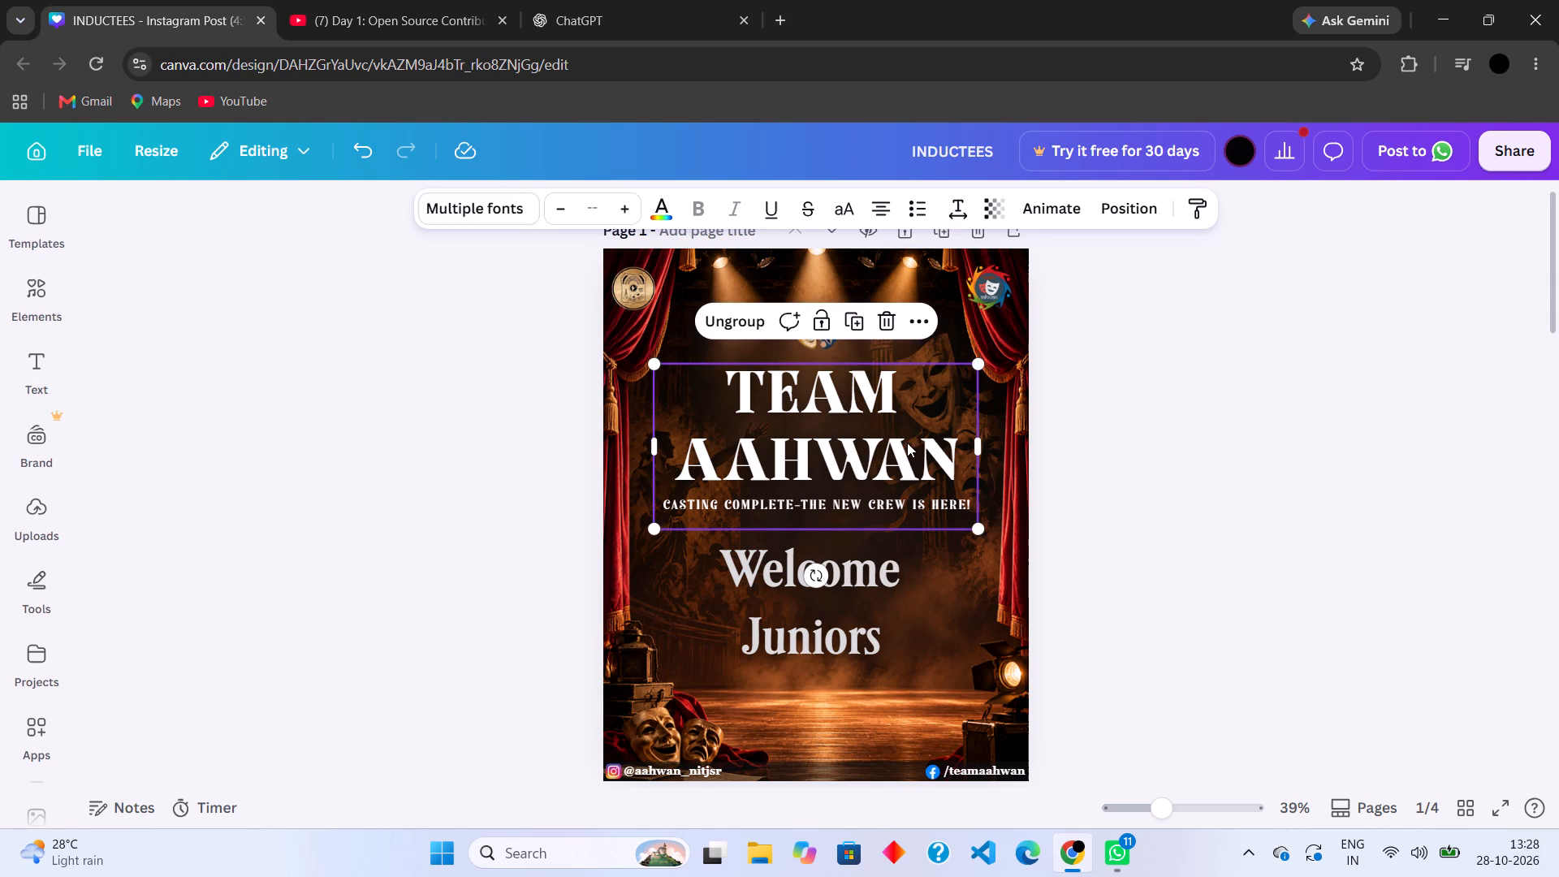
key(Down)
key(Down)
key(Down)
key(Down)
key(Down)
key(Down)
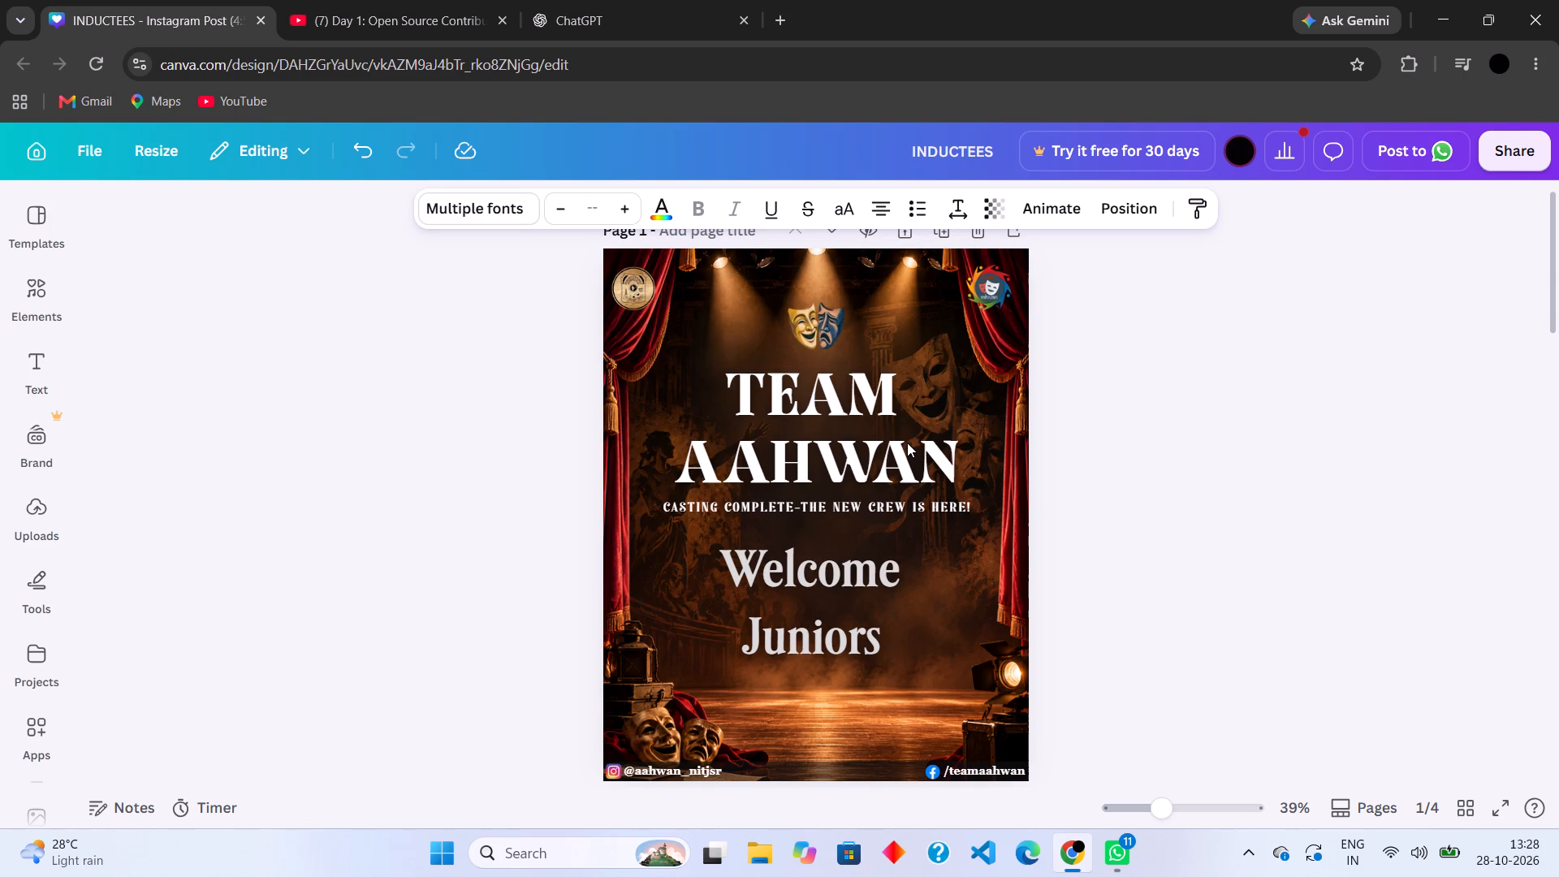
click(1180, 544)
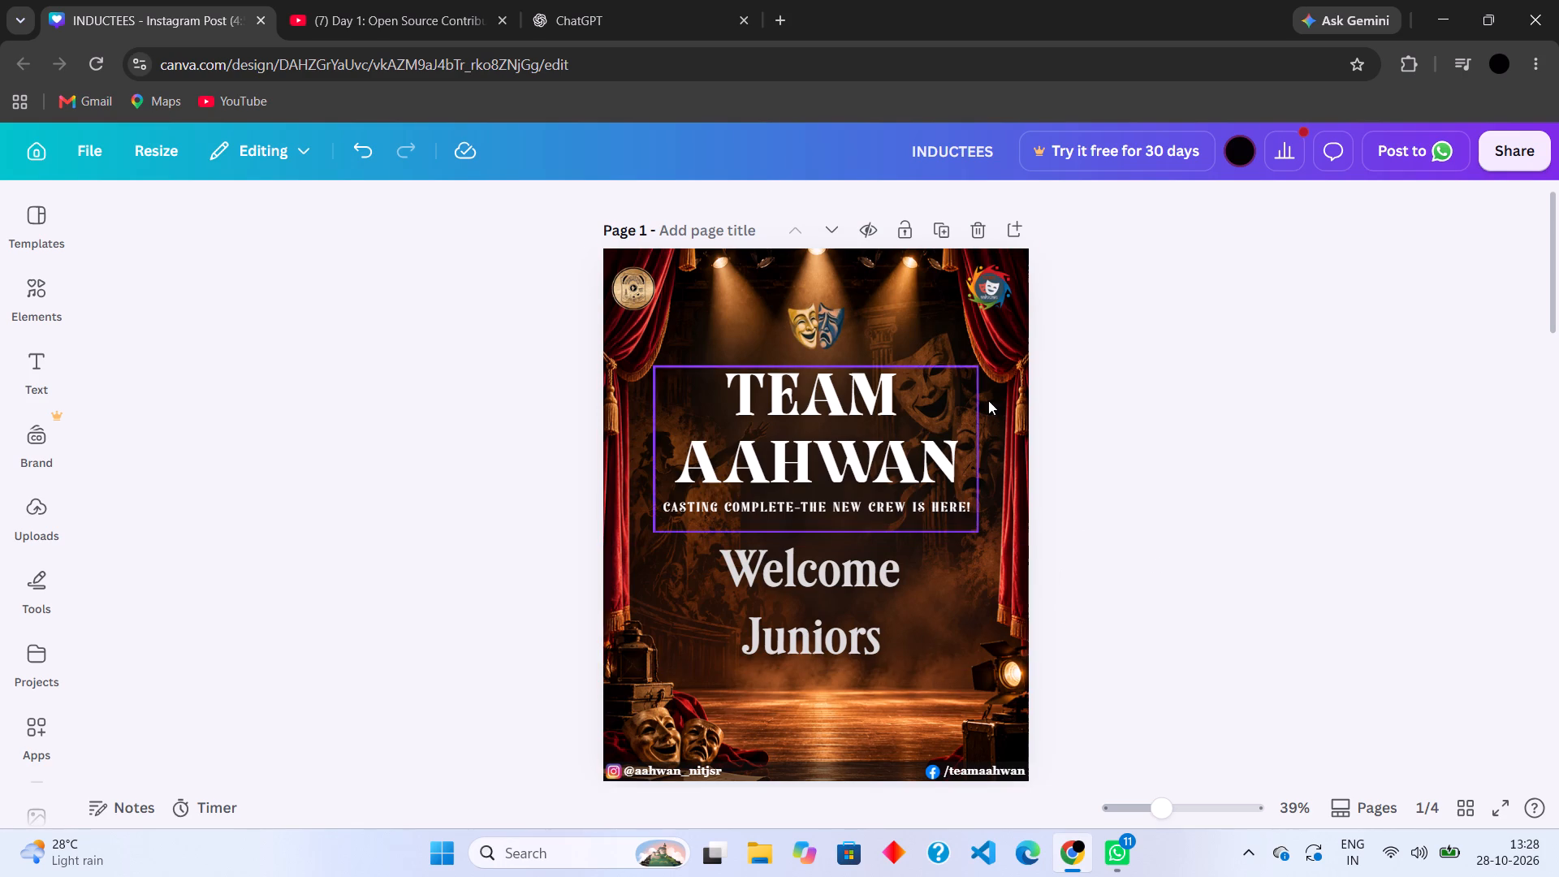
Duplicate the finished cover page to create a new page 2.
click(958, 319)
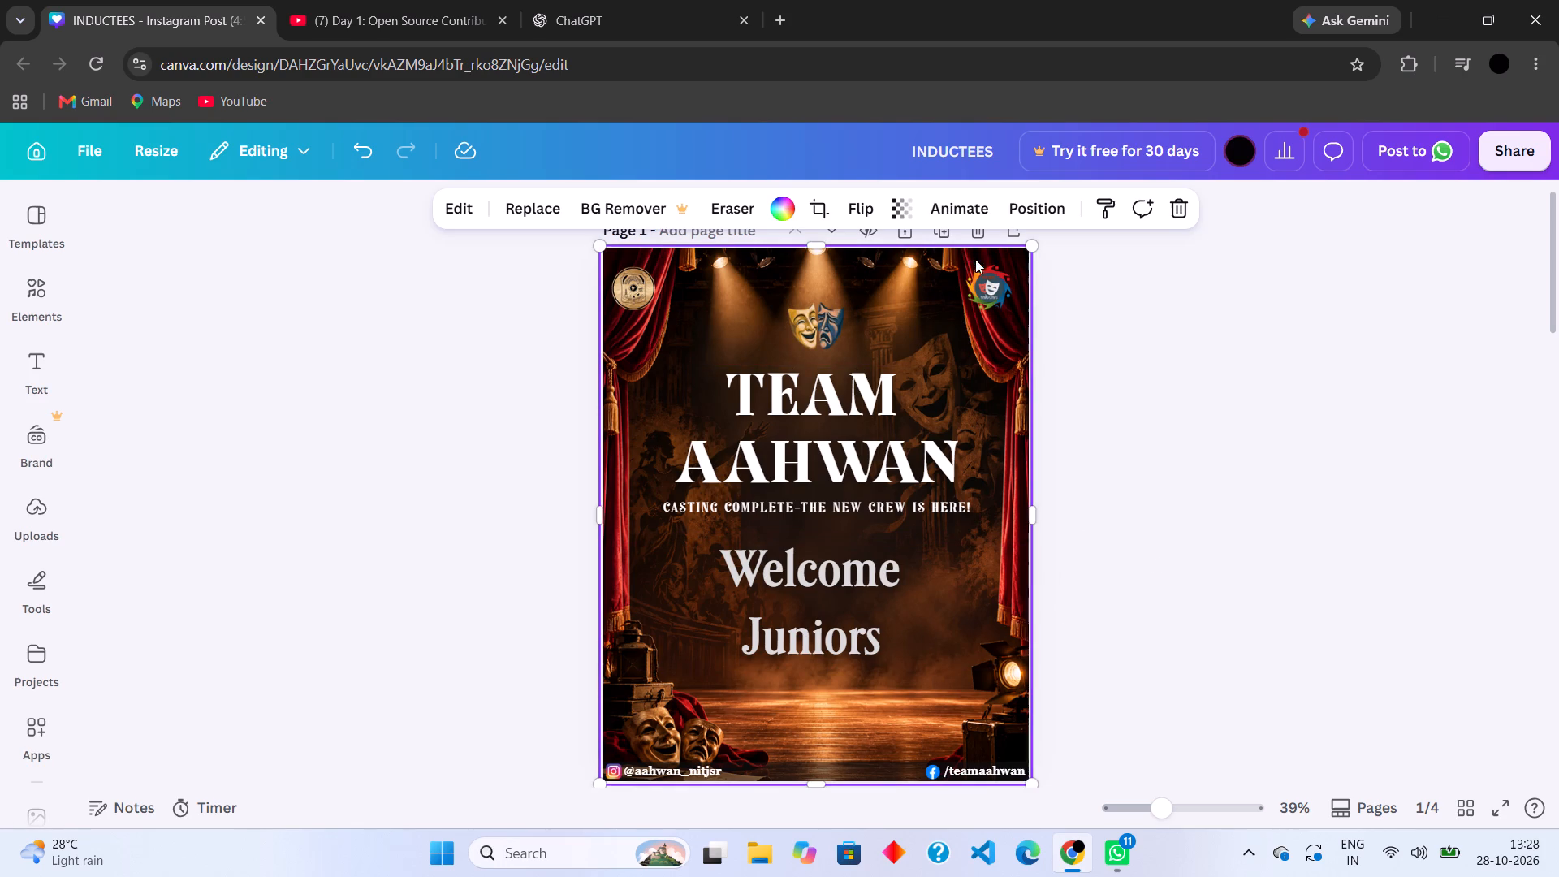
click(939, 231)
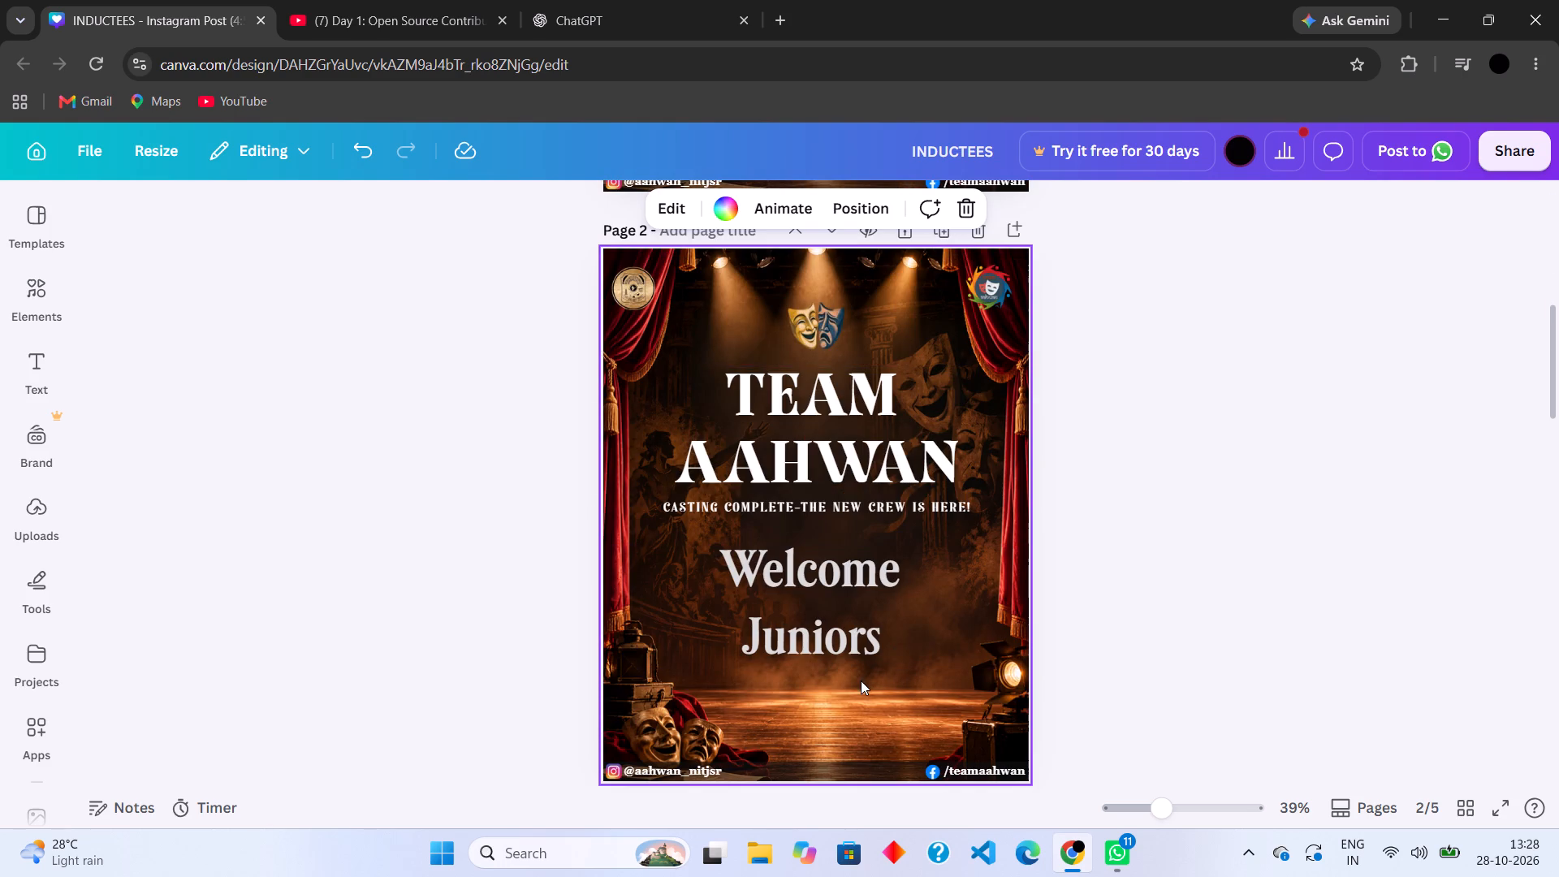
Delete the title and tagline group and the "Welcome Juniors" text from the duplicated page 2.
drag(857, 687, 831, 436)
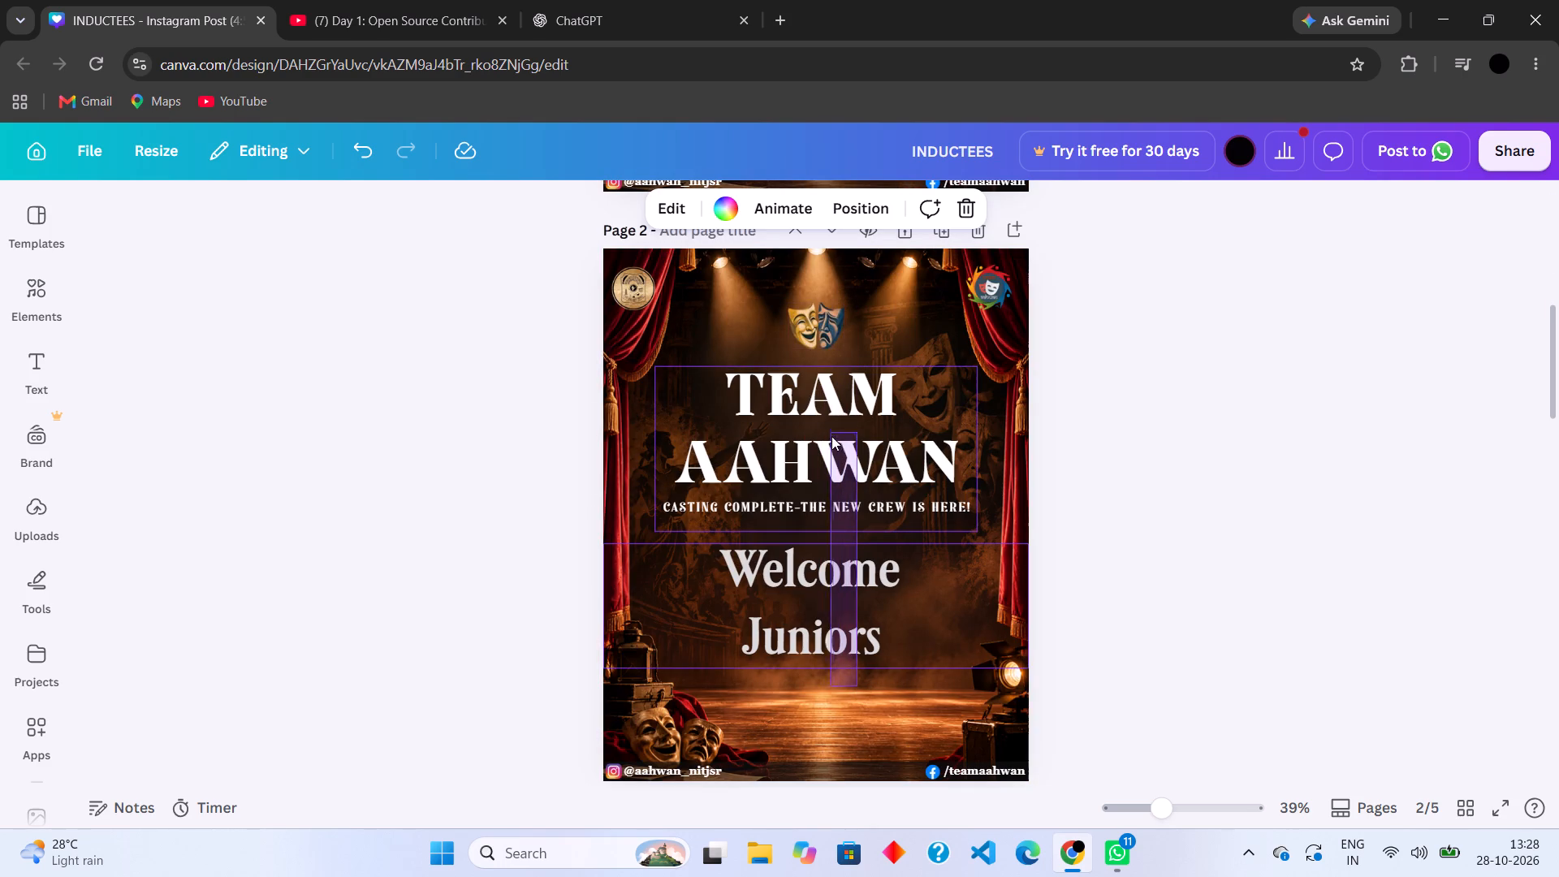
drag(831, 436, 832, 431)
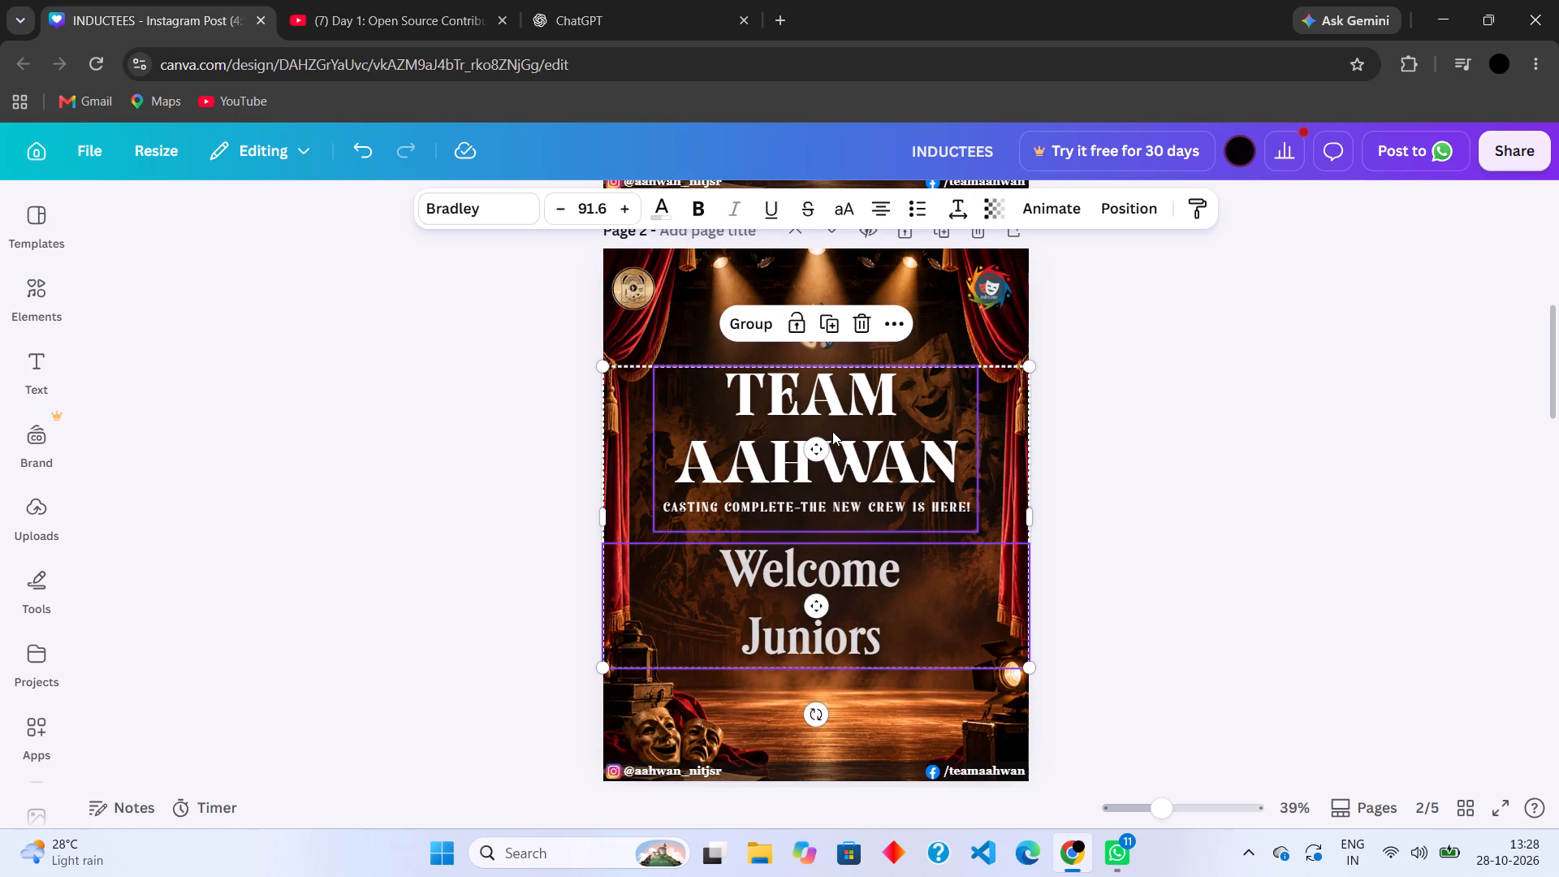
key(Delete)
Nudge the theatre masks icon on page 2 upward, closer to the level of the two corner logos.
click(797, 314)
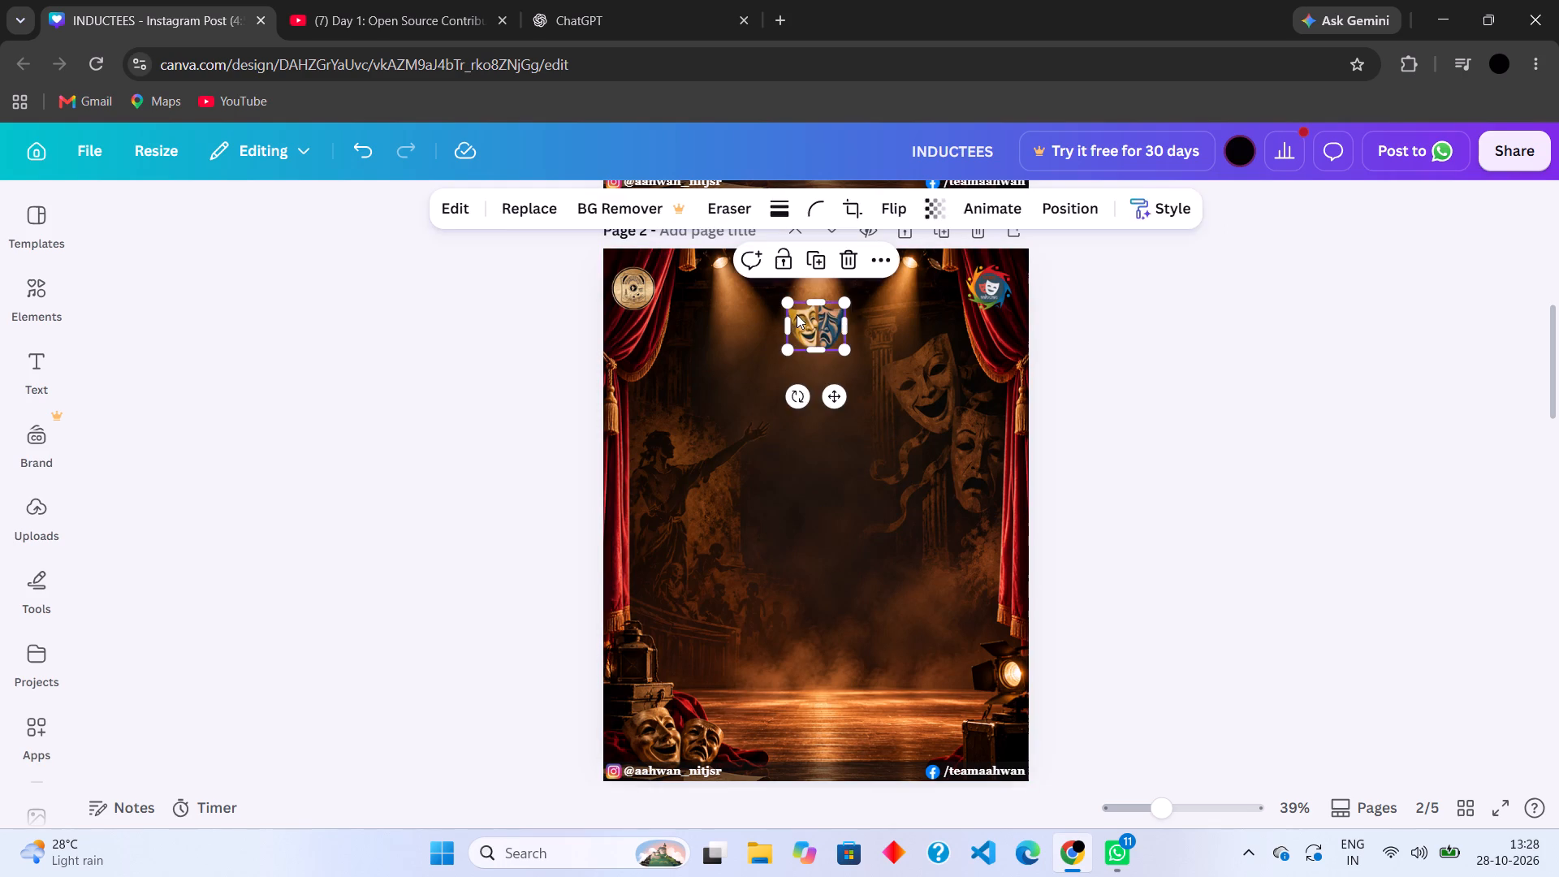
key(Up)
key(Up)
key(Up)
key(Up)
key(Up)
key(Up)
key(Up)
key(Up)
key(Up)
key(Up)
key(Up)
key(Up)
key(Up)
key(Up)
key(Up)
key(Up)
key(Up)
key(Up)
key(Up)
key(Up)
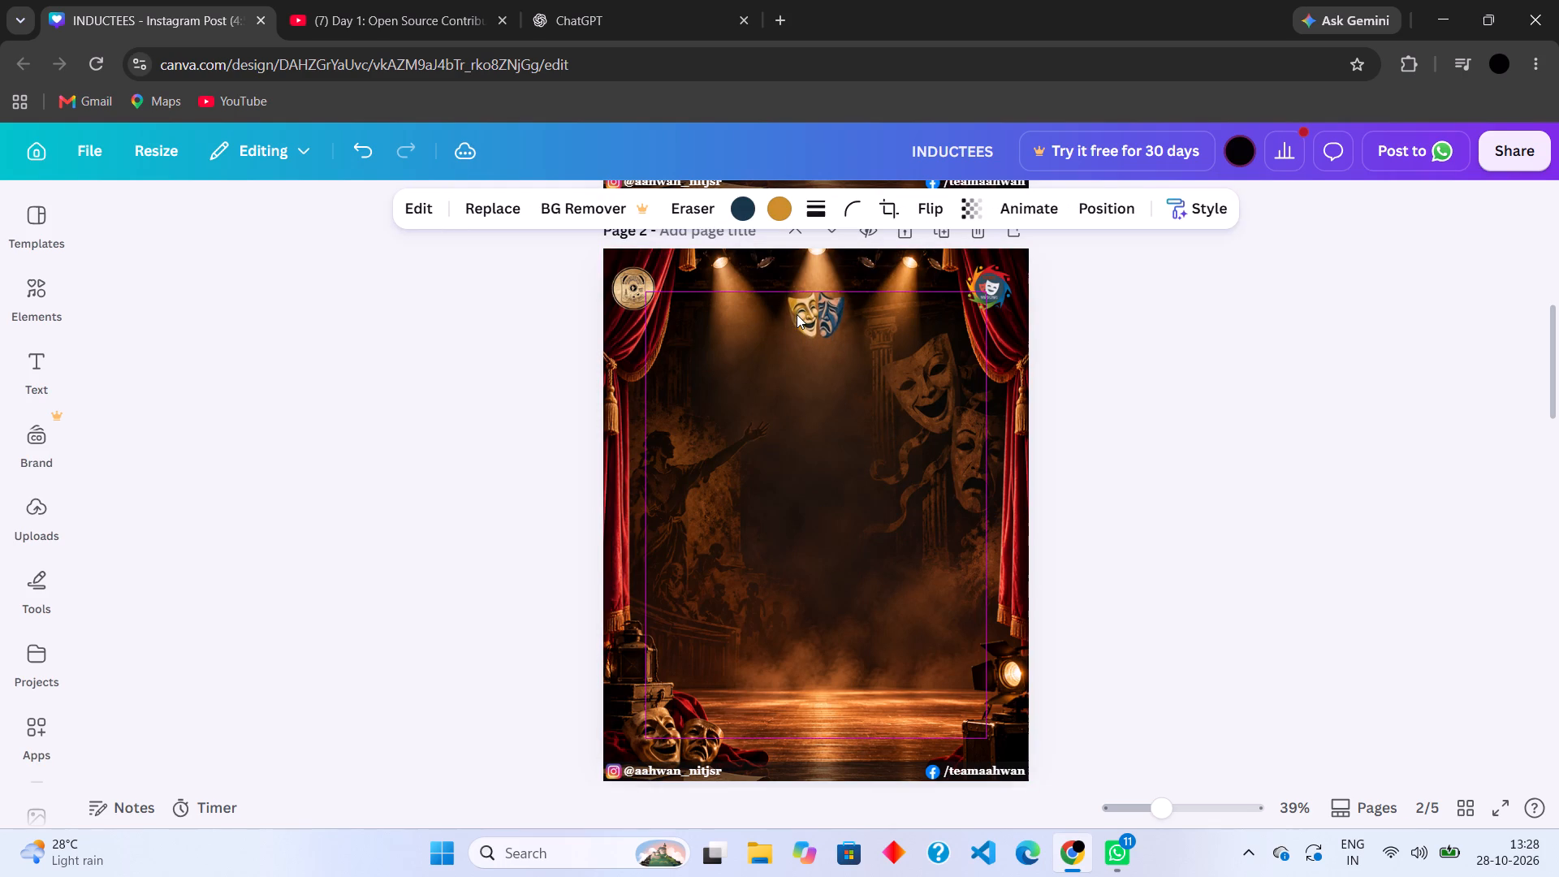
key(Down)
key(Down)
key(Down)
key(Down)
key(Down)
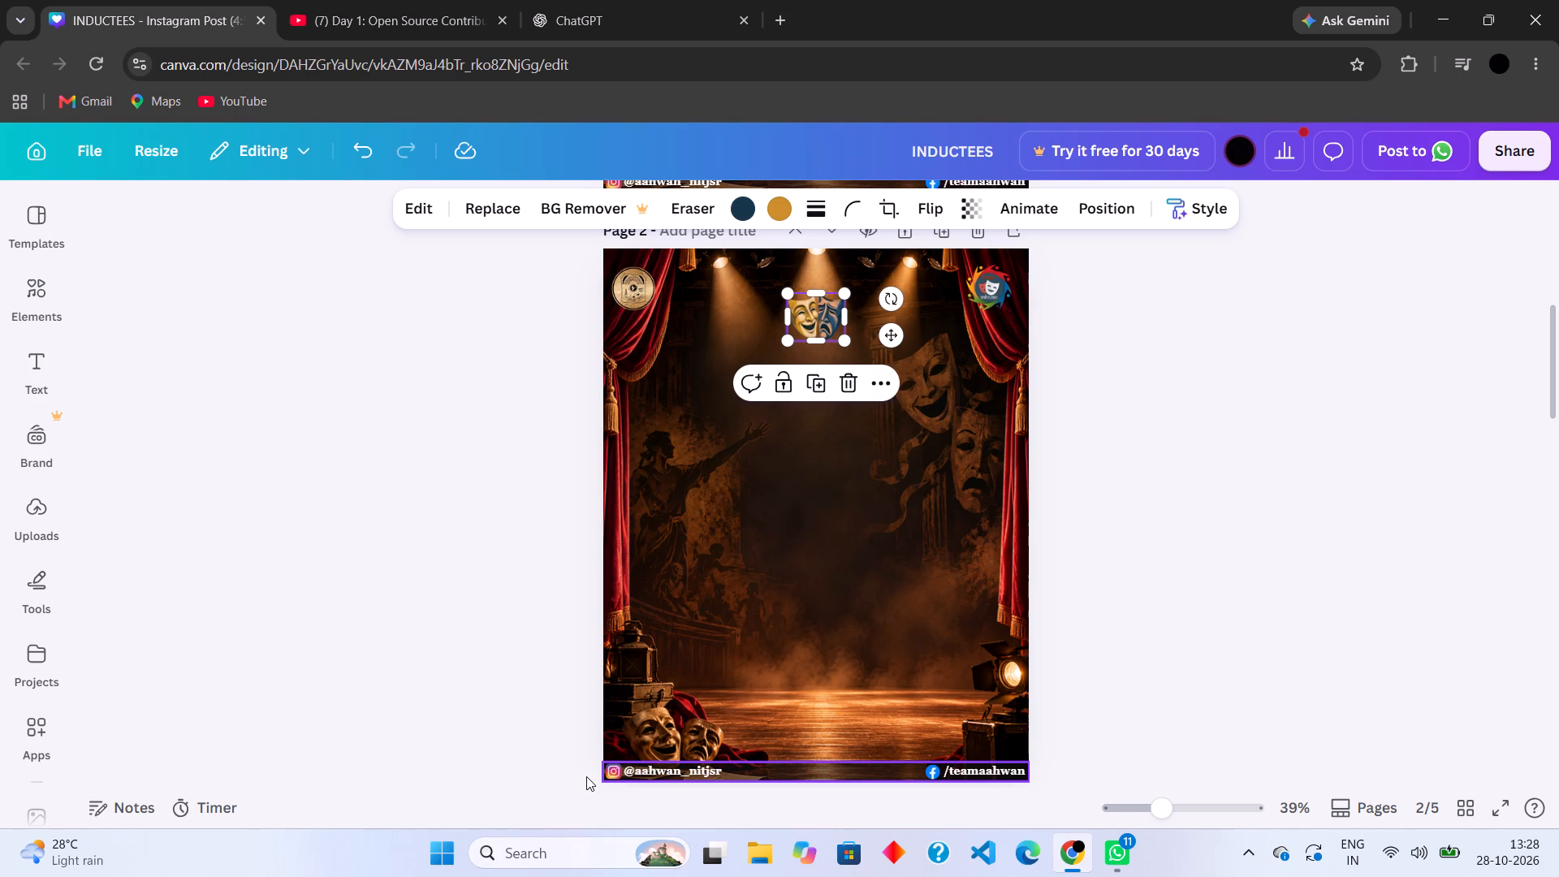
Delete the Instagram and Facebook handle strip, including its icons, along the bottom of page 2.
drag(586, 776, 1036, 774)
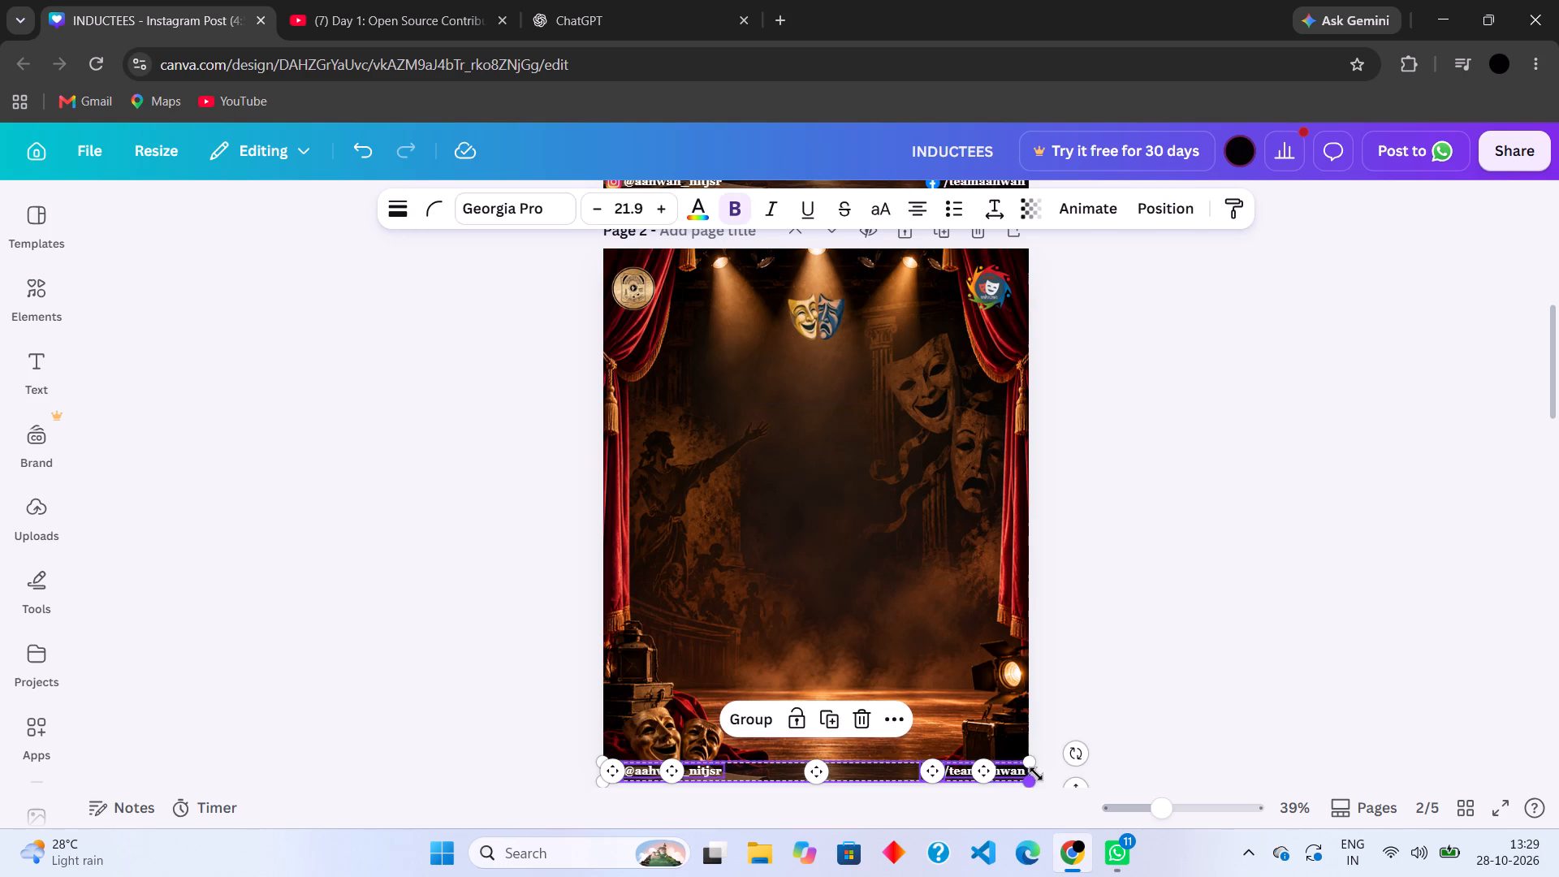
key(Delete)
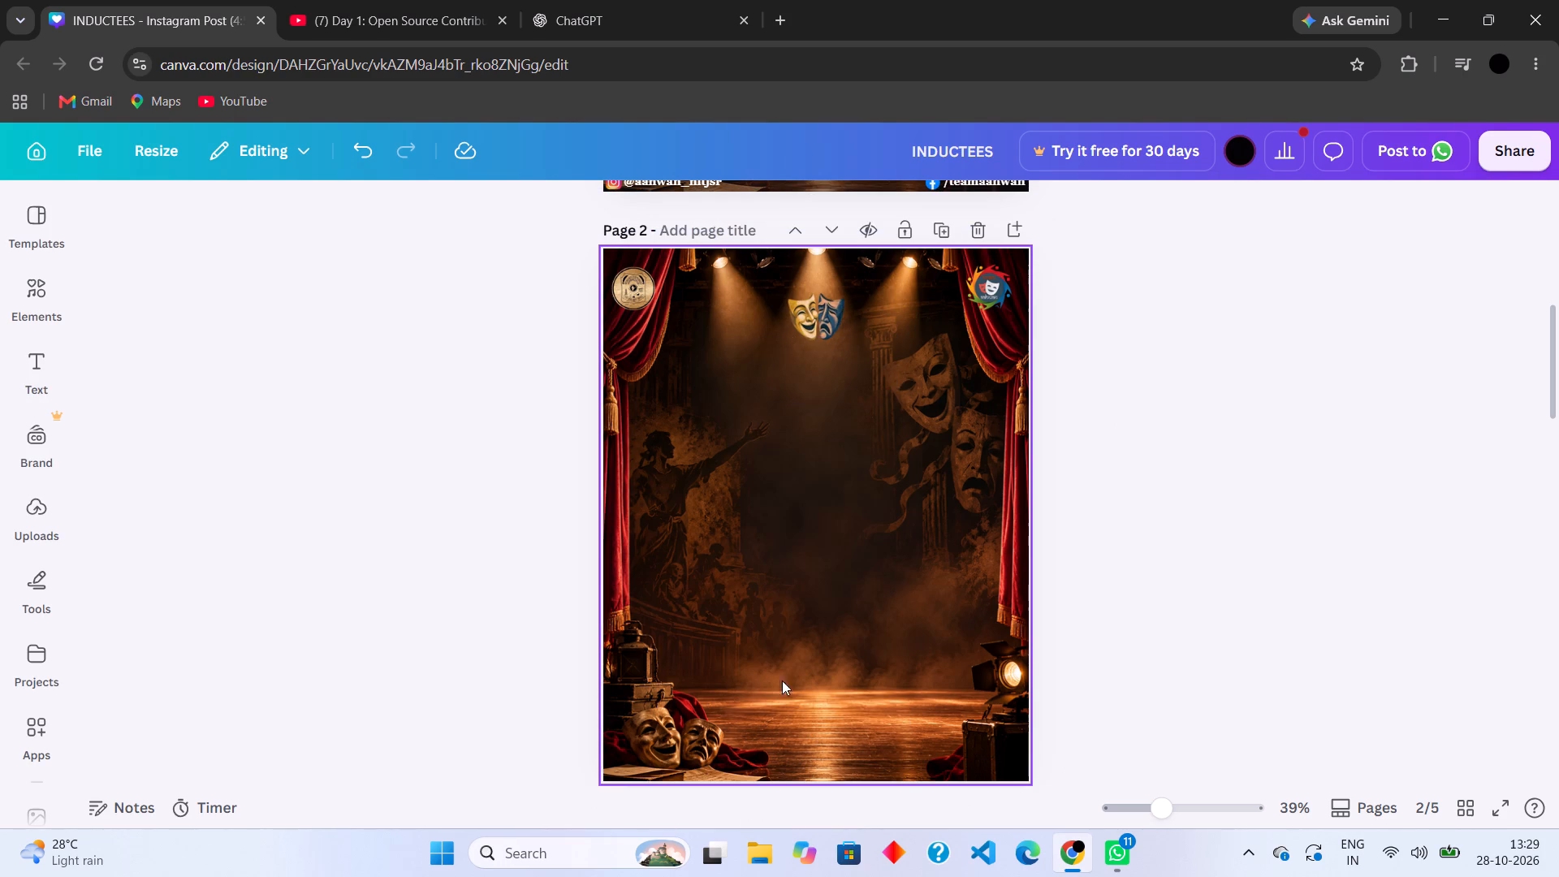
Review the blank stage page 2 against the cover page and the INDUCTEES name list on page 3.
scroll(765, 452, up, 5)
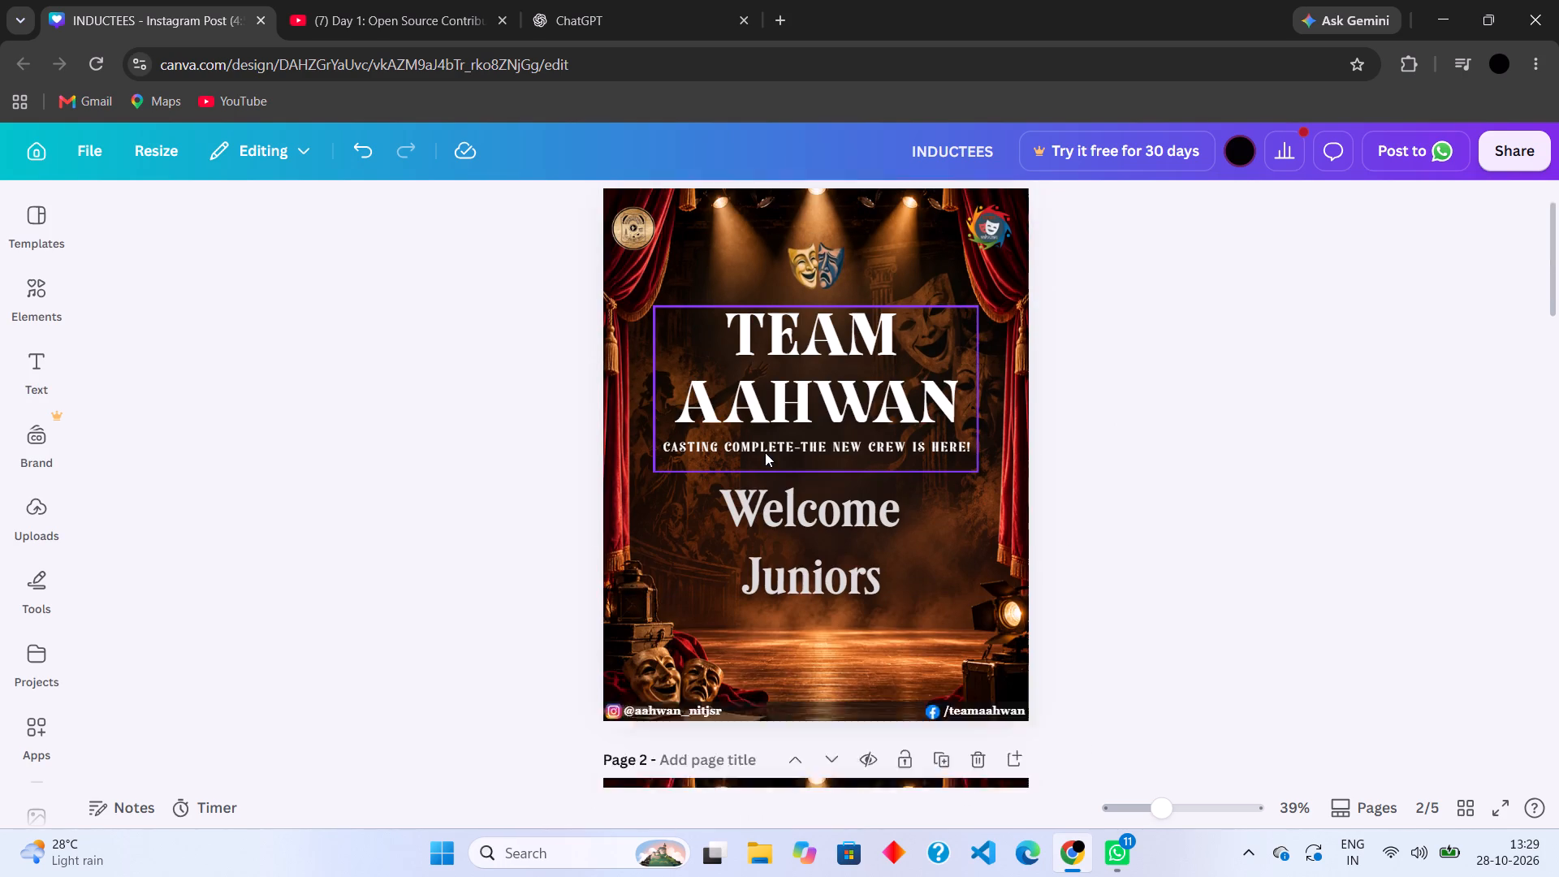
scroll(765, 452, down, 4)
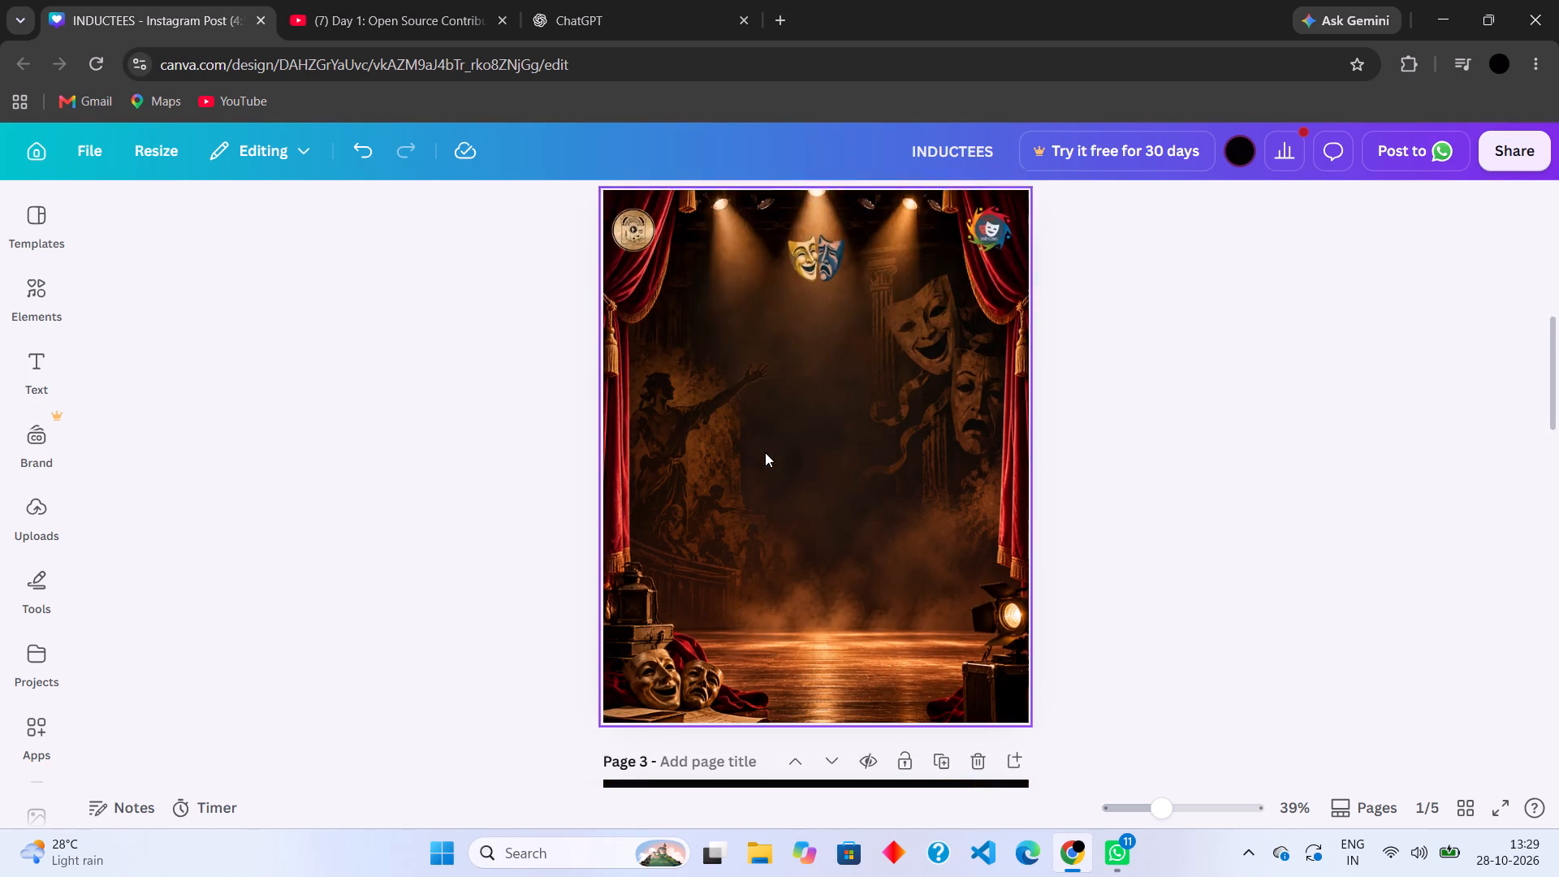
scroll(765, 452, down, 4)
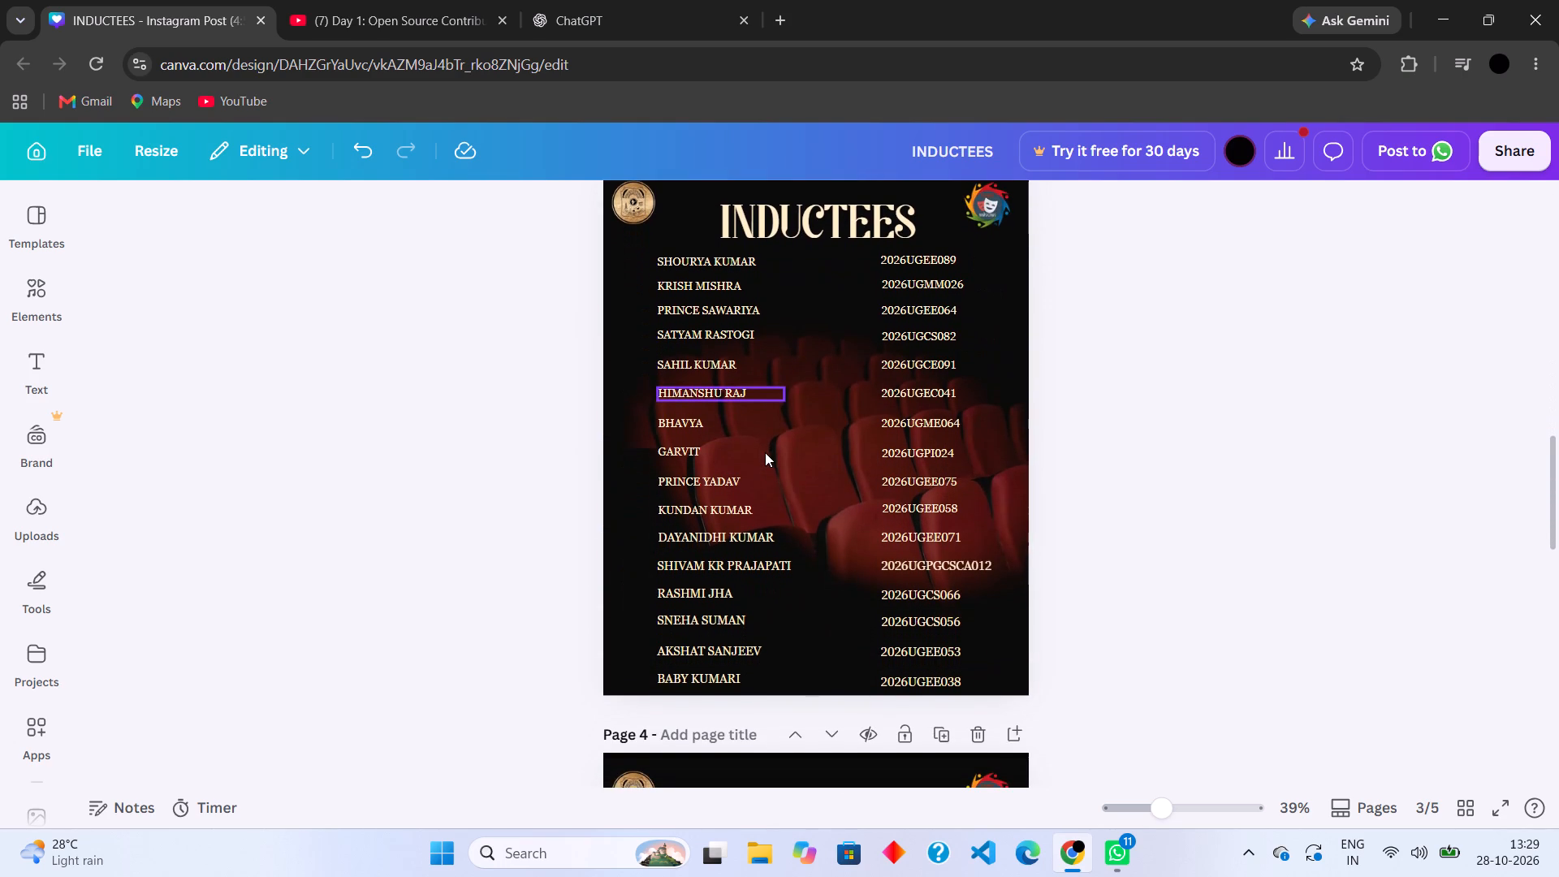
scroll(765, 452, down, 1)
scroll(765, 452, up, 2)
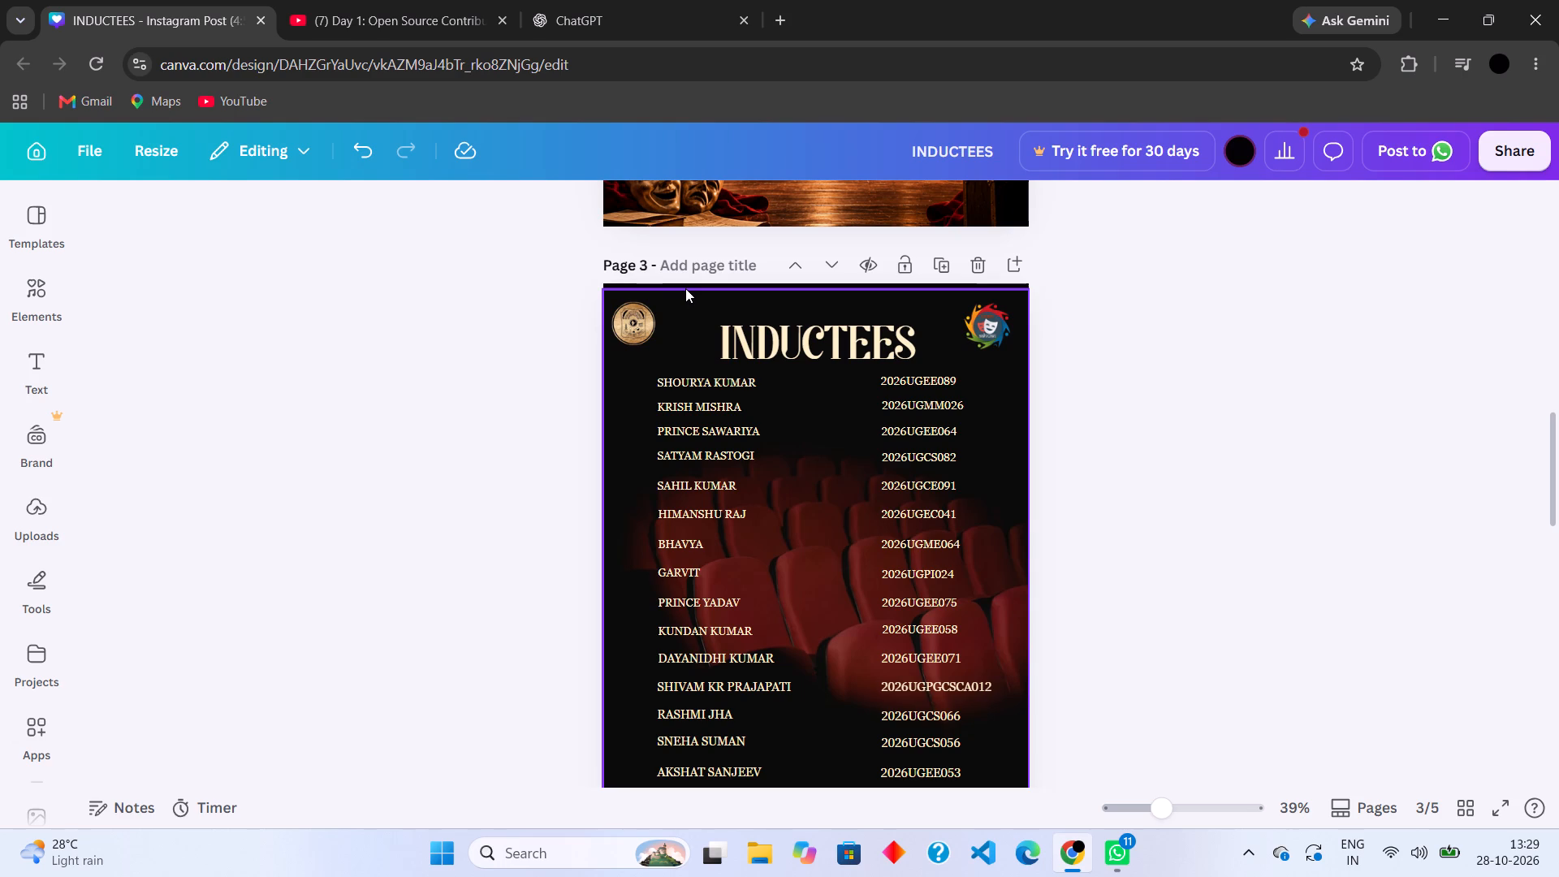
click(1160, 338)
scroll(1160, 338, up, 4)
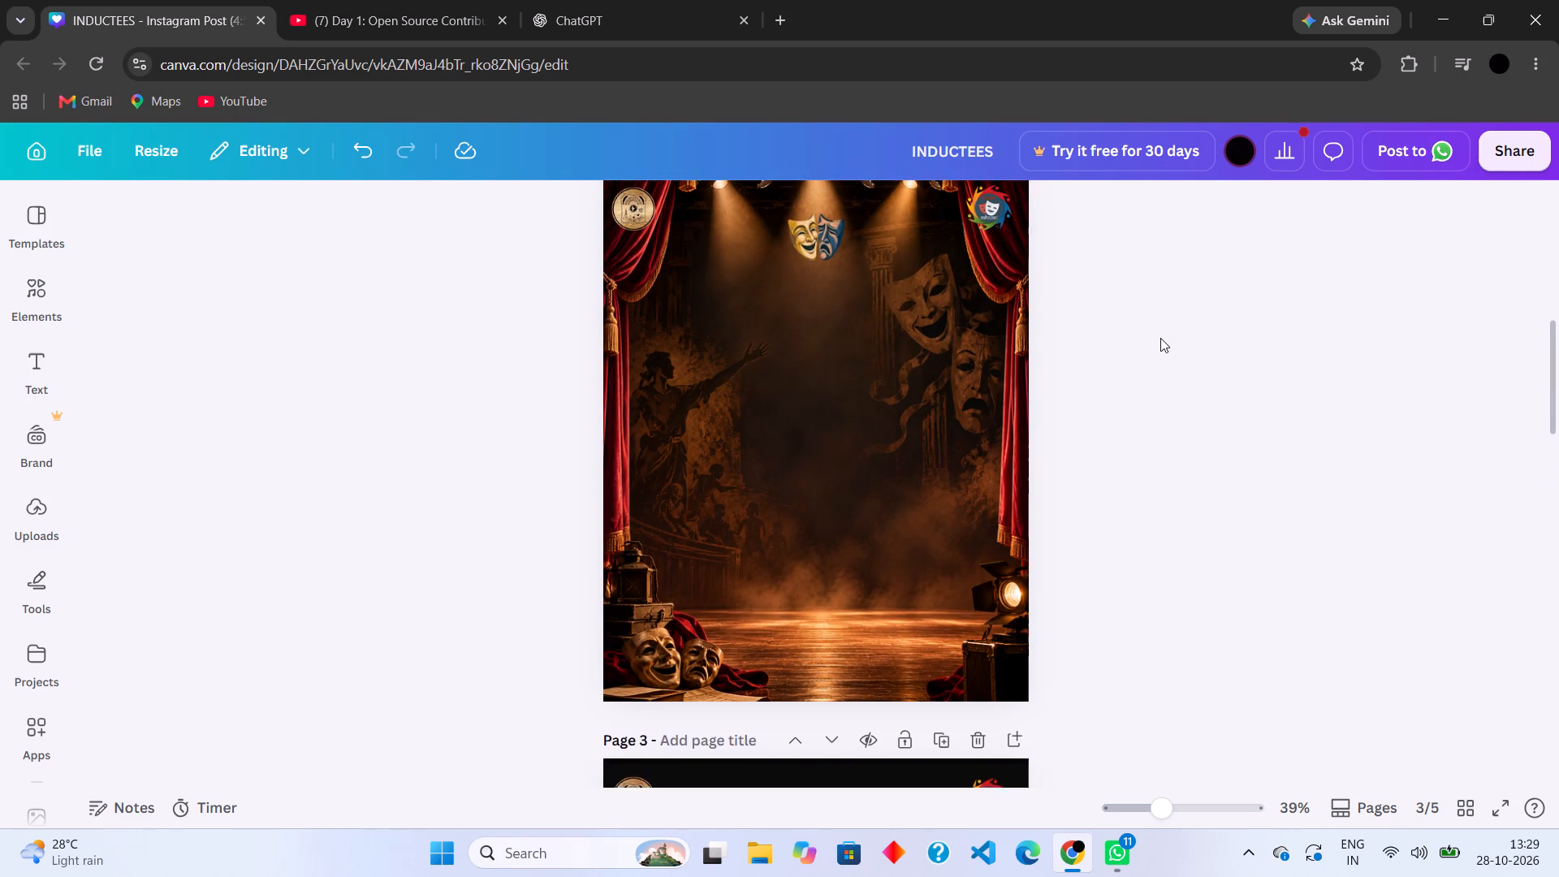